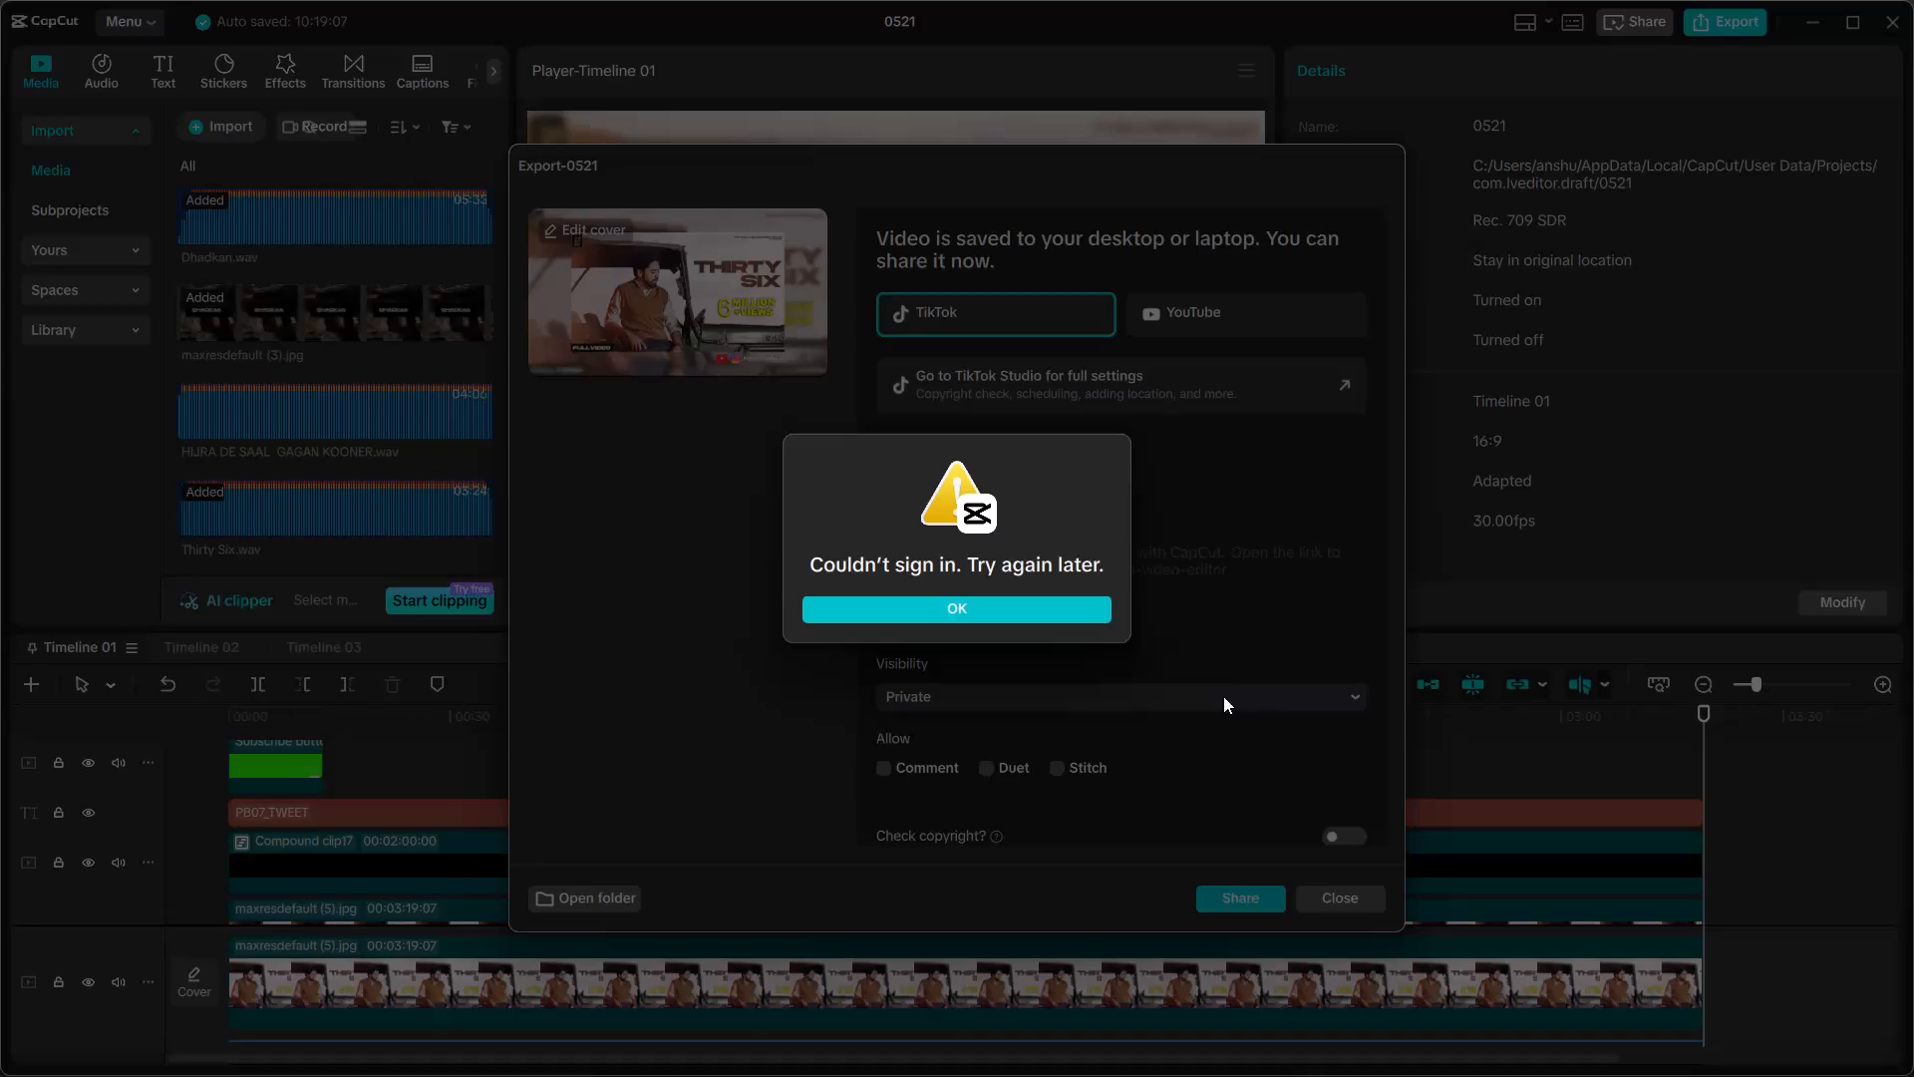
# Dismiss the sign-in error and close the export window for project 0521.
pyautogui.click(1043, 606)
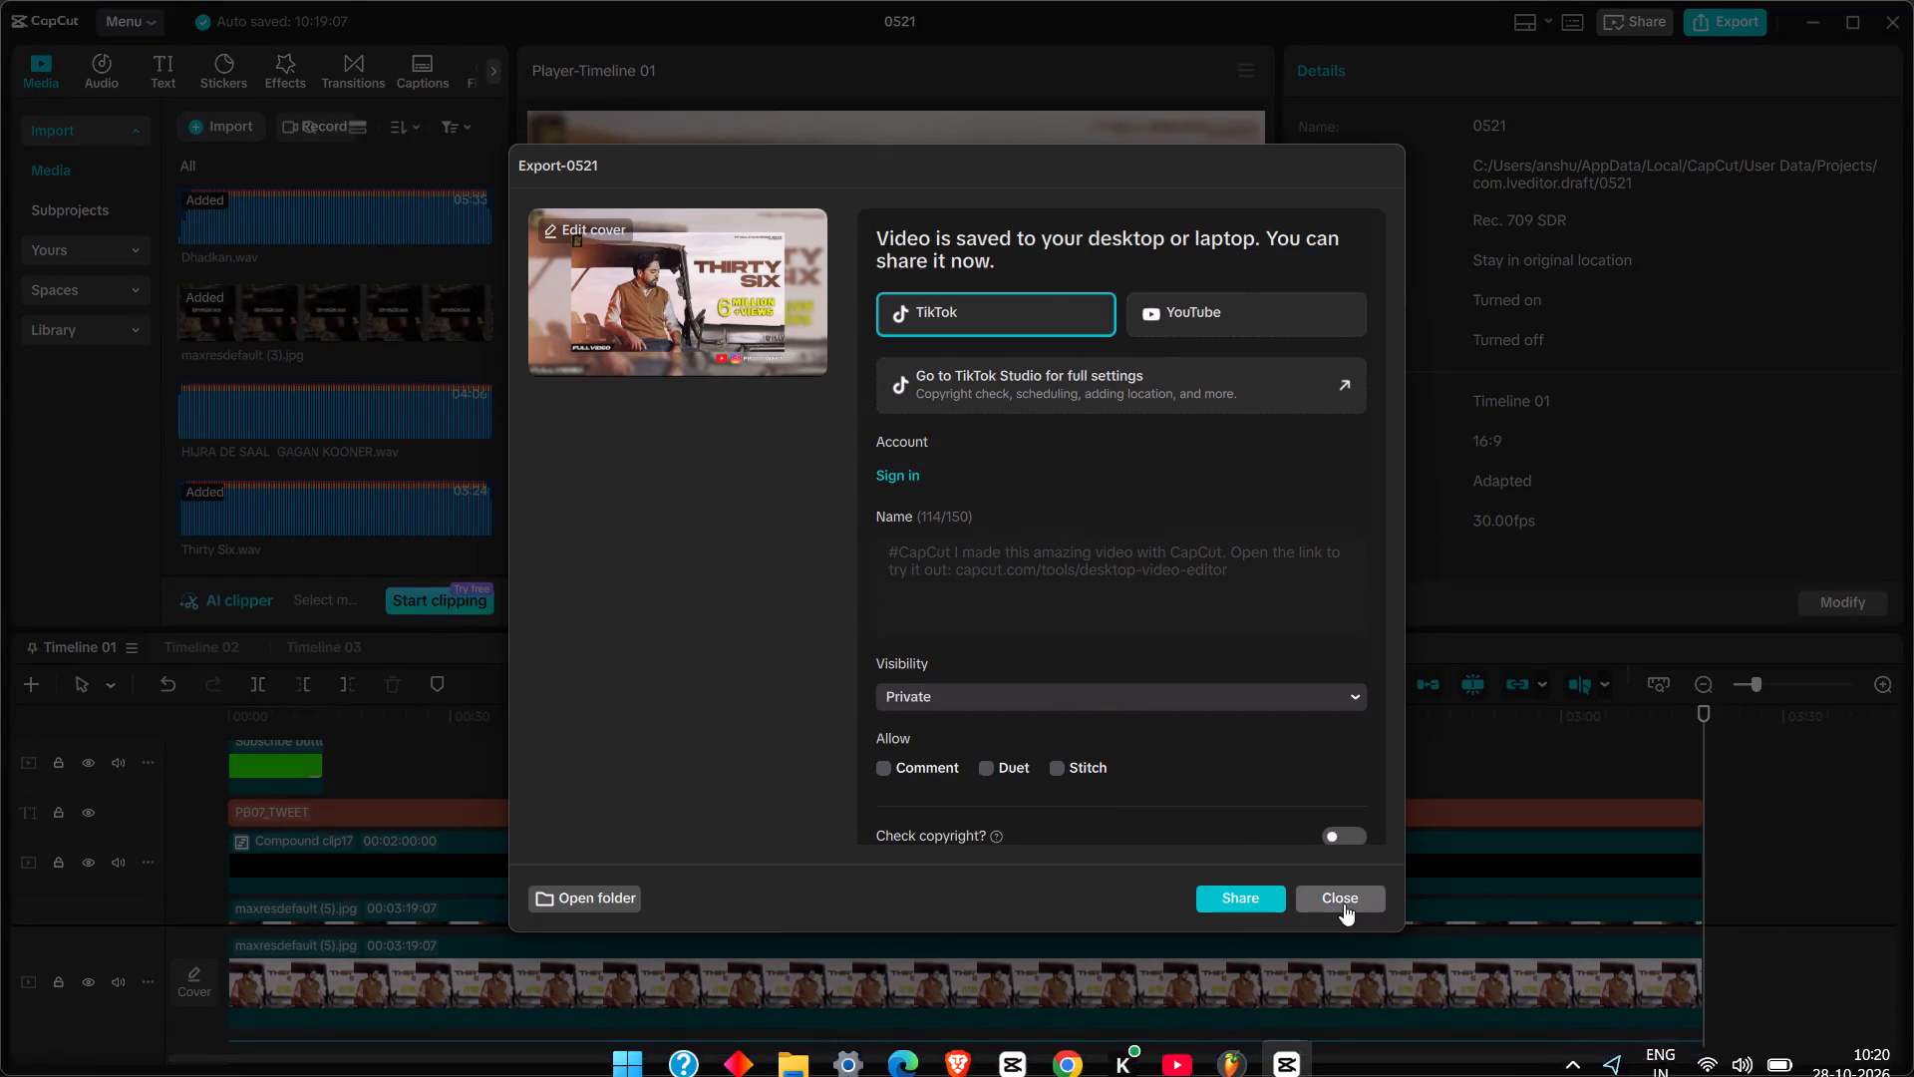
pyautogui.click(1344, 903)
pyautogui.scroll(-4, 1551, 900)
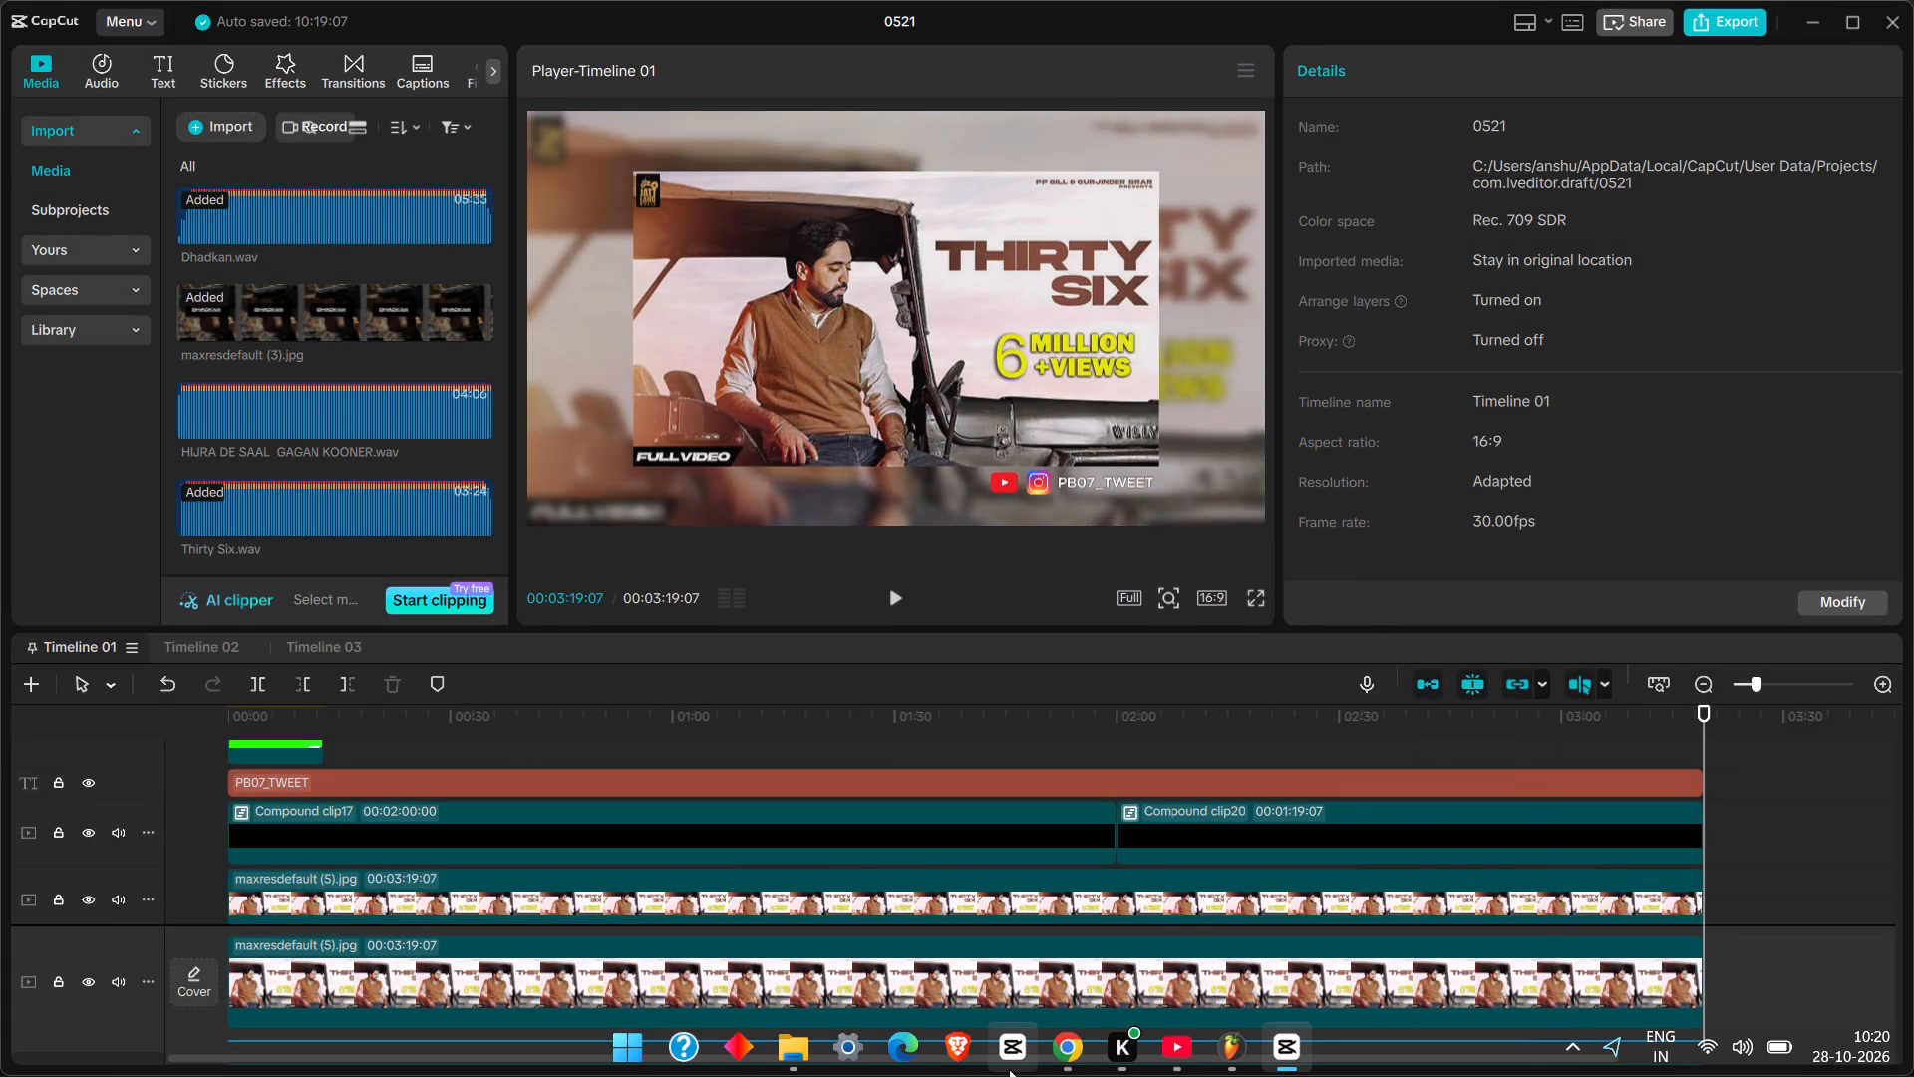
# Switch to Chrome and open the video "MOD MOD TE - GAGAN KOONER (OFFICIAL AUDIO)" from the YouTube home page, skipping its ad.
pyautogui.click(1070, 1065)
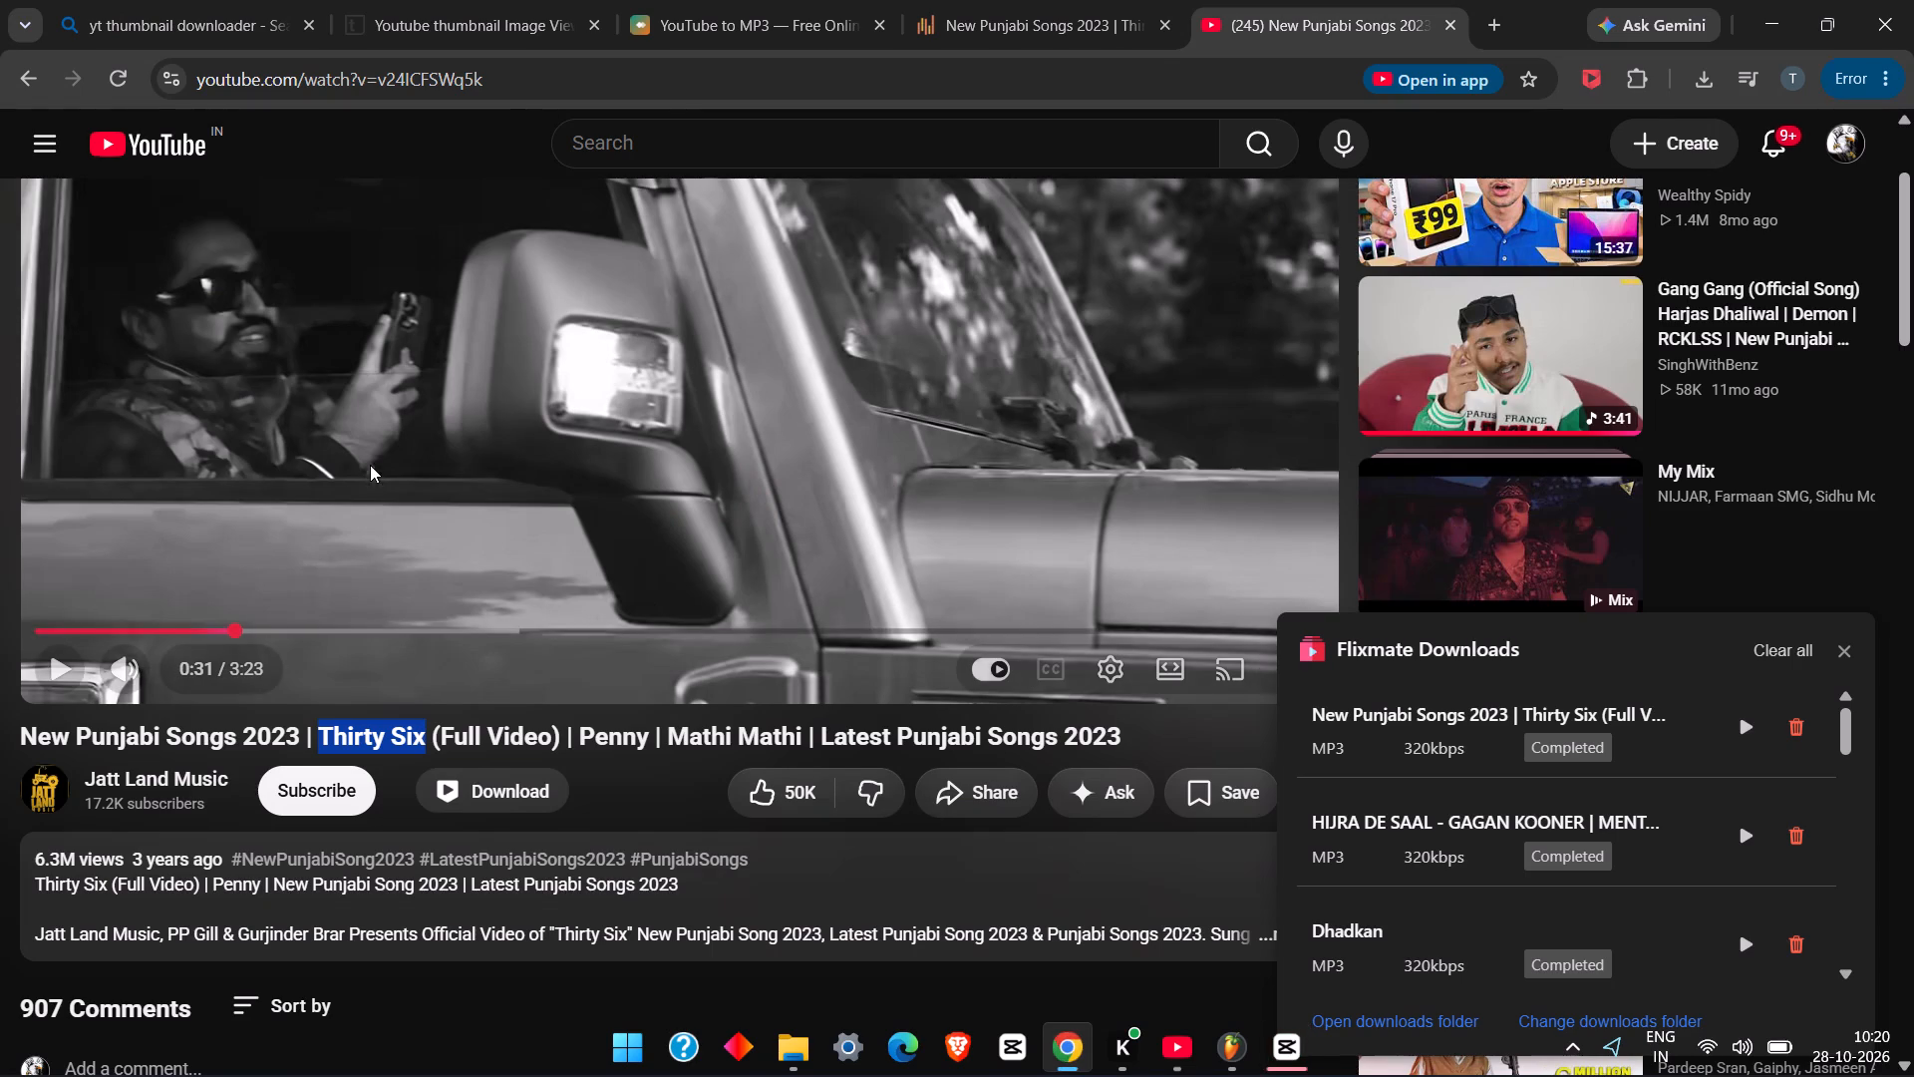
pyautogui.scroll(8, 367, 457)
pyautogui.click(107, 149)
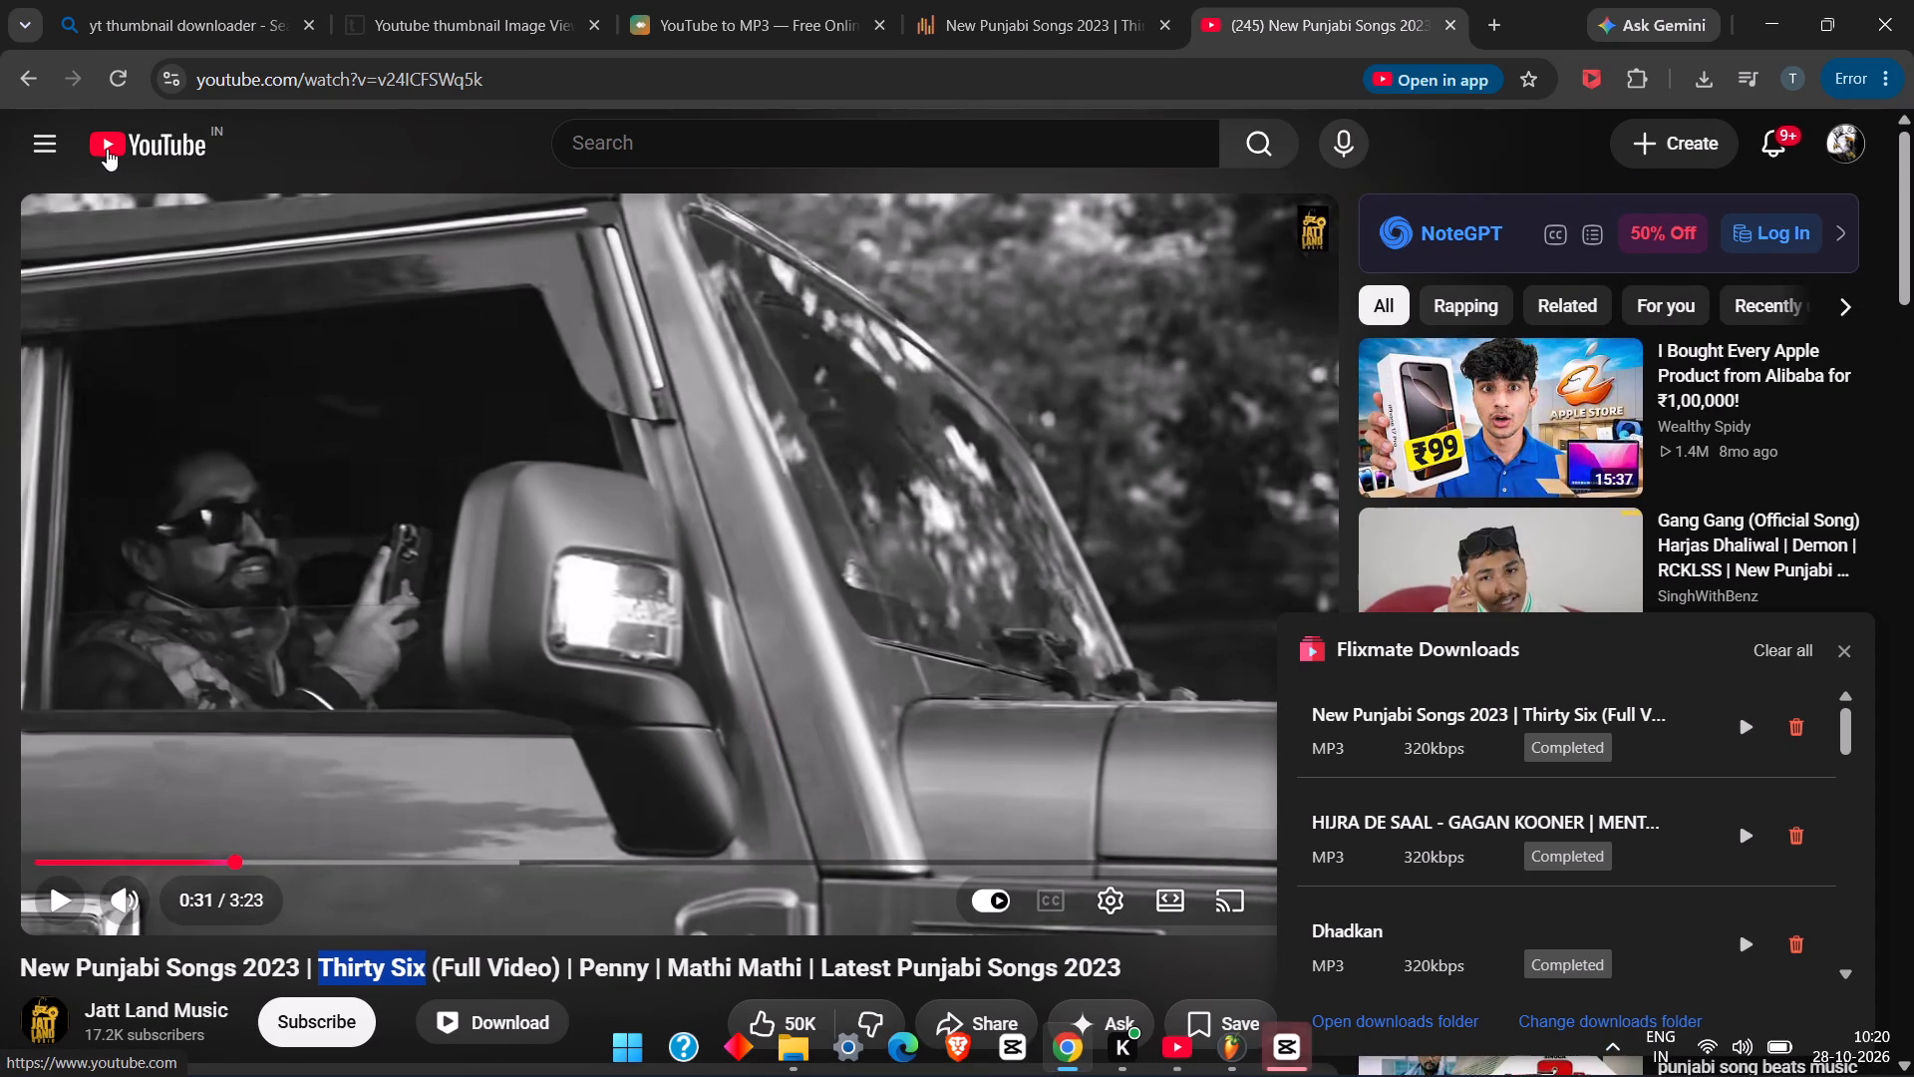
pyautogui.click(672, 152)
pyautogui.click(1052, 423)
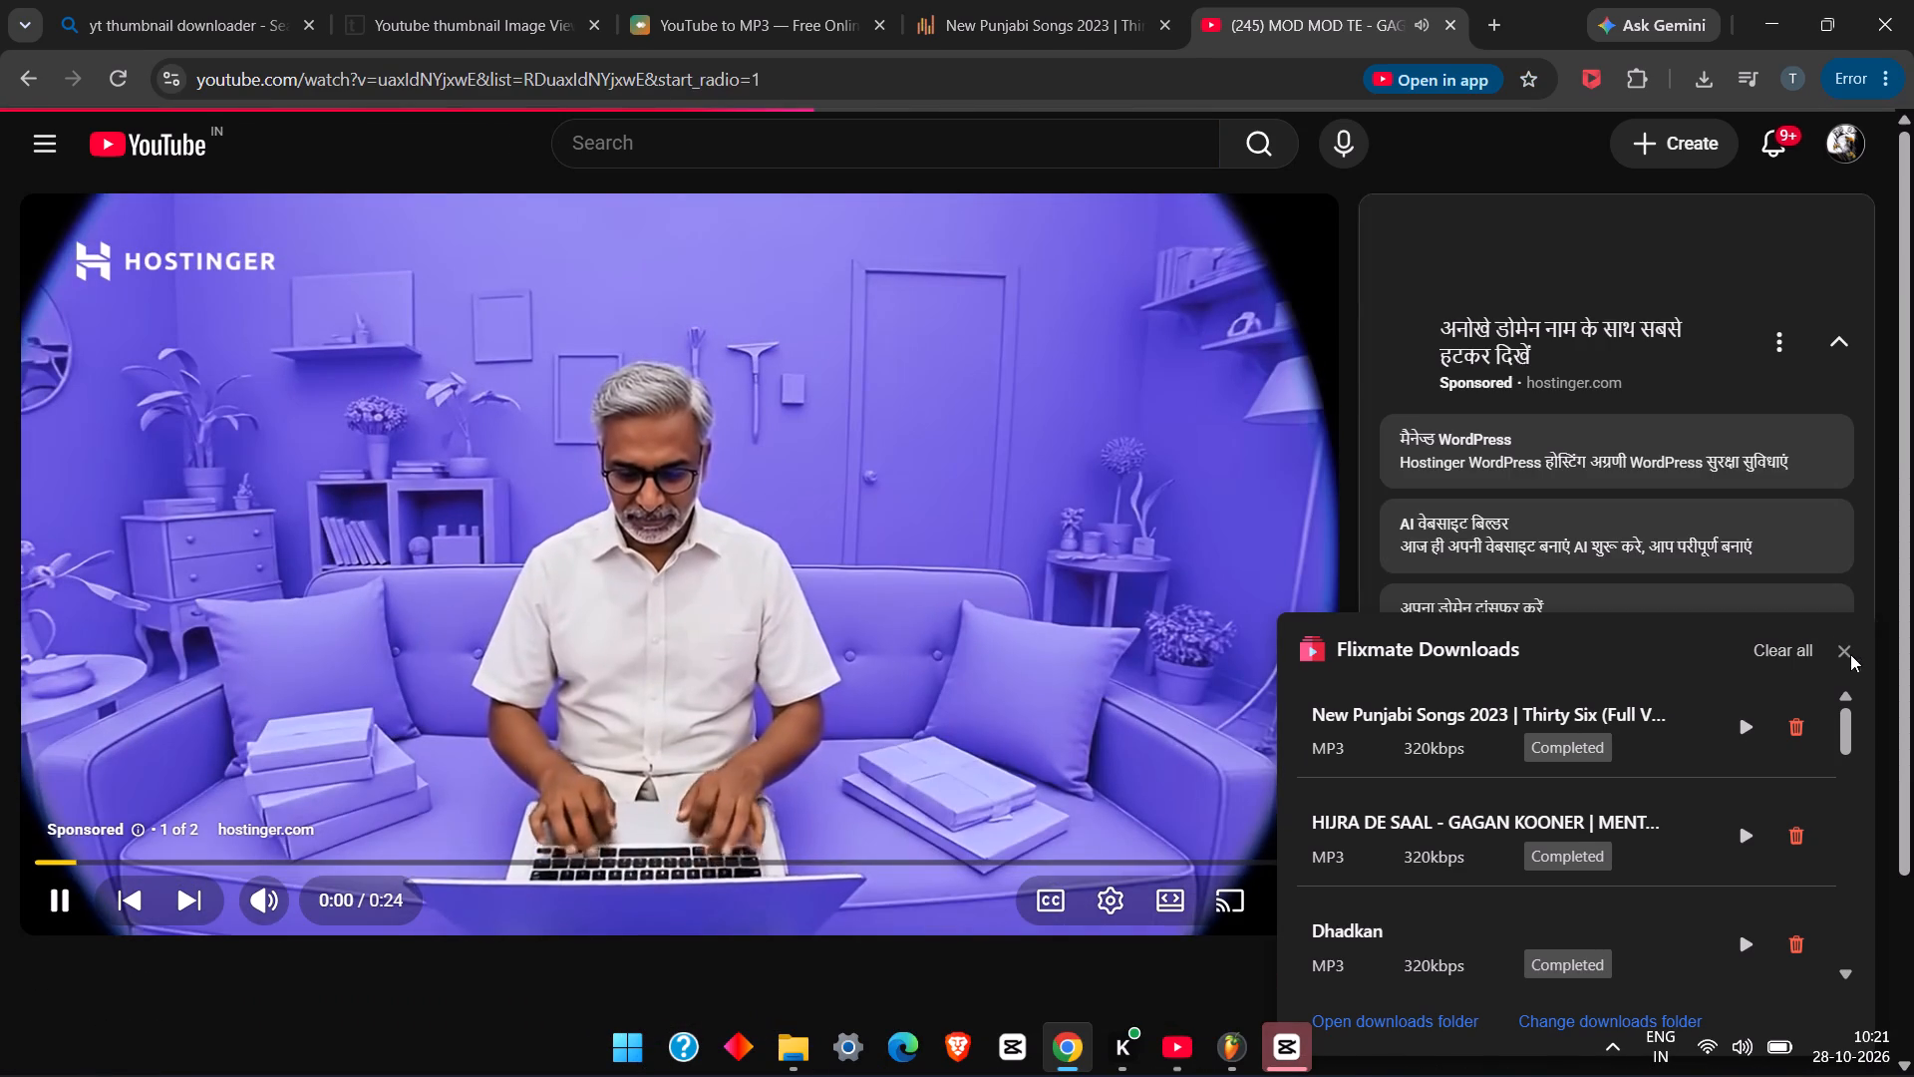
pyautogui.scroll(-1, 372, 877)
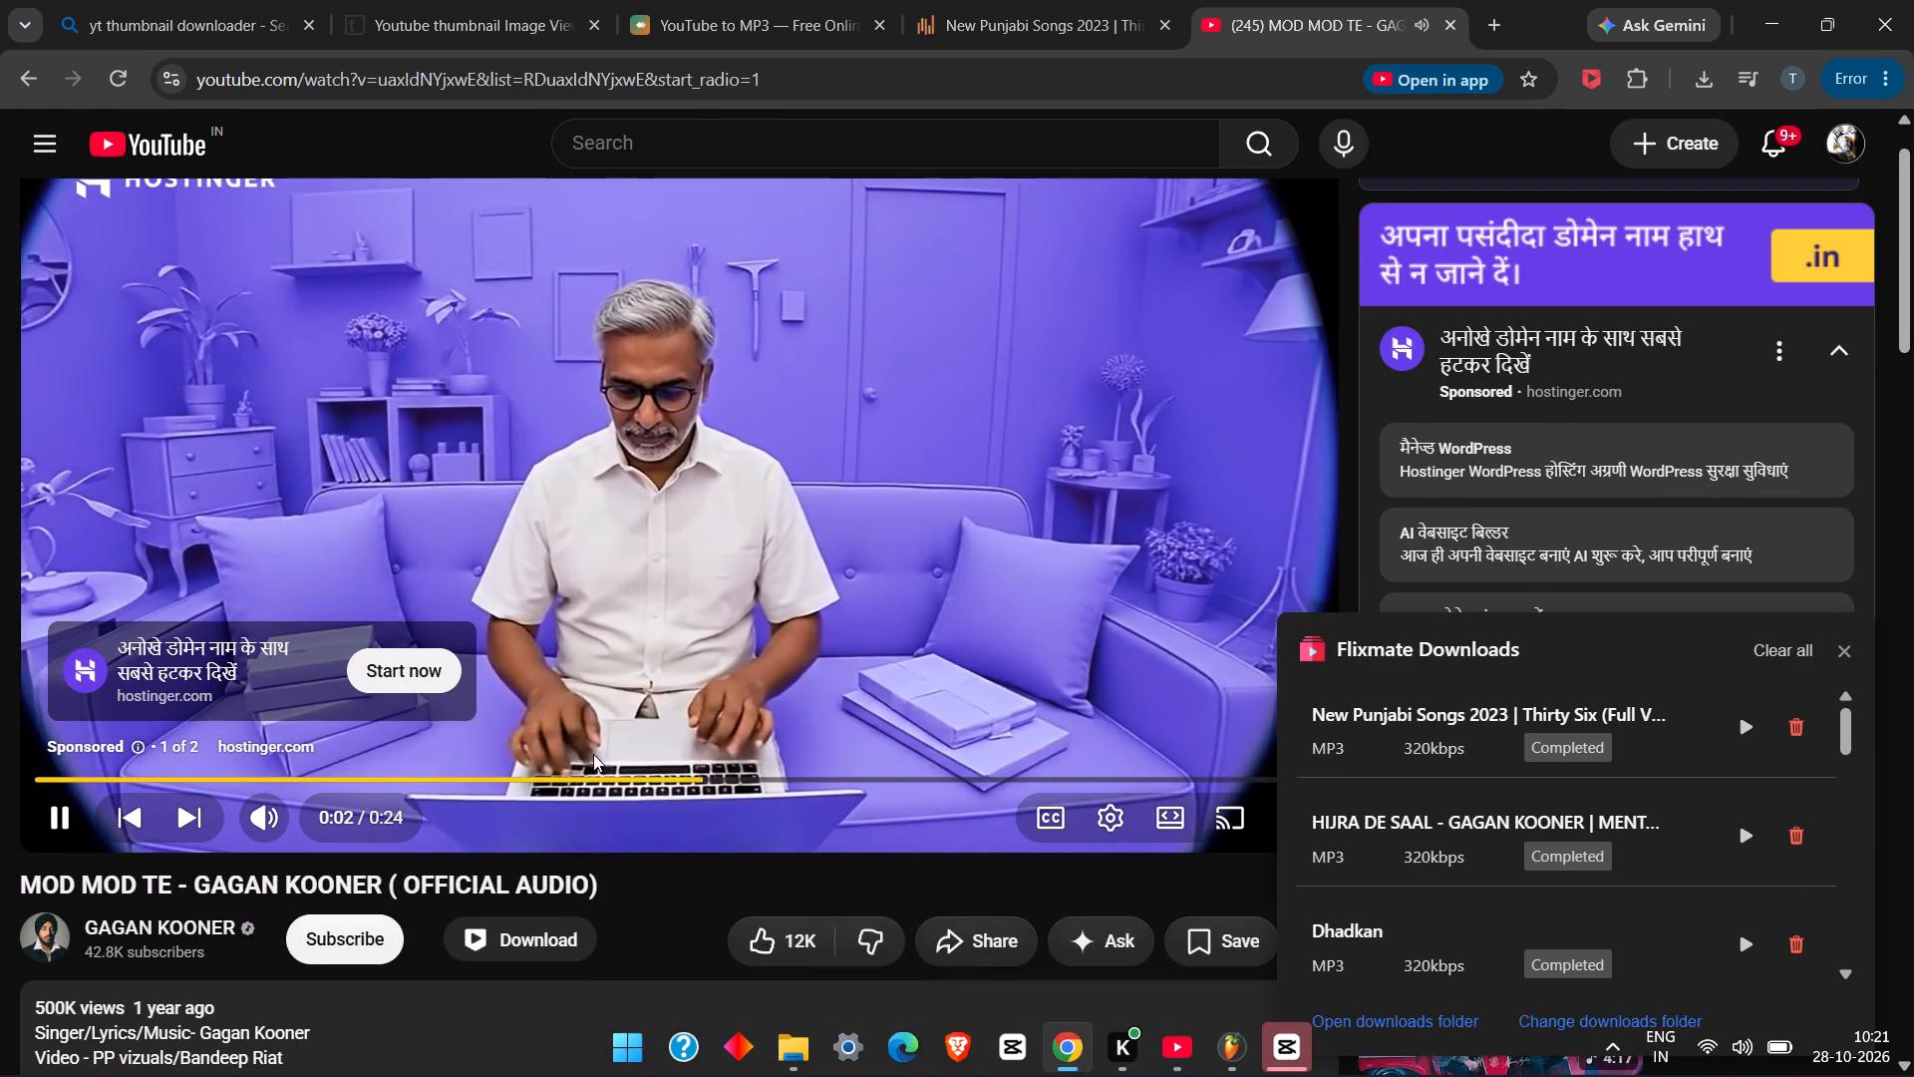
pyautogui.scroll(-2, 1198, 700)
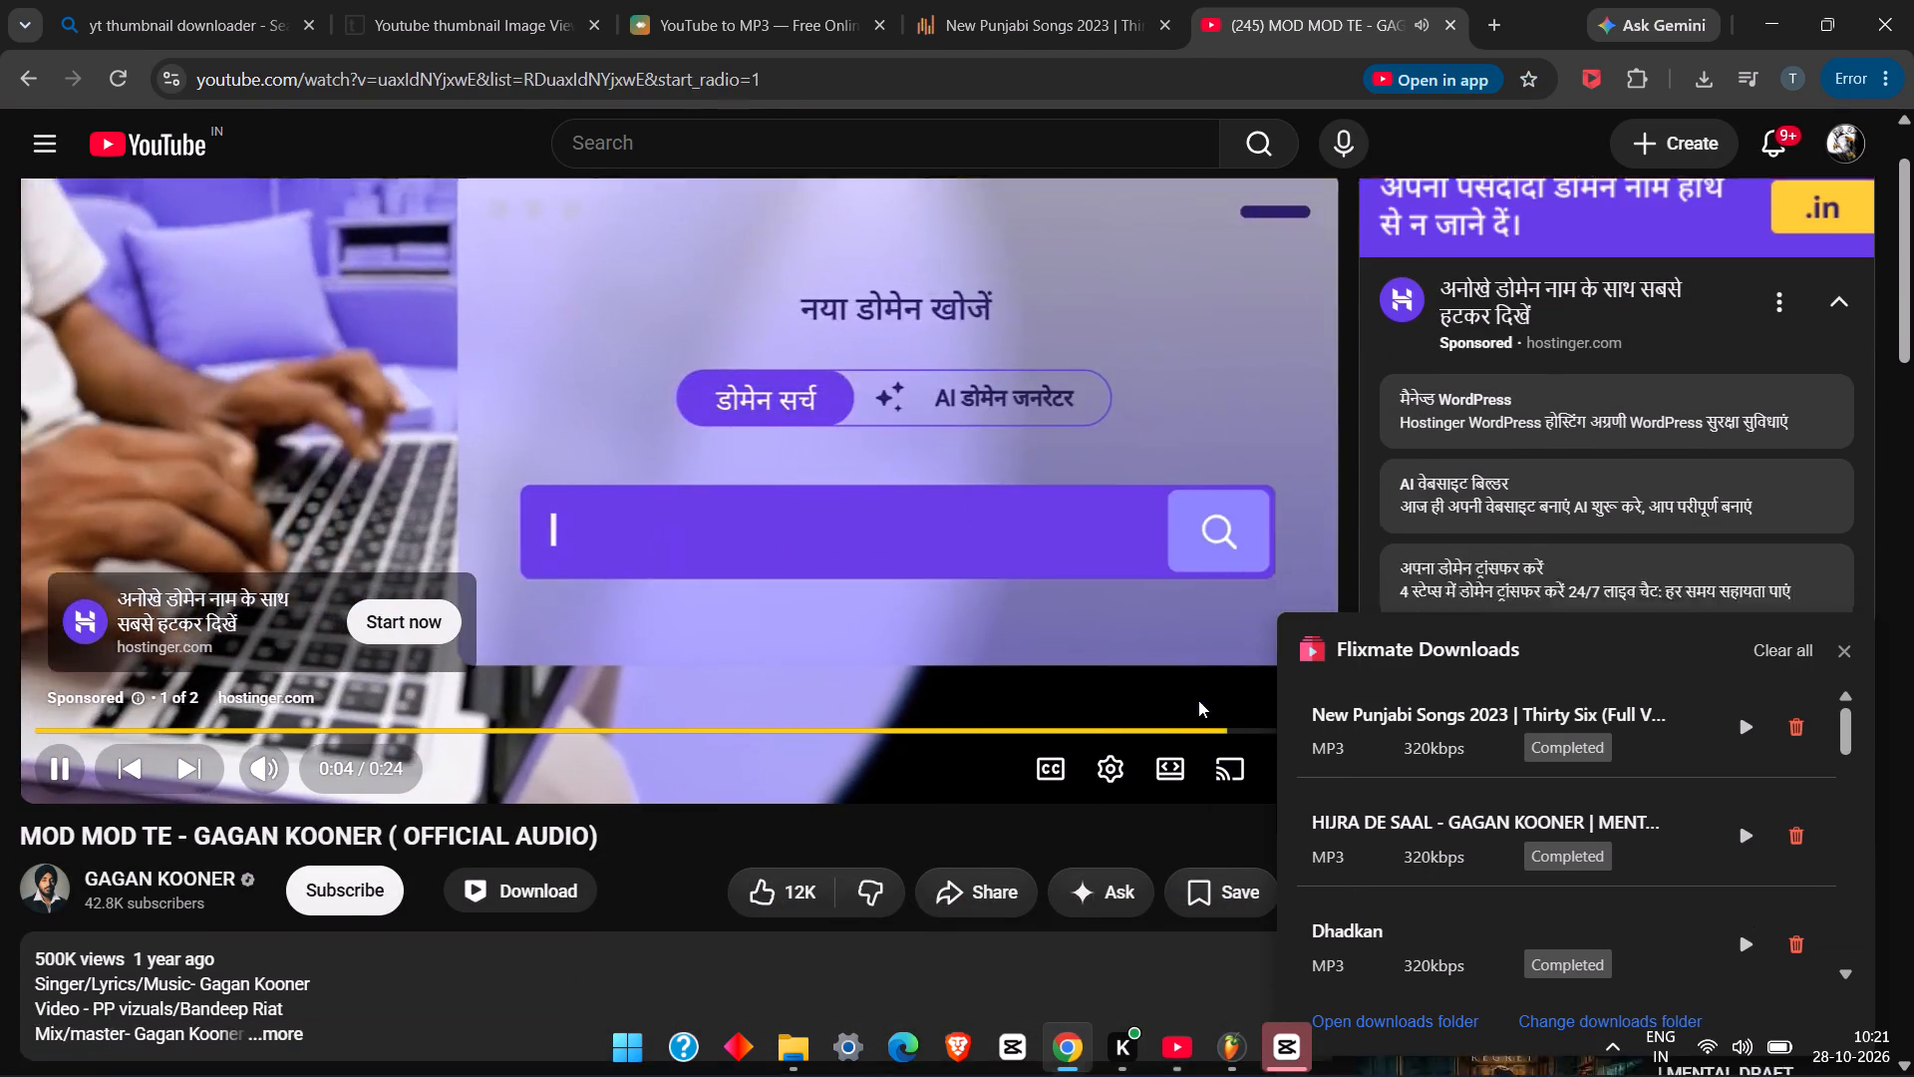
pyautogui.scroll(-1, 1198, 700)
pyautogui.click(1257, 503)
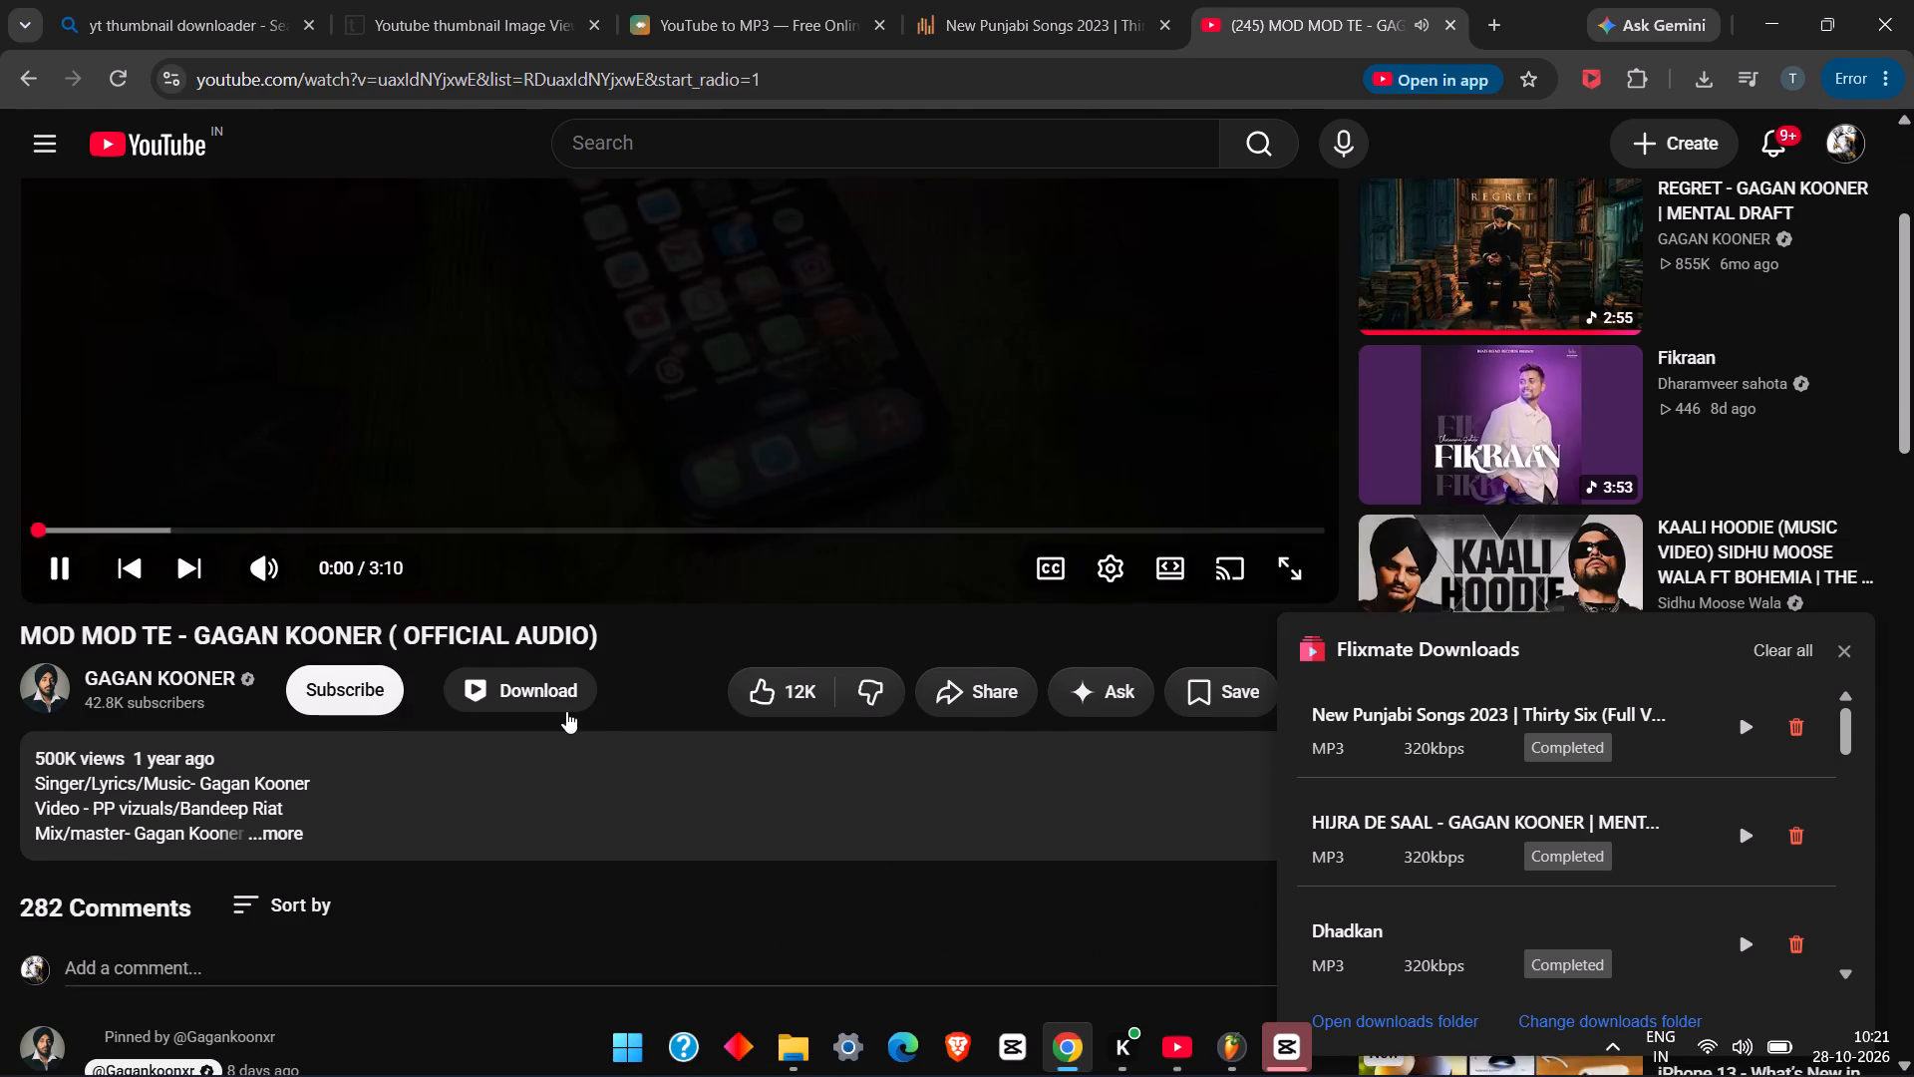
# Copy "MOD MOD TE" from the video title and search YouTube for the suggestion "mod mod te manlaganjot".
pyautogui.scroll(3, 566, 711)
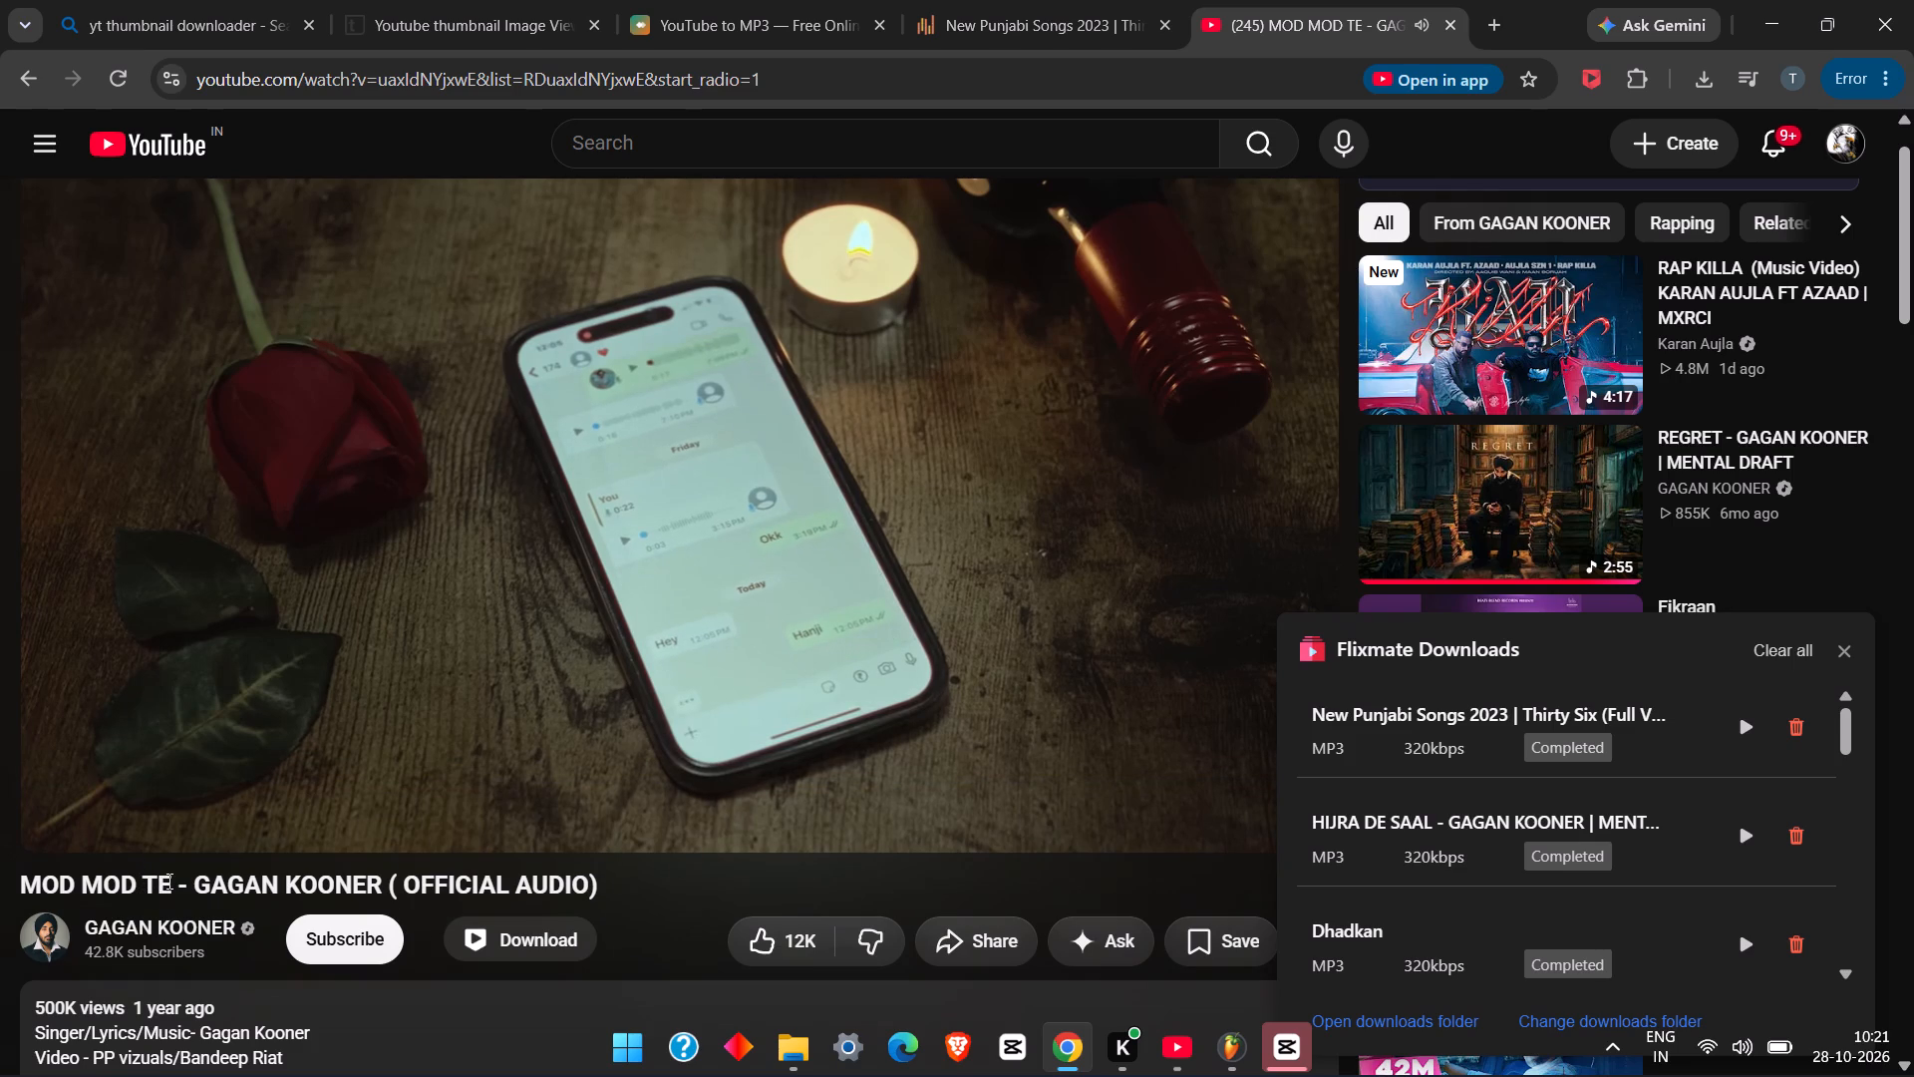
pyautogui.moveTo(167, 881); pyautogui.dragTo(0, 904)
pyautogui.hotkey('ctrl', 'c')
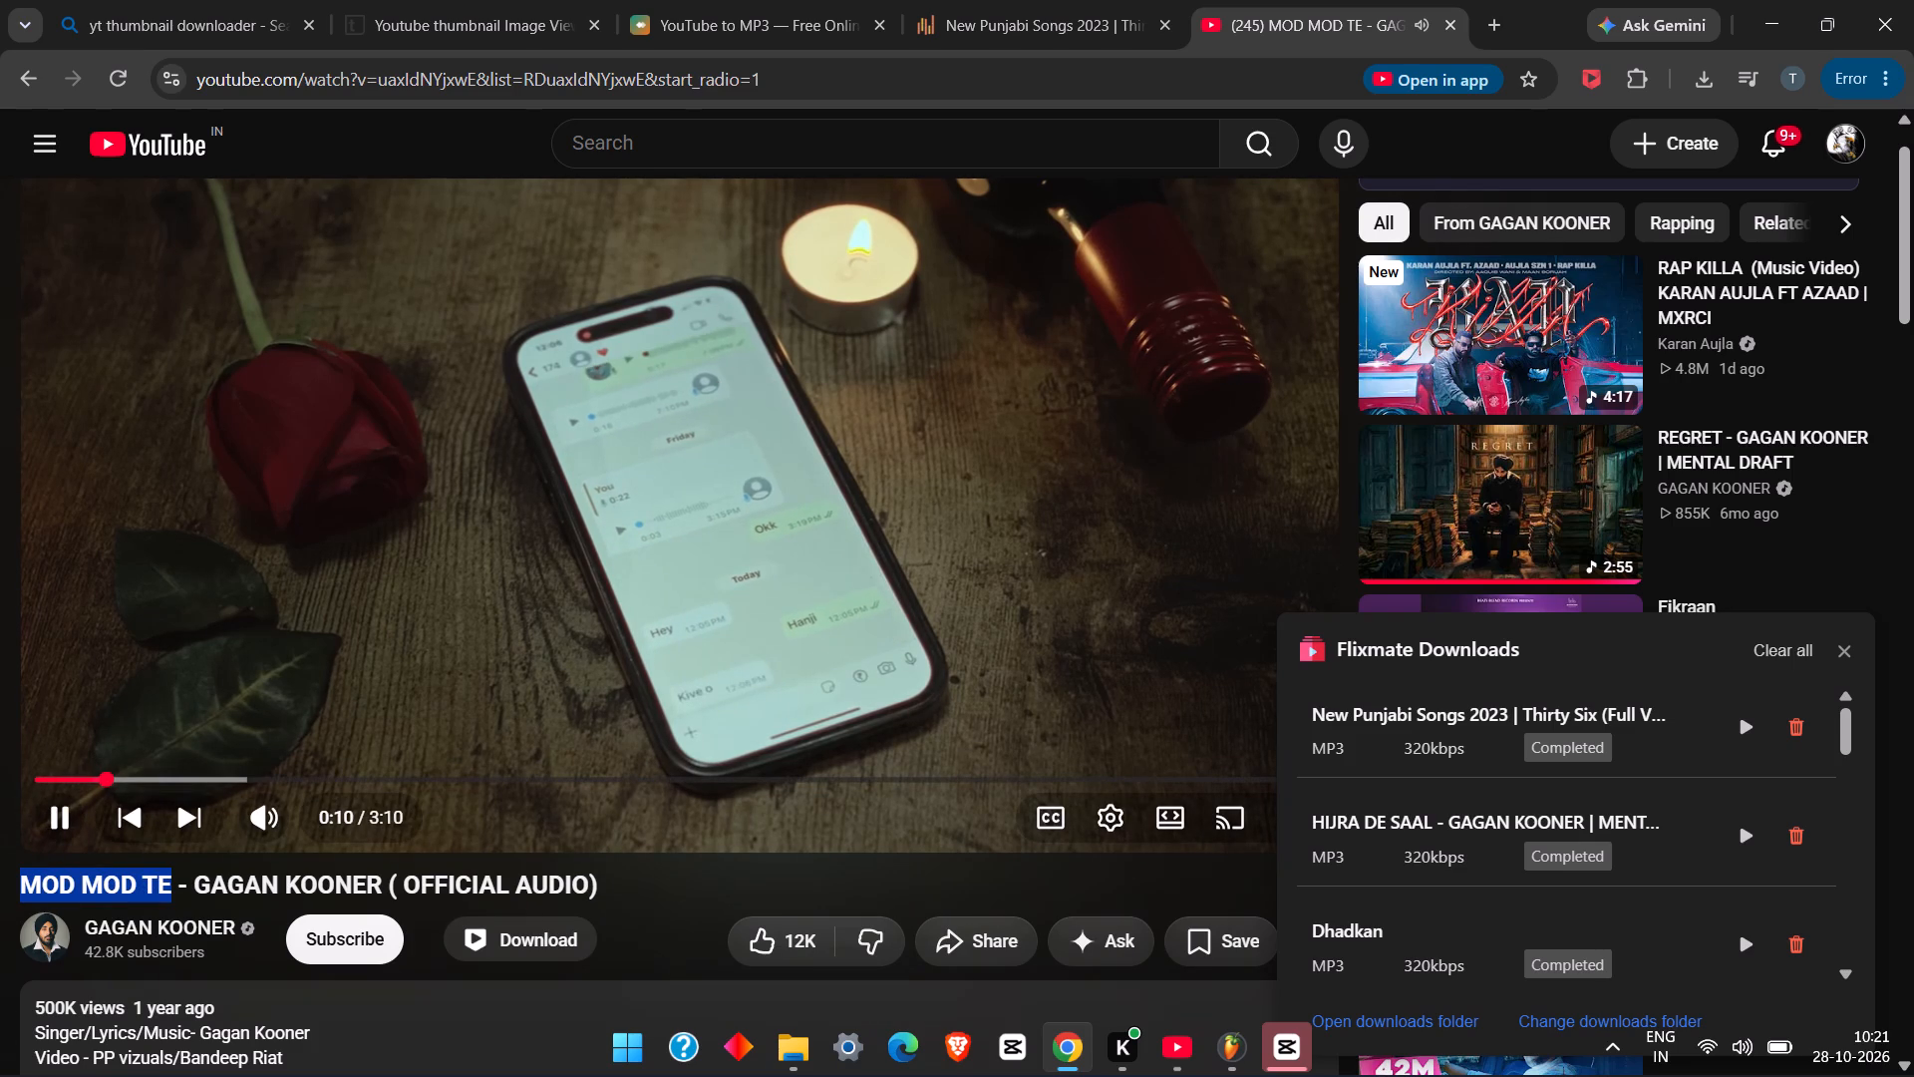
pyautogui.click(660, 135)
pyautogui.hotkey('ctrl', 'v')
pyautogui.press('space')
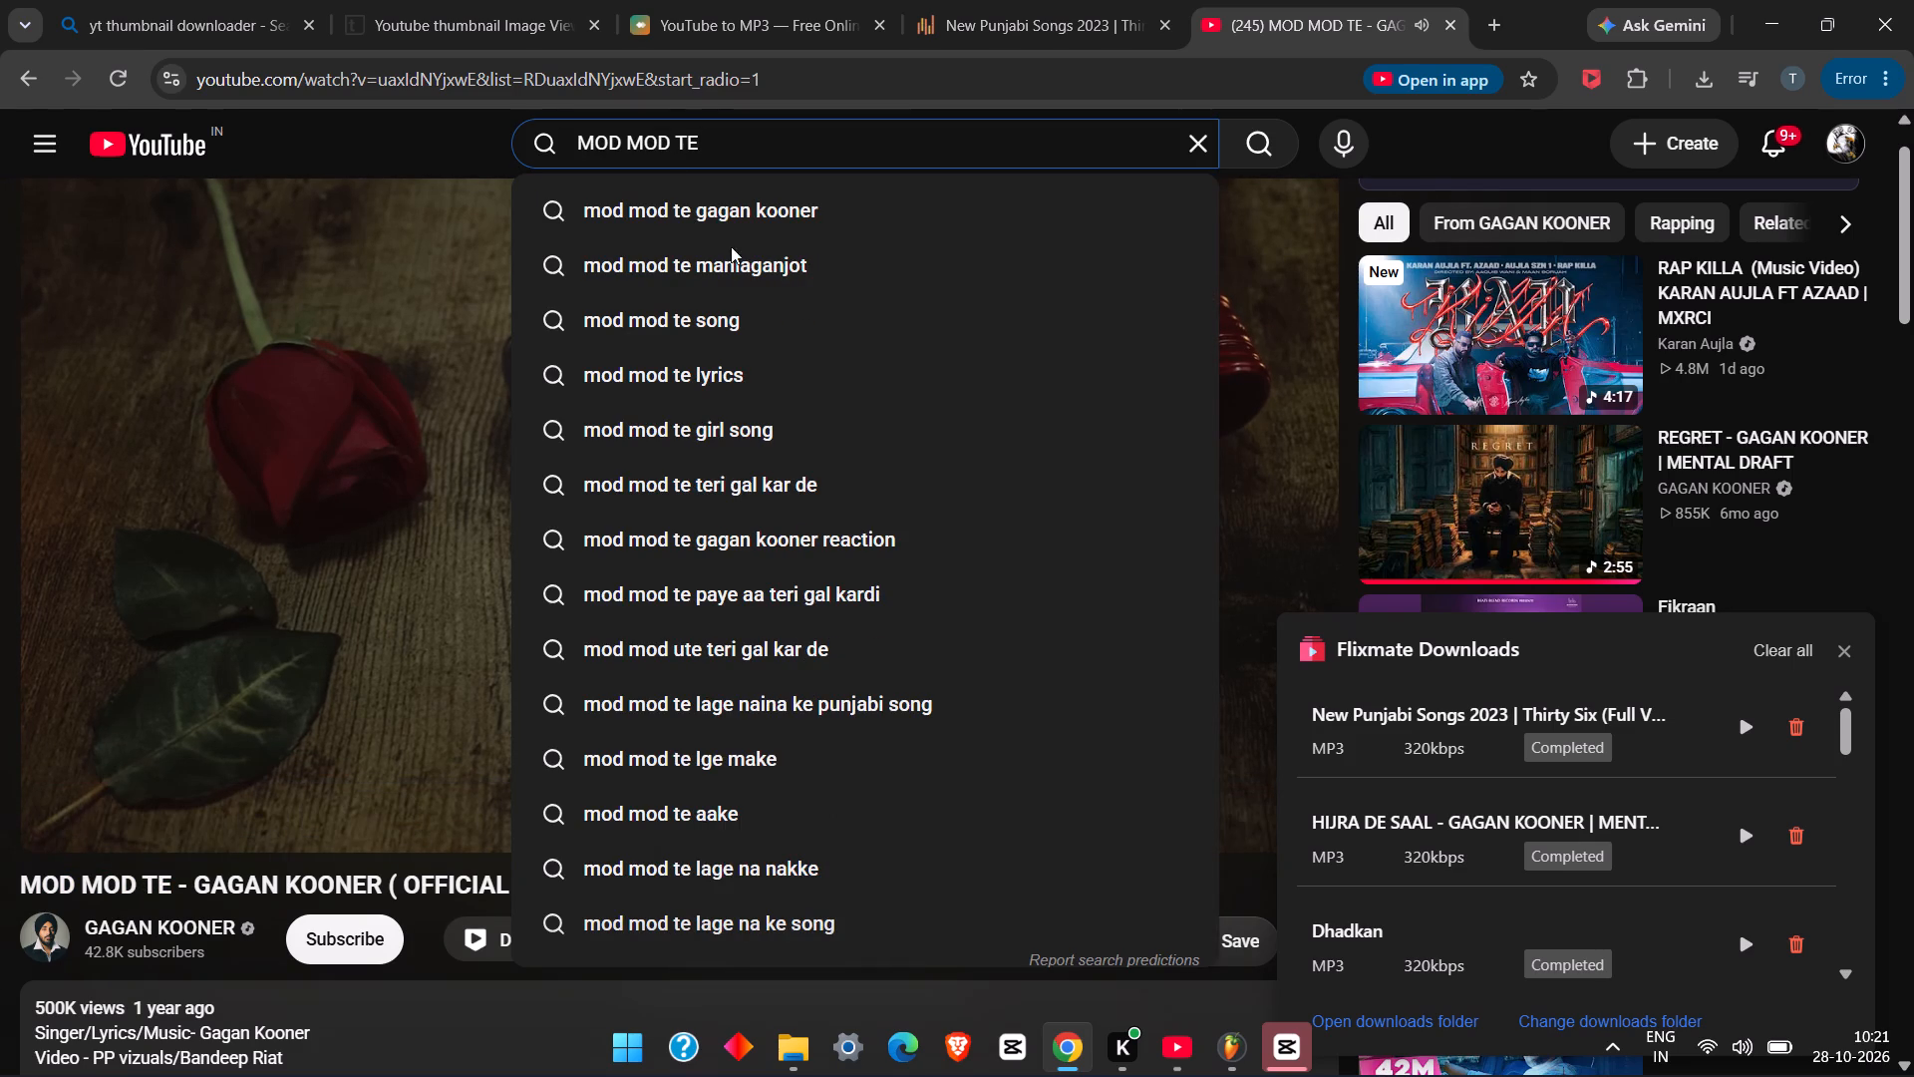
pyautogui.click(736, 253)
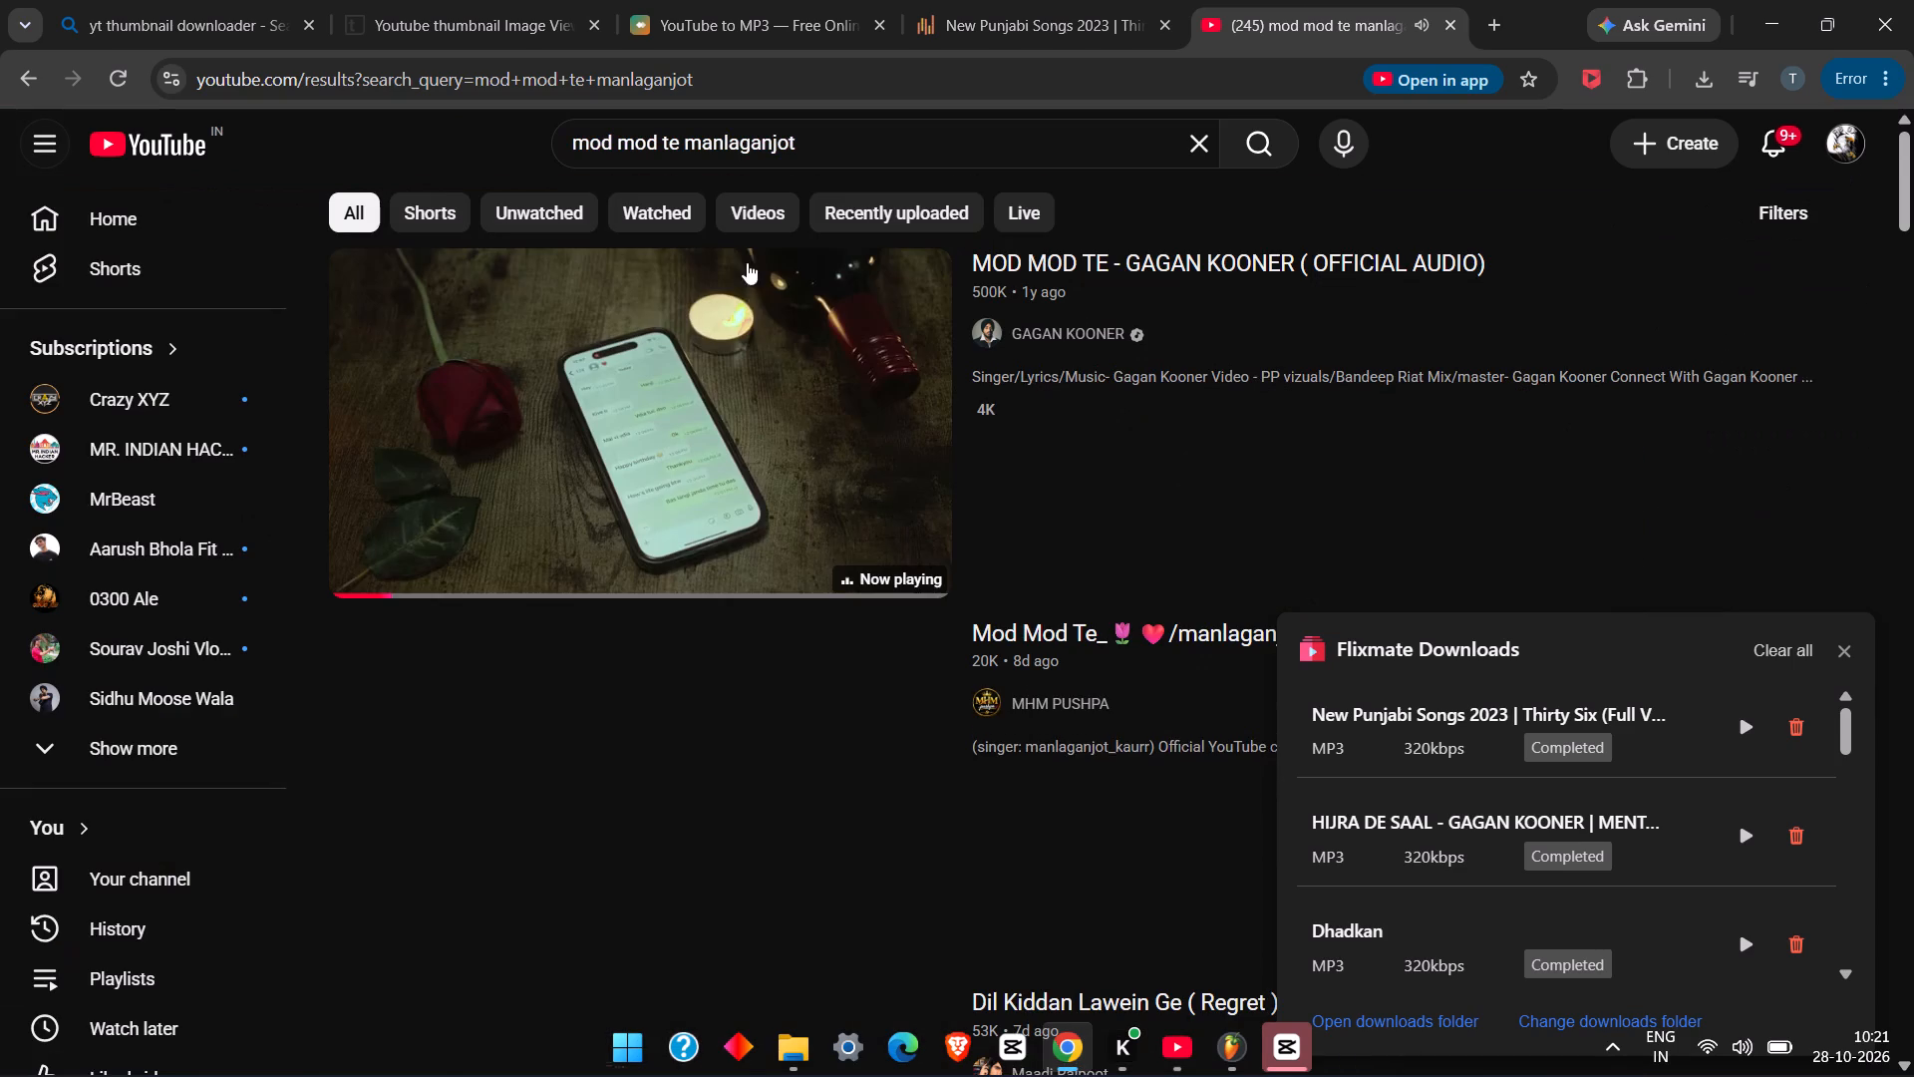
# Play the short "Mod Mod Te" video by MHM PUSHPA from the search results to preview it.
pyautogui.scroll(-4, 740, 371)
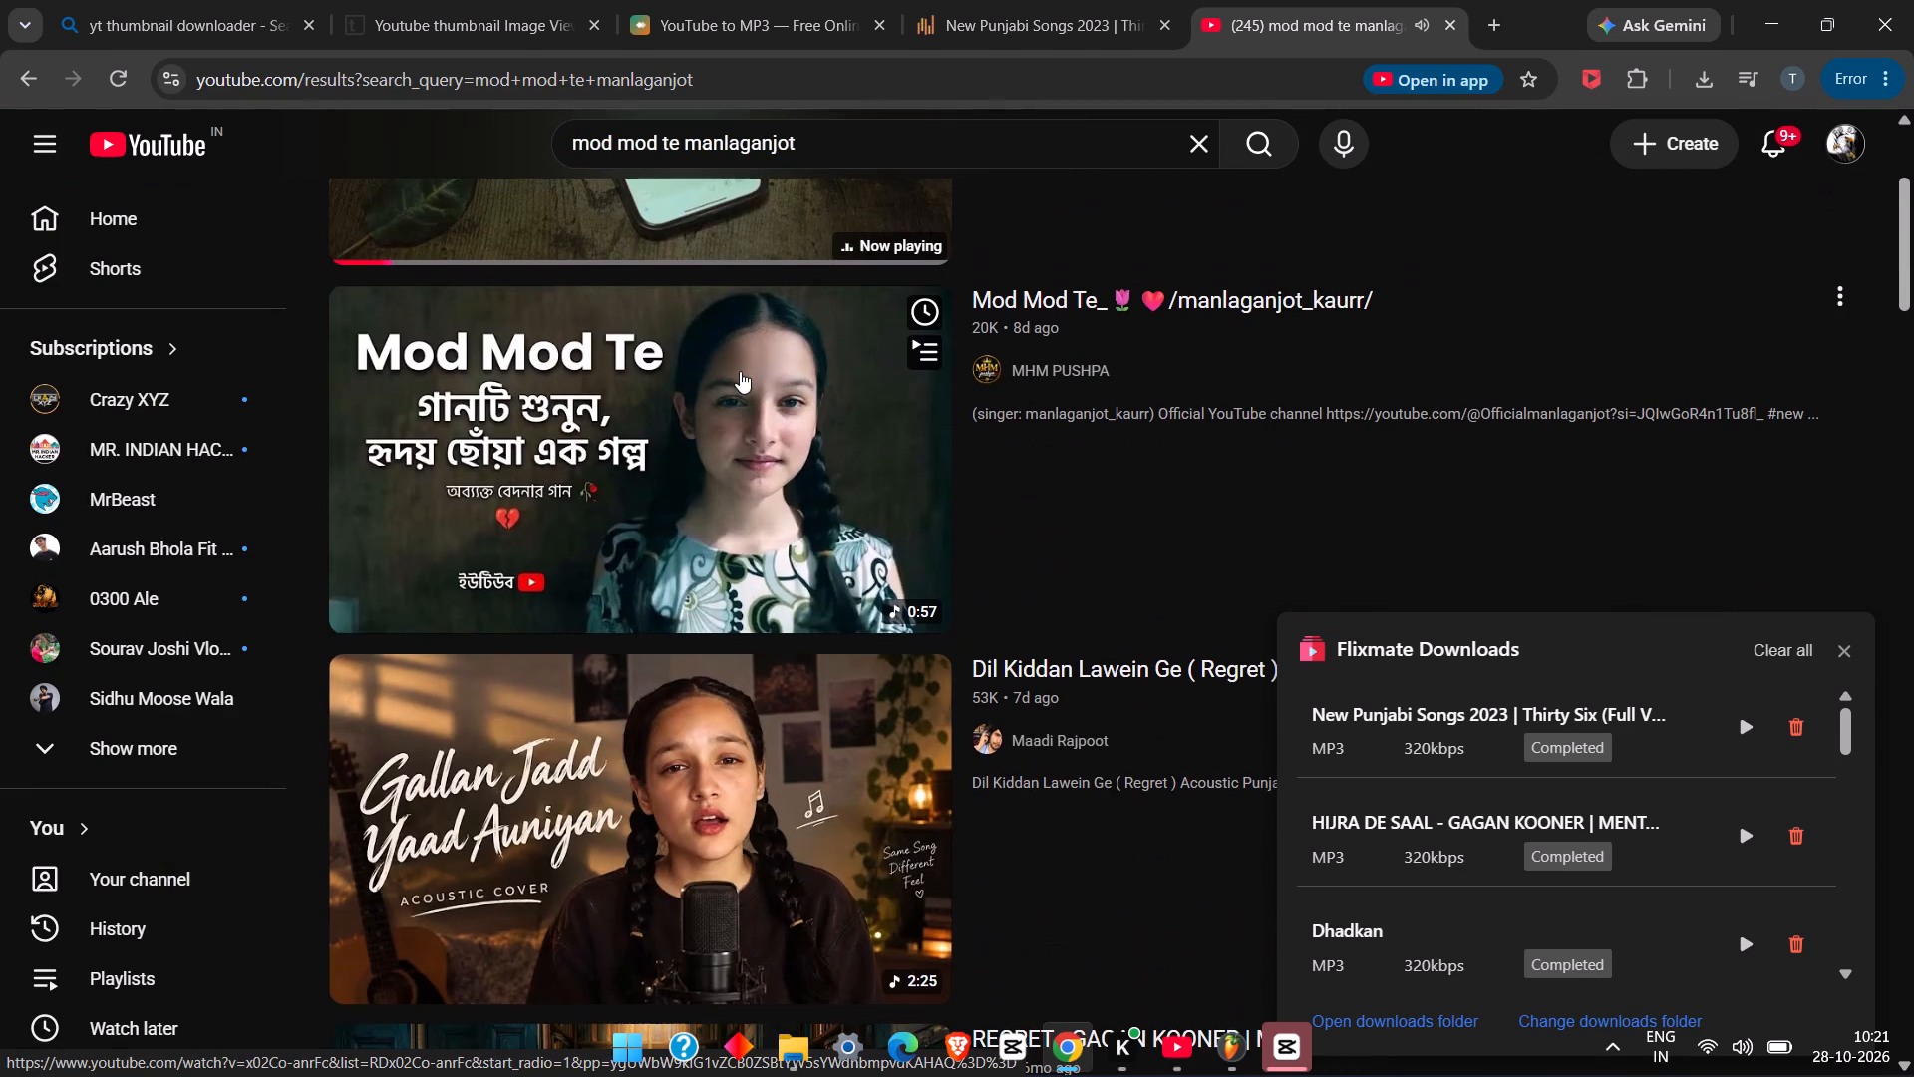
pyautogui.click(696, 409)
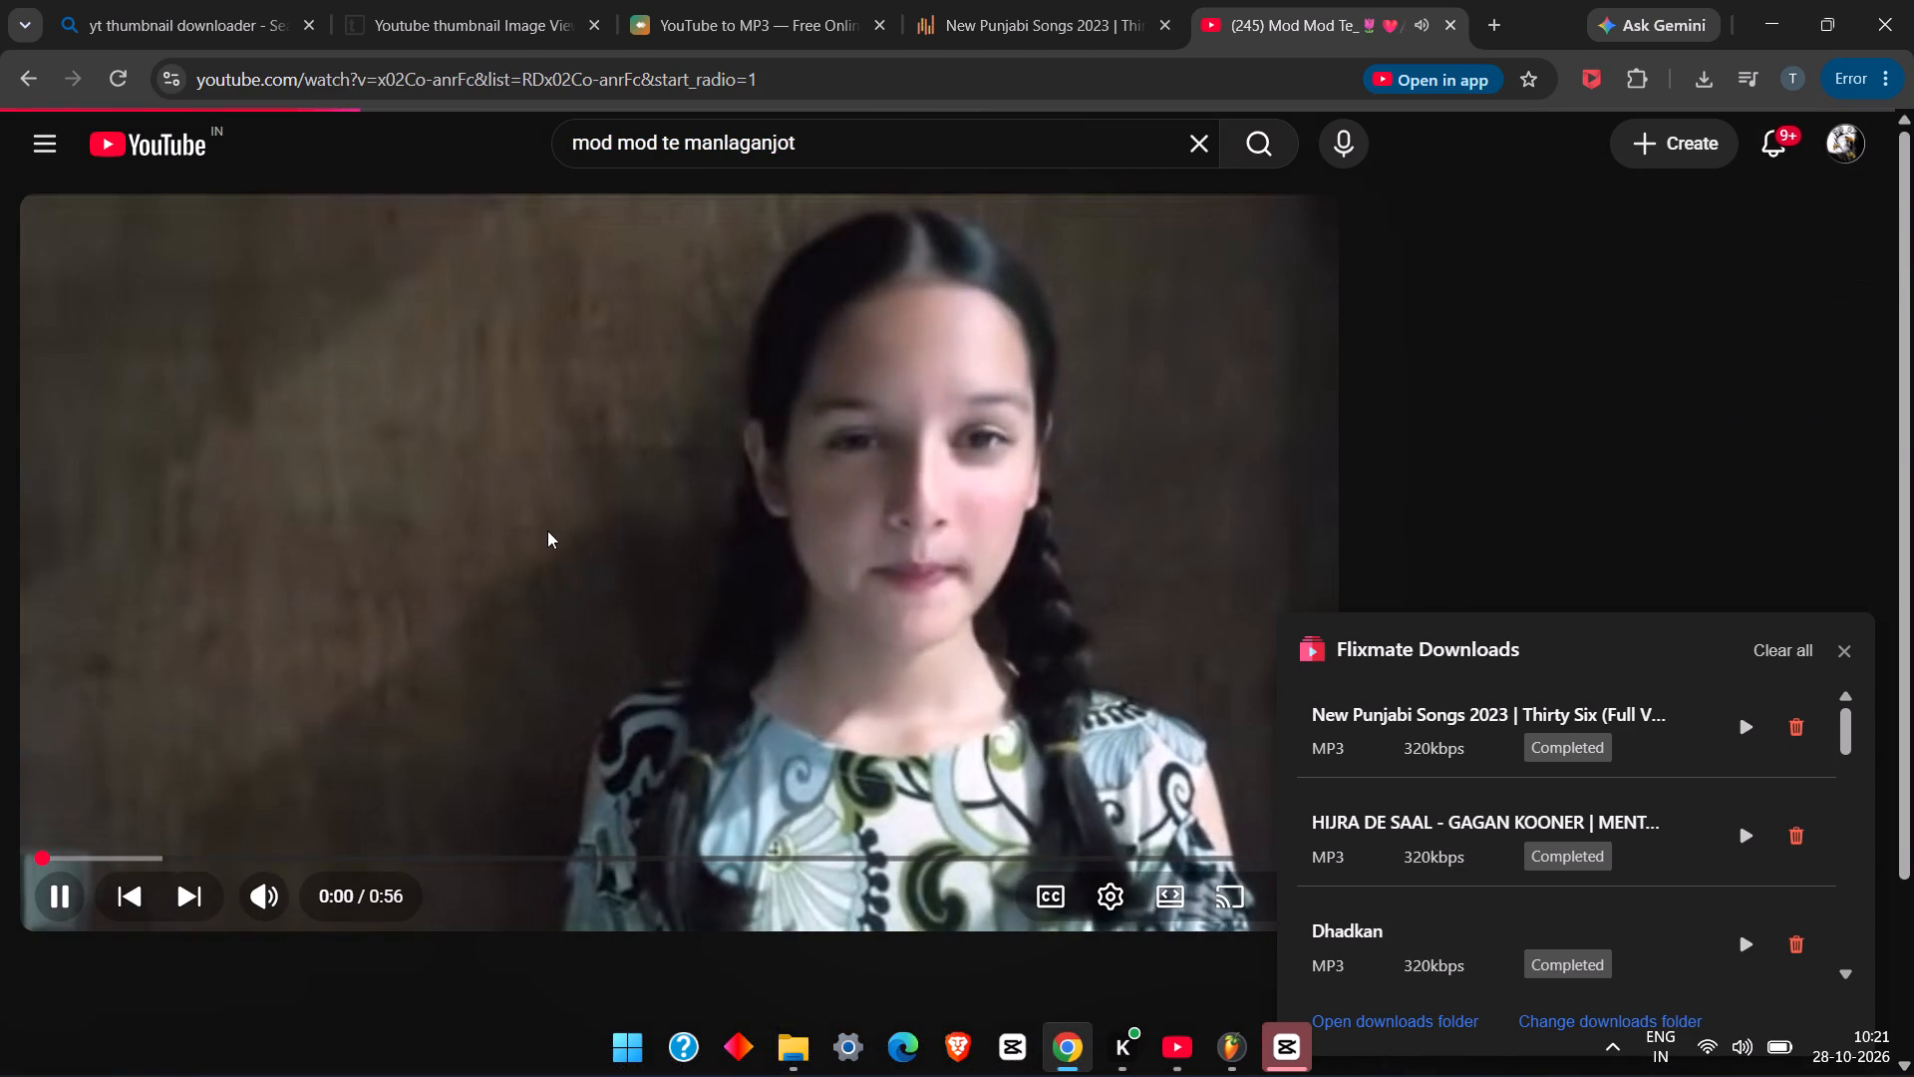
pyautogui.scroll(-2, 542, 536)
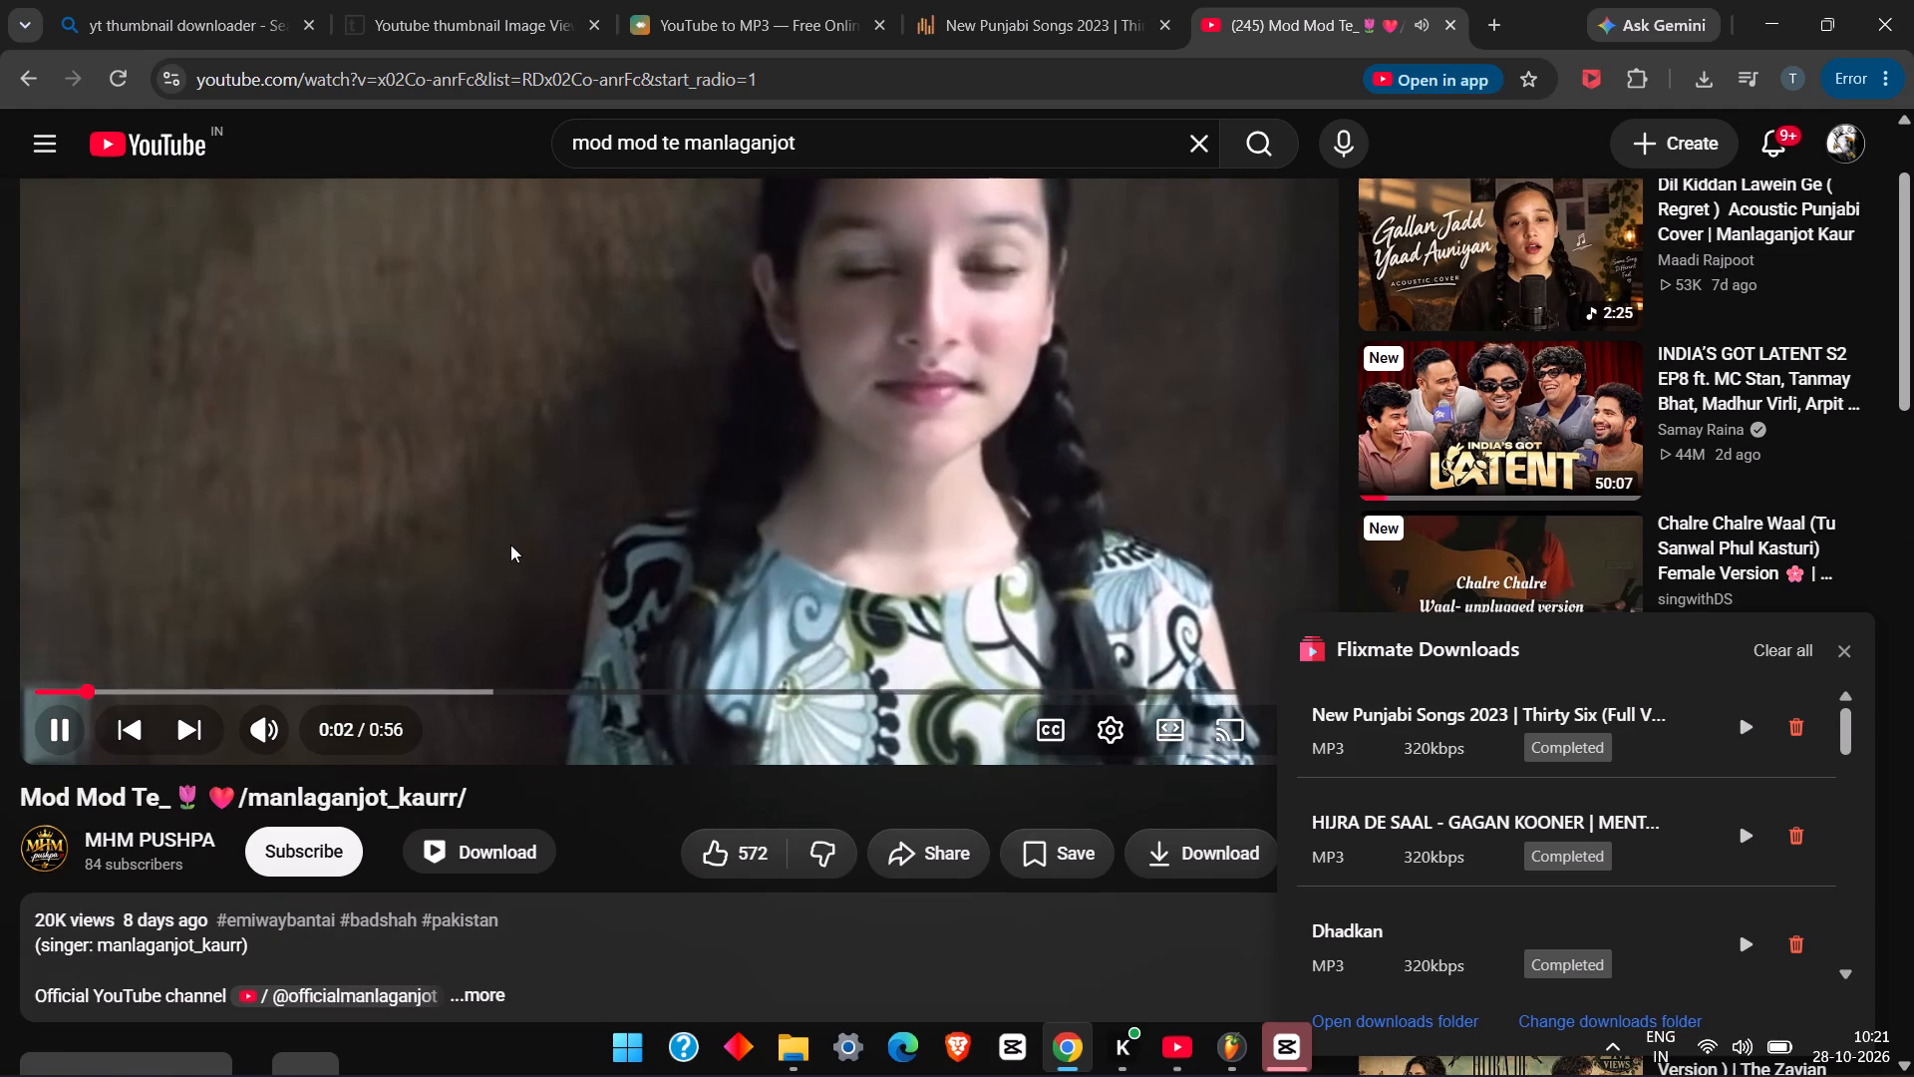
pyautogui.scroll(2, 572, 587)
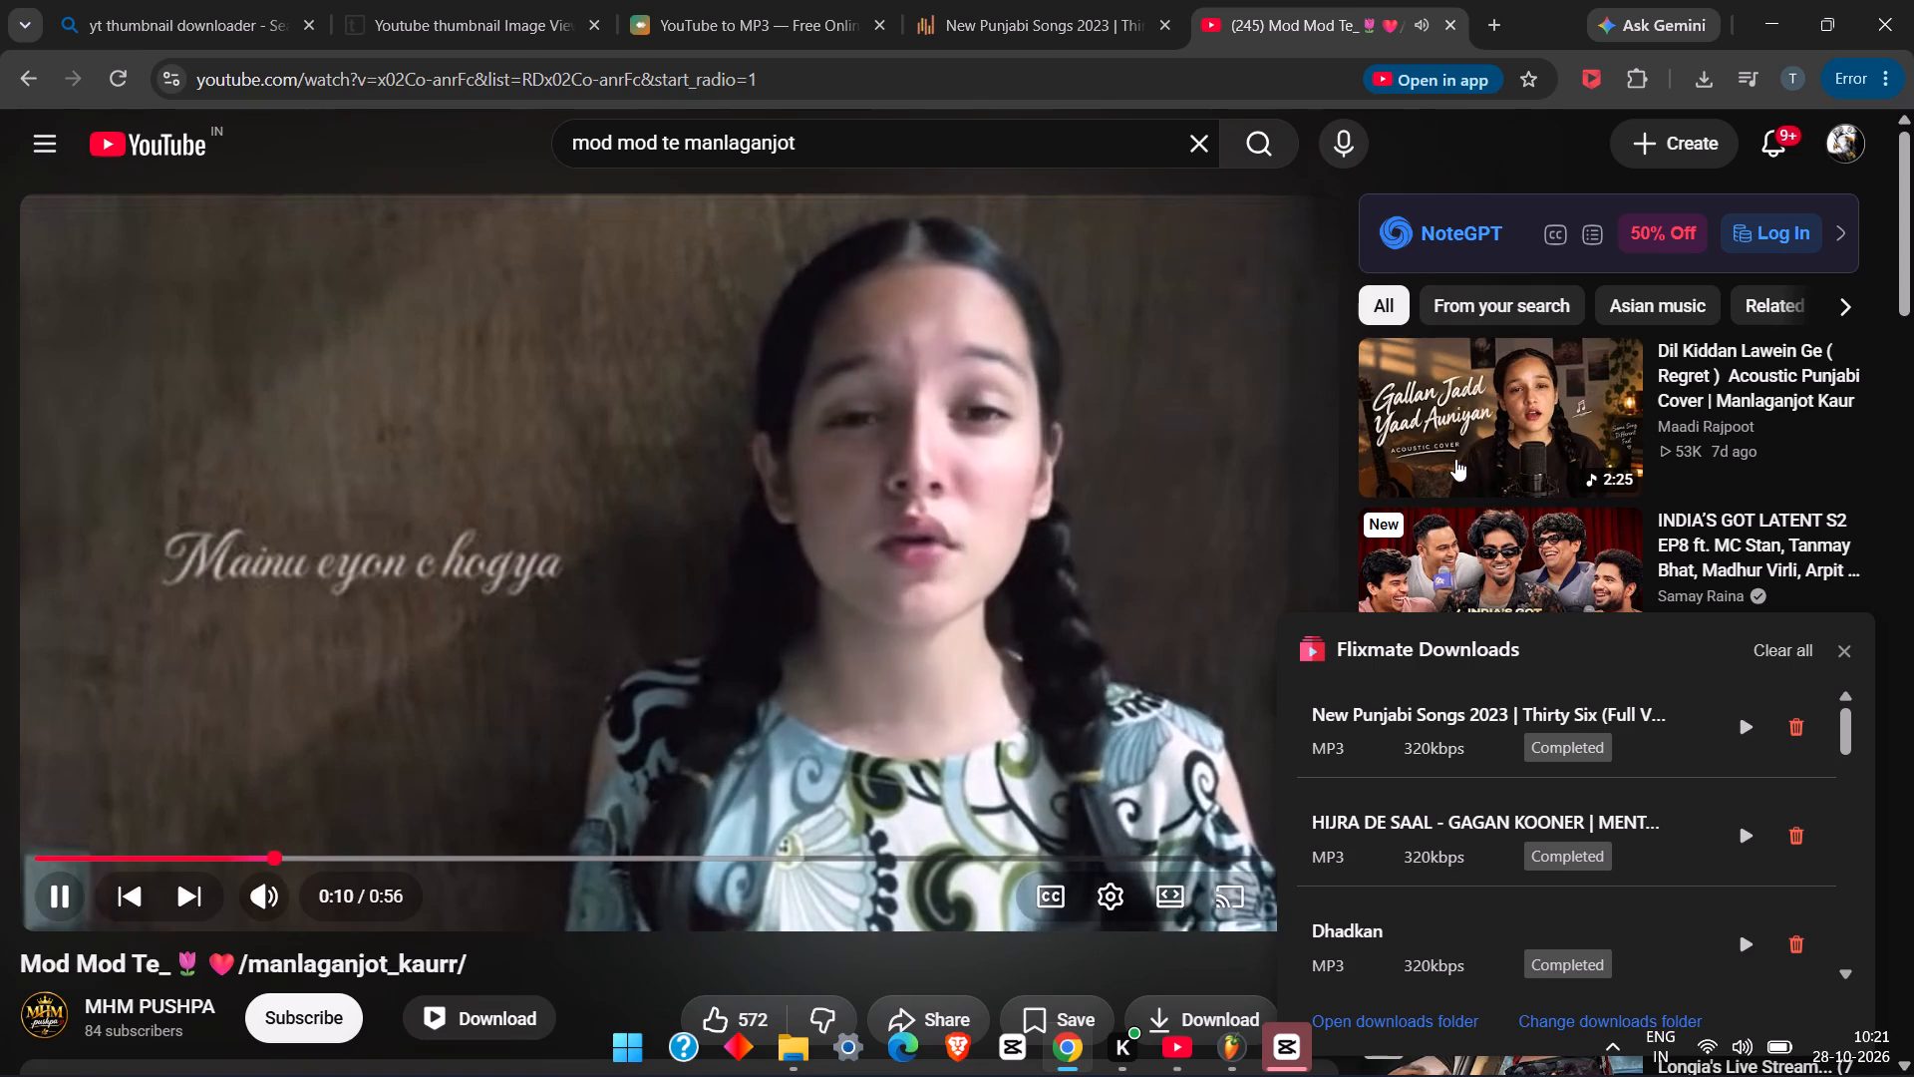
# Play the recommended "Dil Kiddan Lawein Ge (Regret) Acoustic Punjabi Cover" and examine its description and comments.
pyautogui.click(1469, 432)
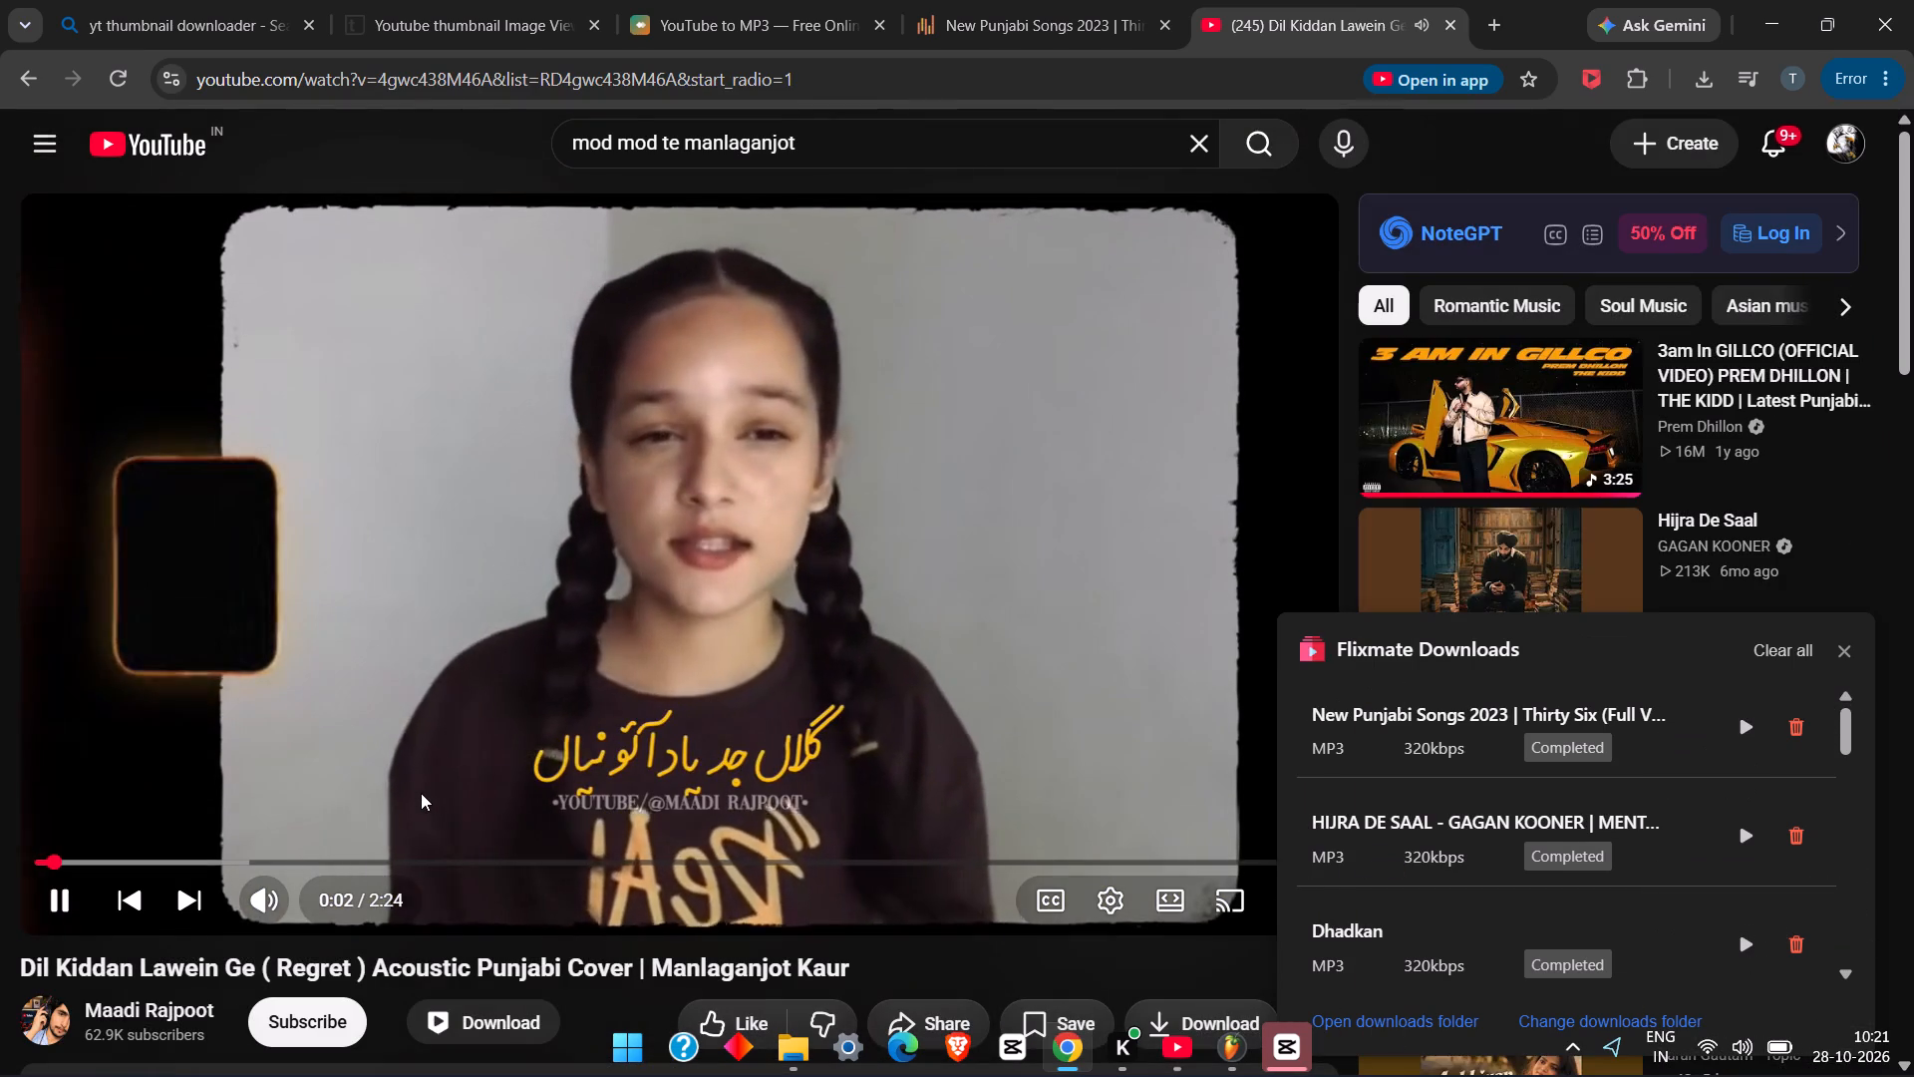
pyautogui.scroll(-2, 421, 793)
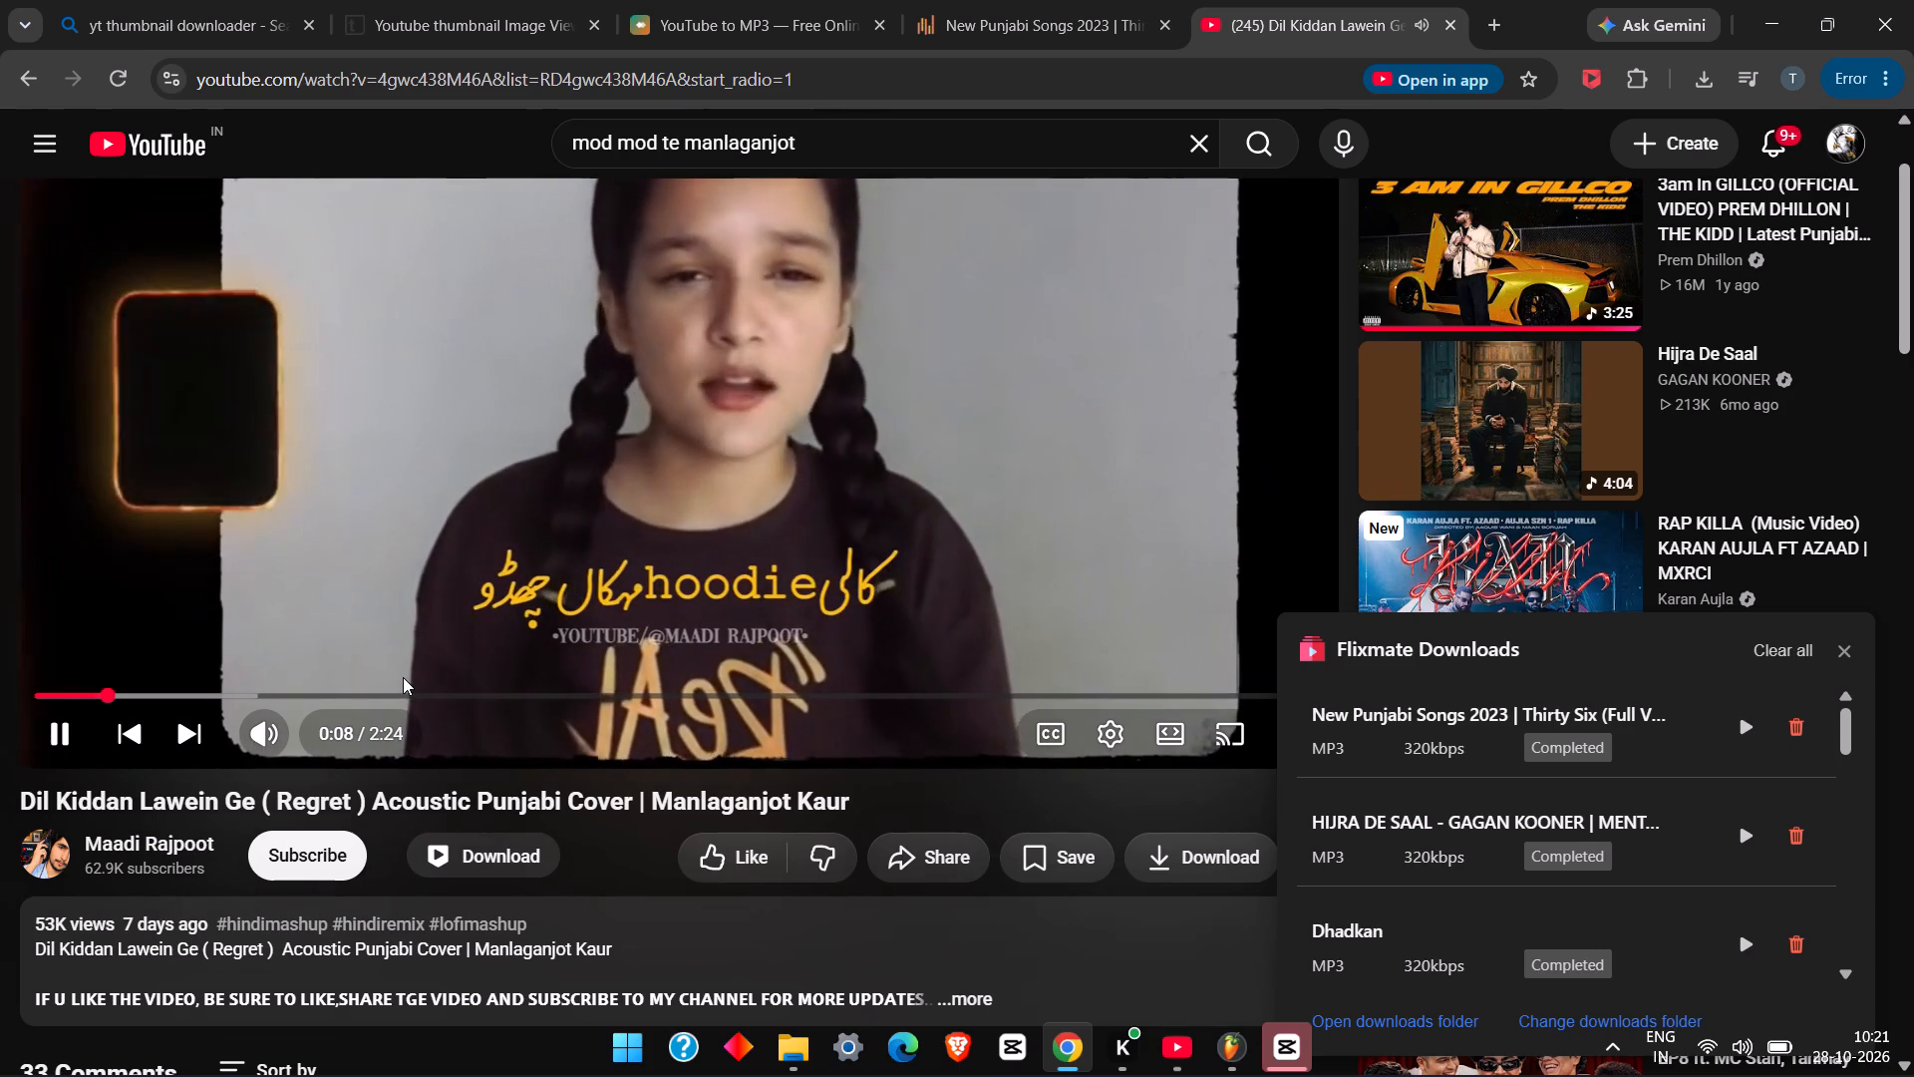
pyautogui.scroll(1, 580, 590)
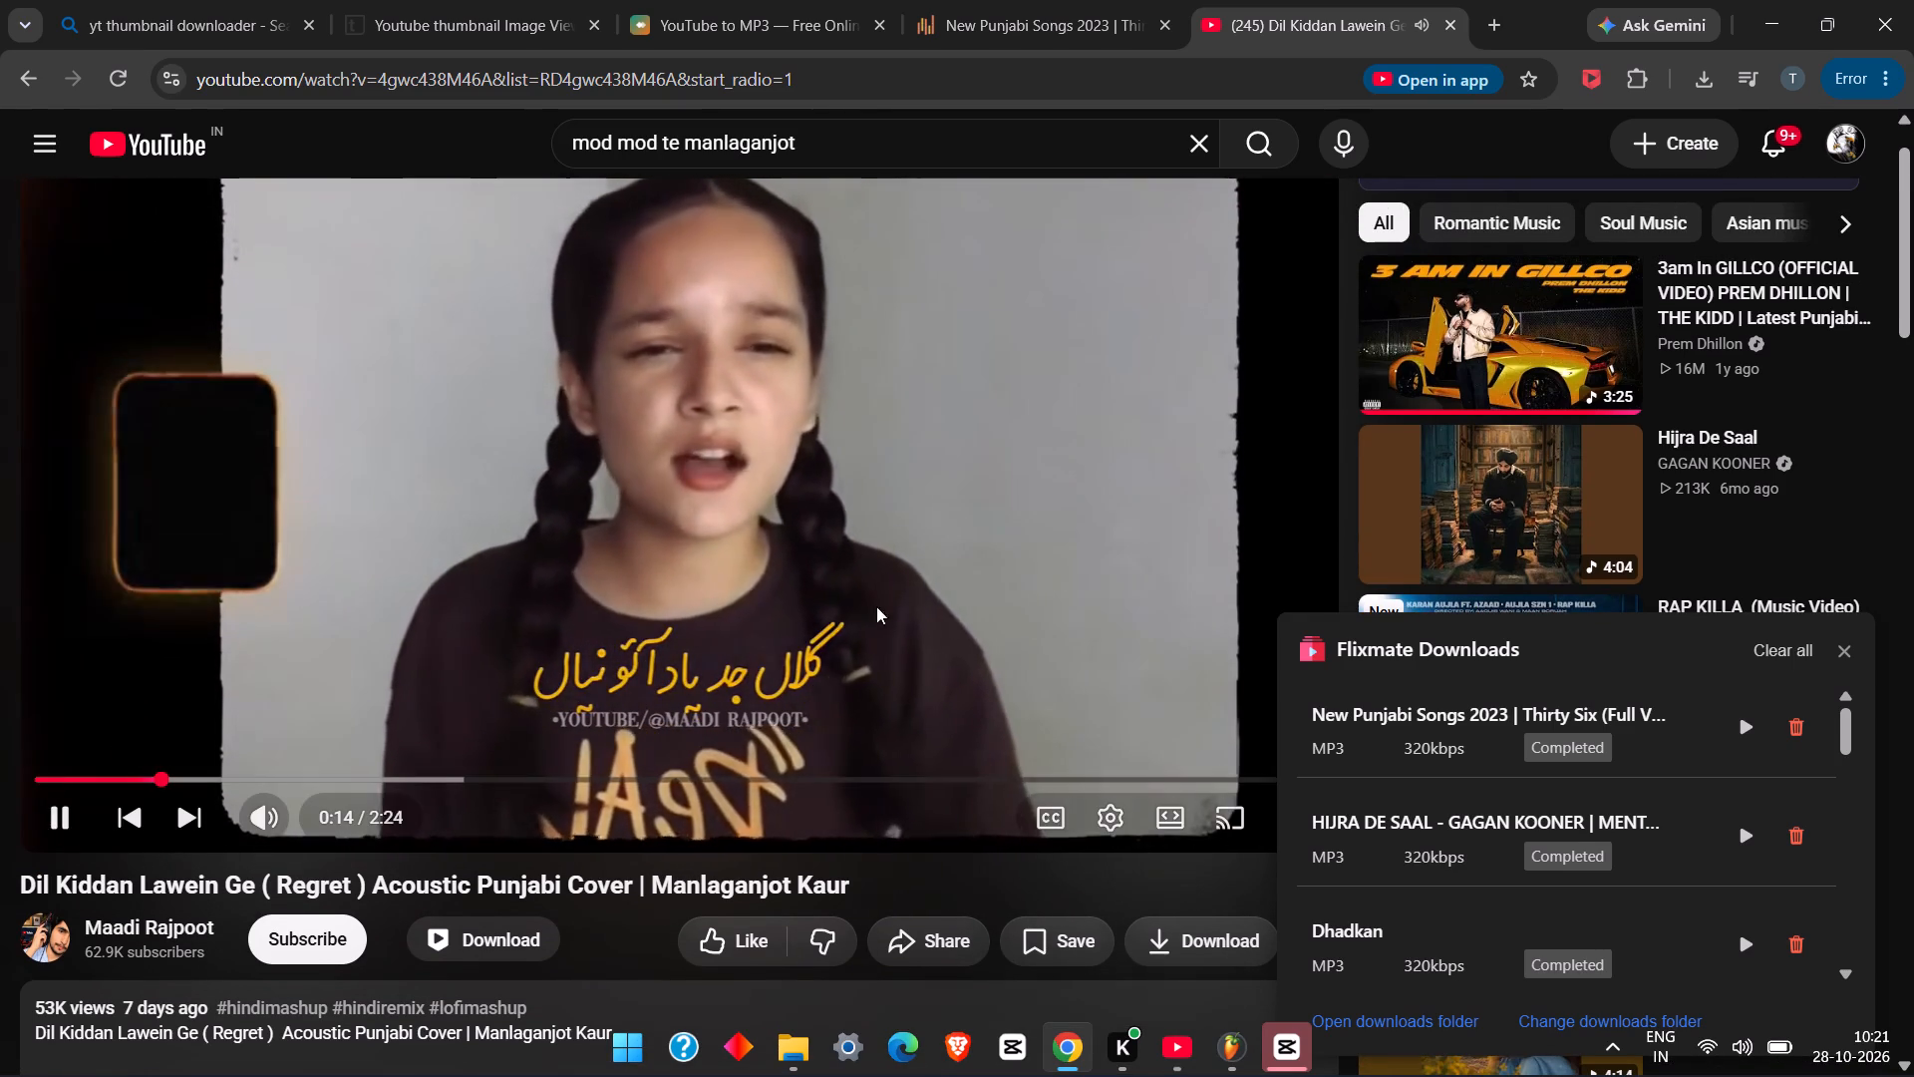
pyautogui.scroll(2, 1006, 620)
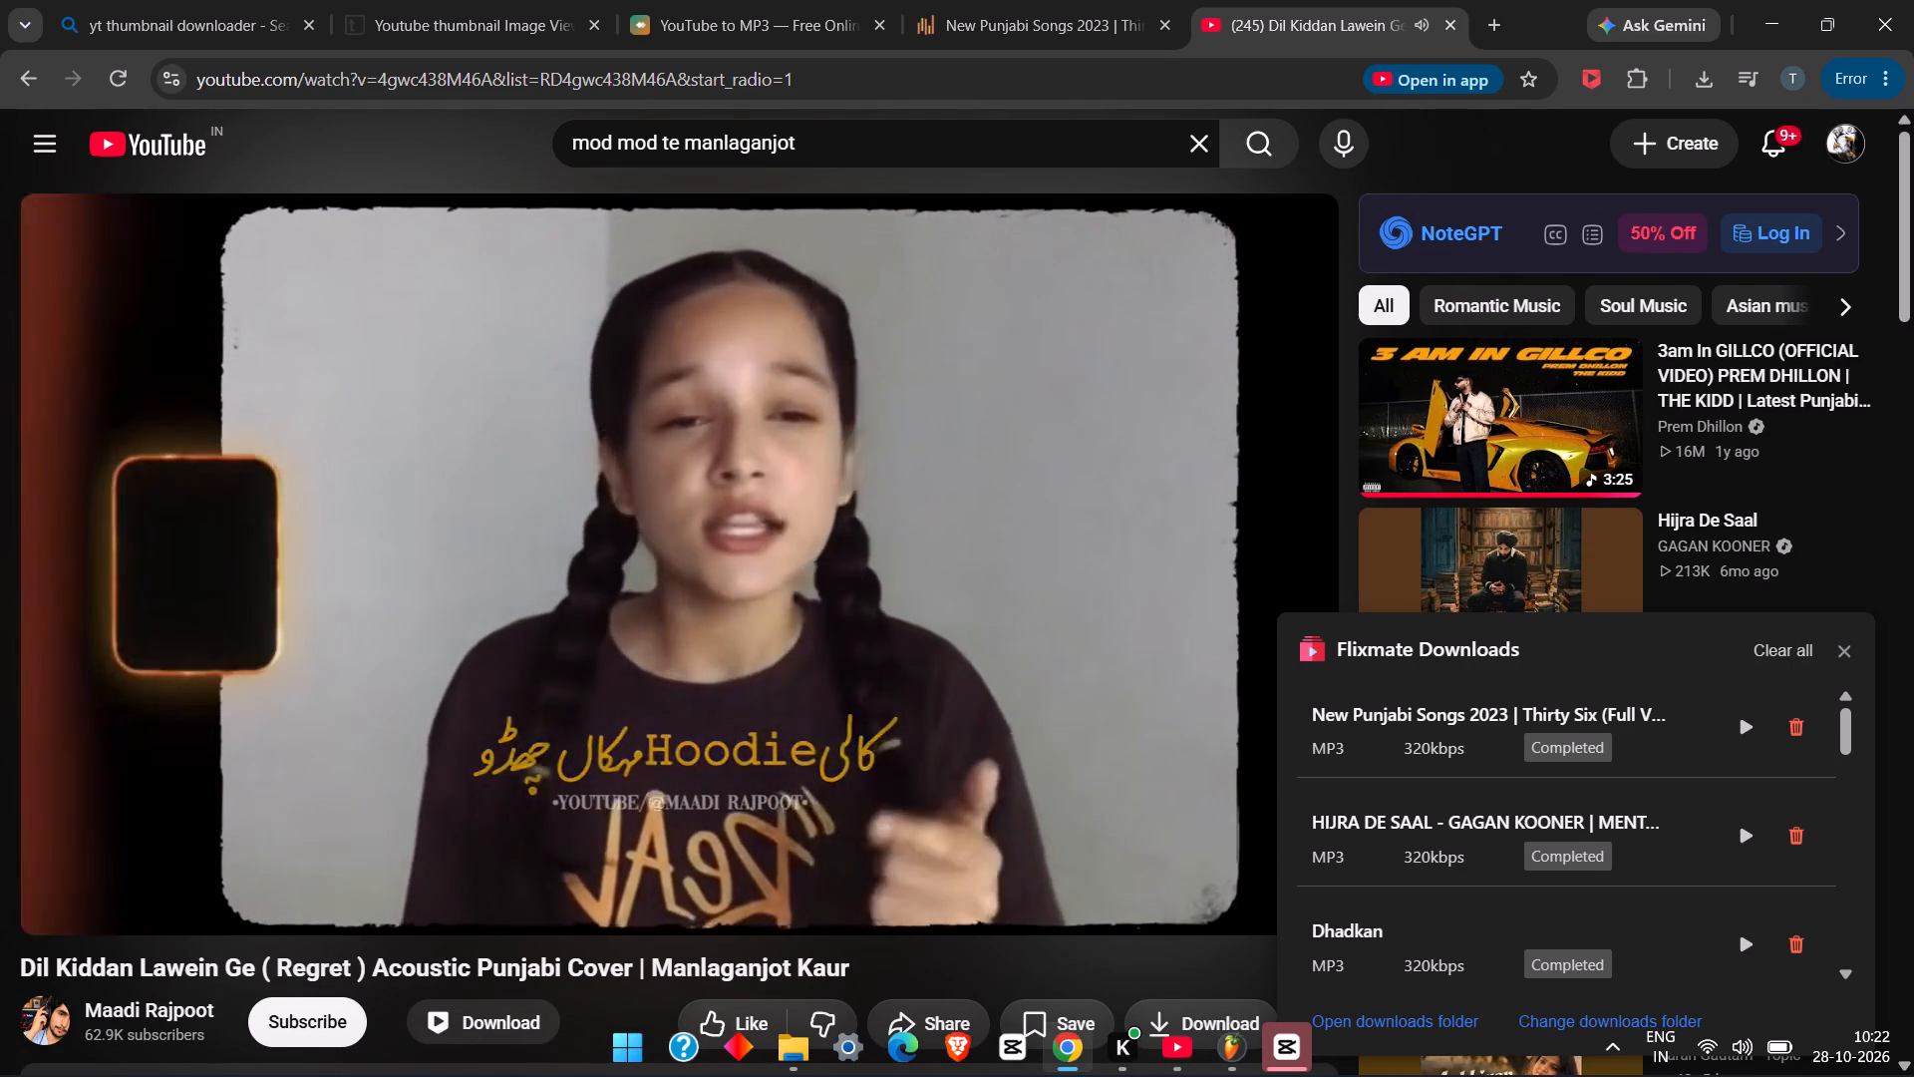
pyautogui.scroll(-9, 687, 580)
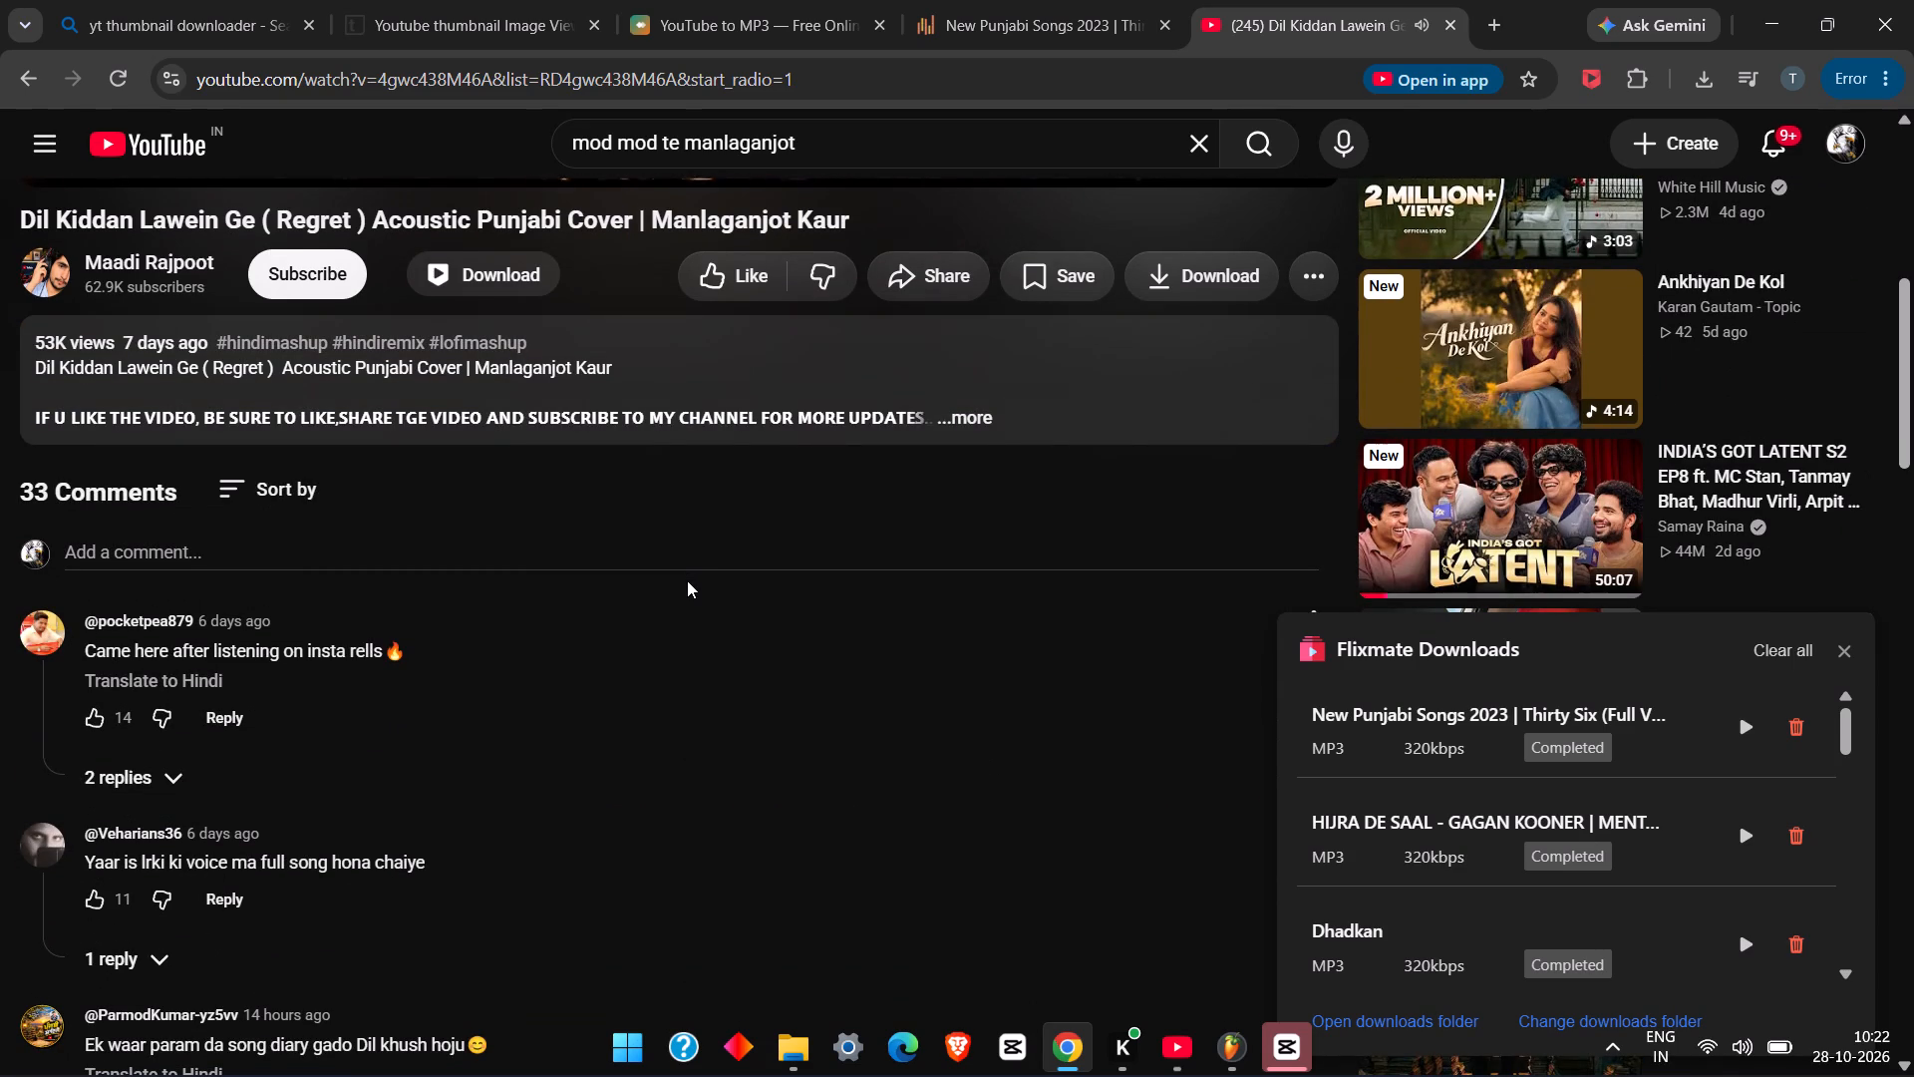
pyautogui.scroll(-1, 687, 580)
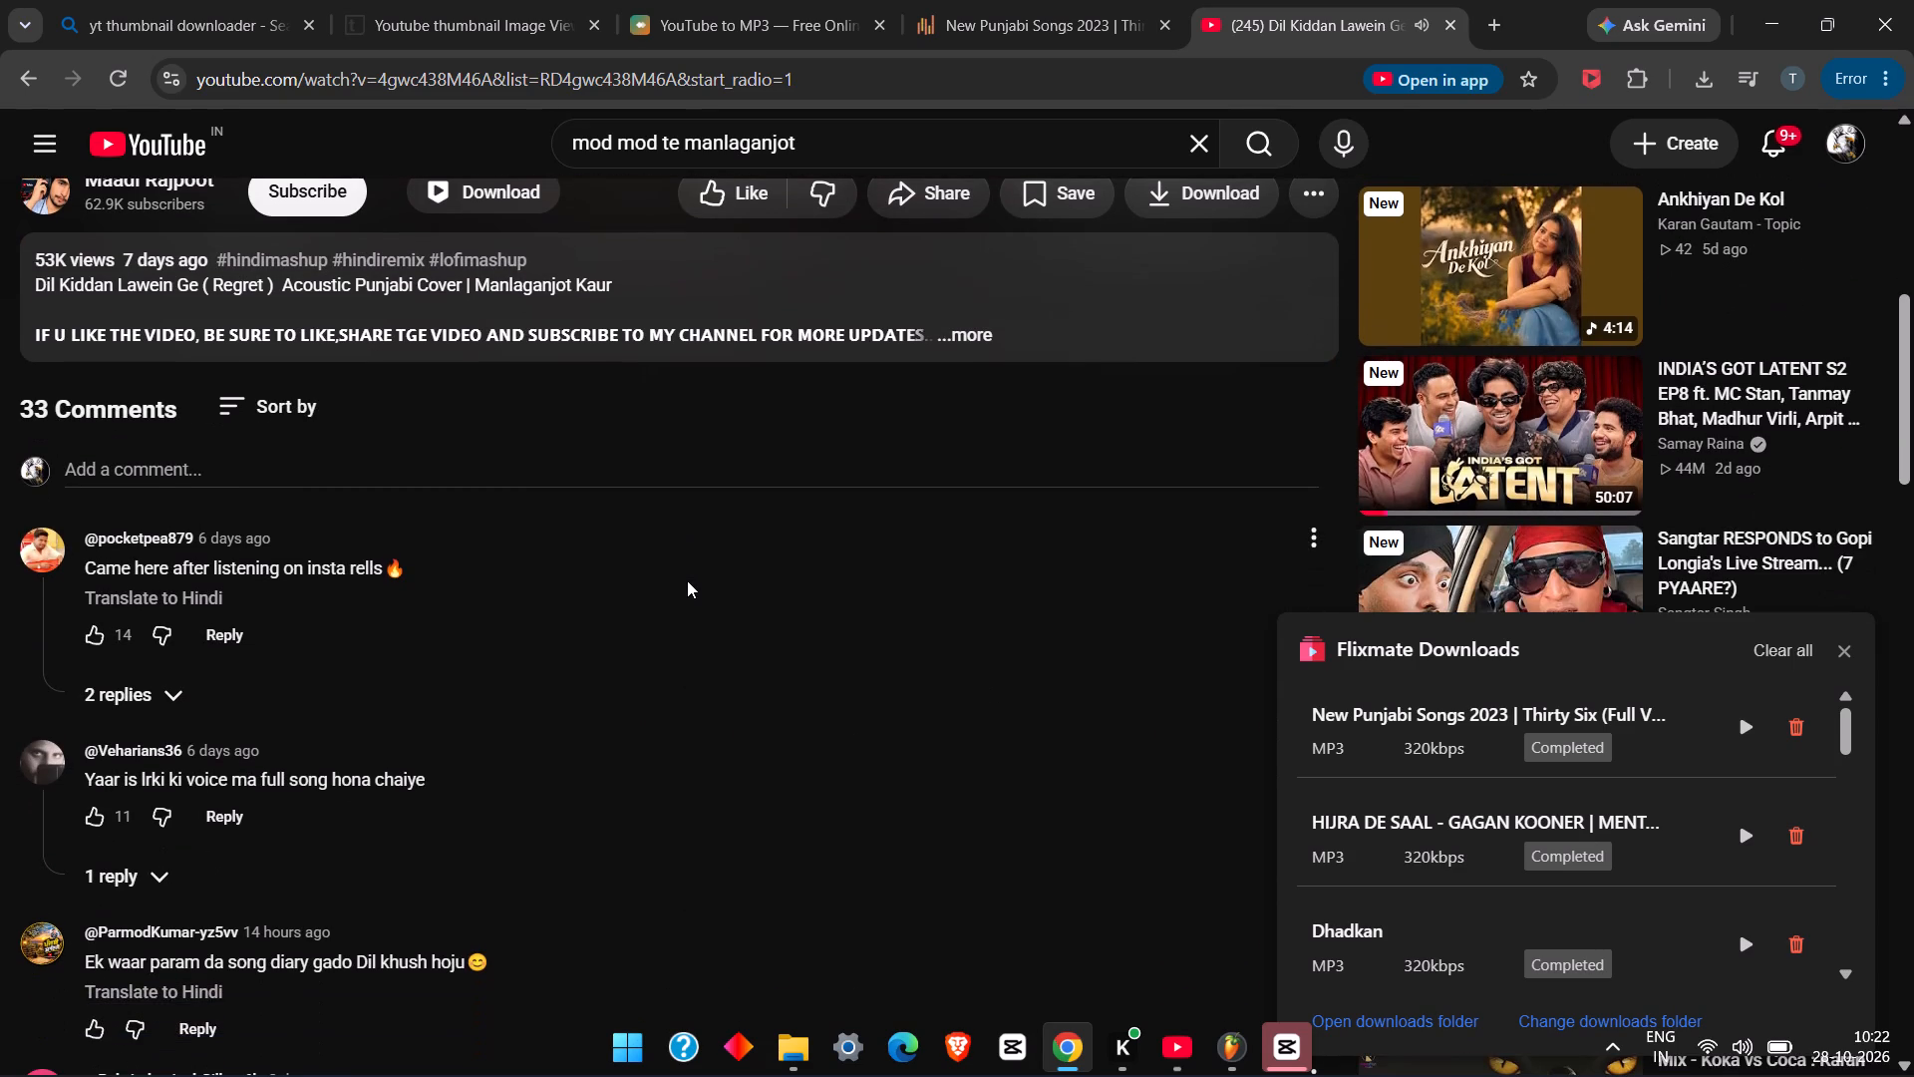
pyautogui.scroll(10, 687, 580)
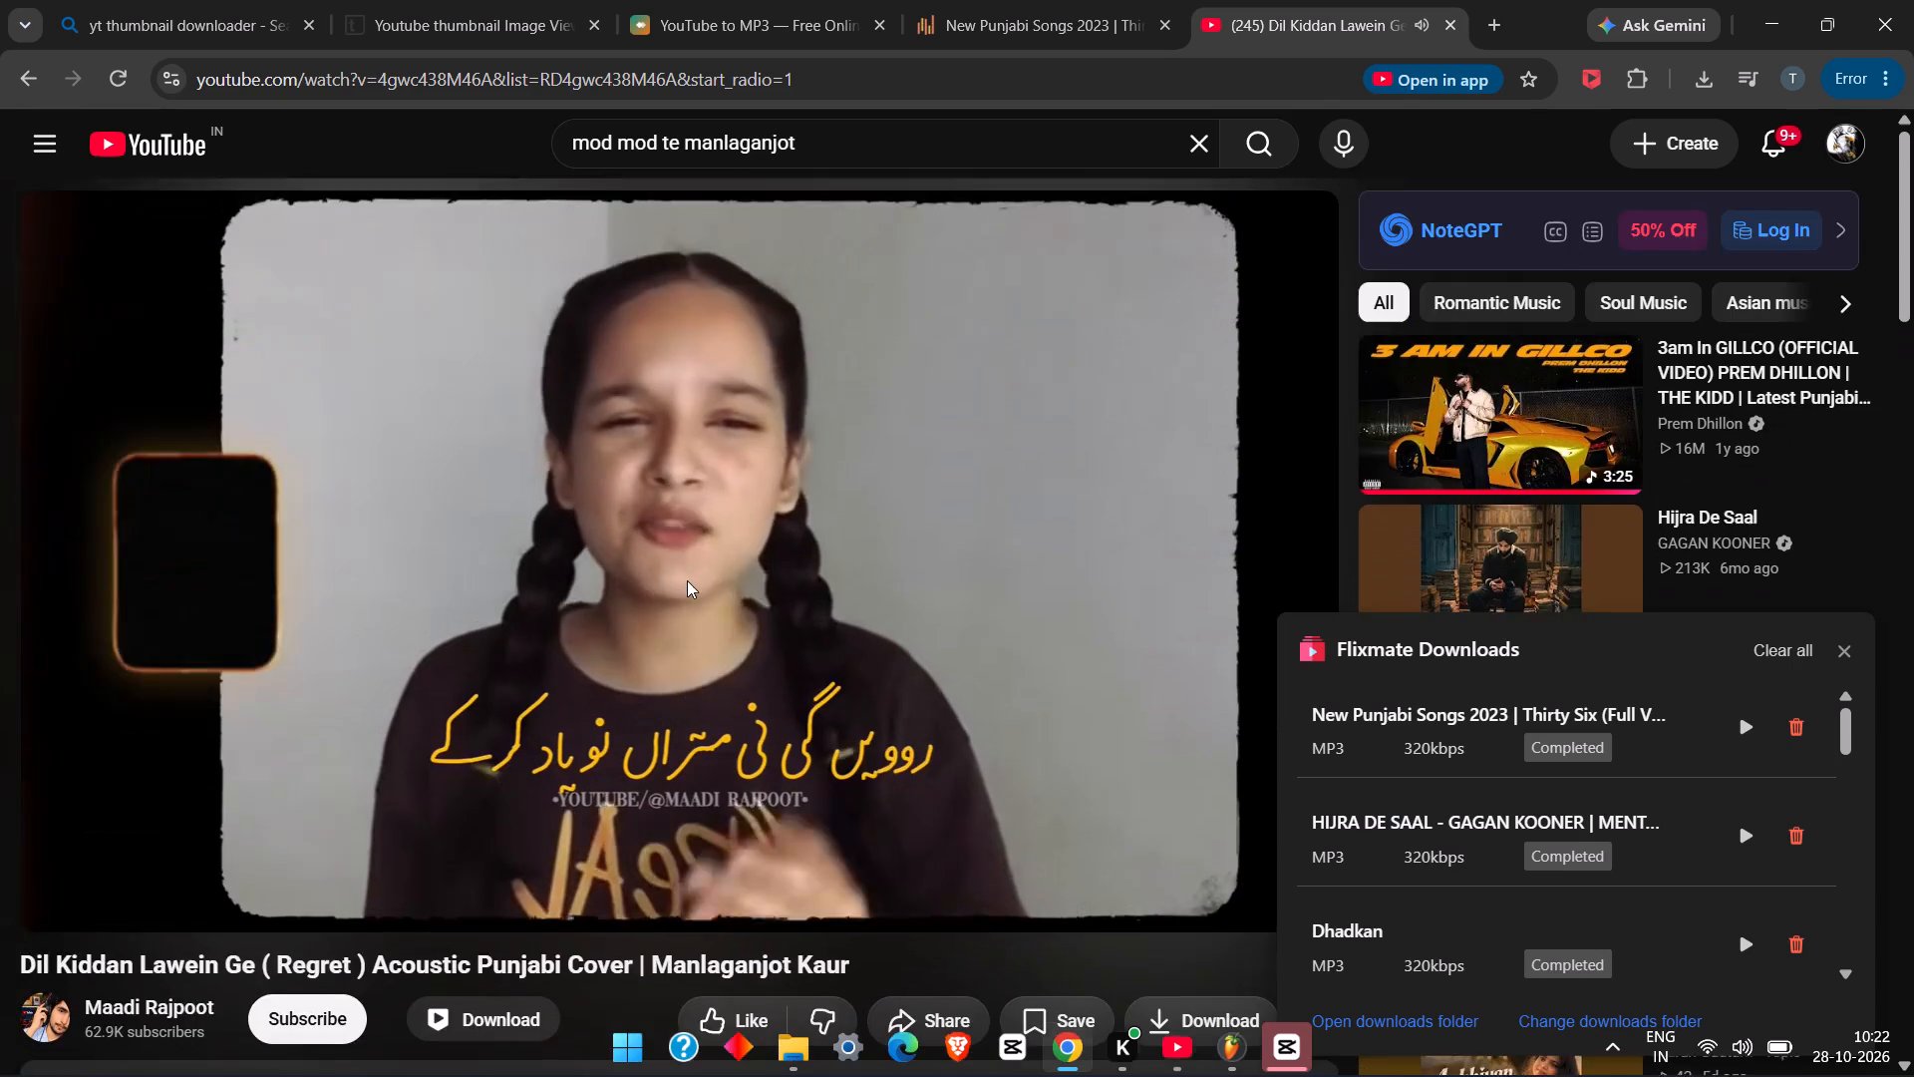
pyautogui.scroll(2, 687, 580)
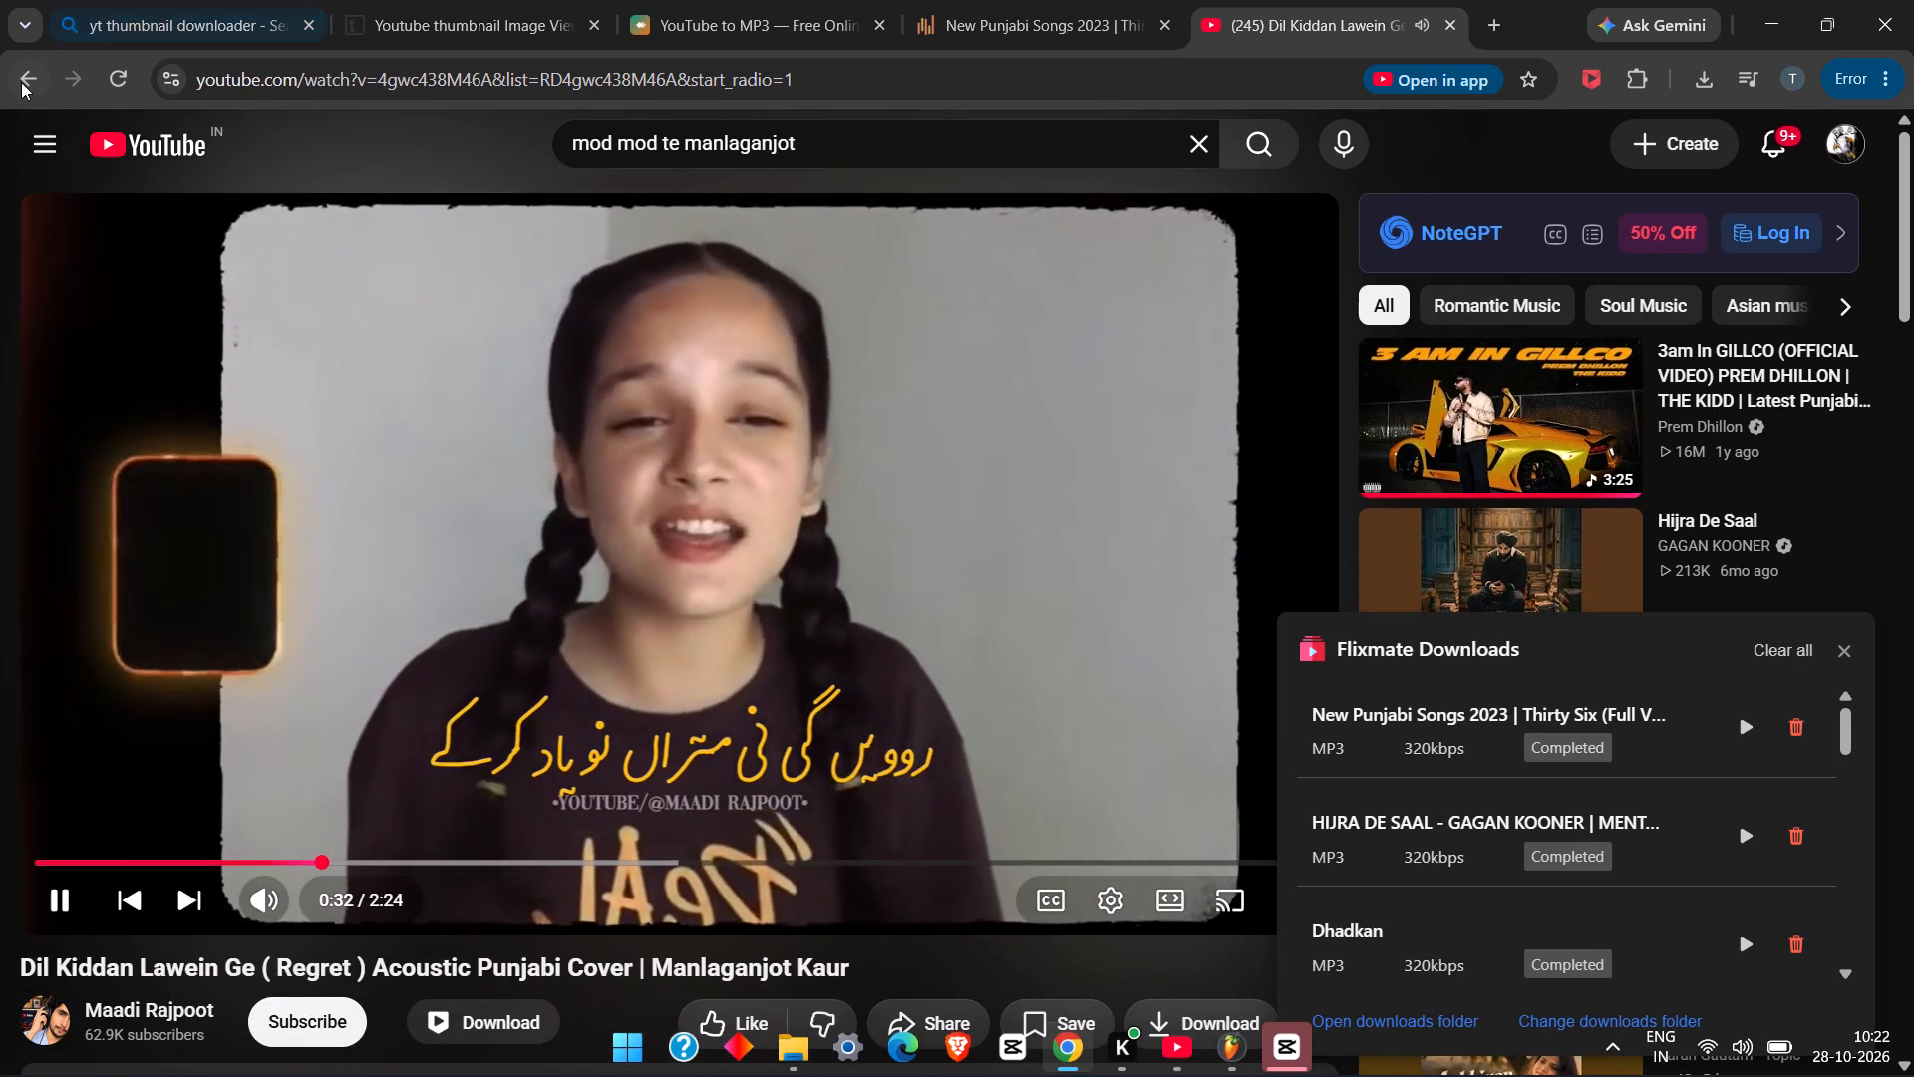
# Return to the search results, reopen the MOD MOD TE official audio by GAGAN KOONER and close the Flixmate Downloads list.
pyautogui.click(21, 82)
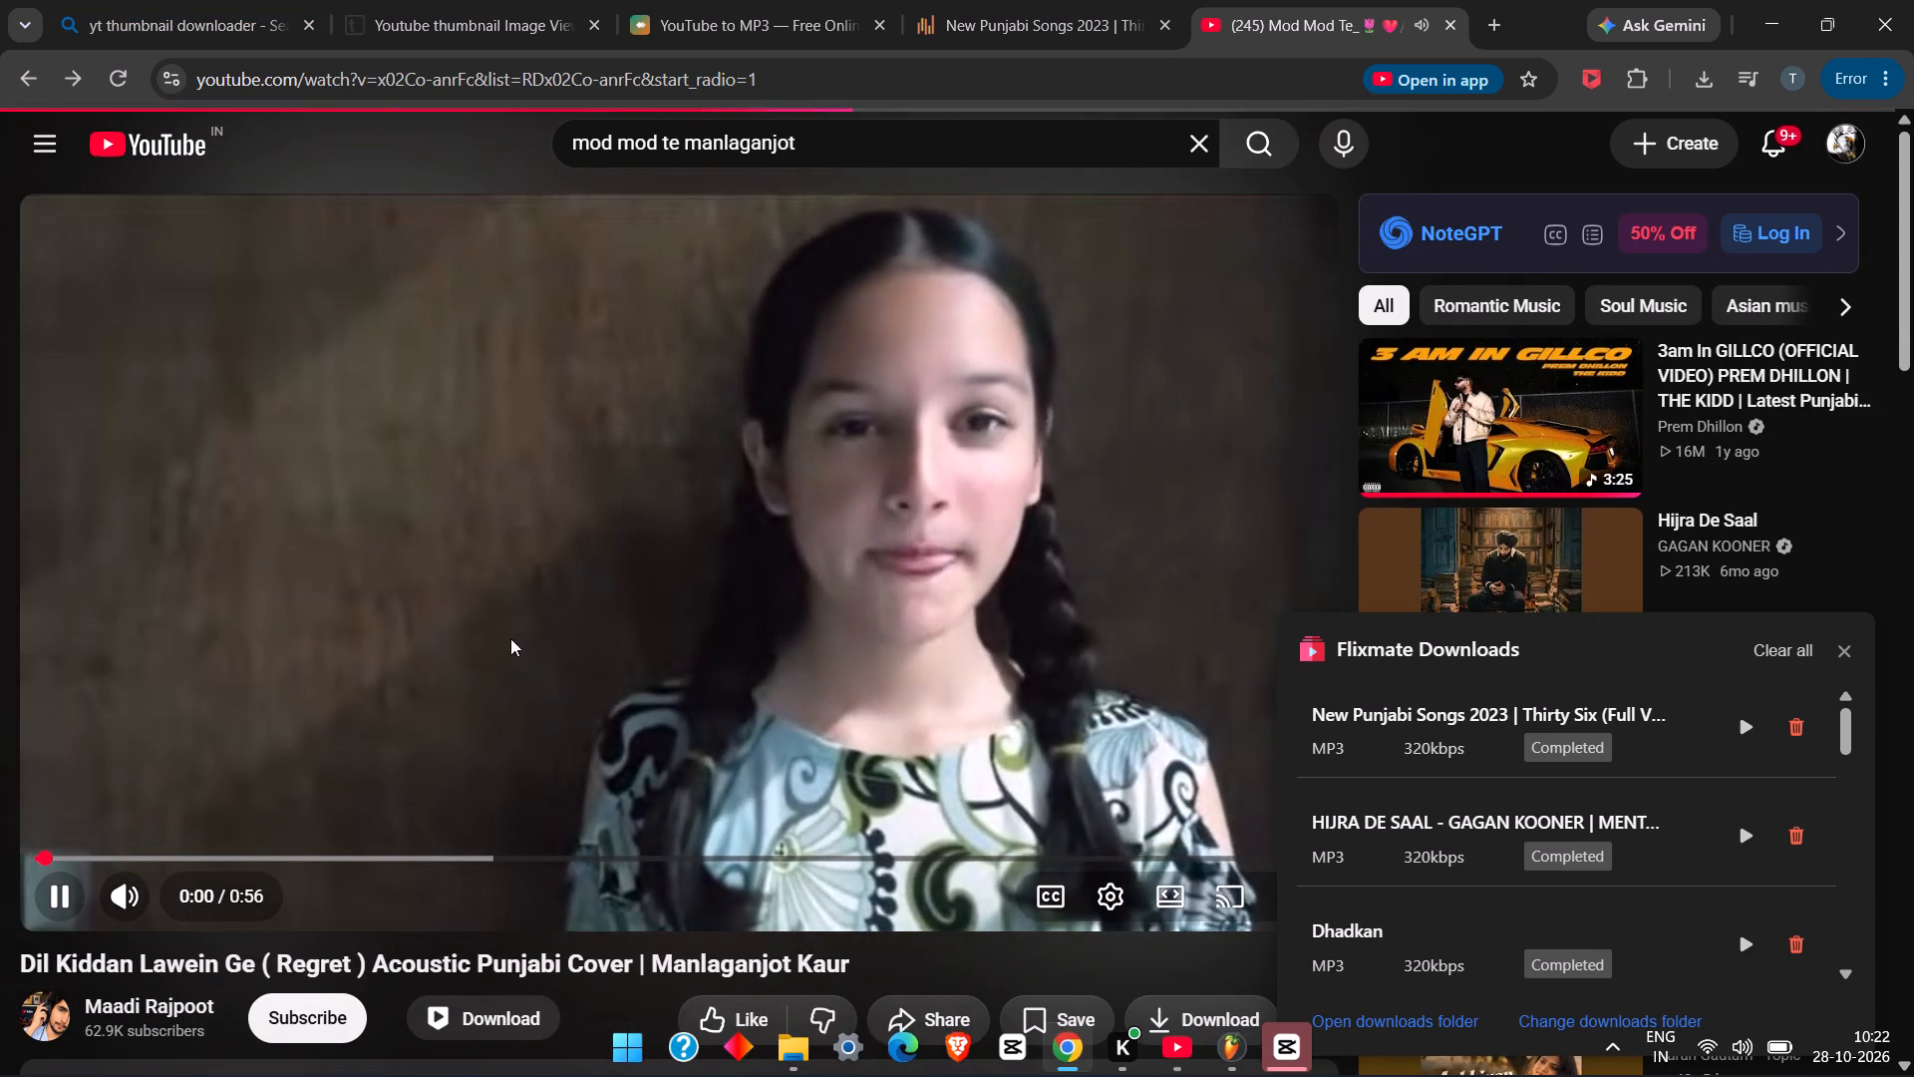
pyautogui.click(29, 70)
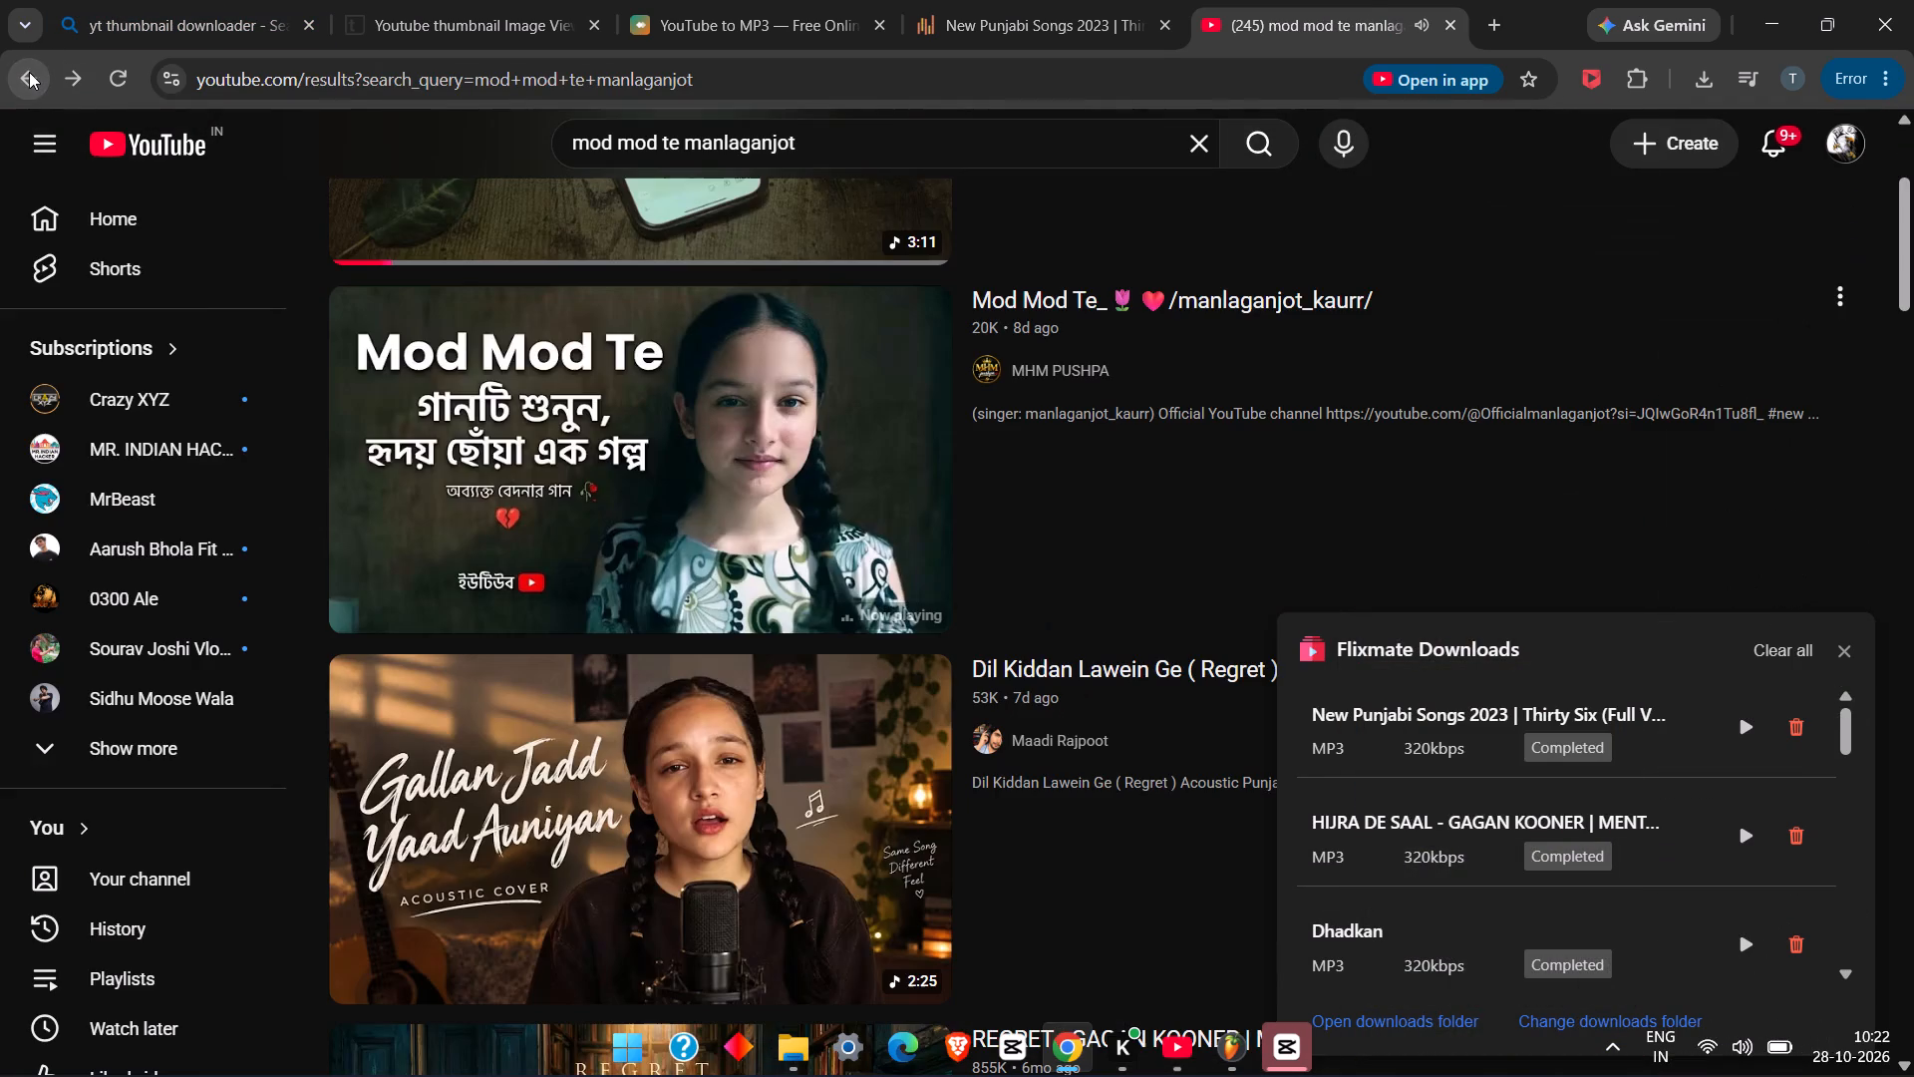
pyautogui.scroll(10, 731, 721)
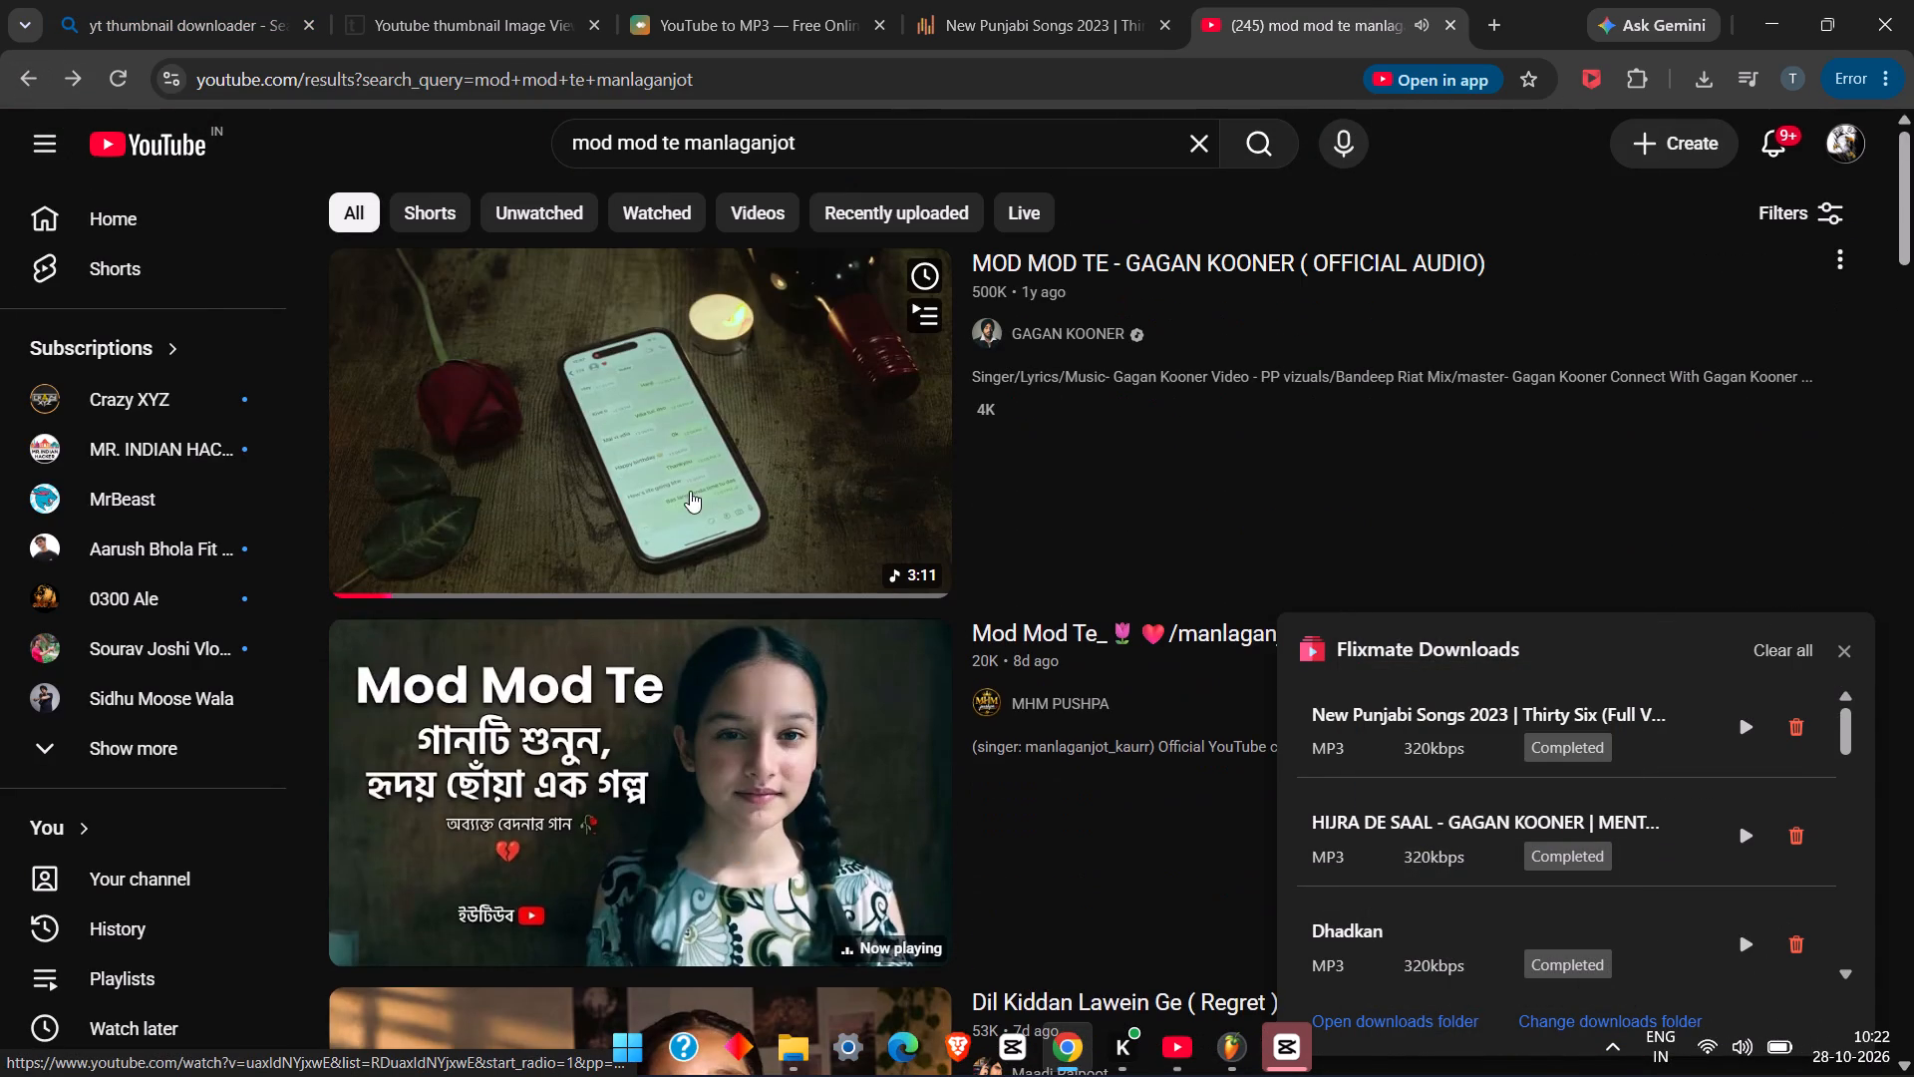
pyautogui.click(685, 474)
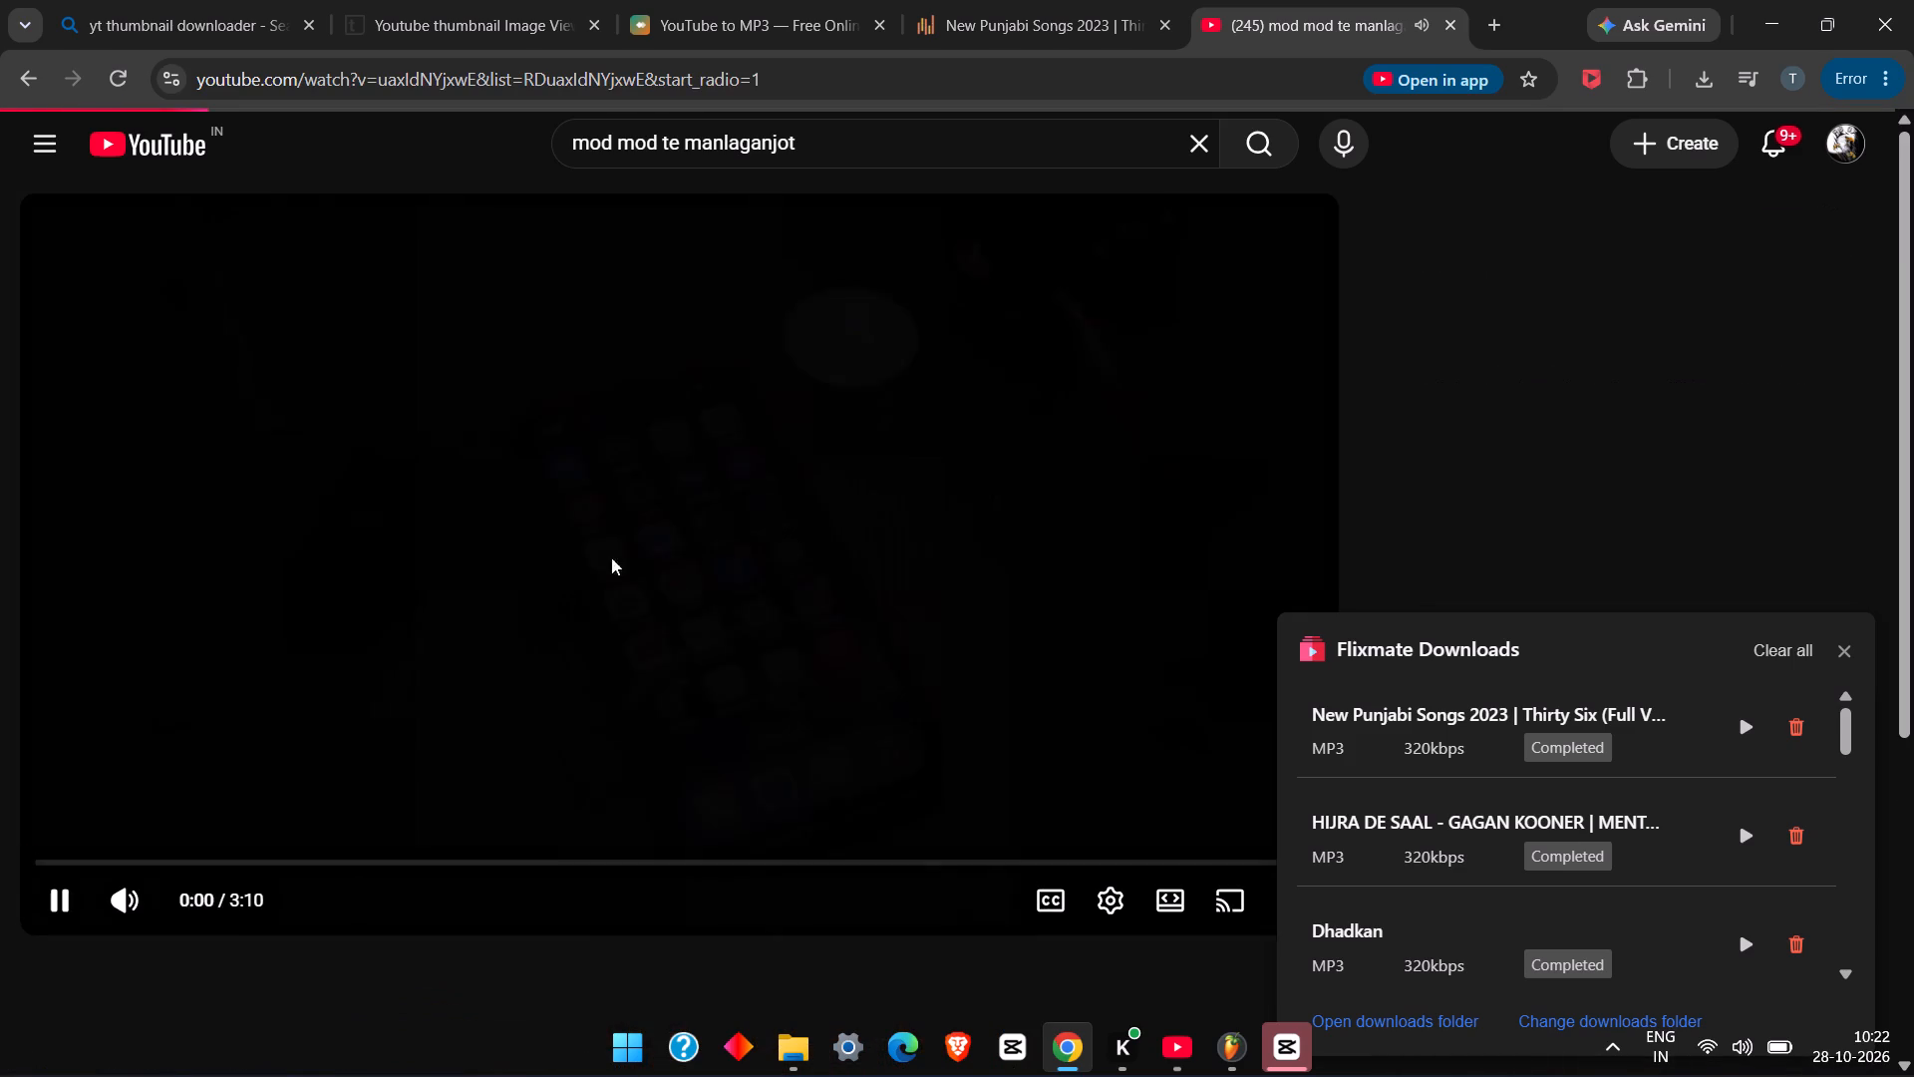
pyautogui.click(139, 859)
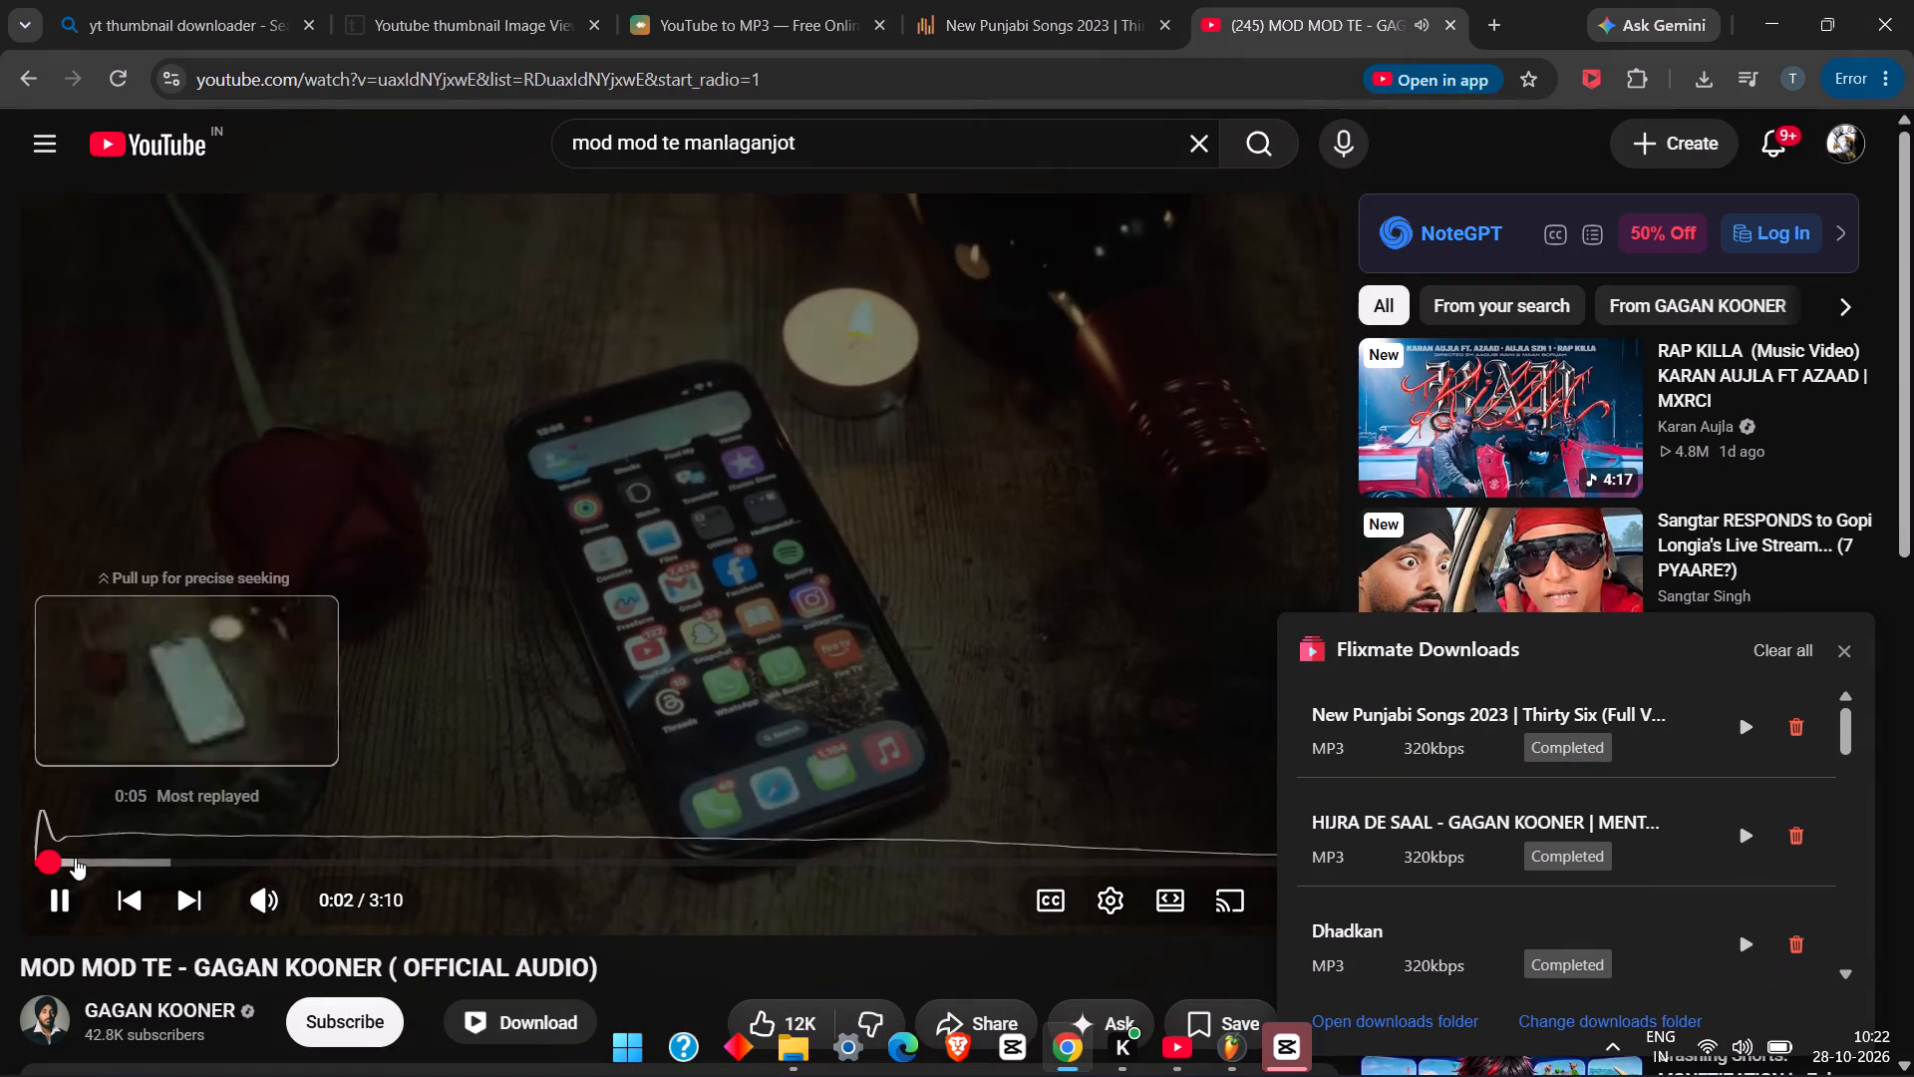
pyautogui.click(1851, 640)
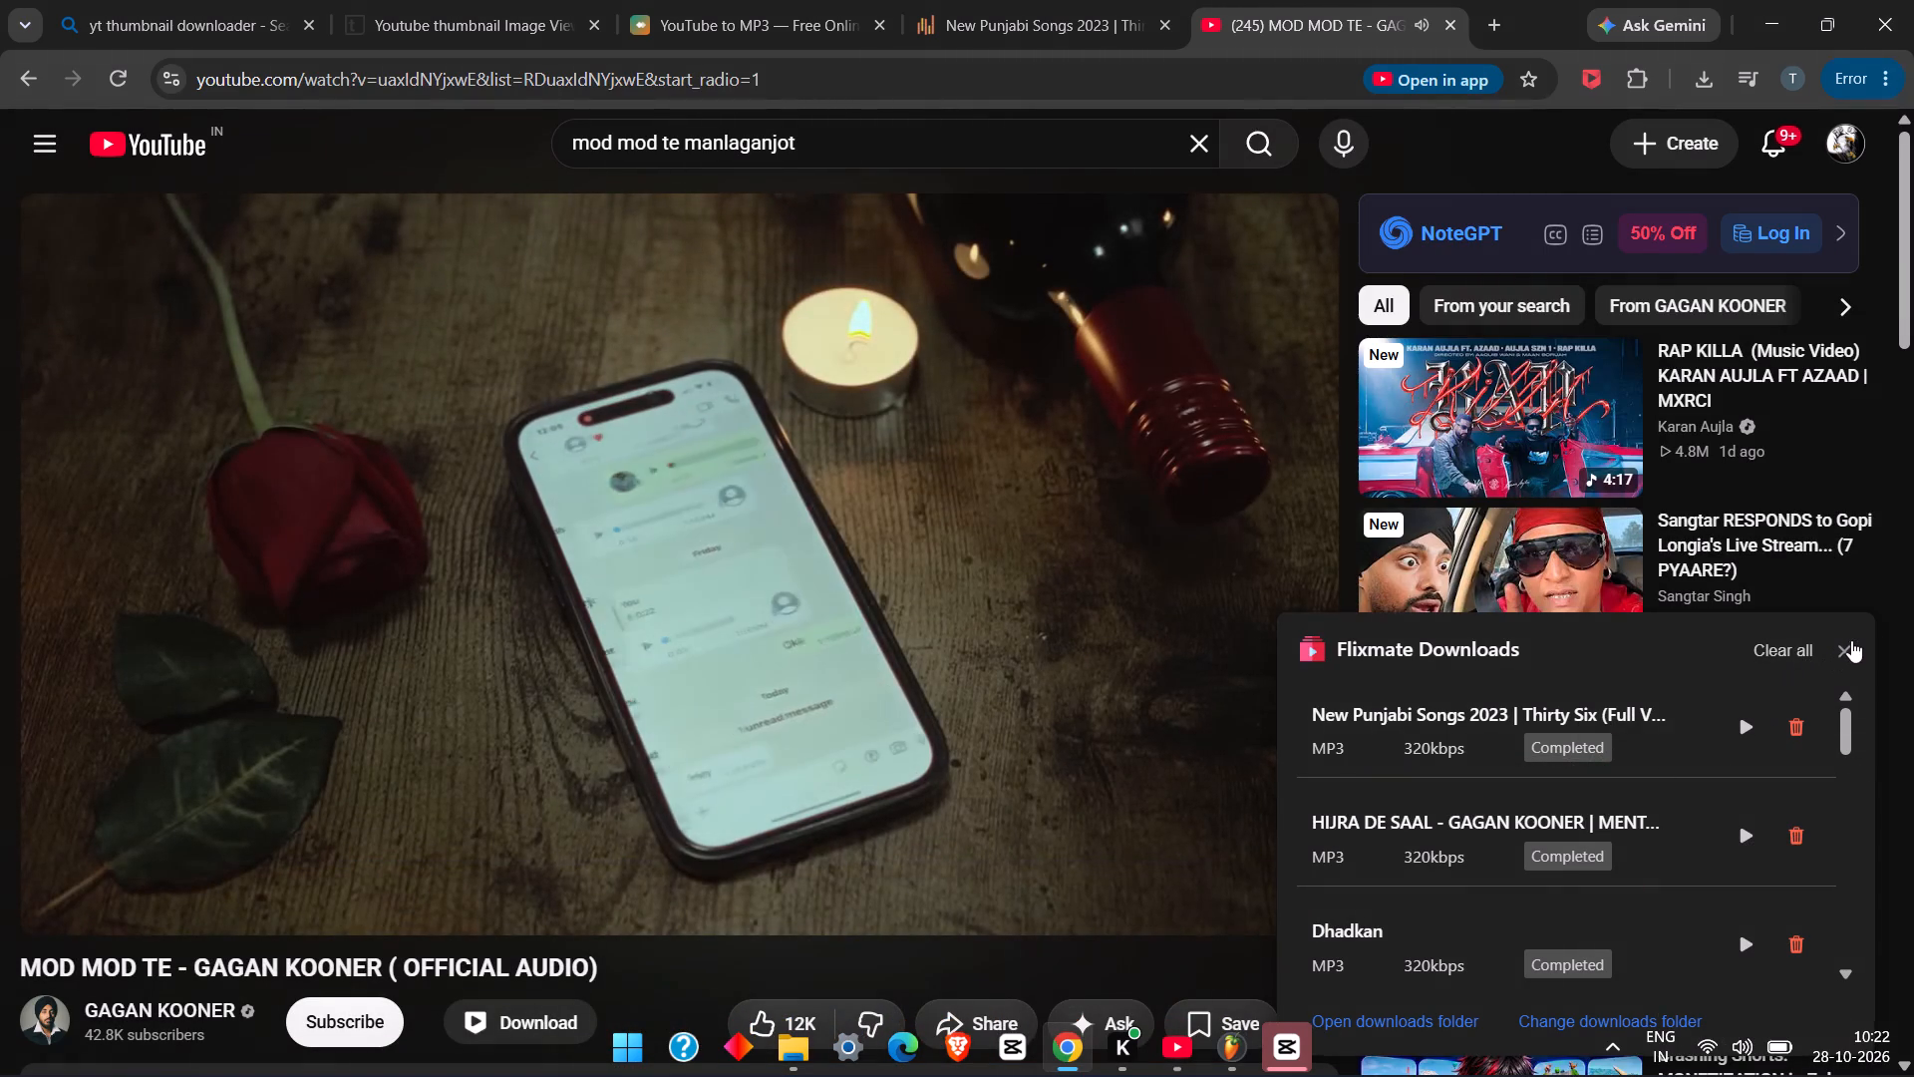
# Download the MOD MOD TE official audio as a 320Kbps MP3 with Flixmate.
pyautogui.scroll(-2, 650, 775)
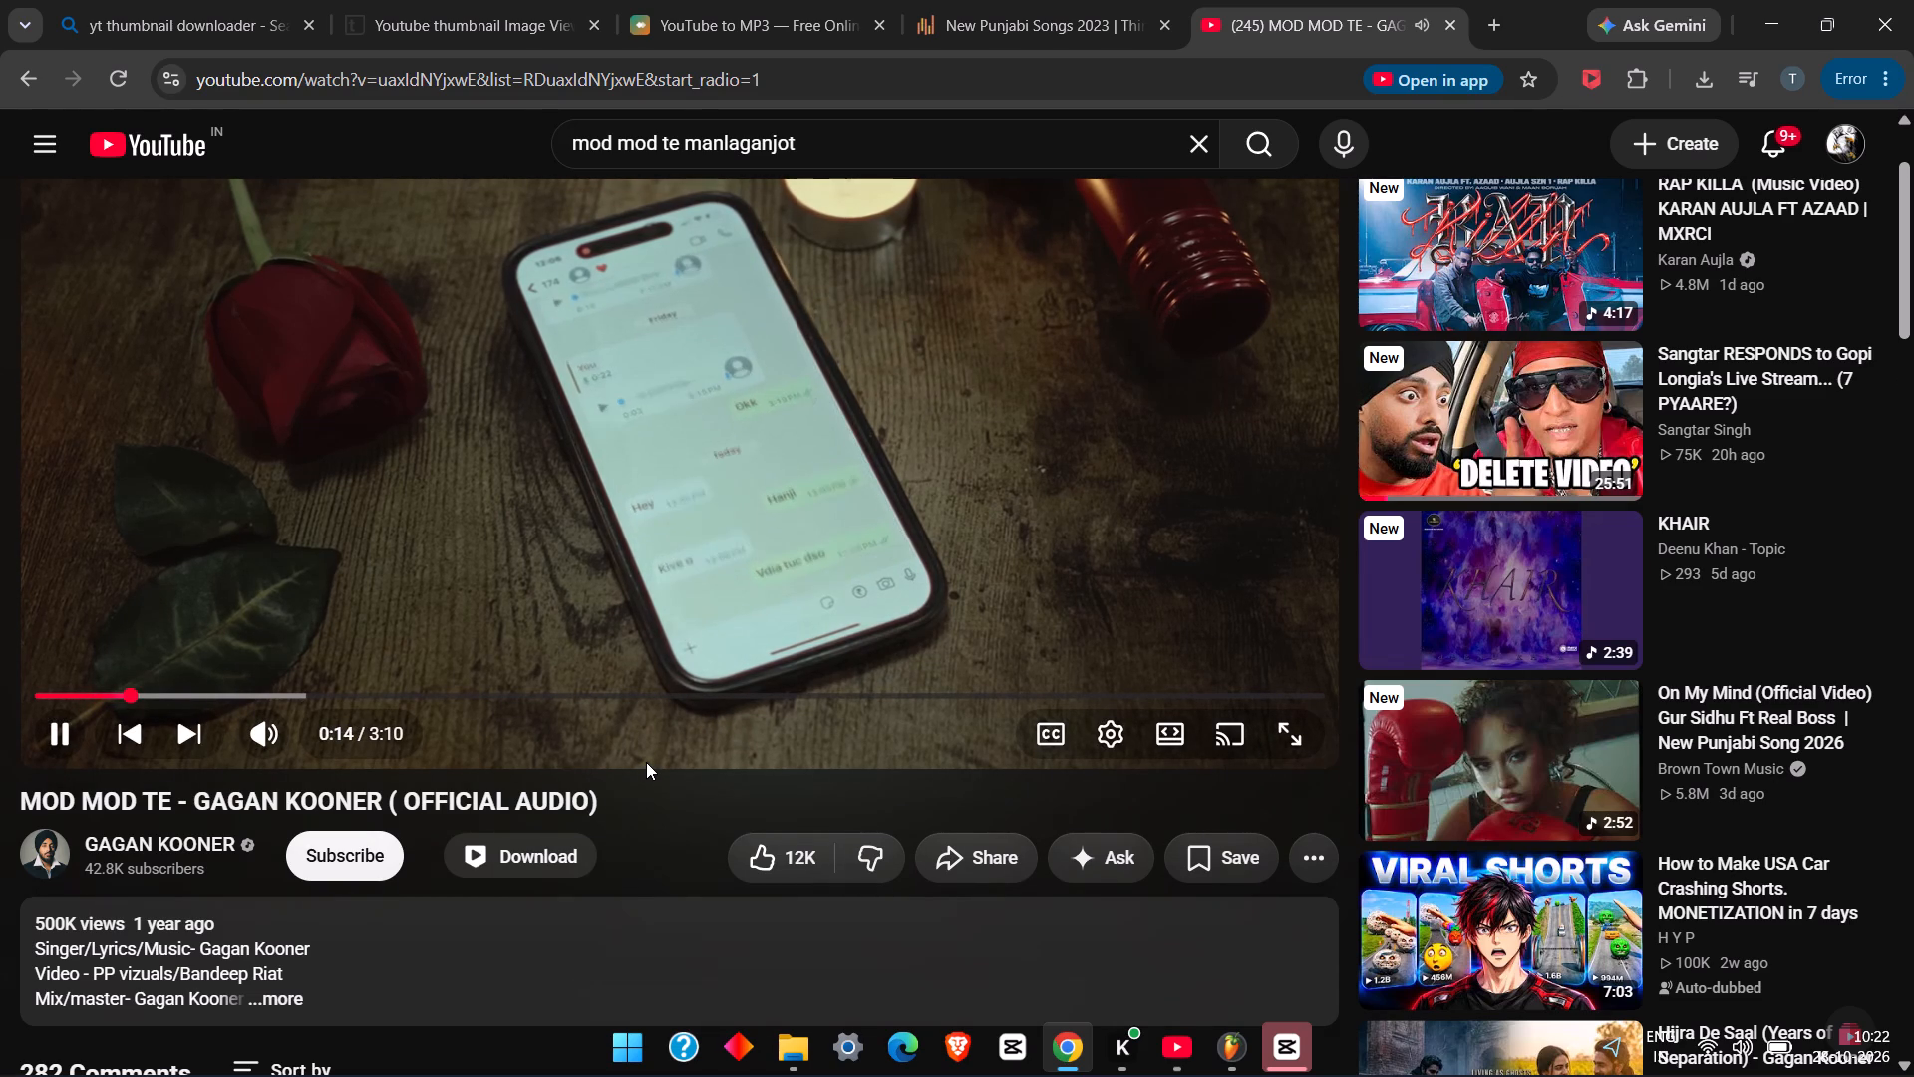
pyautogui.click(554, 850)
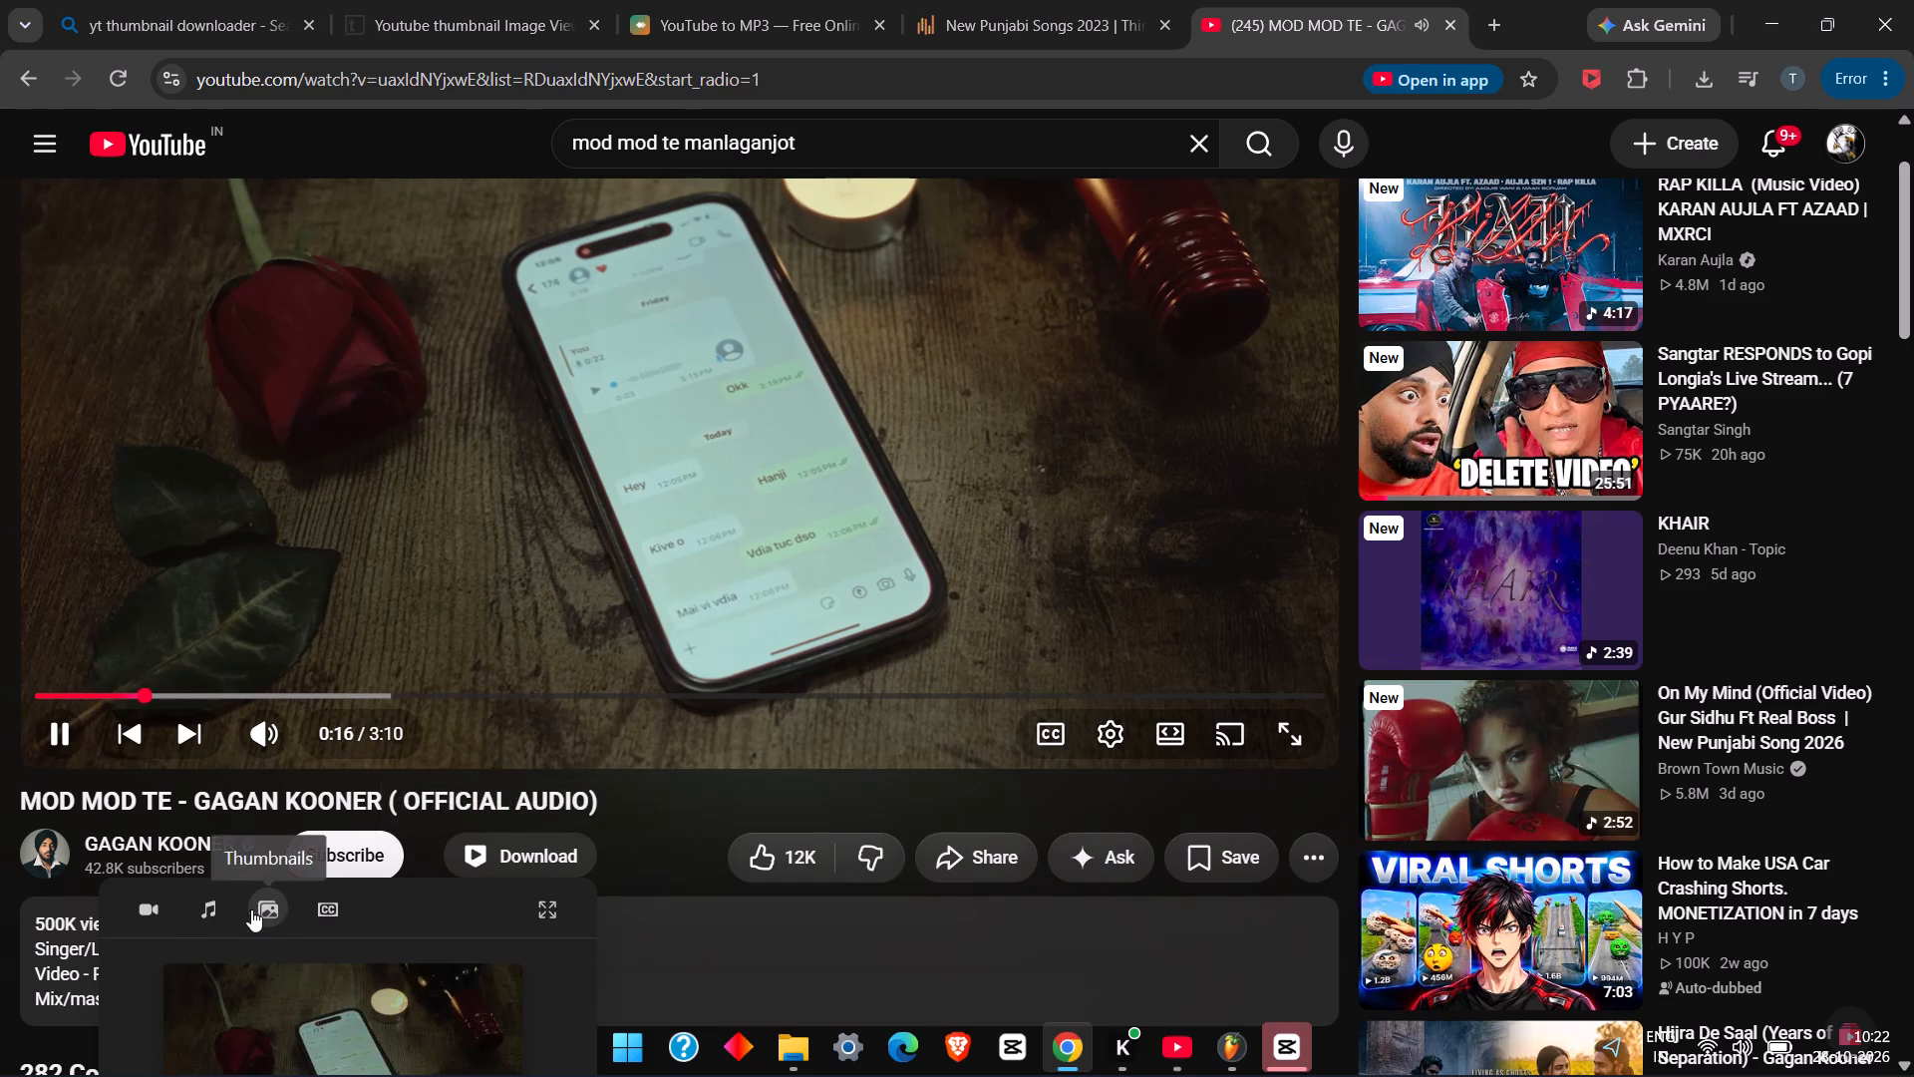
pyautogui.click(213, 907)
pyautogui.scroll(-3, 213, 907)
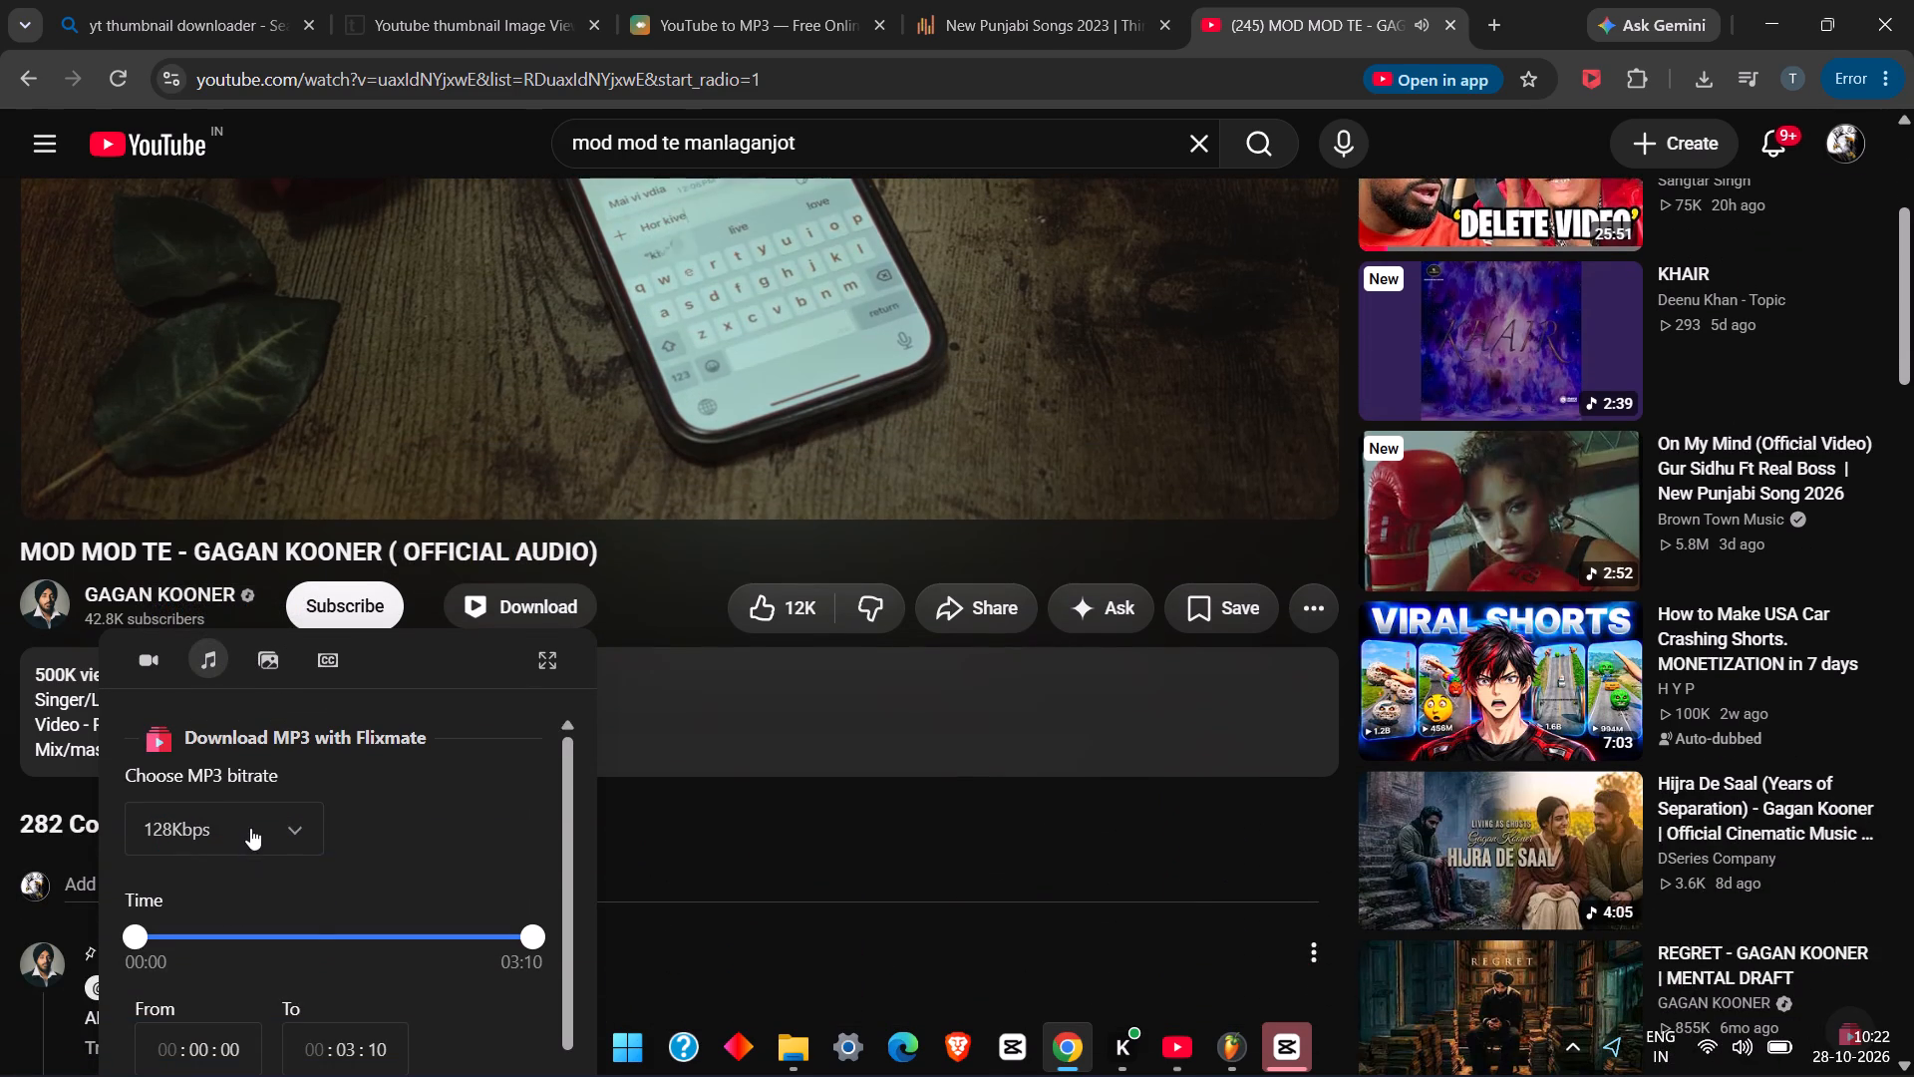
pyautogui.click(250, 825)
pyautogui.scroll(-3, 233, 986)
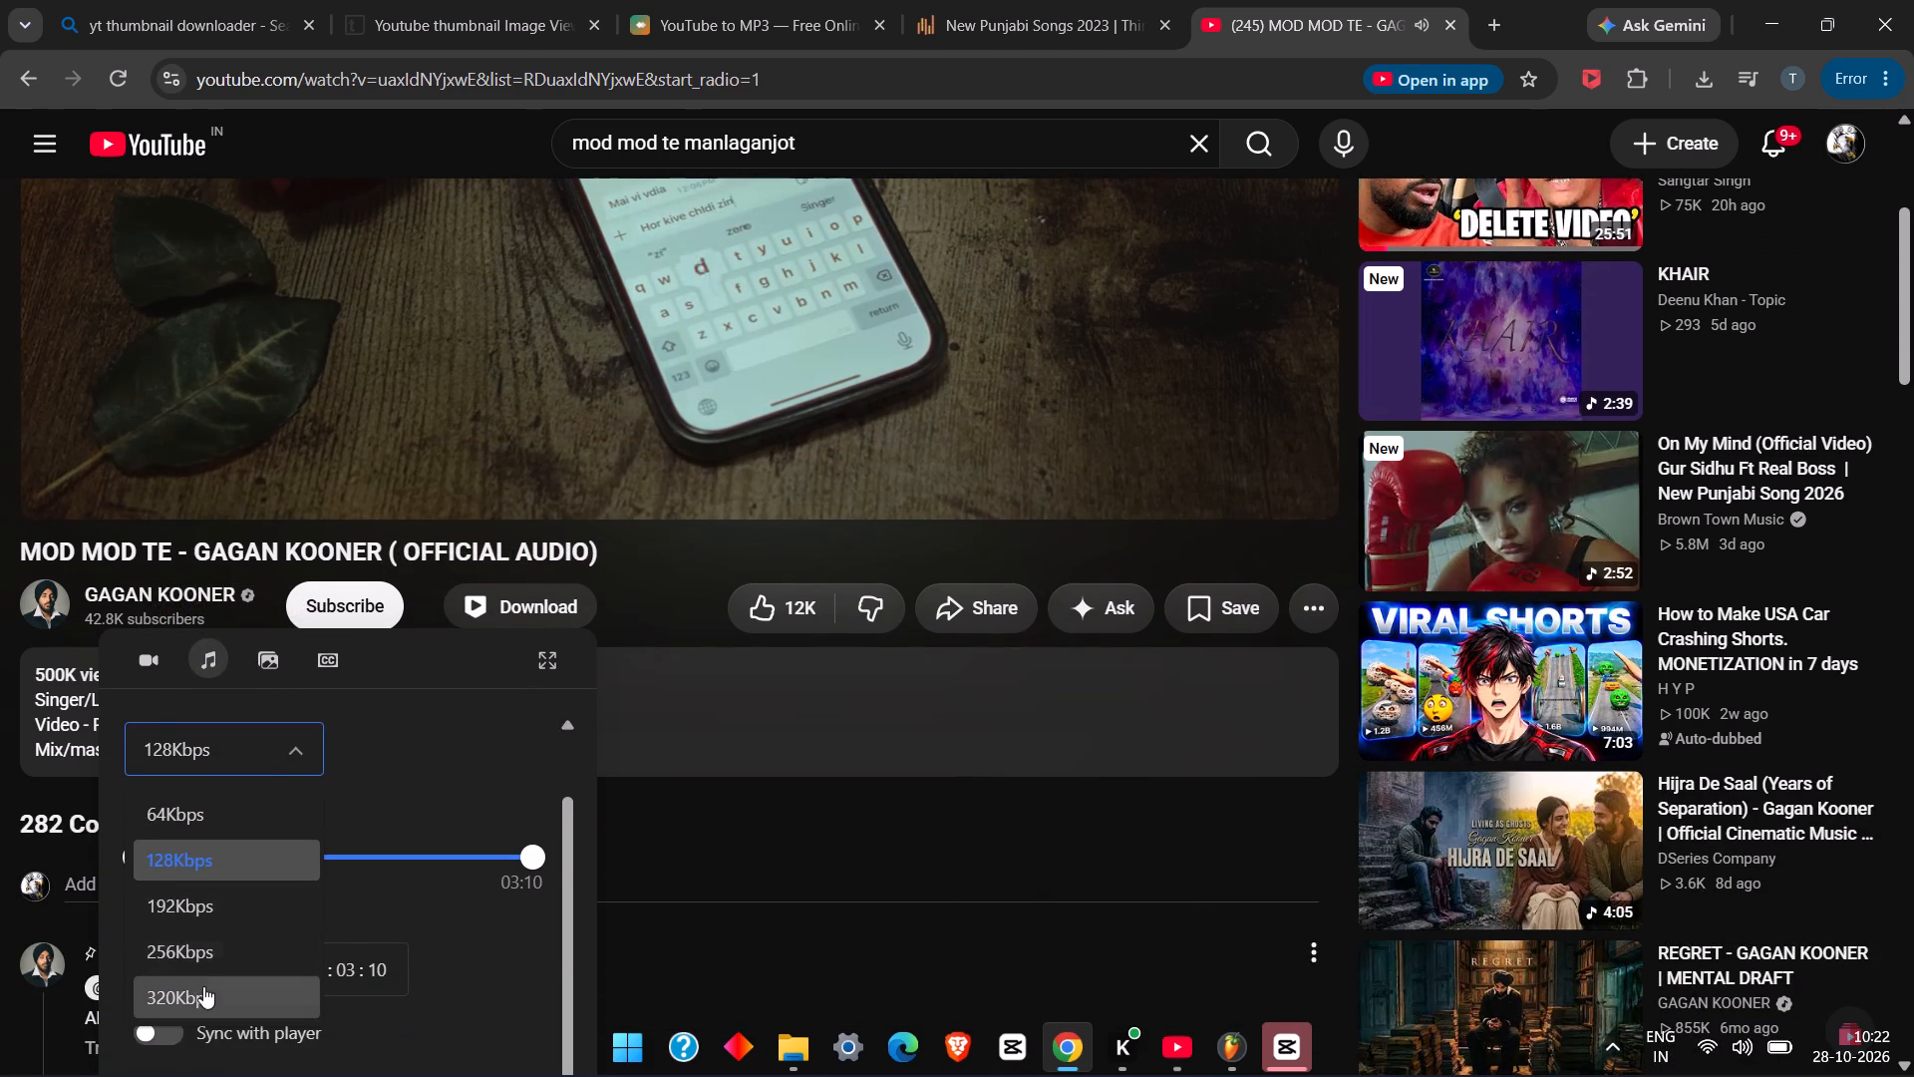
pyautogui.click(203, 986)
pyautogui.scroll(-3, 403, 907)
pyautogui.click(488, 866)
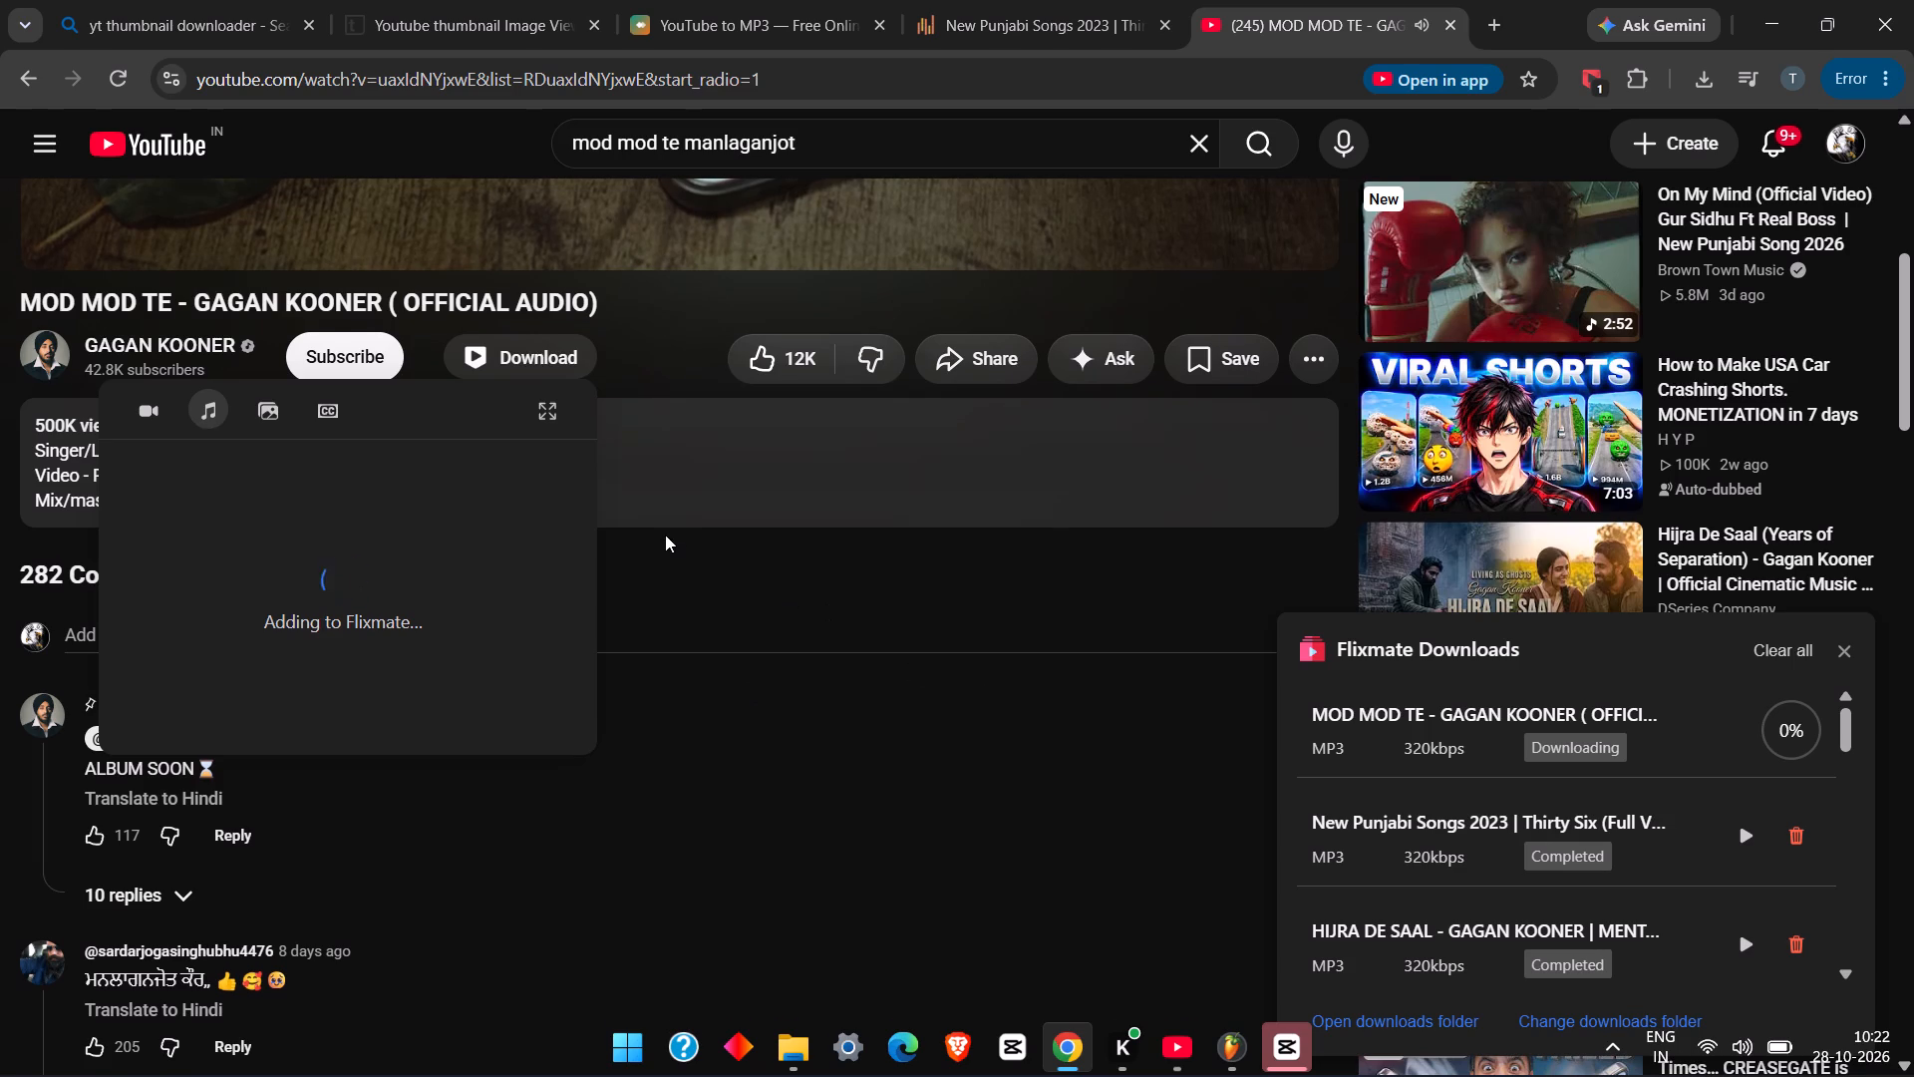
# Pause the MOD MOD TE video and wait for Flixmate to finish downloading its MP3.
pyautogui.scroll(4, 665, 535)
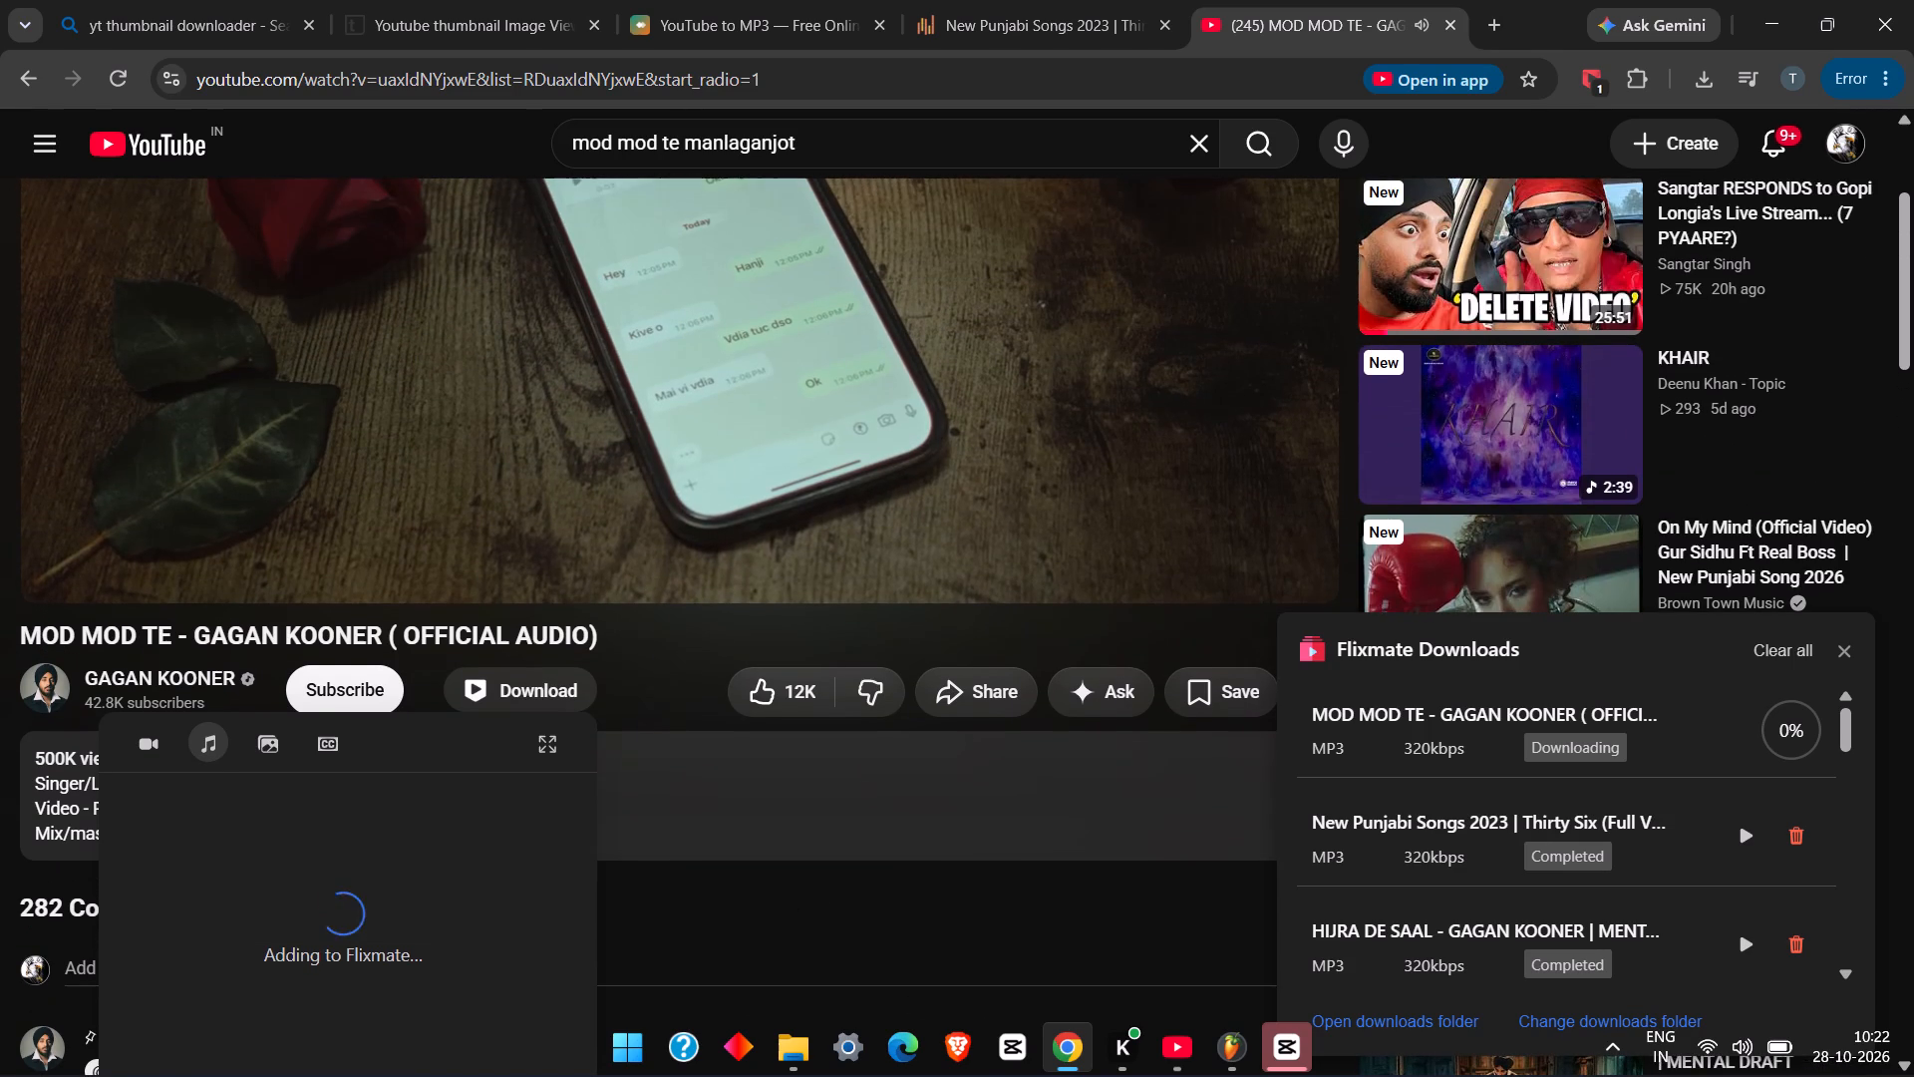
pyautogui.press('space')
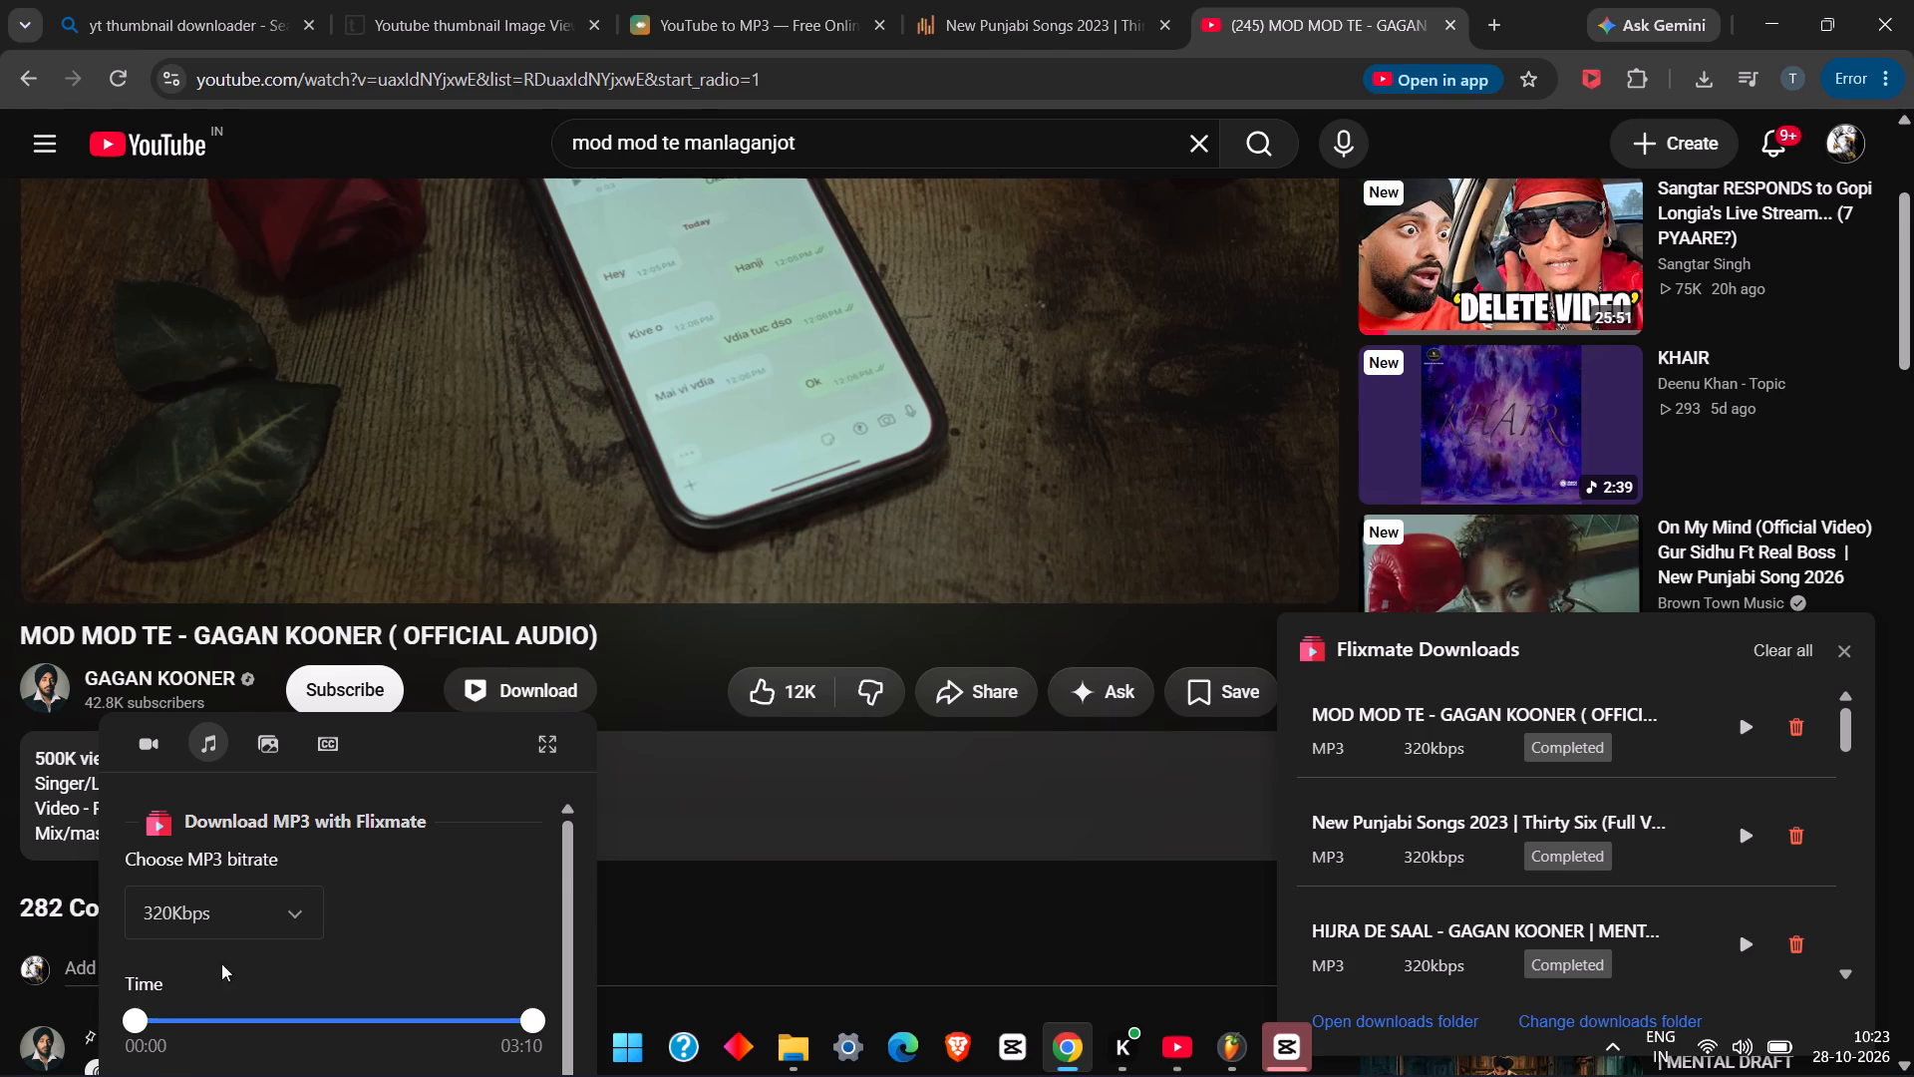
pyautogui.scroll(-8, 323, 913)
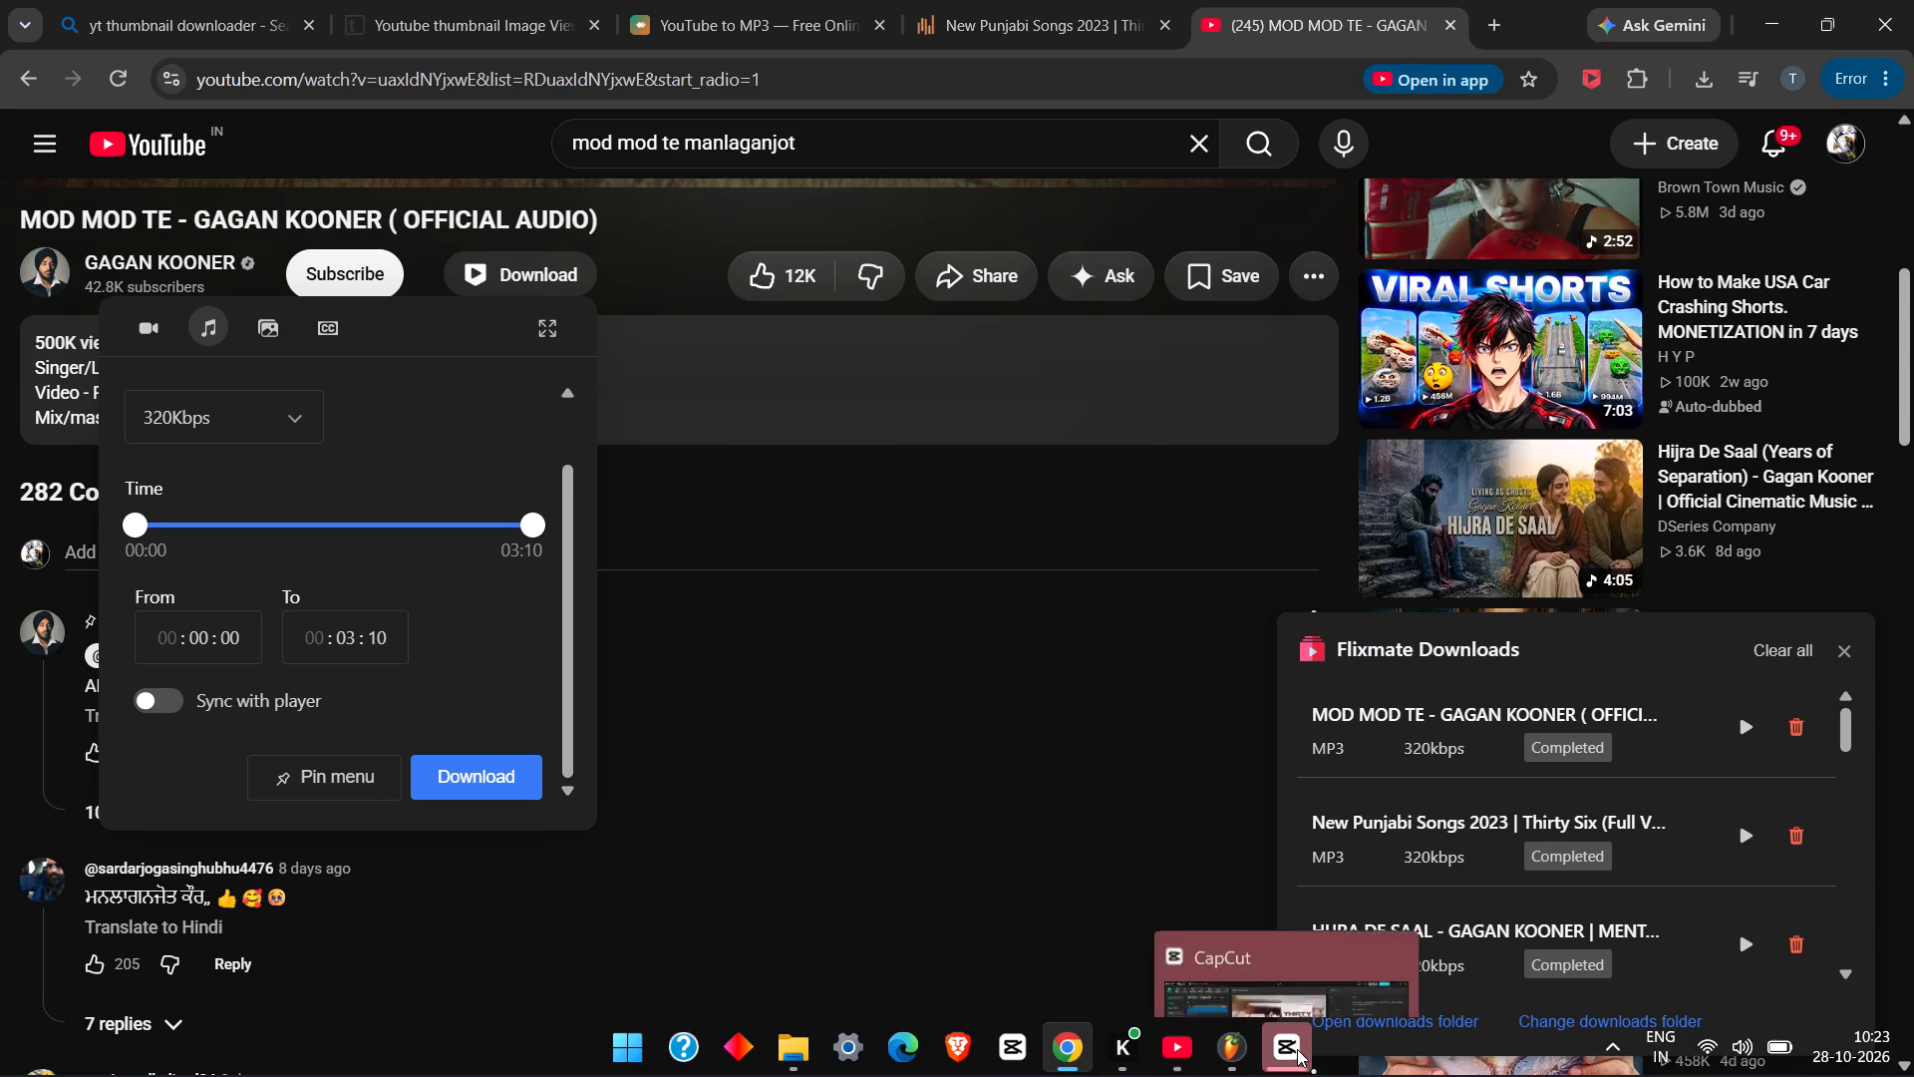
# Switch to FL Studio, close the Fruity Reeverb window and clear the old Thirty Six clip from Track 1 of the playlist.
pyautogui.click(1240, 1049)
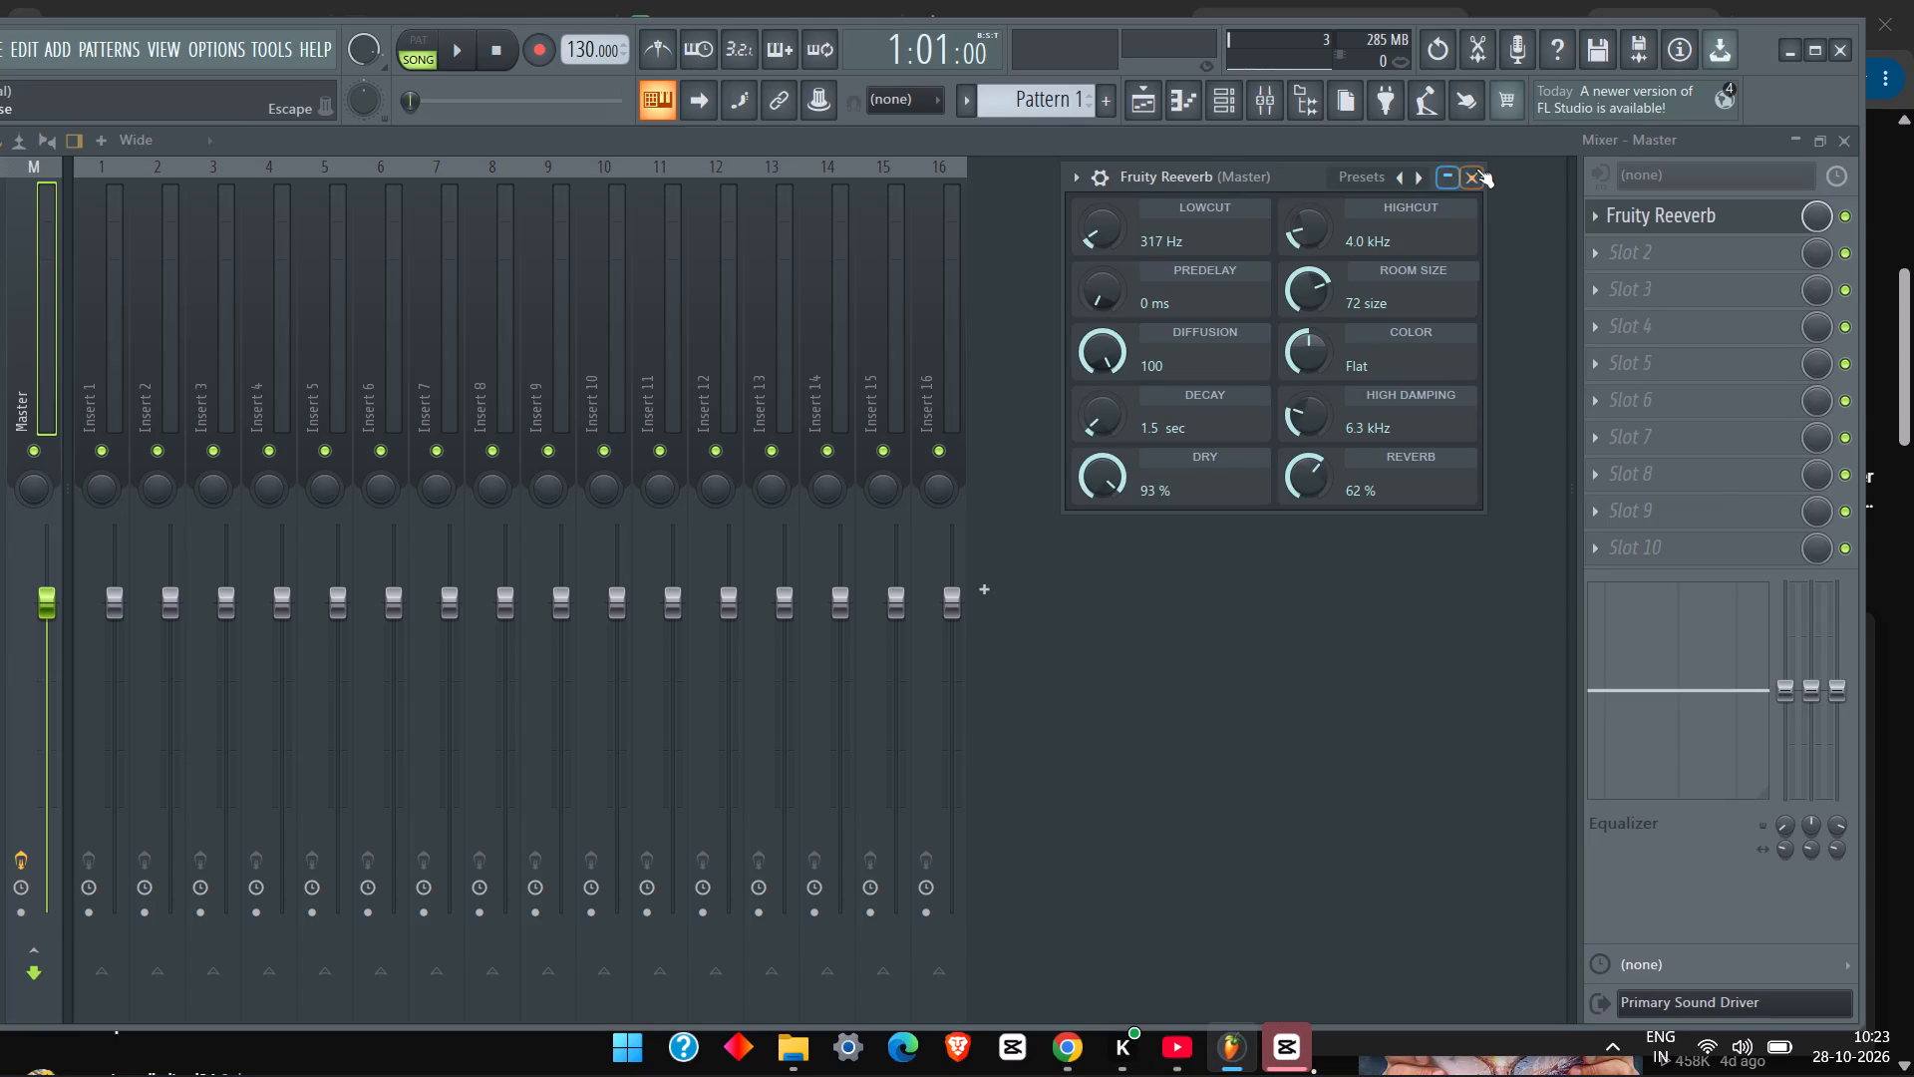
pyautogui.click(1477, 174)
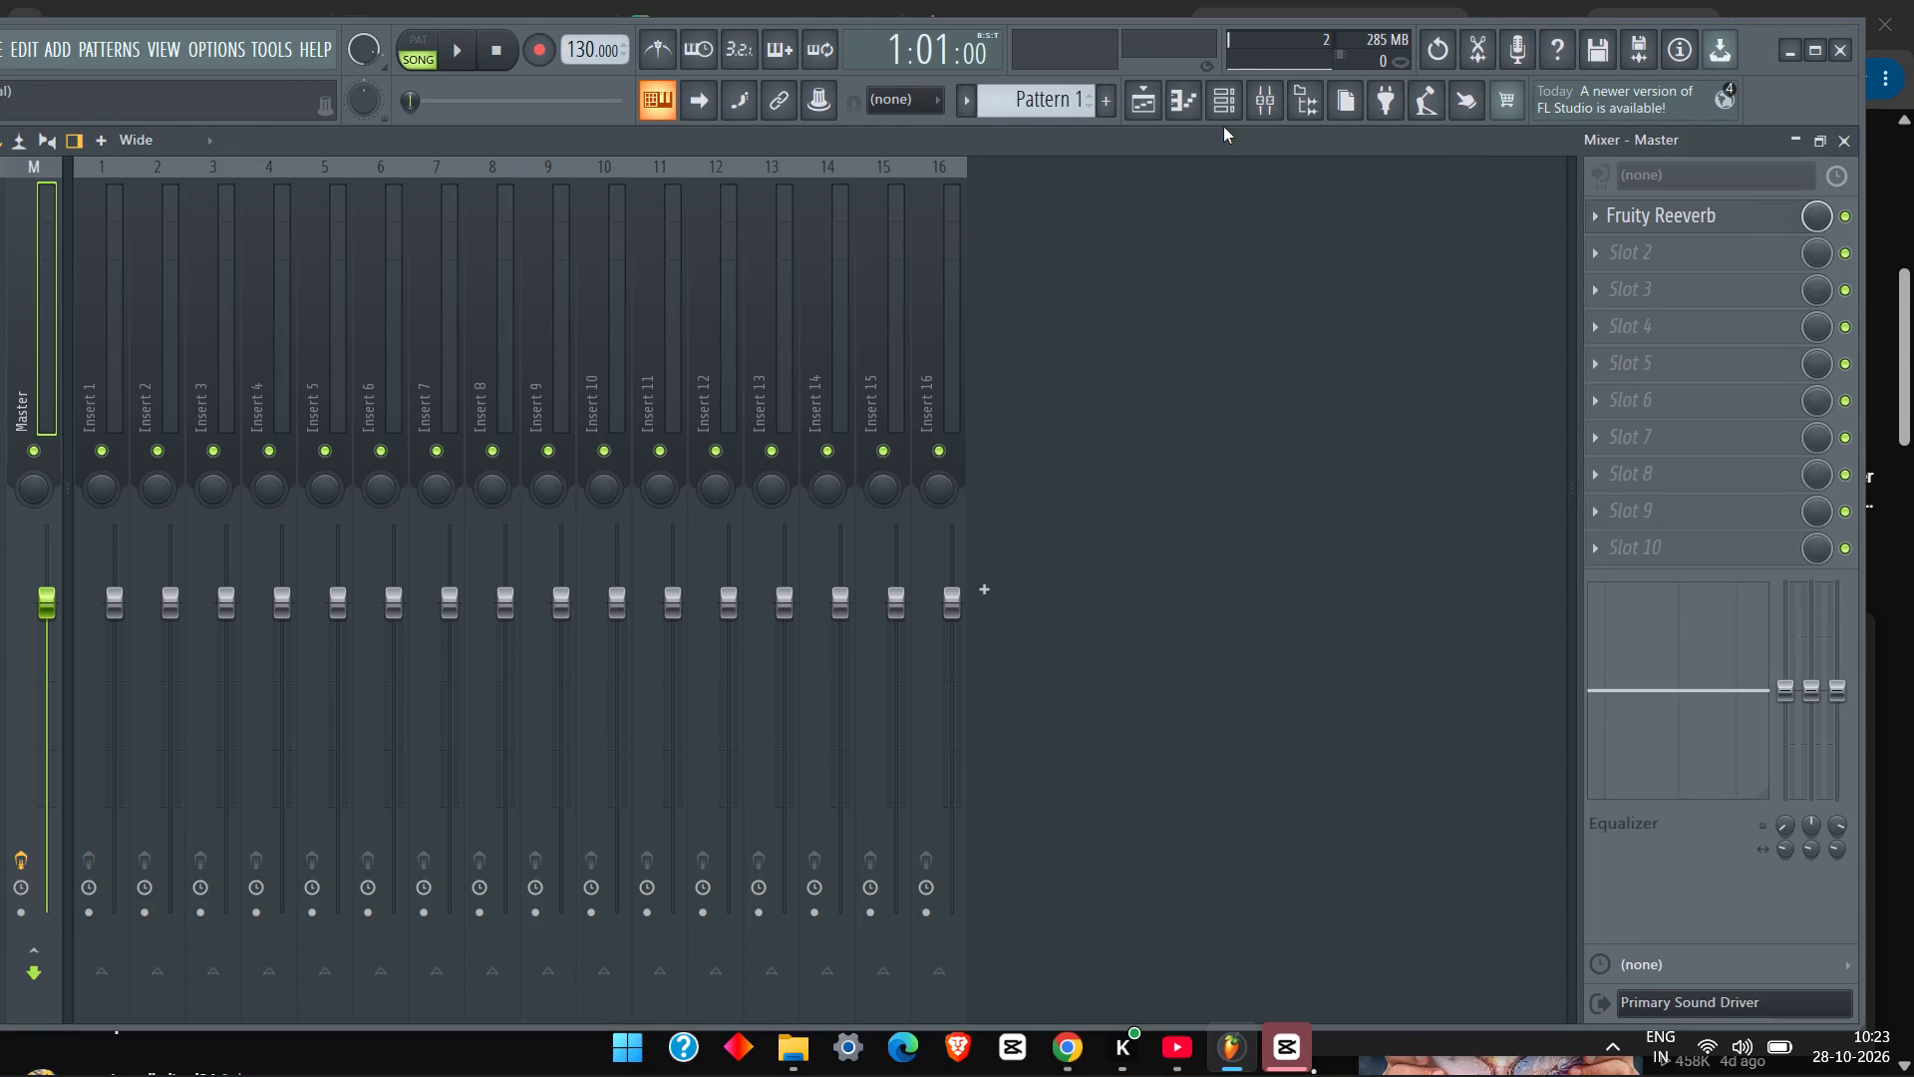
pyautogui.click(1220, 98)
pyautogui.click(1213, 92)
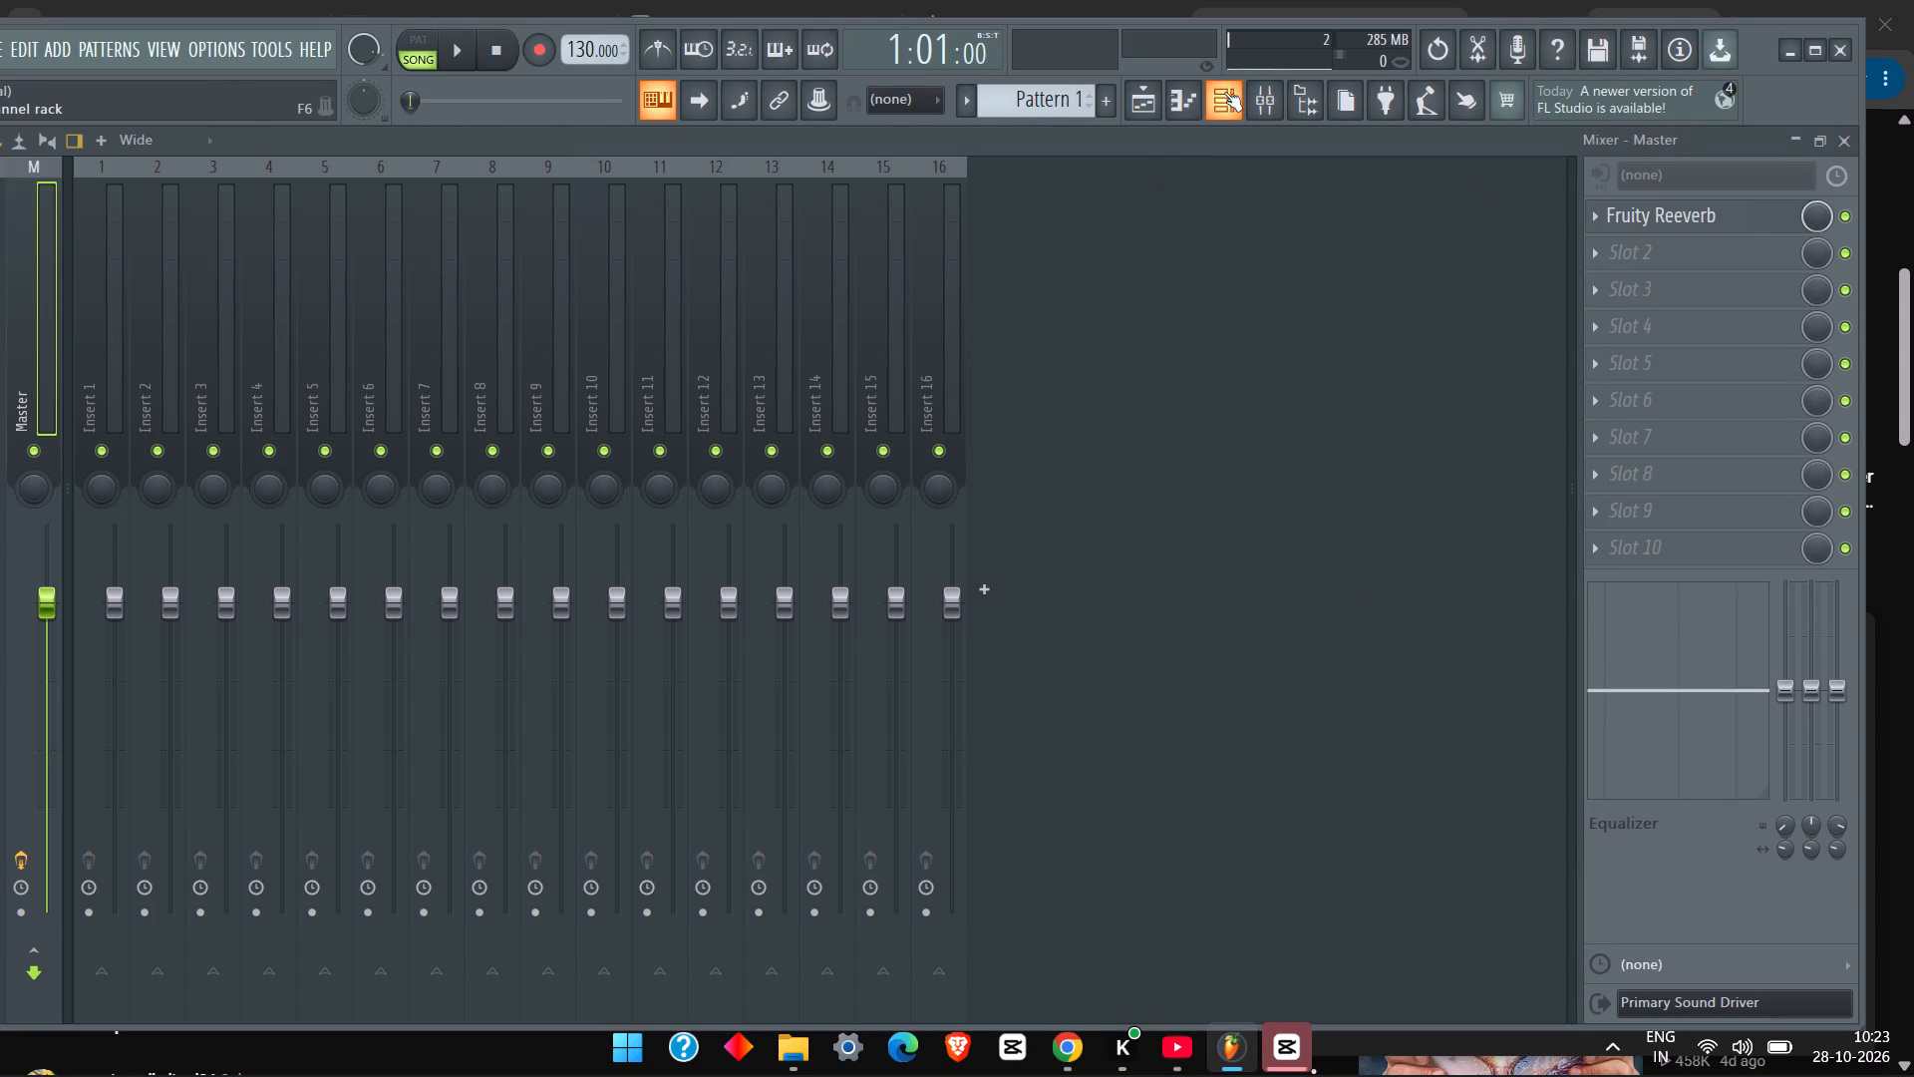
pyautogui.click(1264, 102)
pyautogui.rightClick(1008, 235)
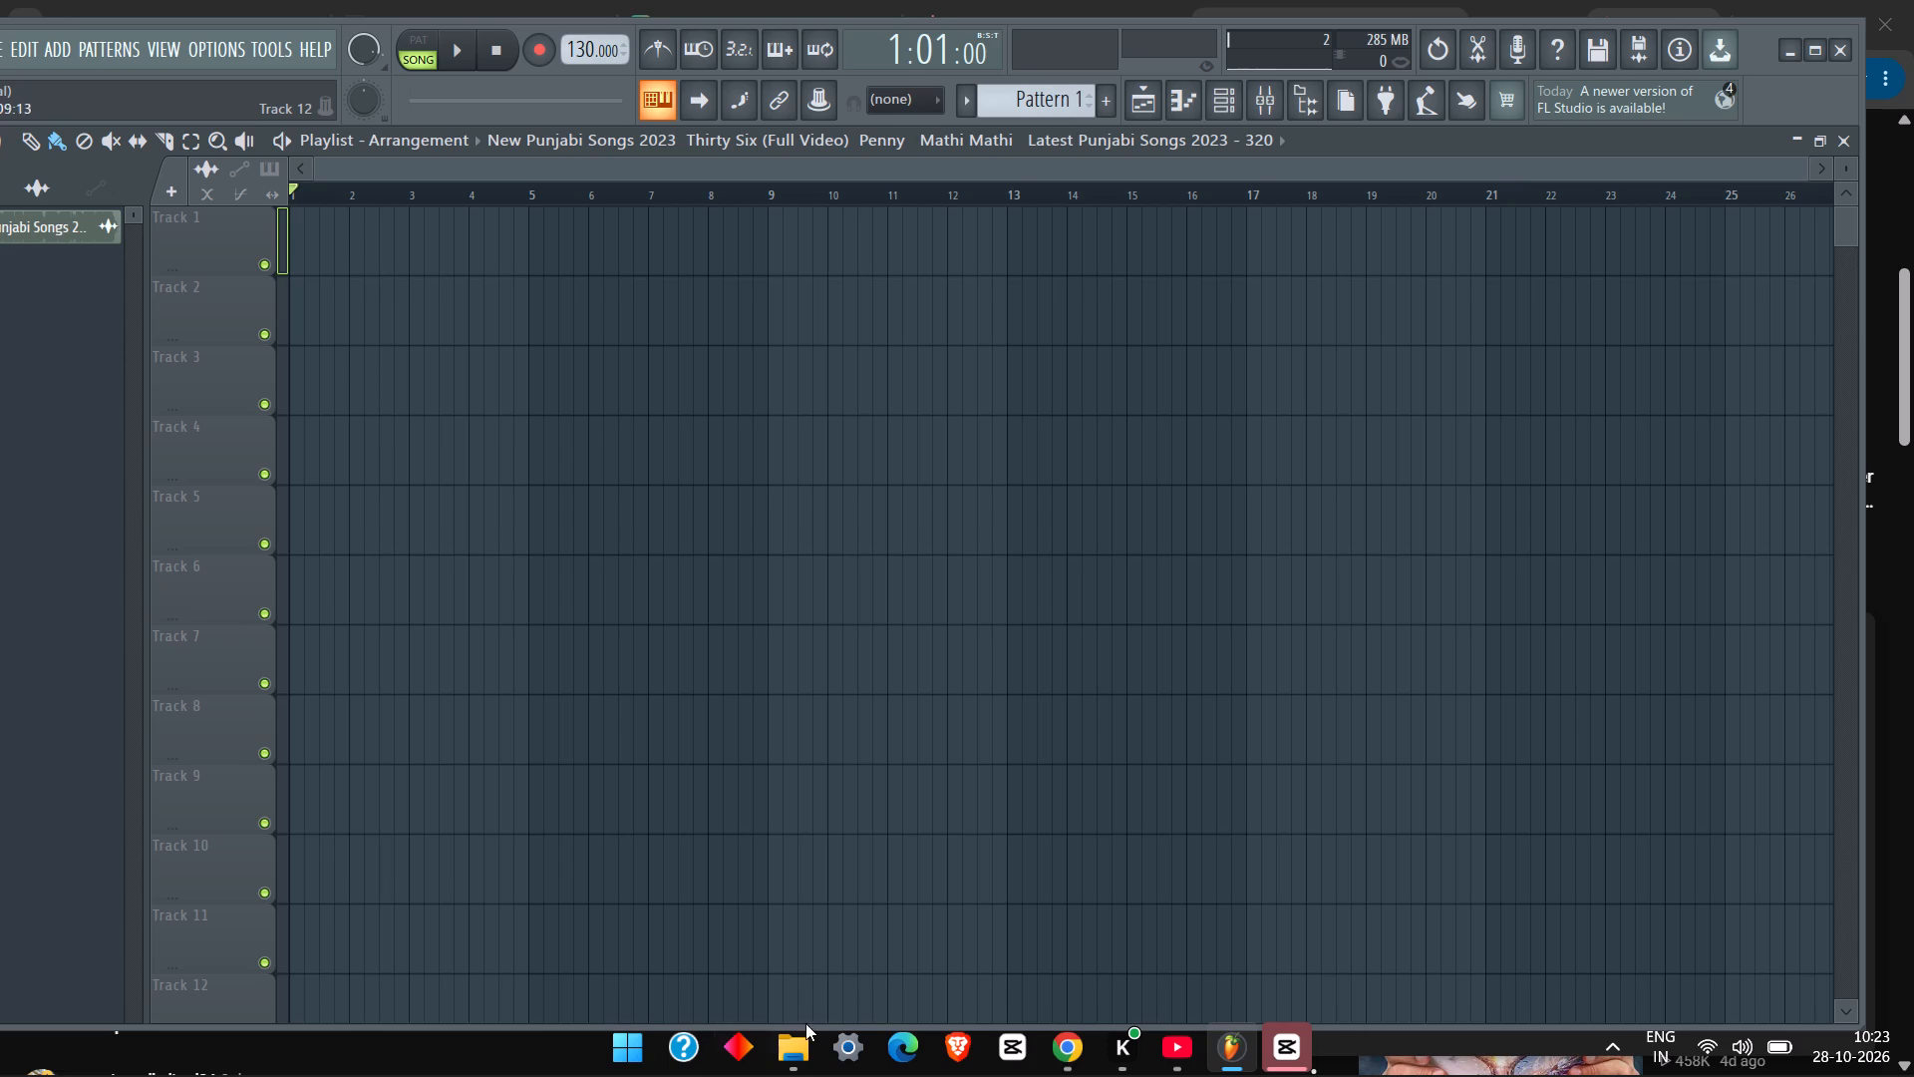
# Switch to File Explorer and replace the Thirty Six search with a search for "mod".
pyautogui.click(768, 1051)
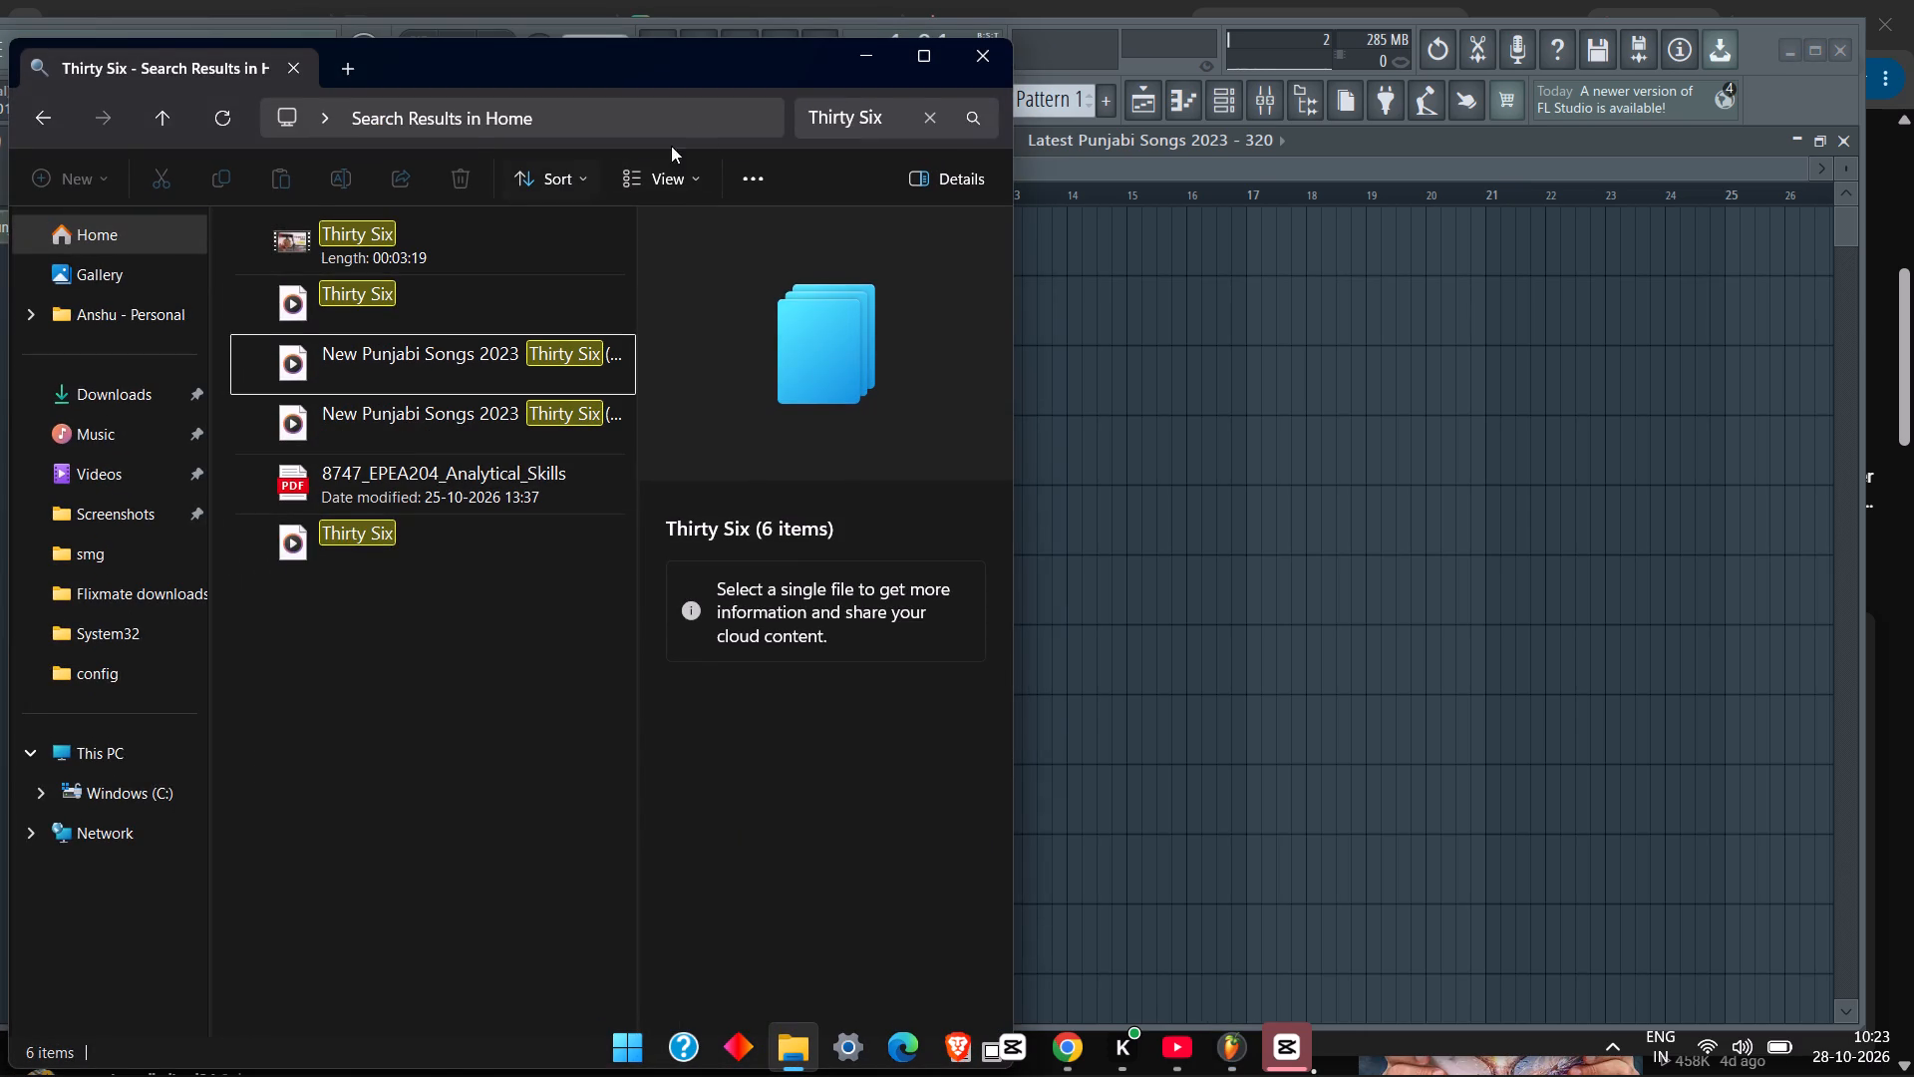
pyautogui.click(931, 116)
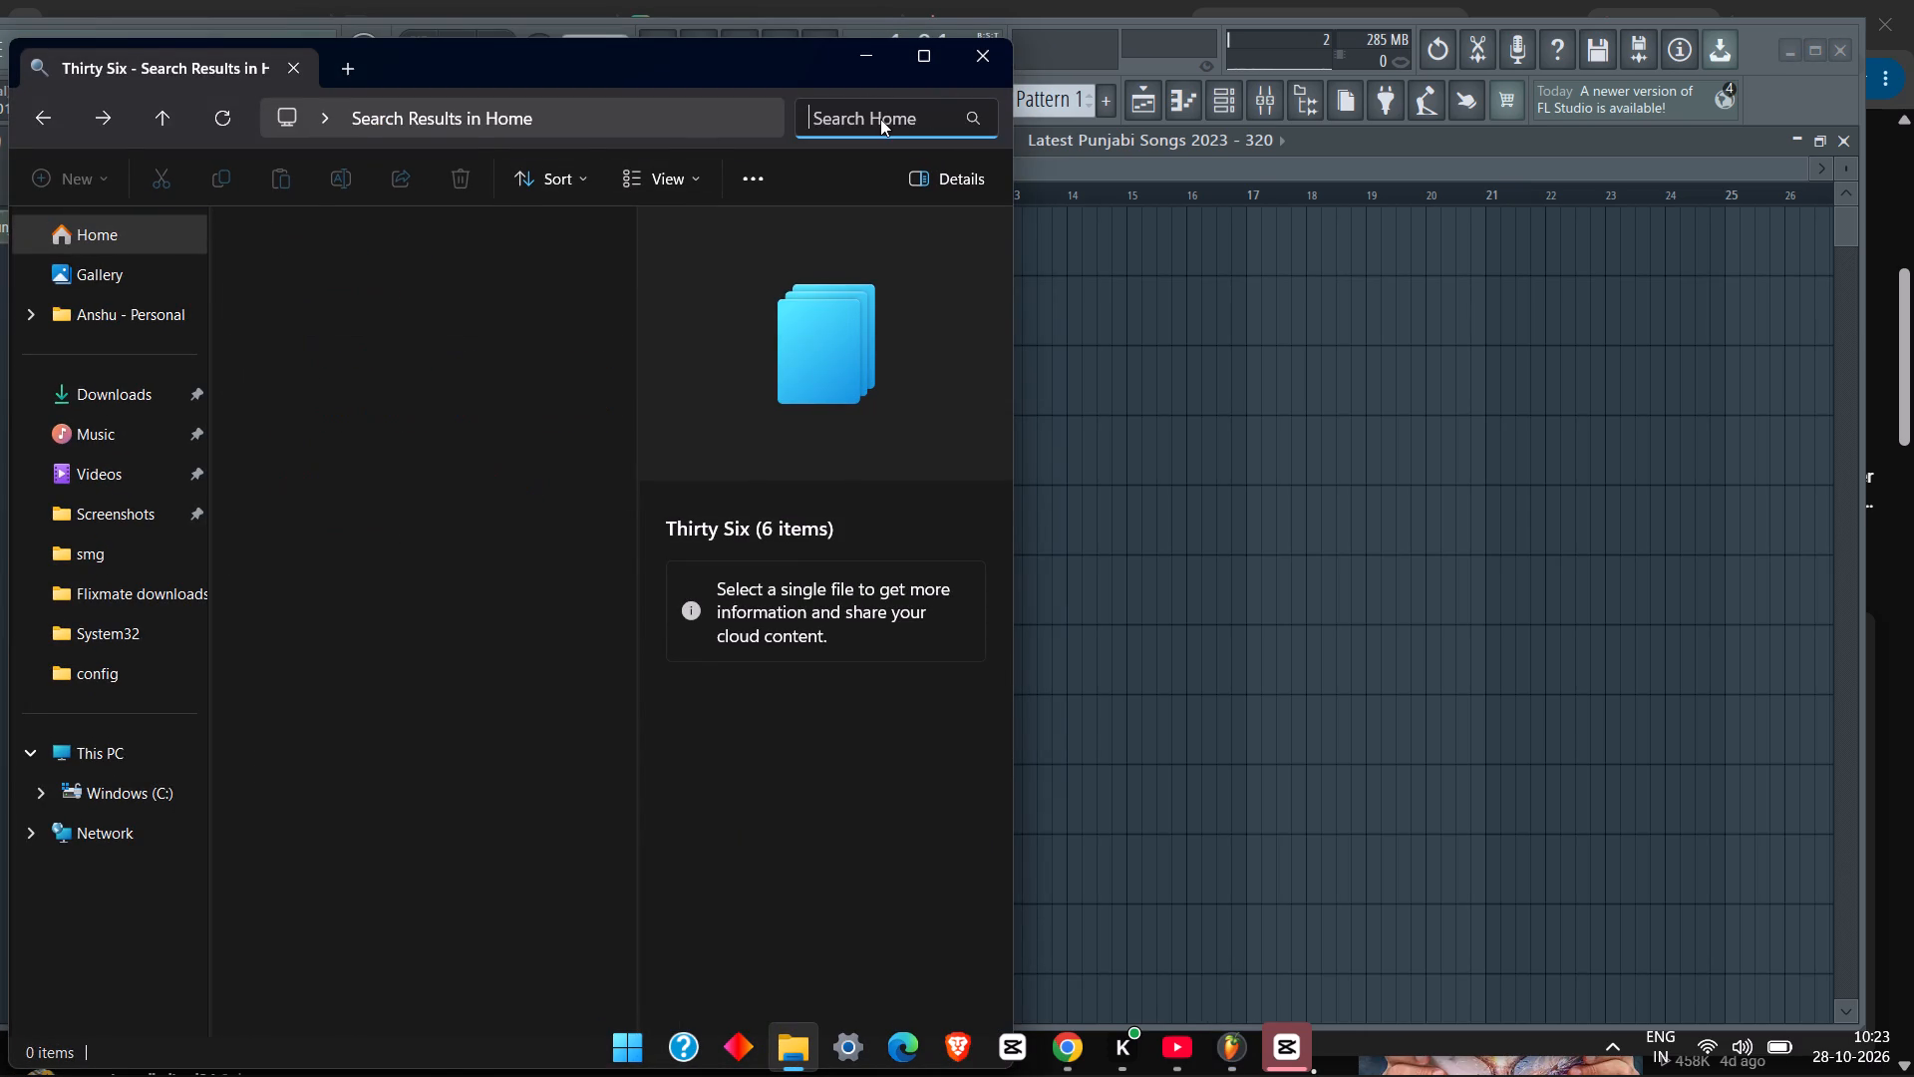
pyautogui.write('mod')
pyautogui.press('space')
# Bring the MOD MOD TE MP3 into the FL Studio playlist and place it on Track 1 starting at bar 1.
pyautogui.click(396, 236)
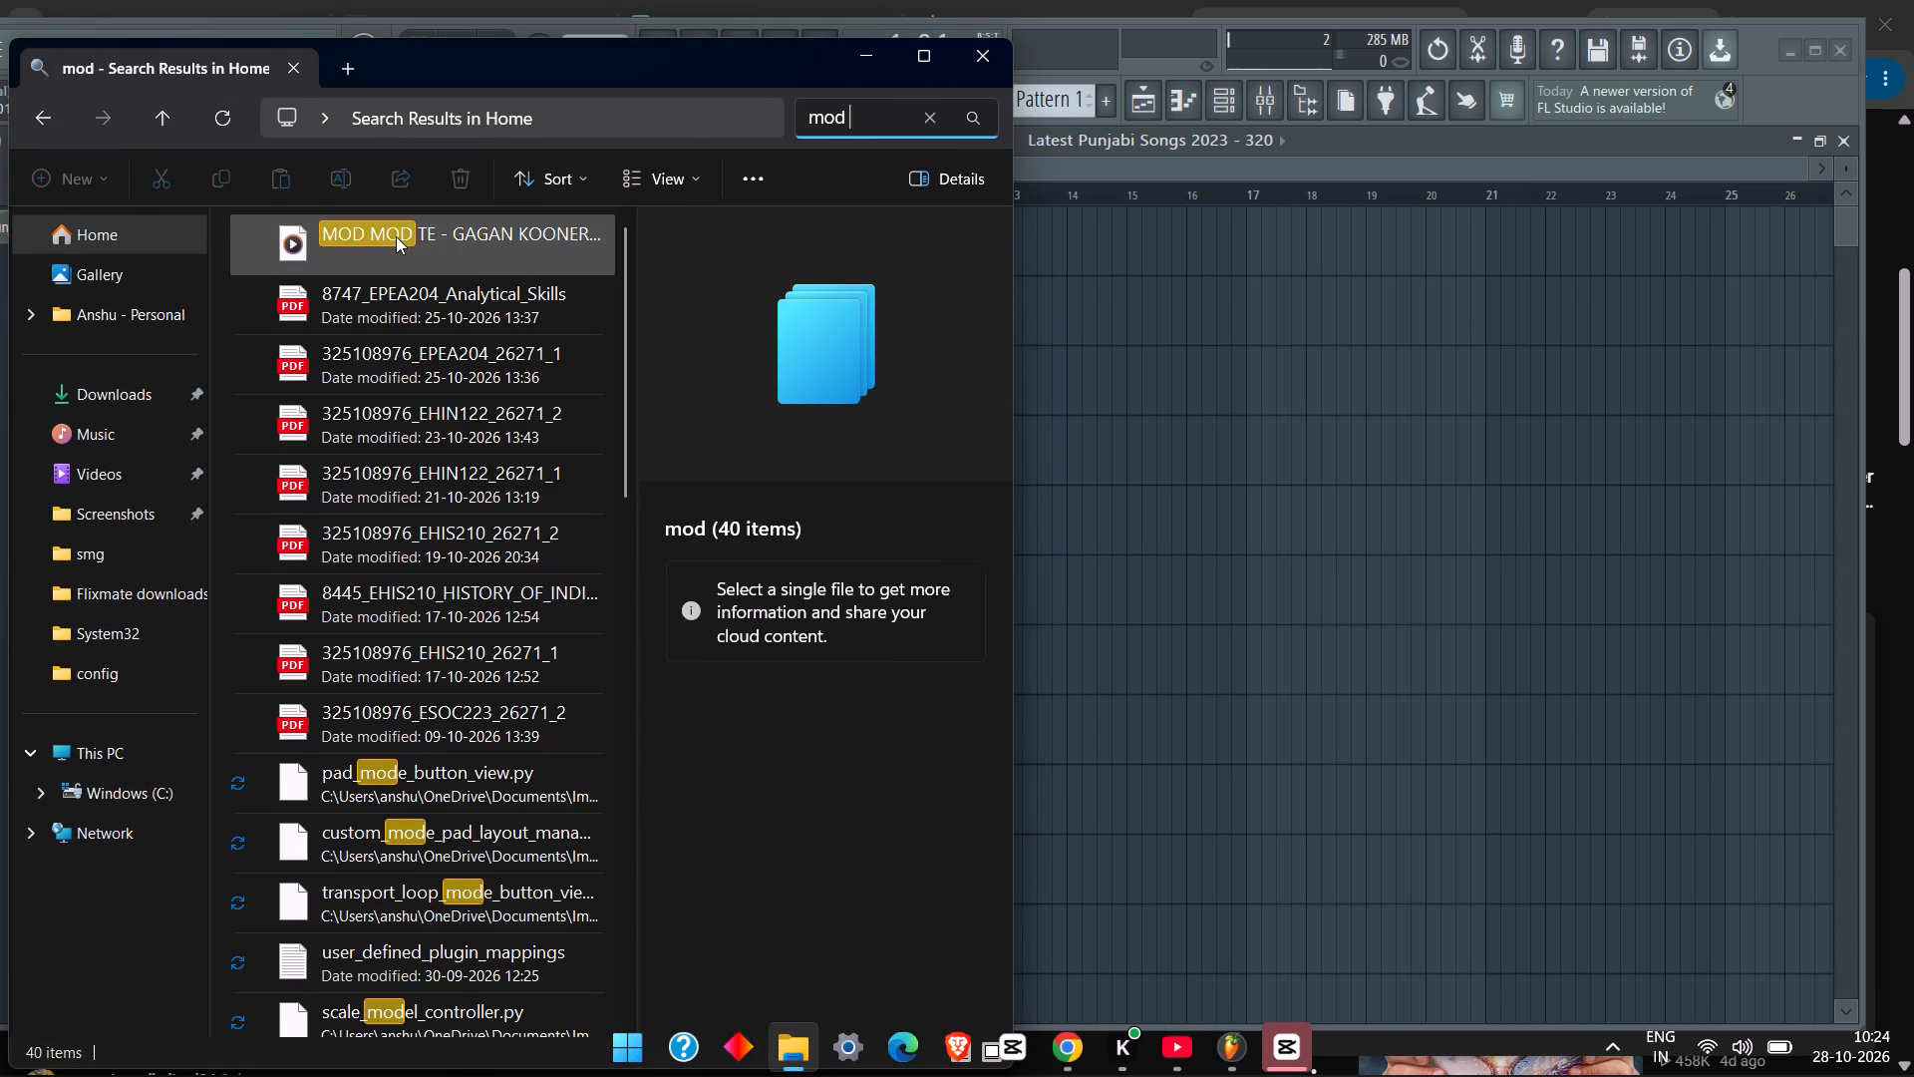
pyautogui.moveTo(396, 236); pyautogui.dragTo(1143, 248)
pyautogui.click(1252, 90)
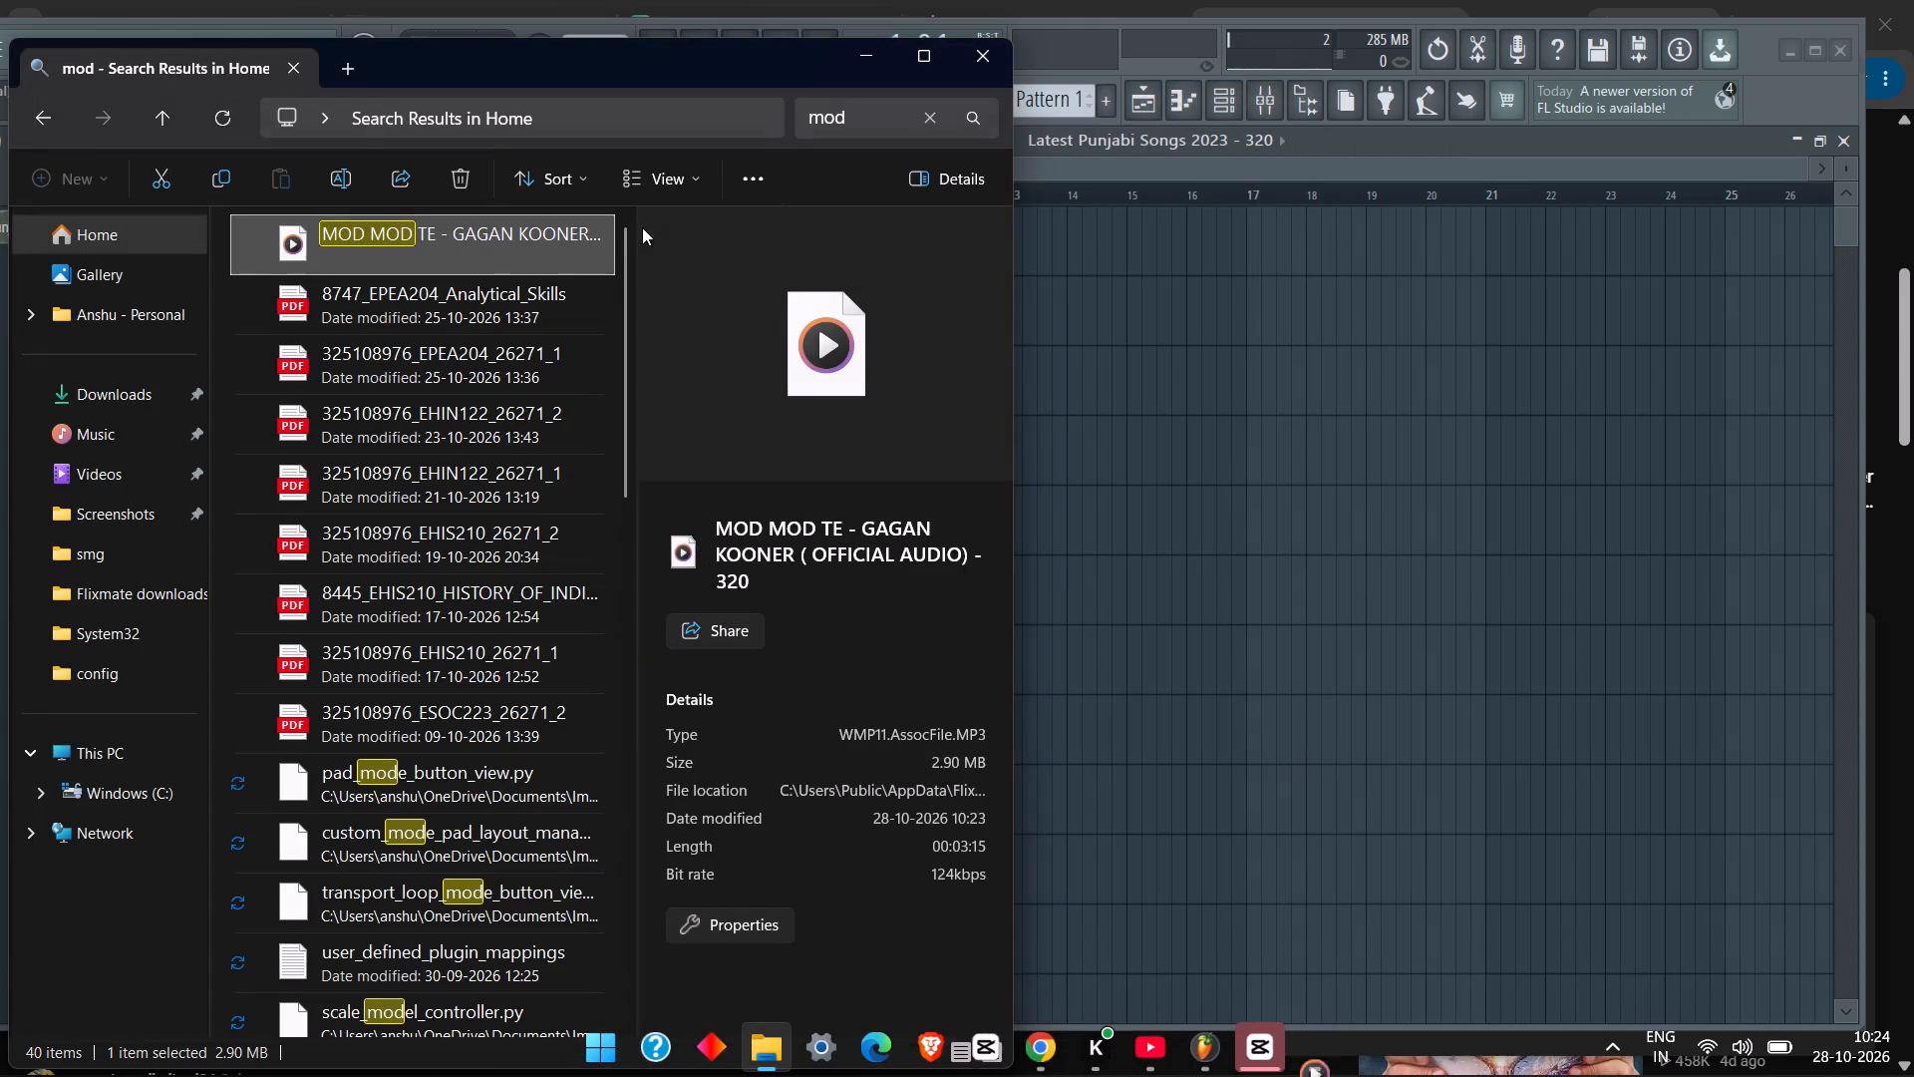
pyautogui.moveTo(481, 249); pyautogui.dragTo(1039, 228)
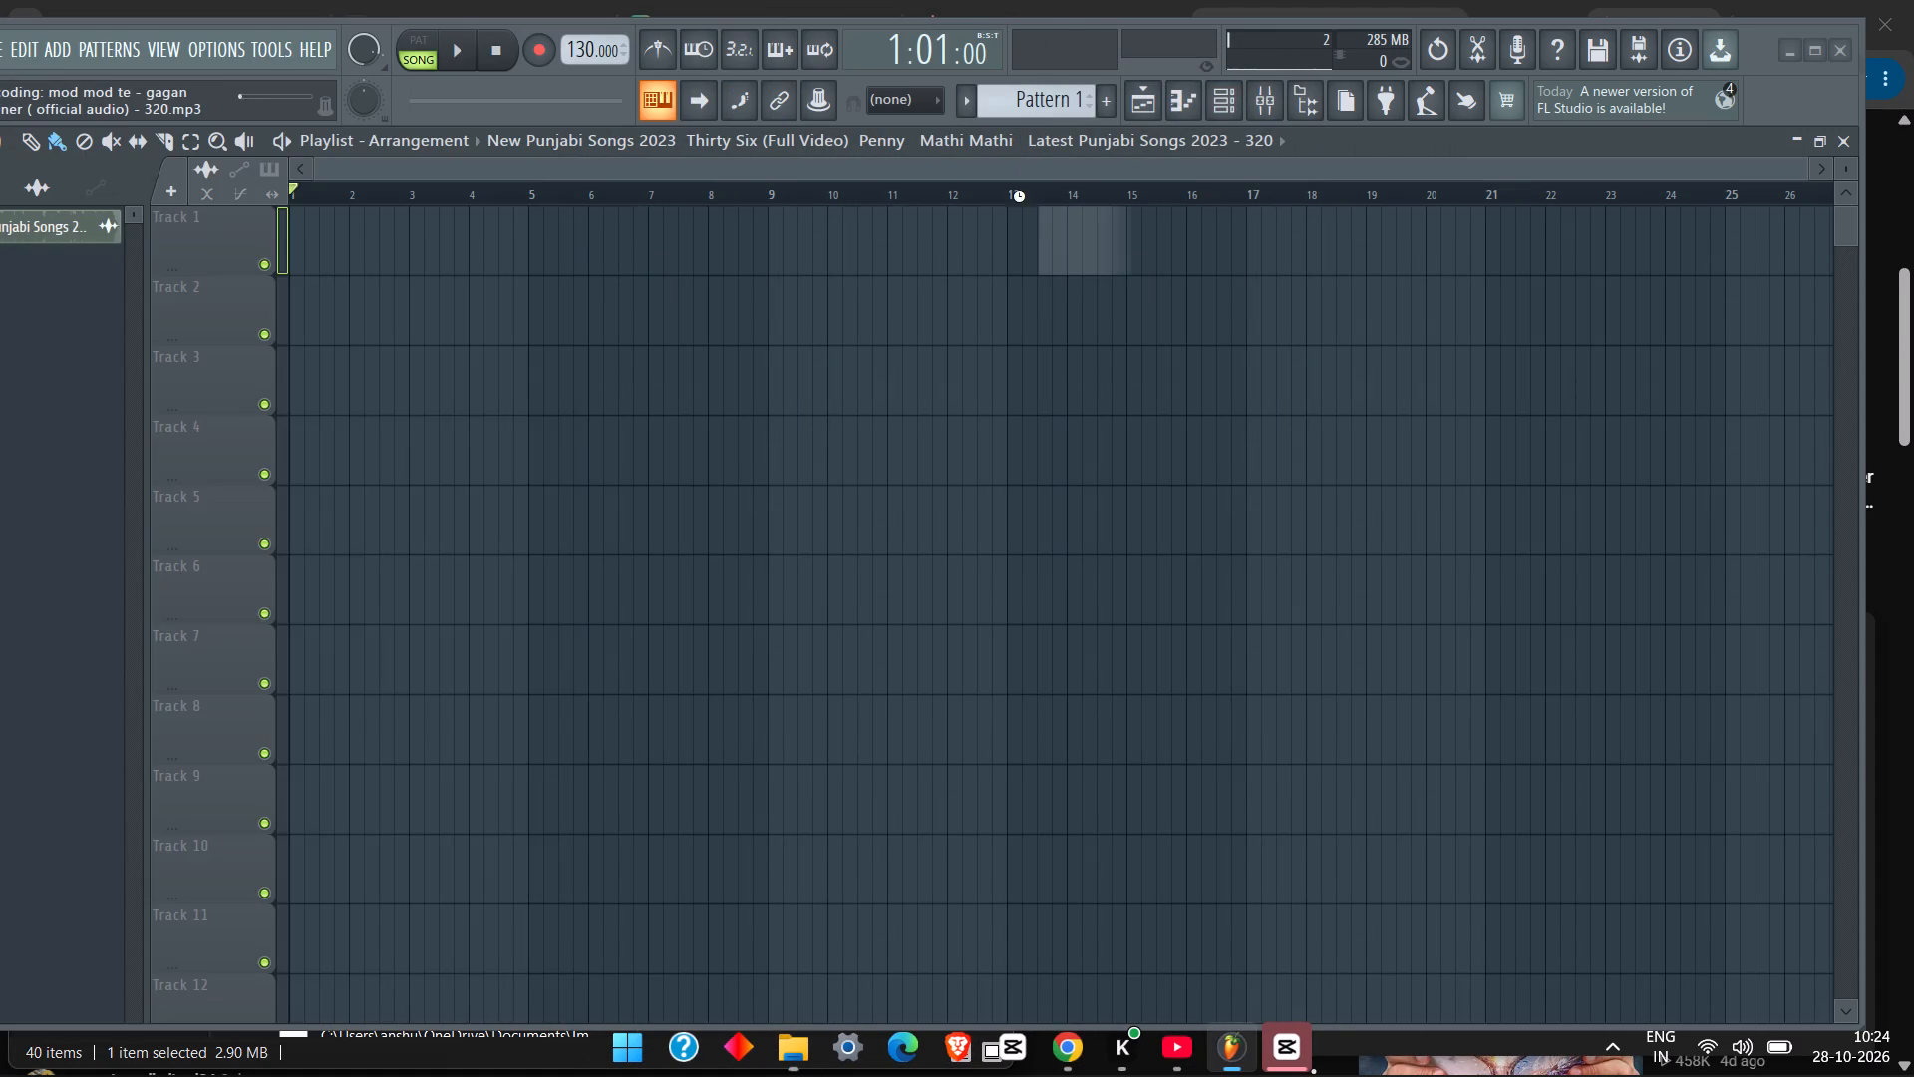
pyautogui.moveTo(1110, 237); pyautogui.dragTo(274, 231)
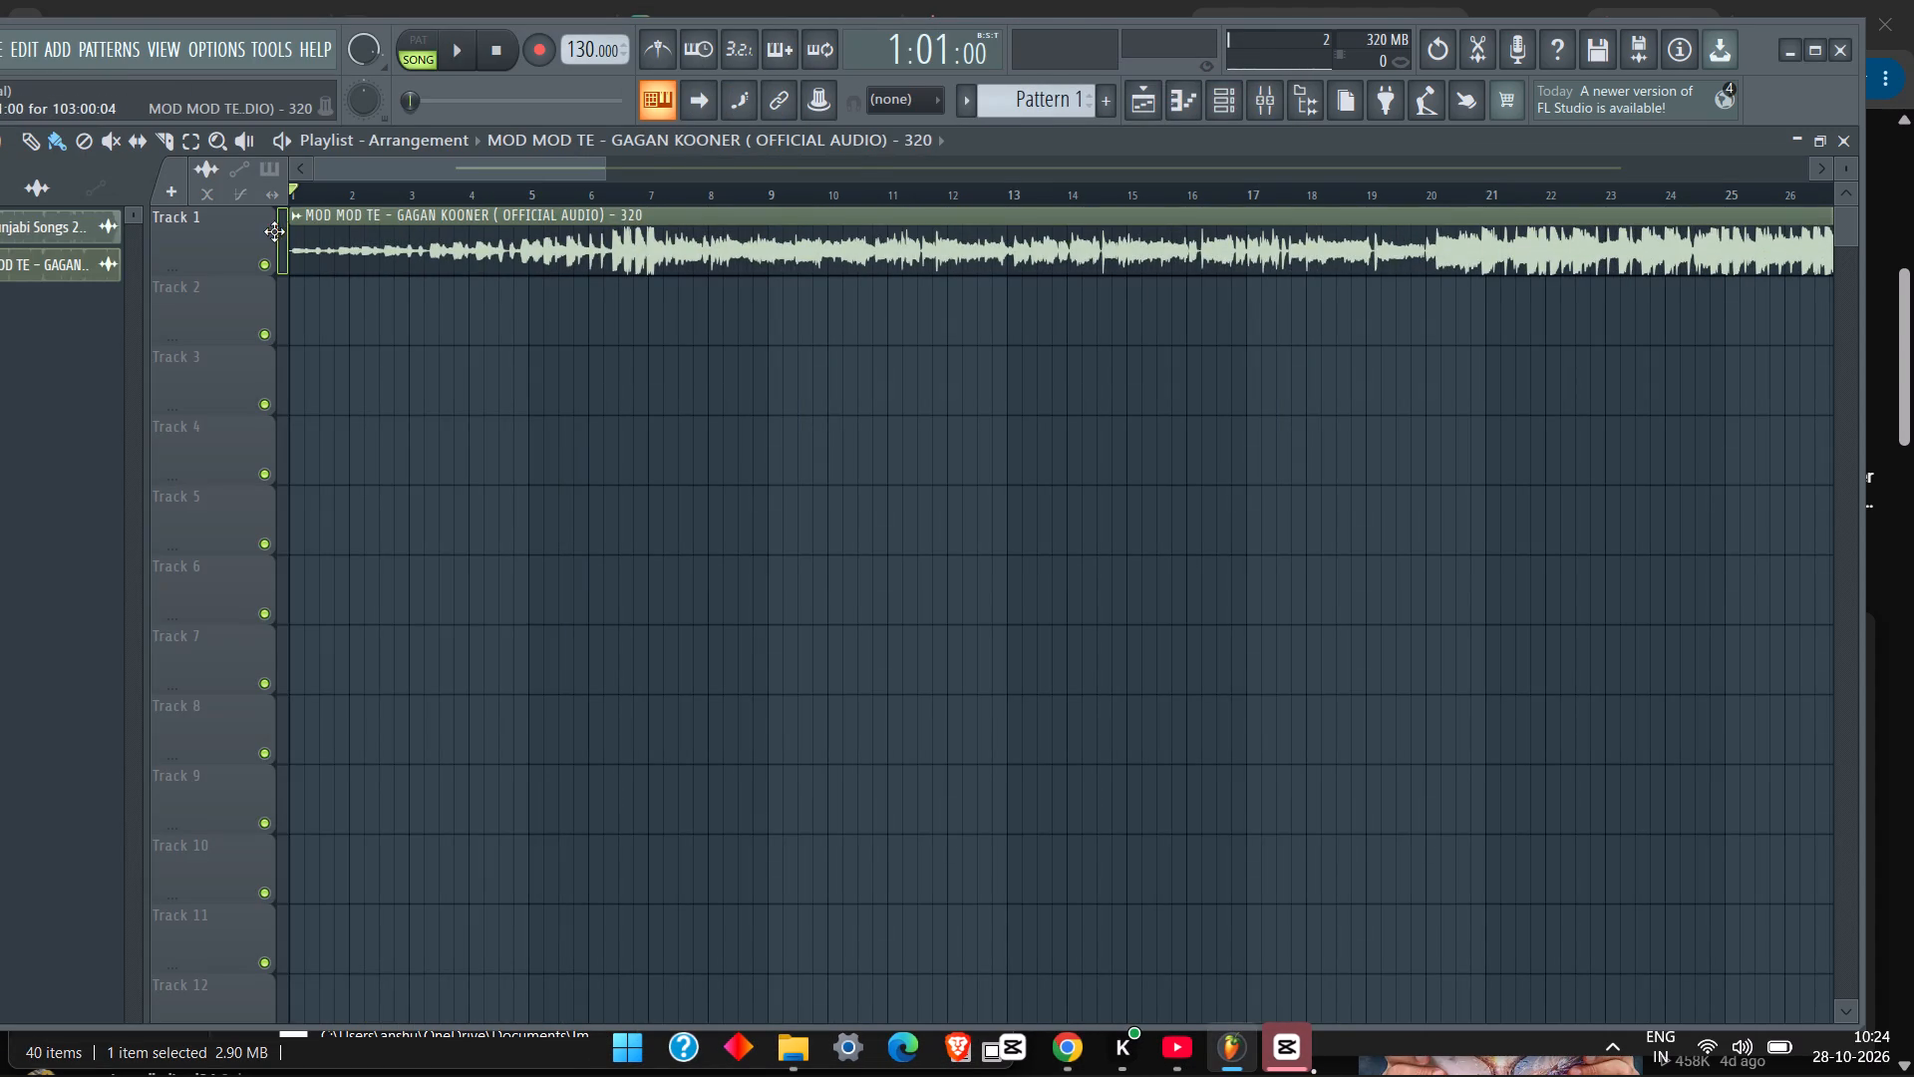
pyautogui.moveTo(274, 231); pyautogui.dragTo(268, 231)
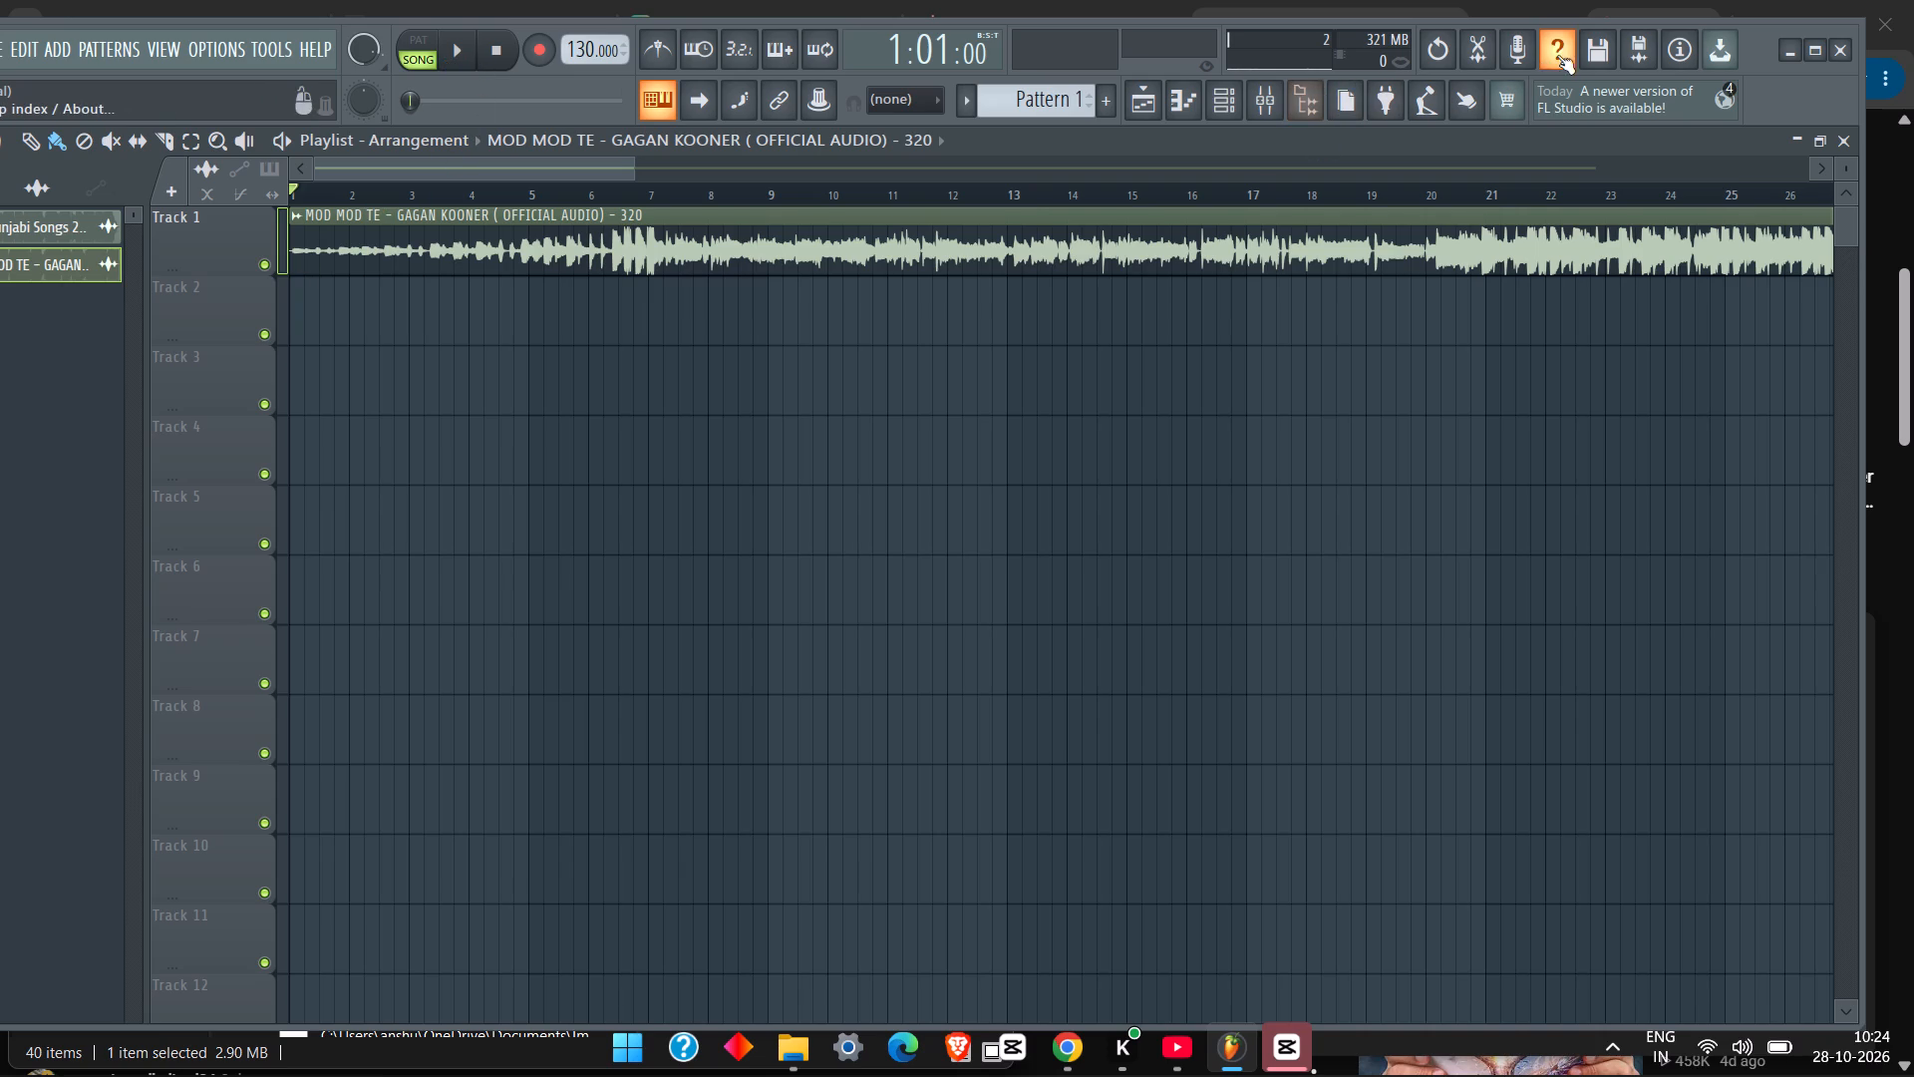
# Delete the Fruity Reeverb effect from slot 1 of the mixer's Master track.
pyautogui.click(1259, 112)
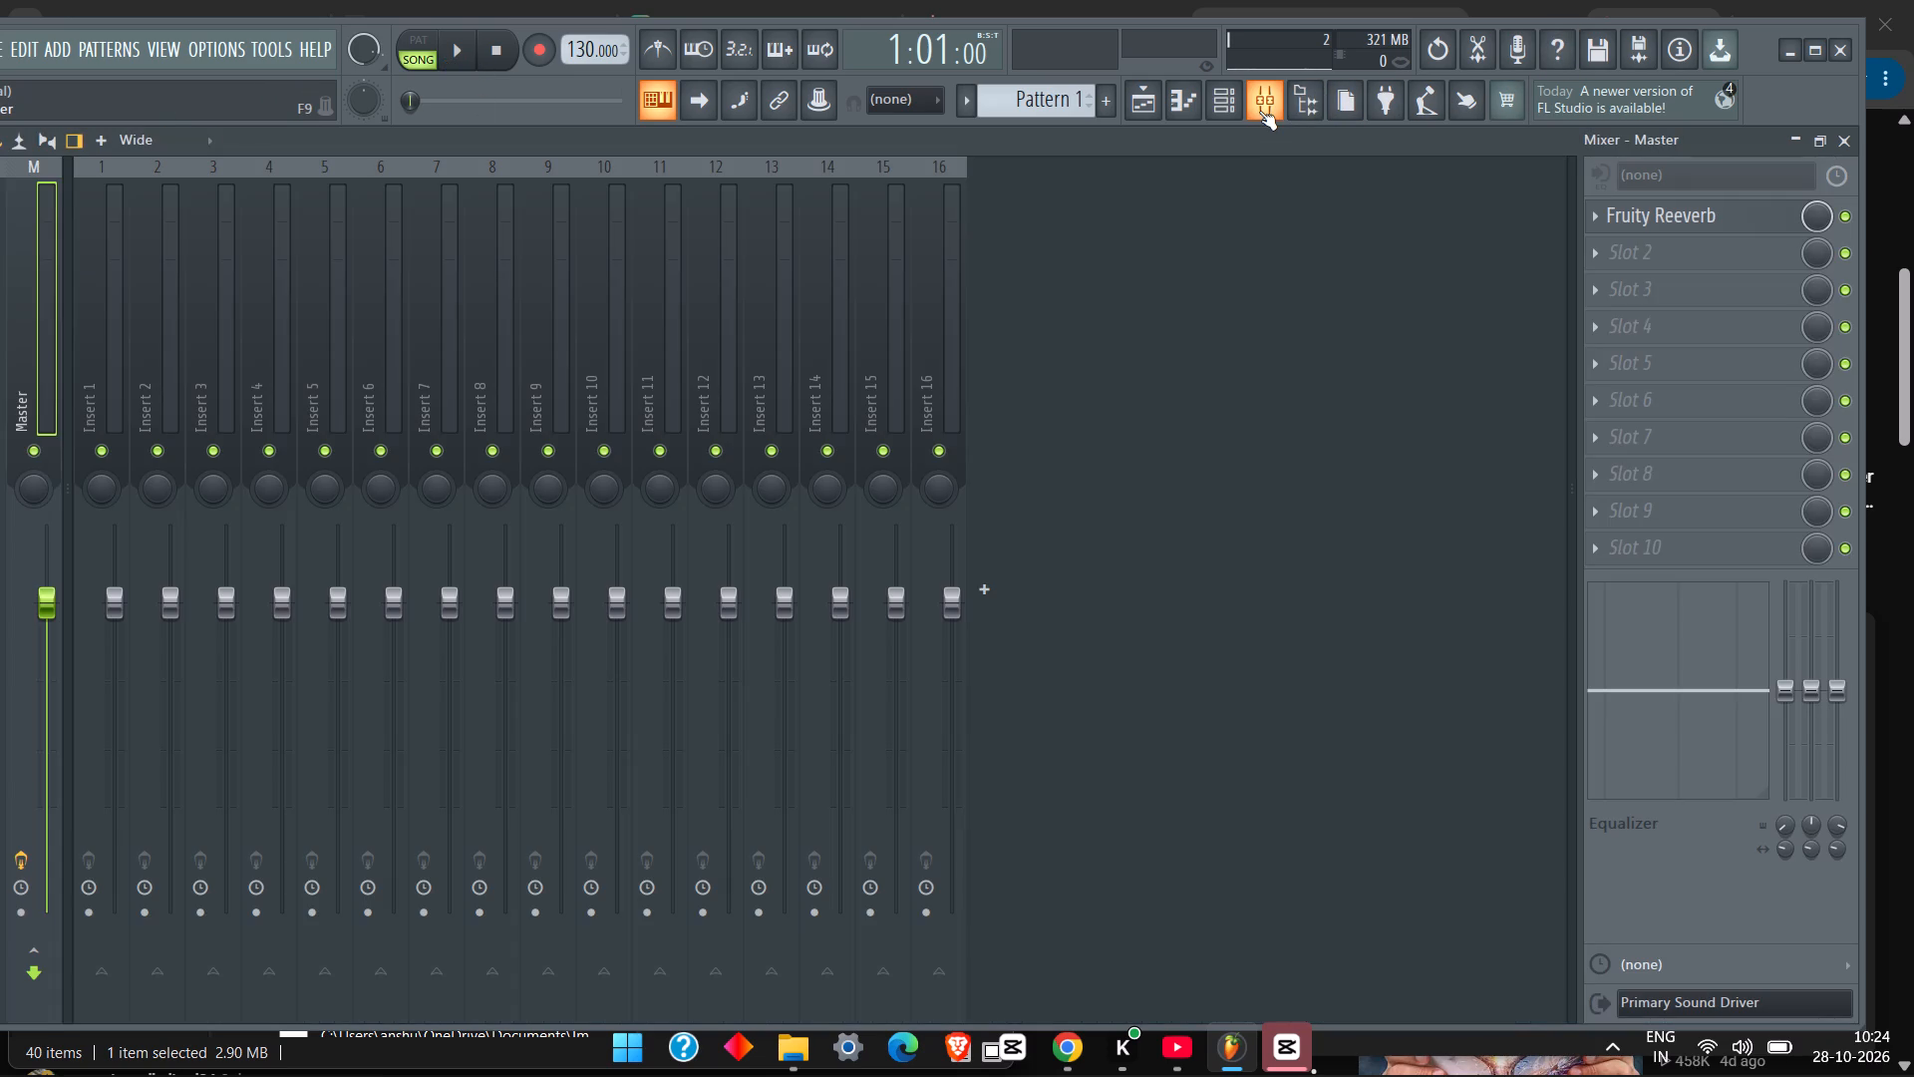
pyautogui.click(1599, 215)
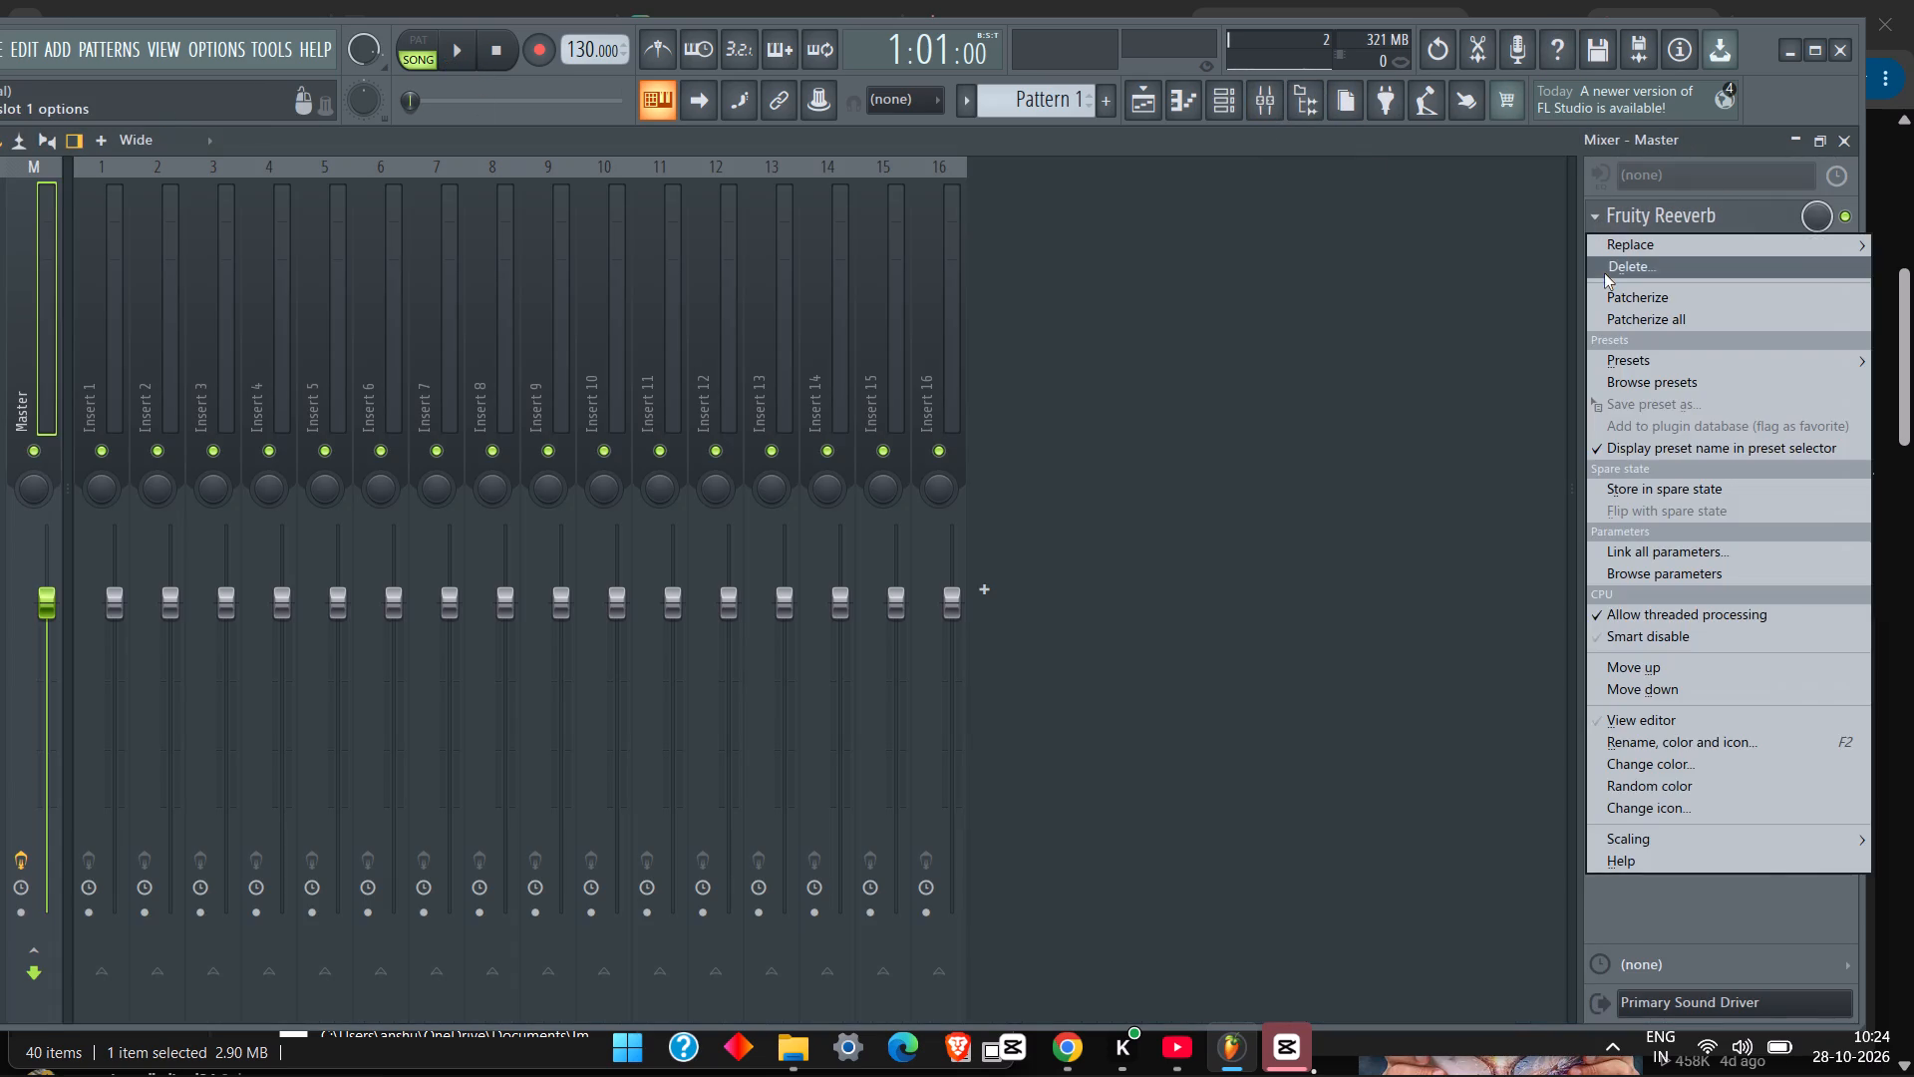
pyautogui.click(1604, 273)
# Play the MOD MOD TE song without effects from the start, and again from about bar 7.
pyautogui.press('space')
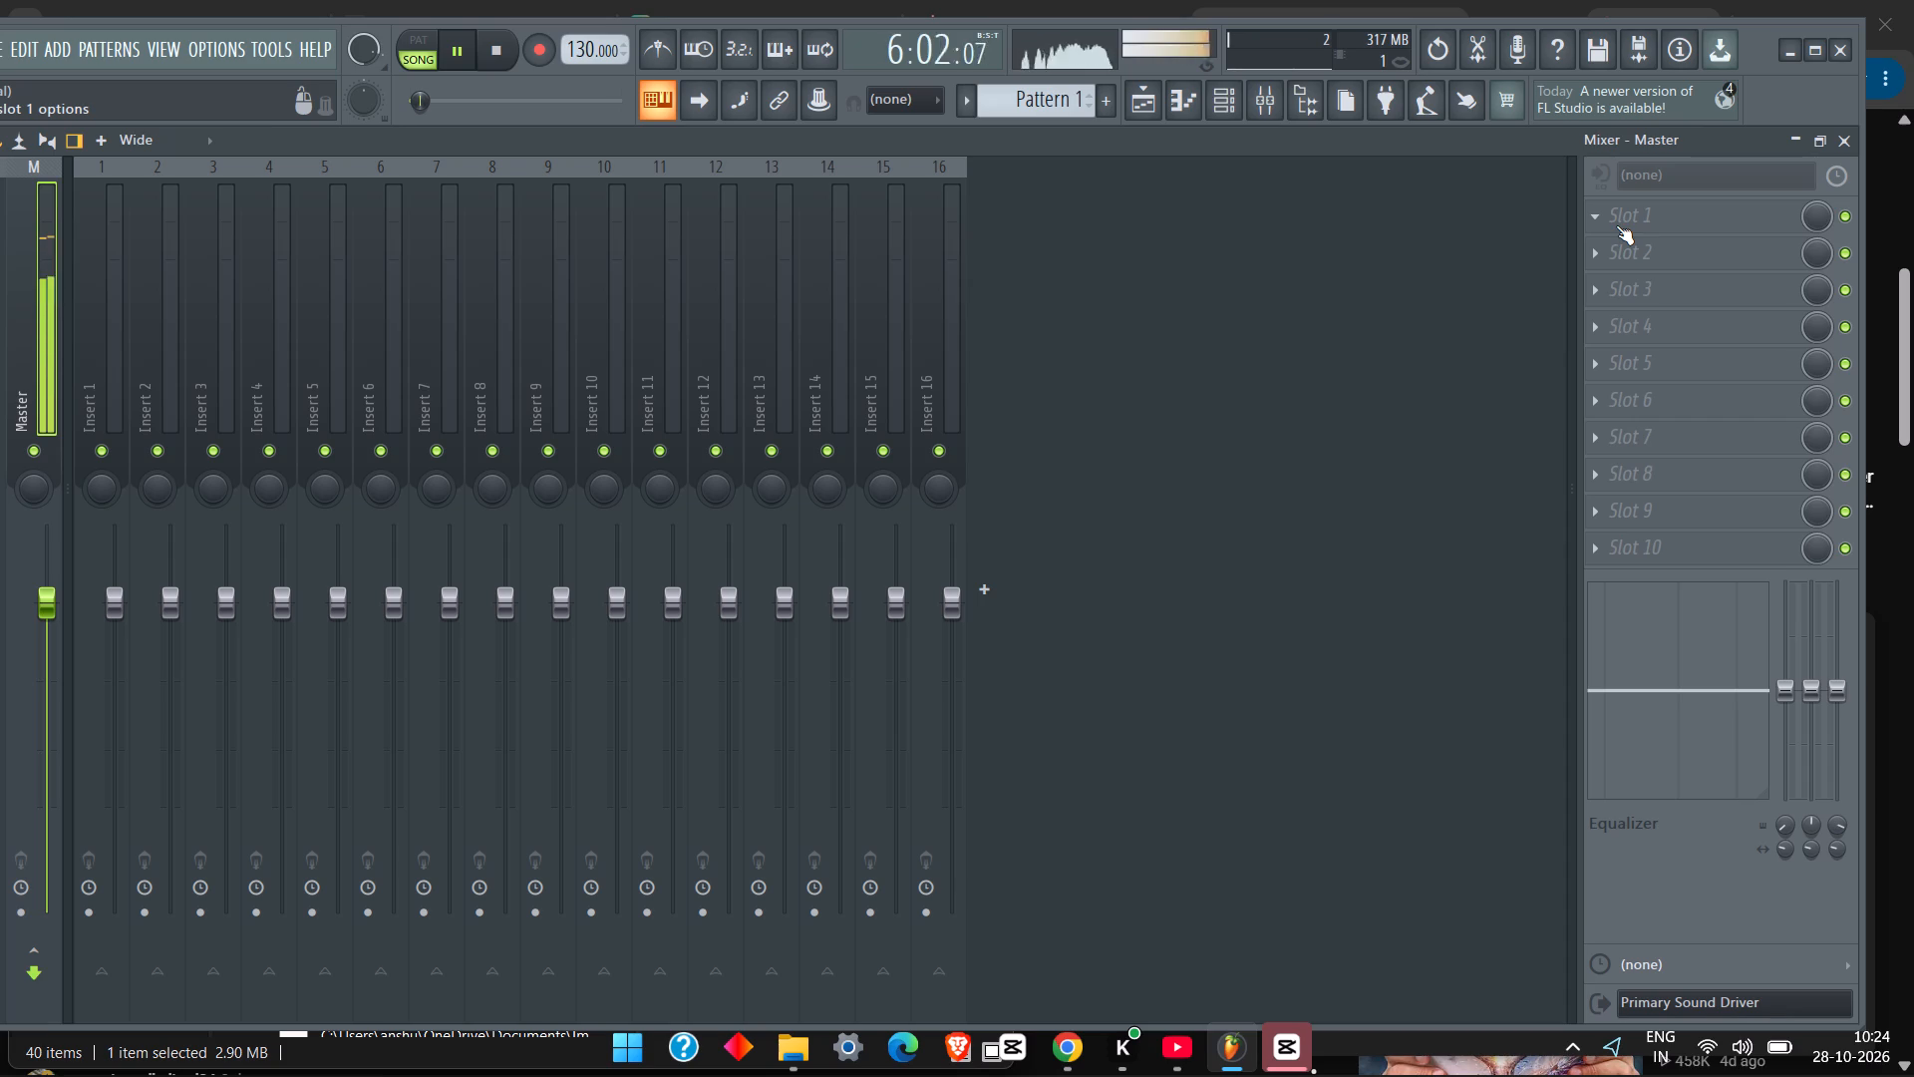
pyautogui.press('space')
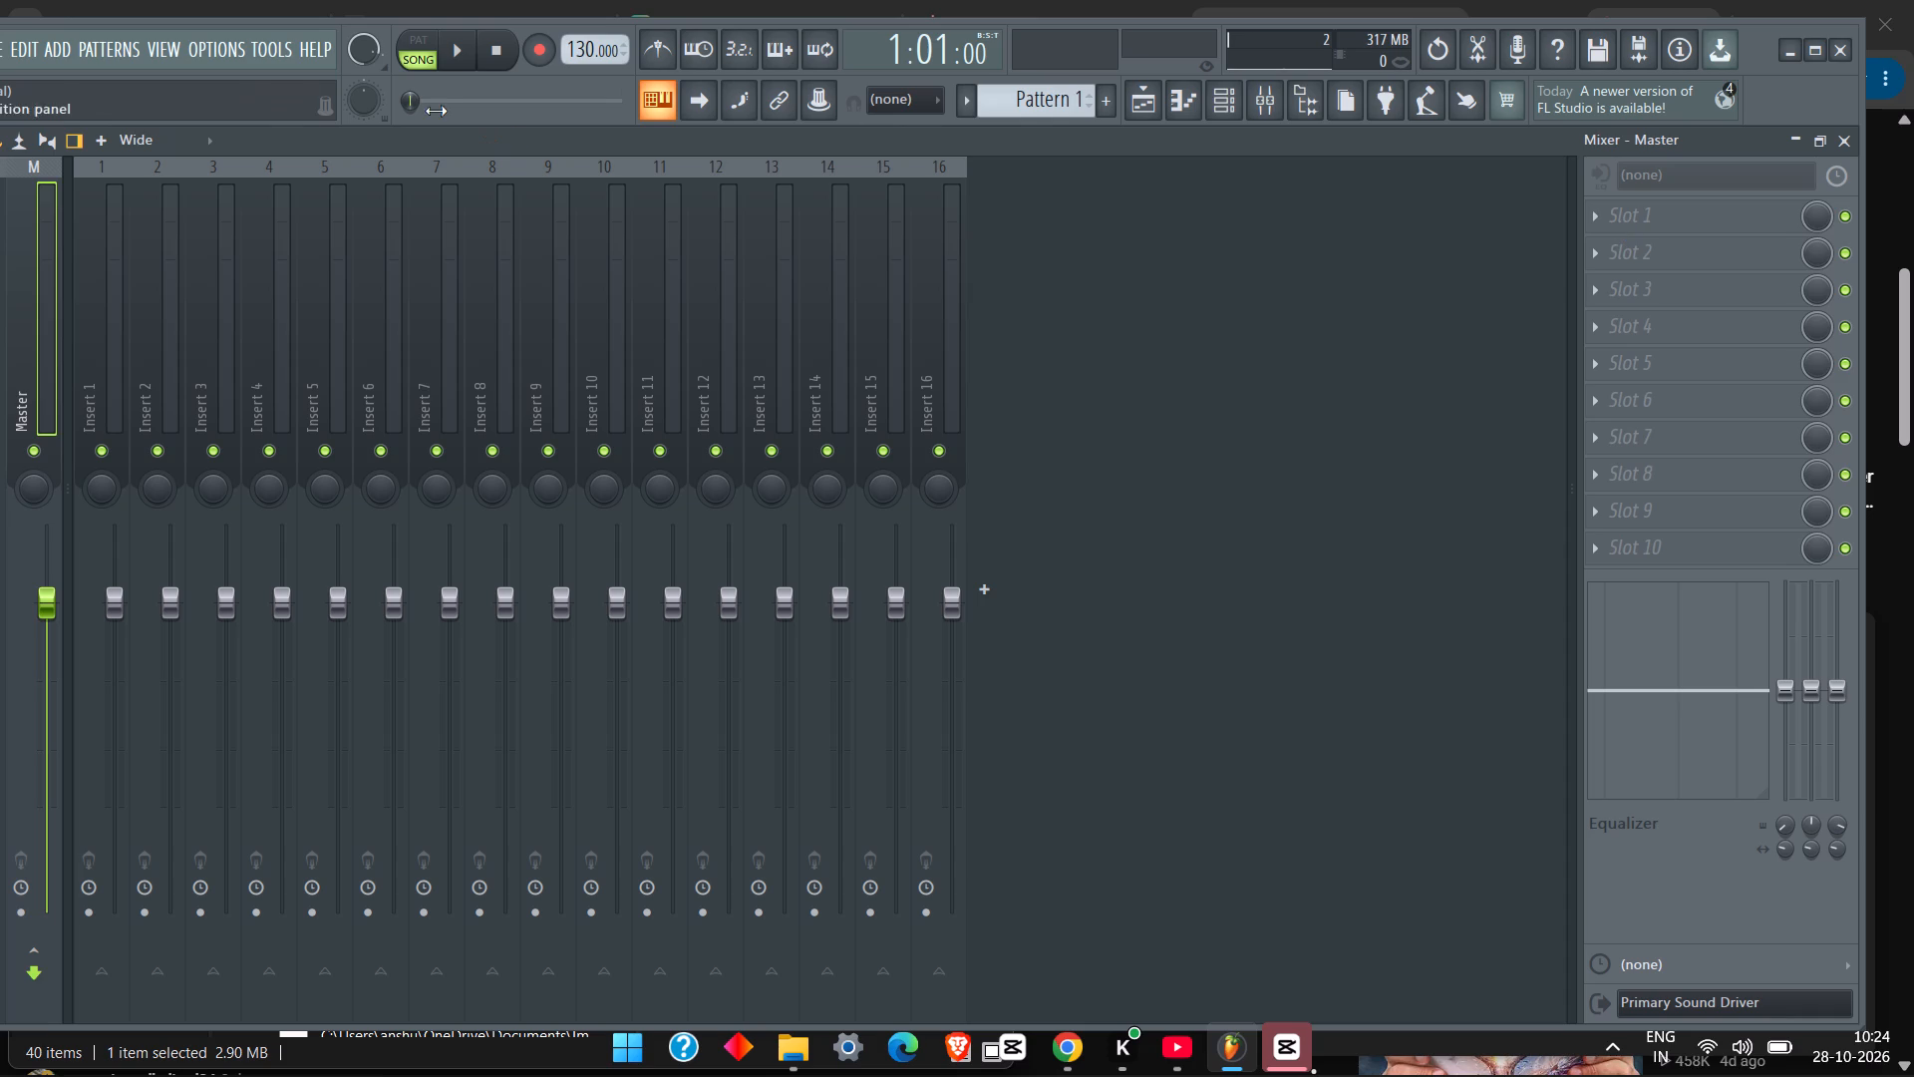
pyautogui.moveTo(420, 109); pyautogui.dragTo(433, 103)
pyautogui.press('space')
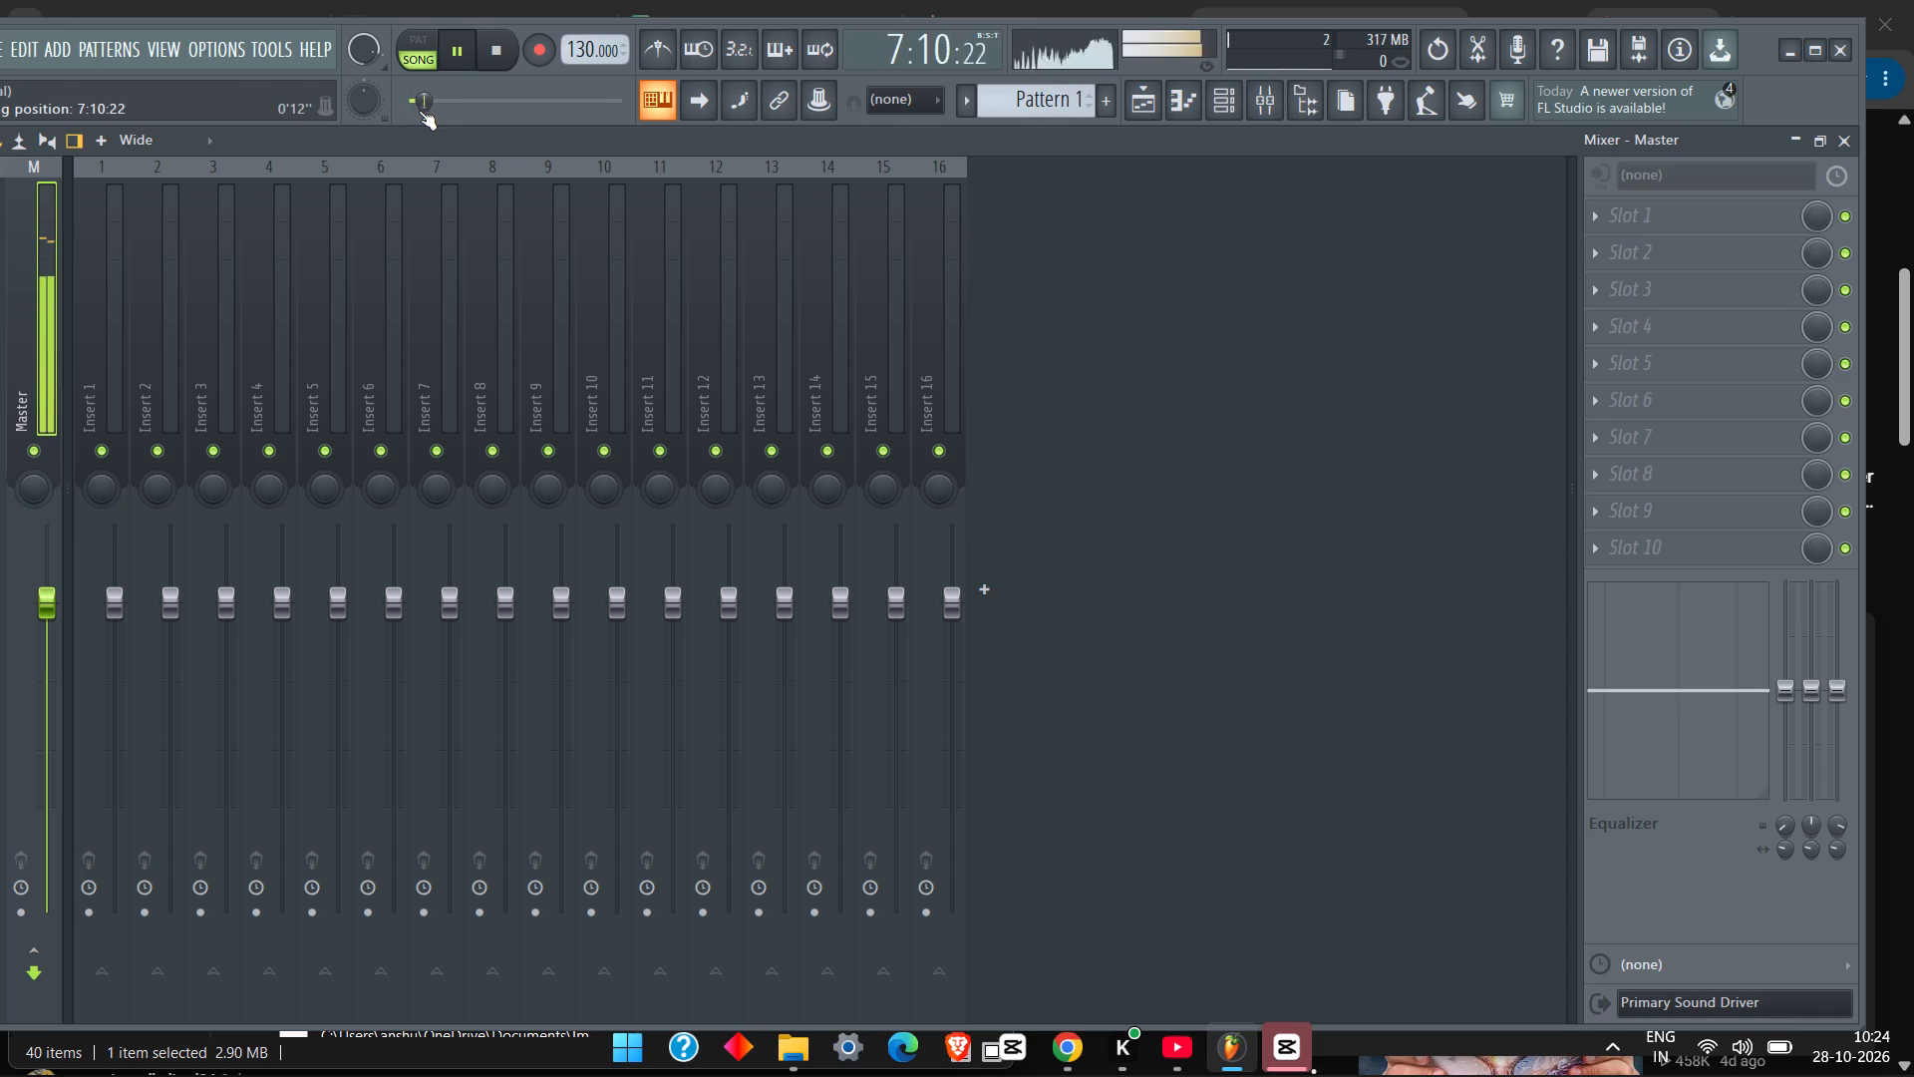
# Add a fresh Fruity Reeverb to slot 1 of the Master track and move its window into the empty mixer area.
pyautogui.click(1598, 215)
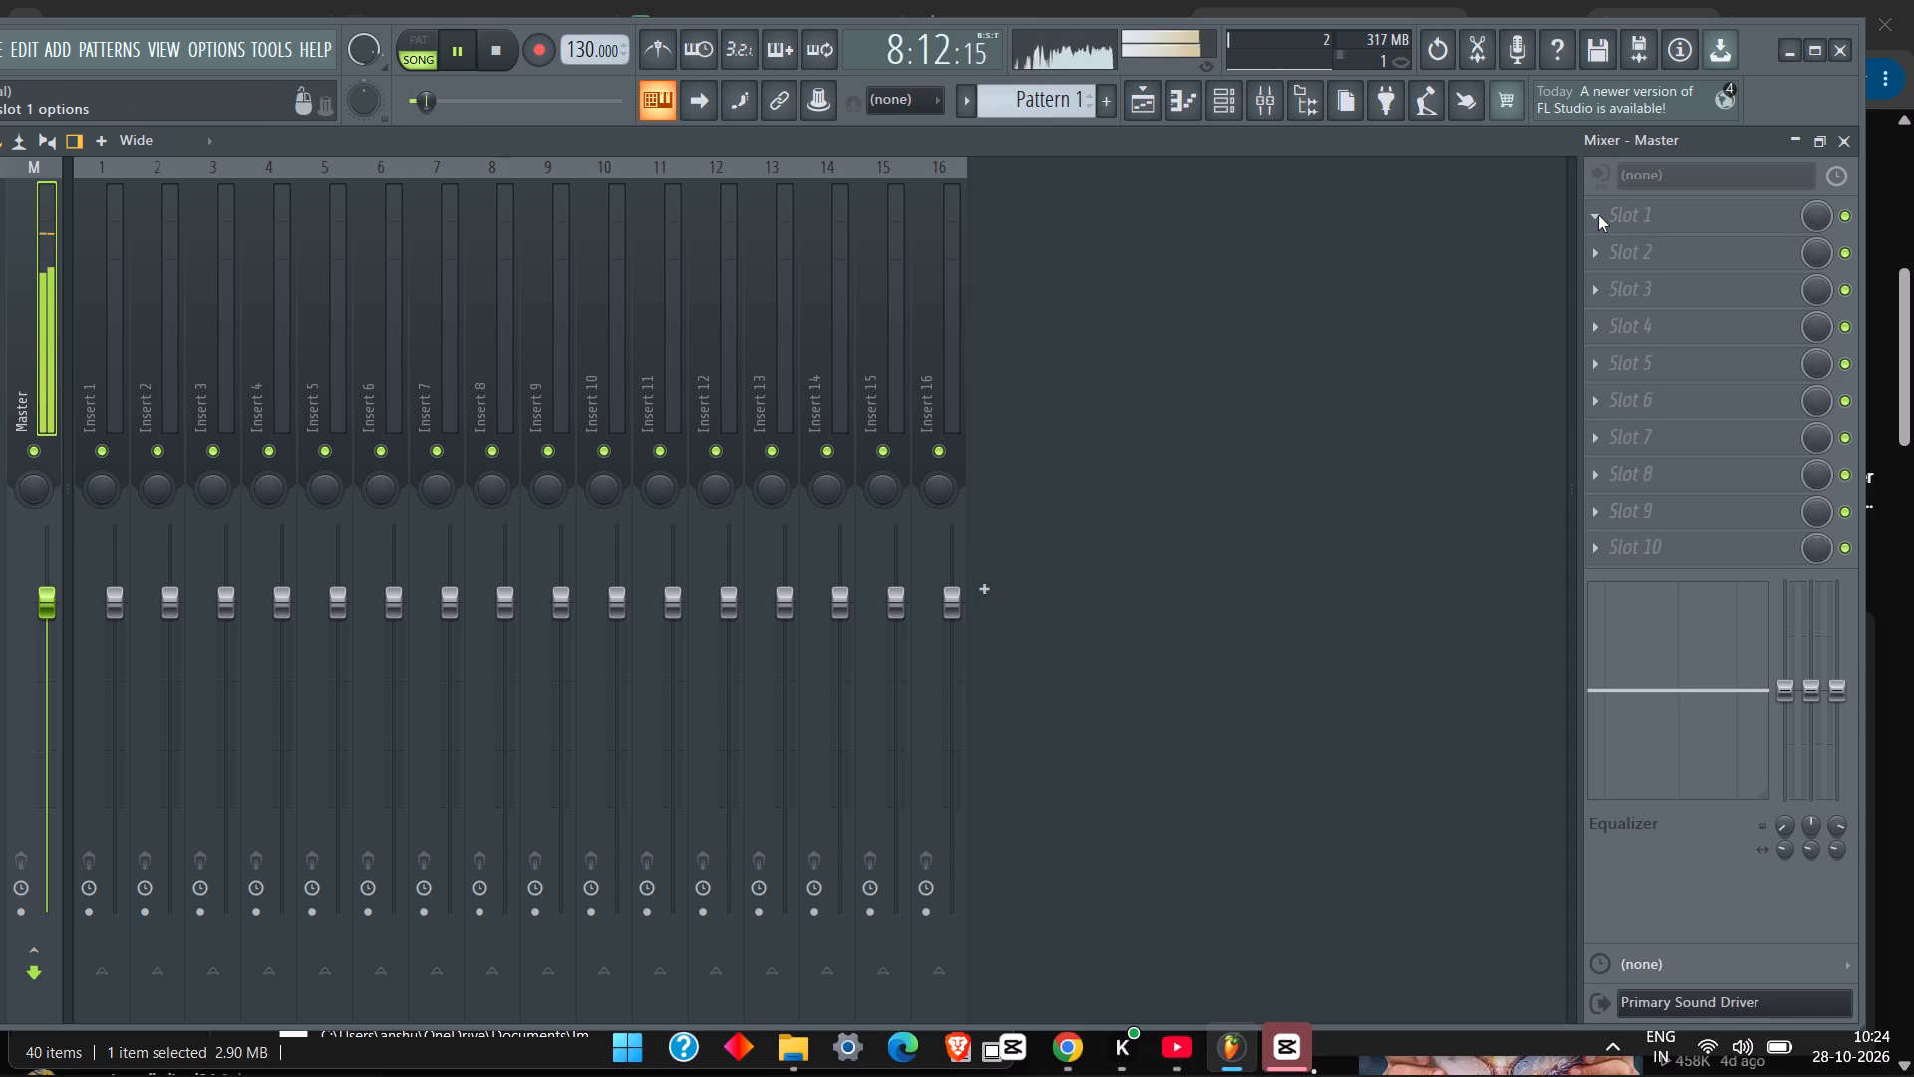
pyautogui.click(1284, 896)
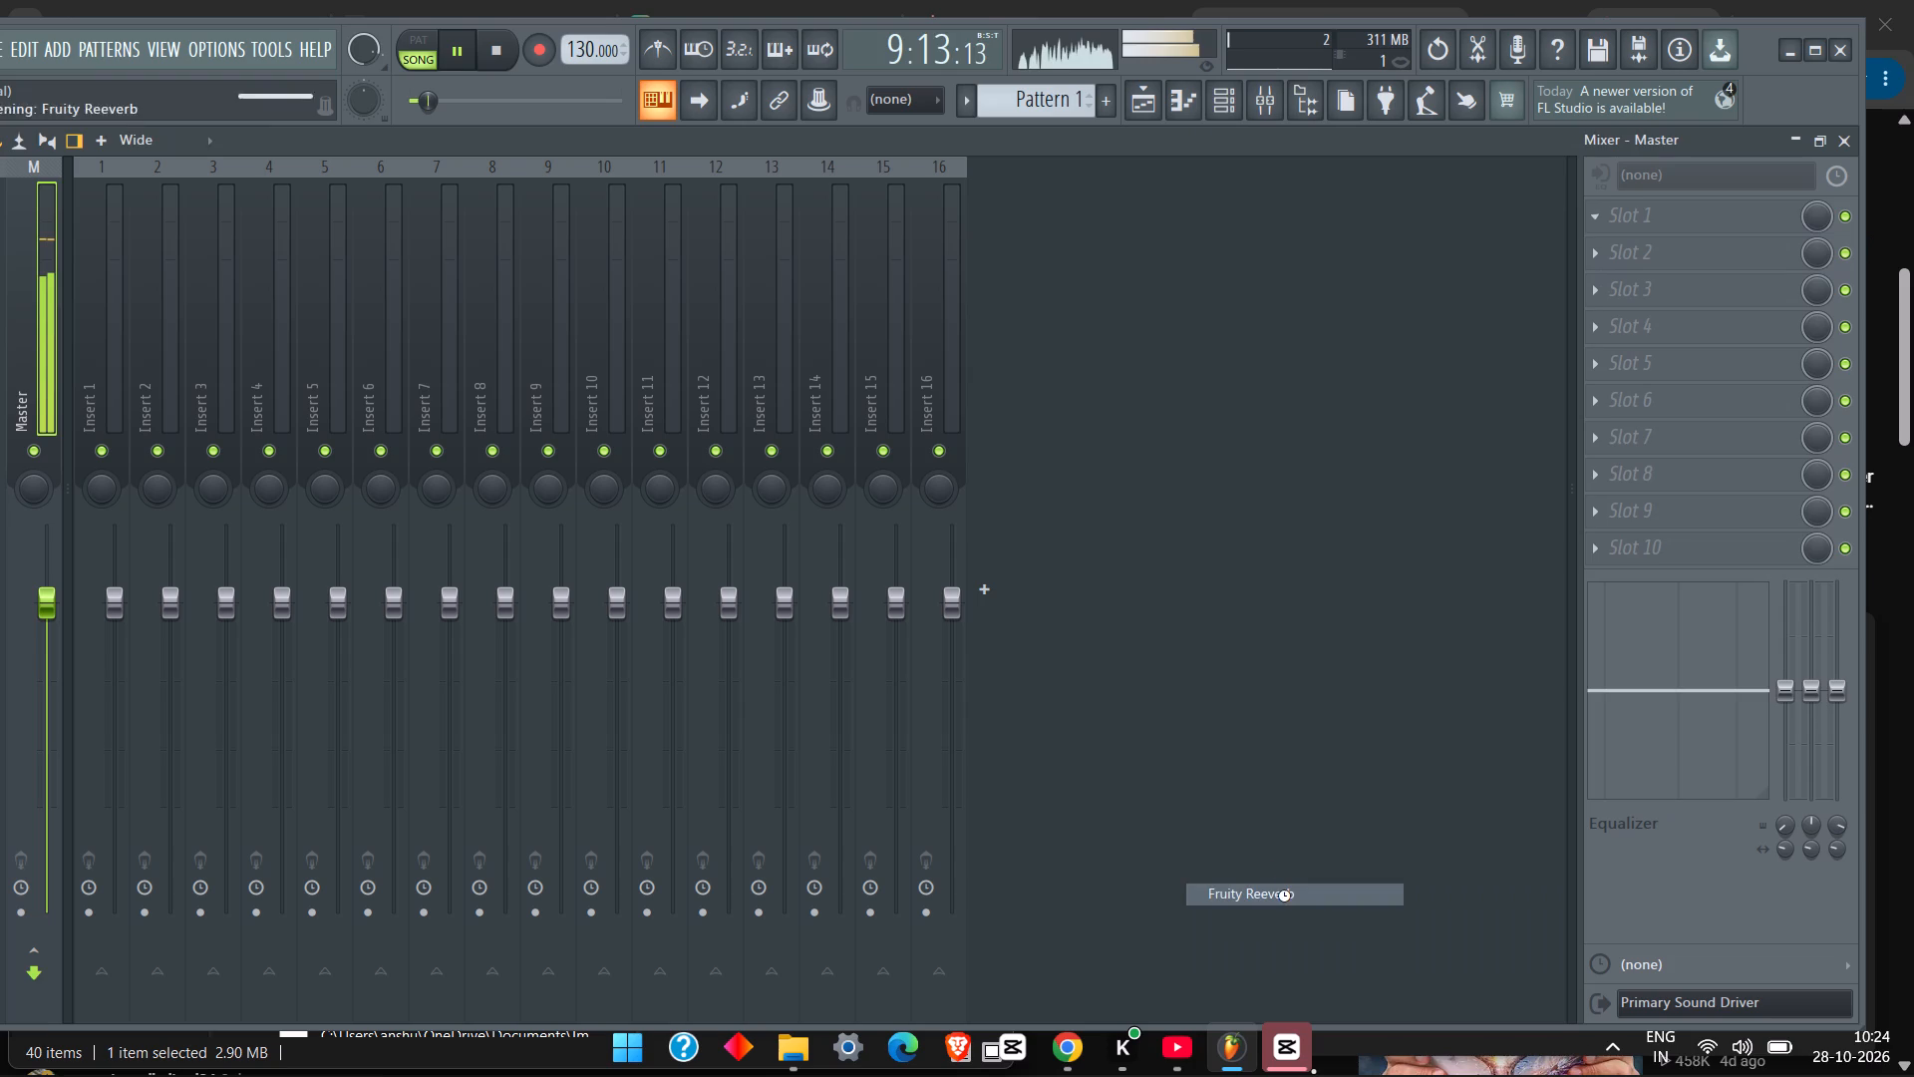
pyautogui.moveTo(1265, 179); pyautogui.dragTo(1326, 494)
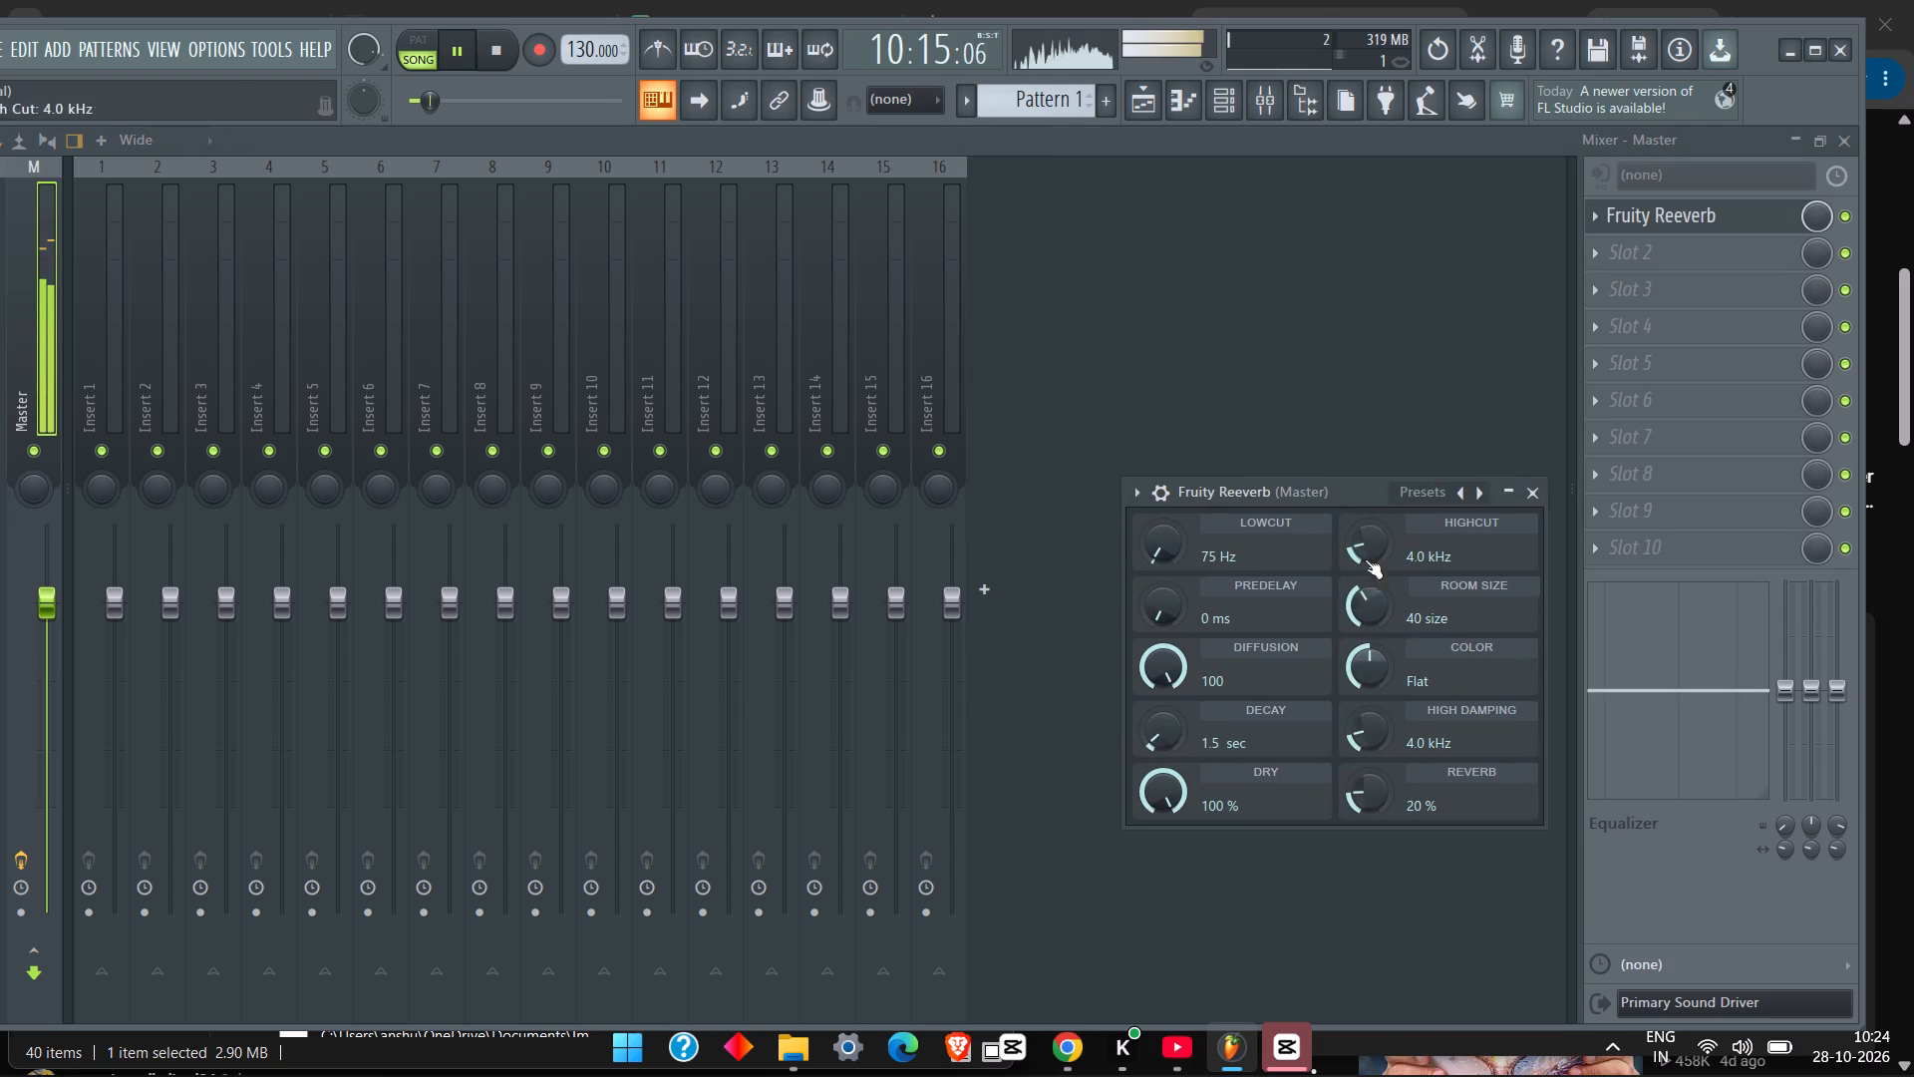
# While the song plays, raise Fruity Reeverb's low cut to 401 Hz and its reverb level to 53 %.
pyautogui.moveTo(1359, 786); pyautogui.dragTo(1242, 526)
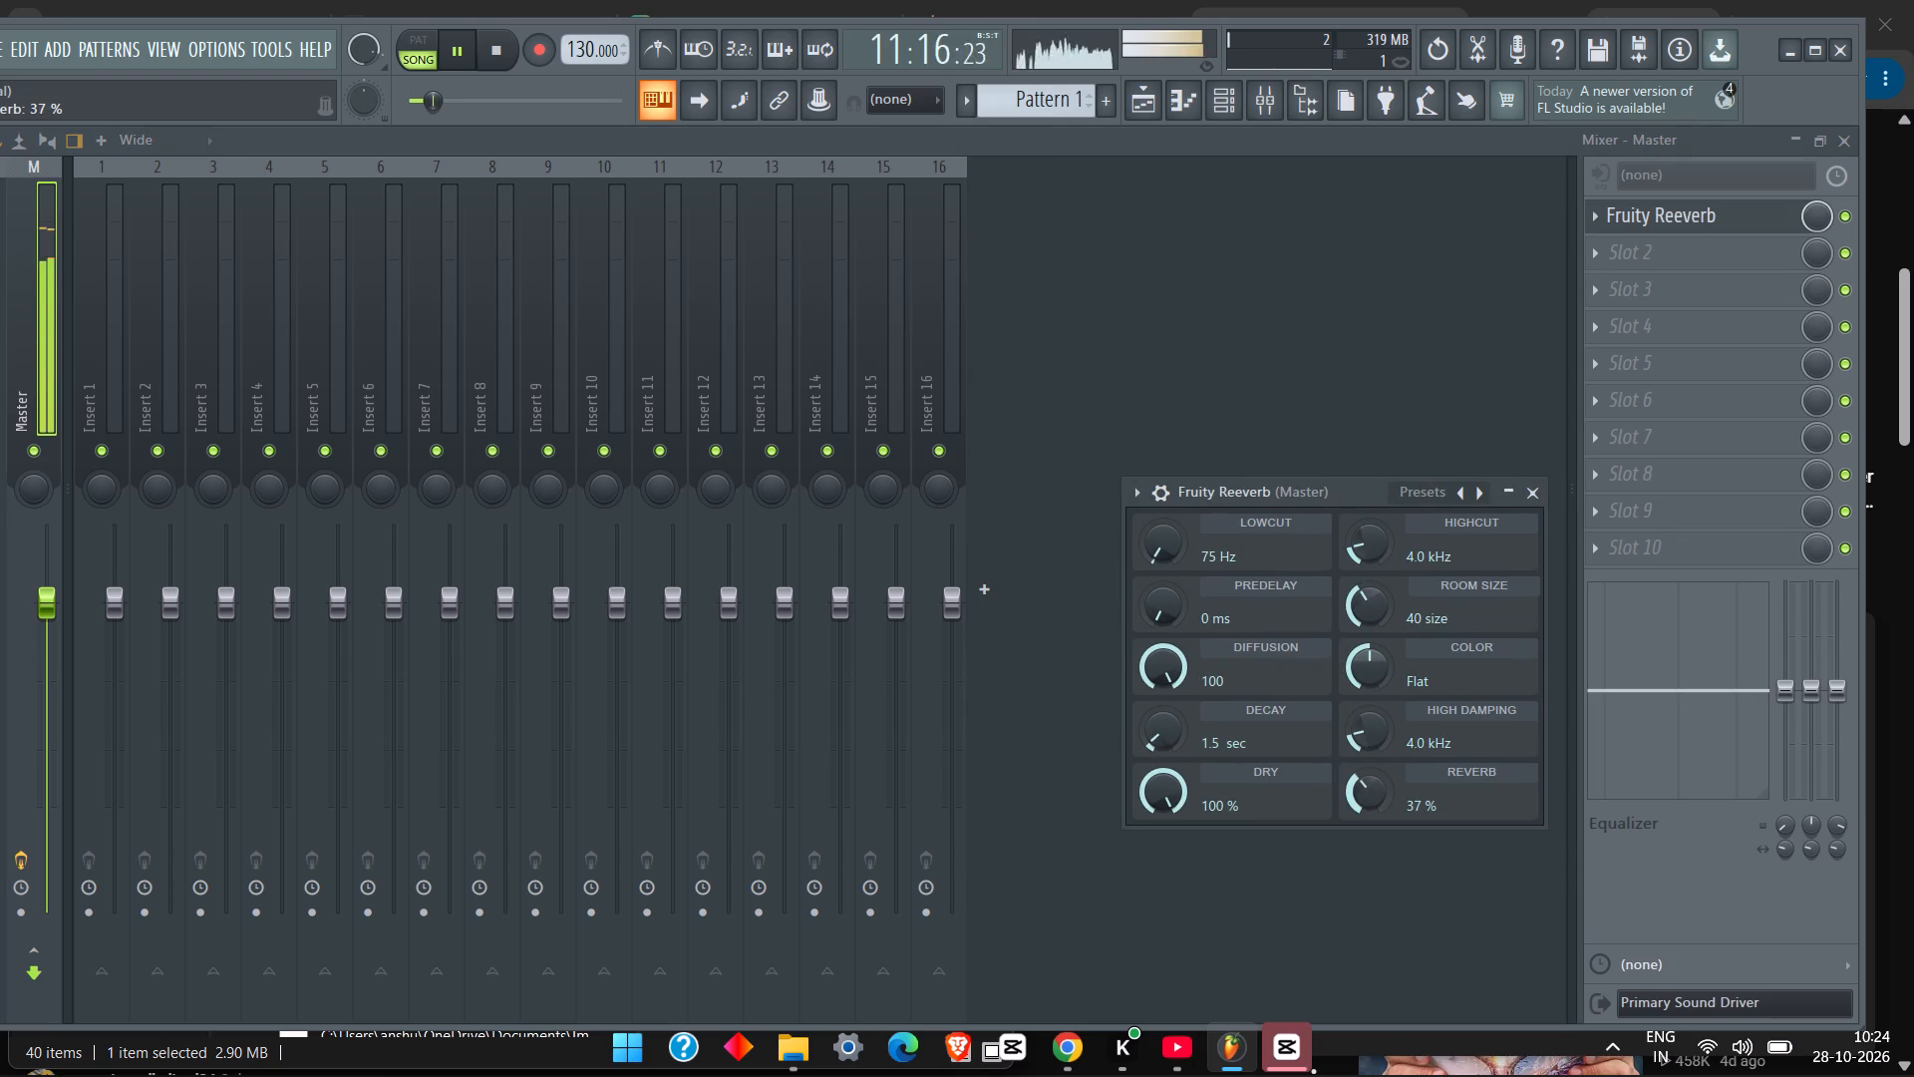
pyautogui.moveTo(1242, 526); pyautogui.dragTo(1239, 513)
pyautogui.scroll(4, 1359, 786)
pyautogui.moveTo(1359, 786); pyautogui.dragTo(1346, 708)
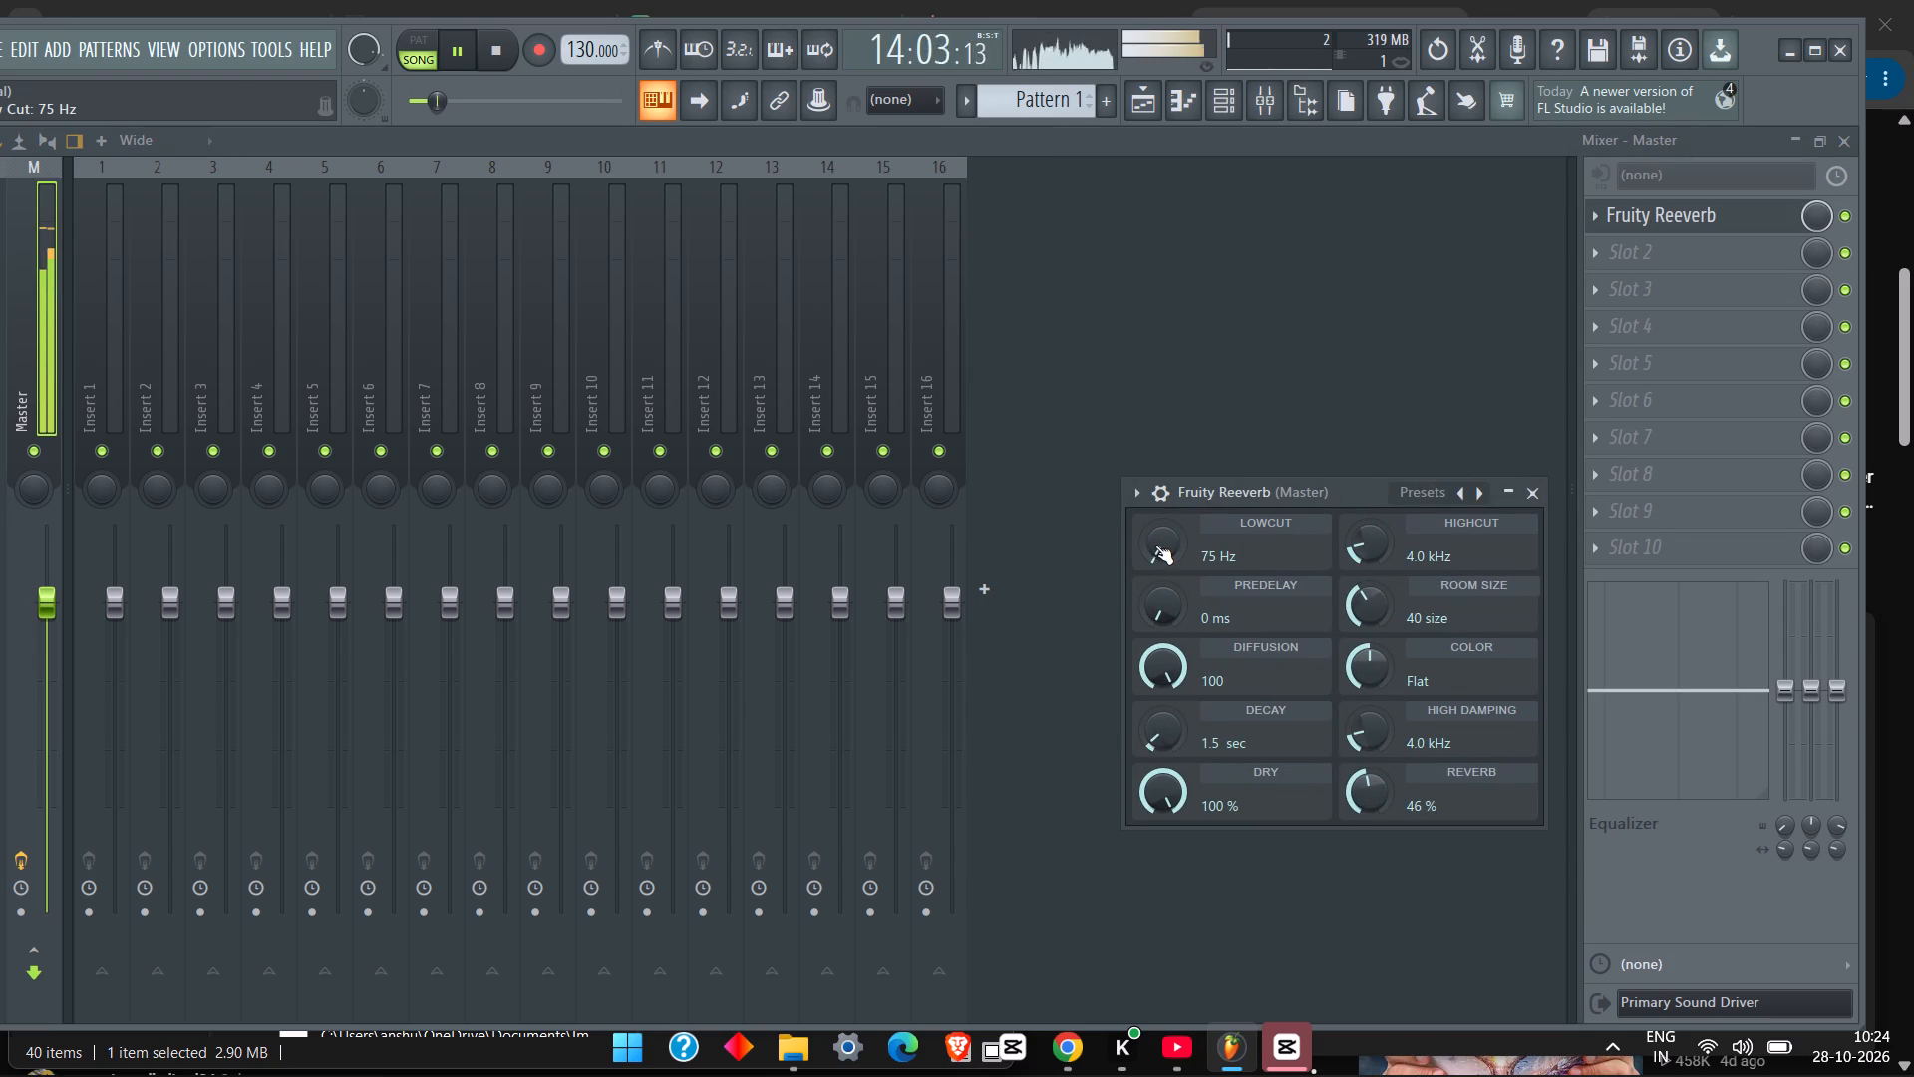
pyautogui.scroll(6, 1155, 545)
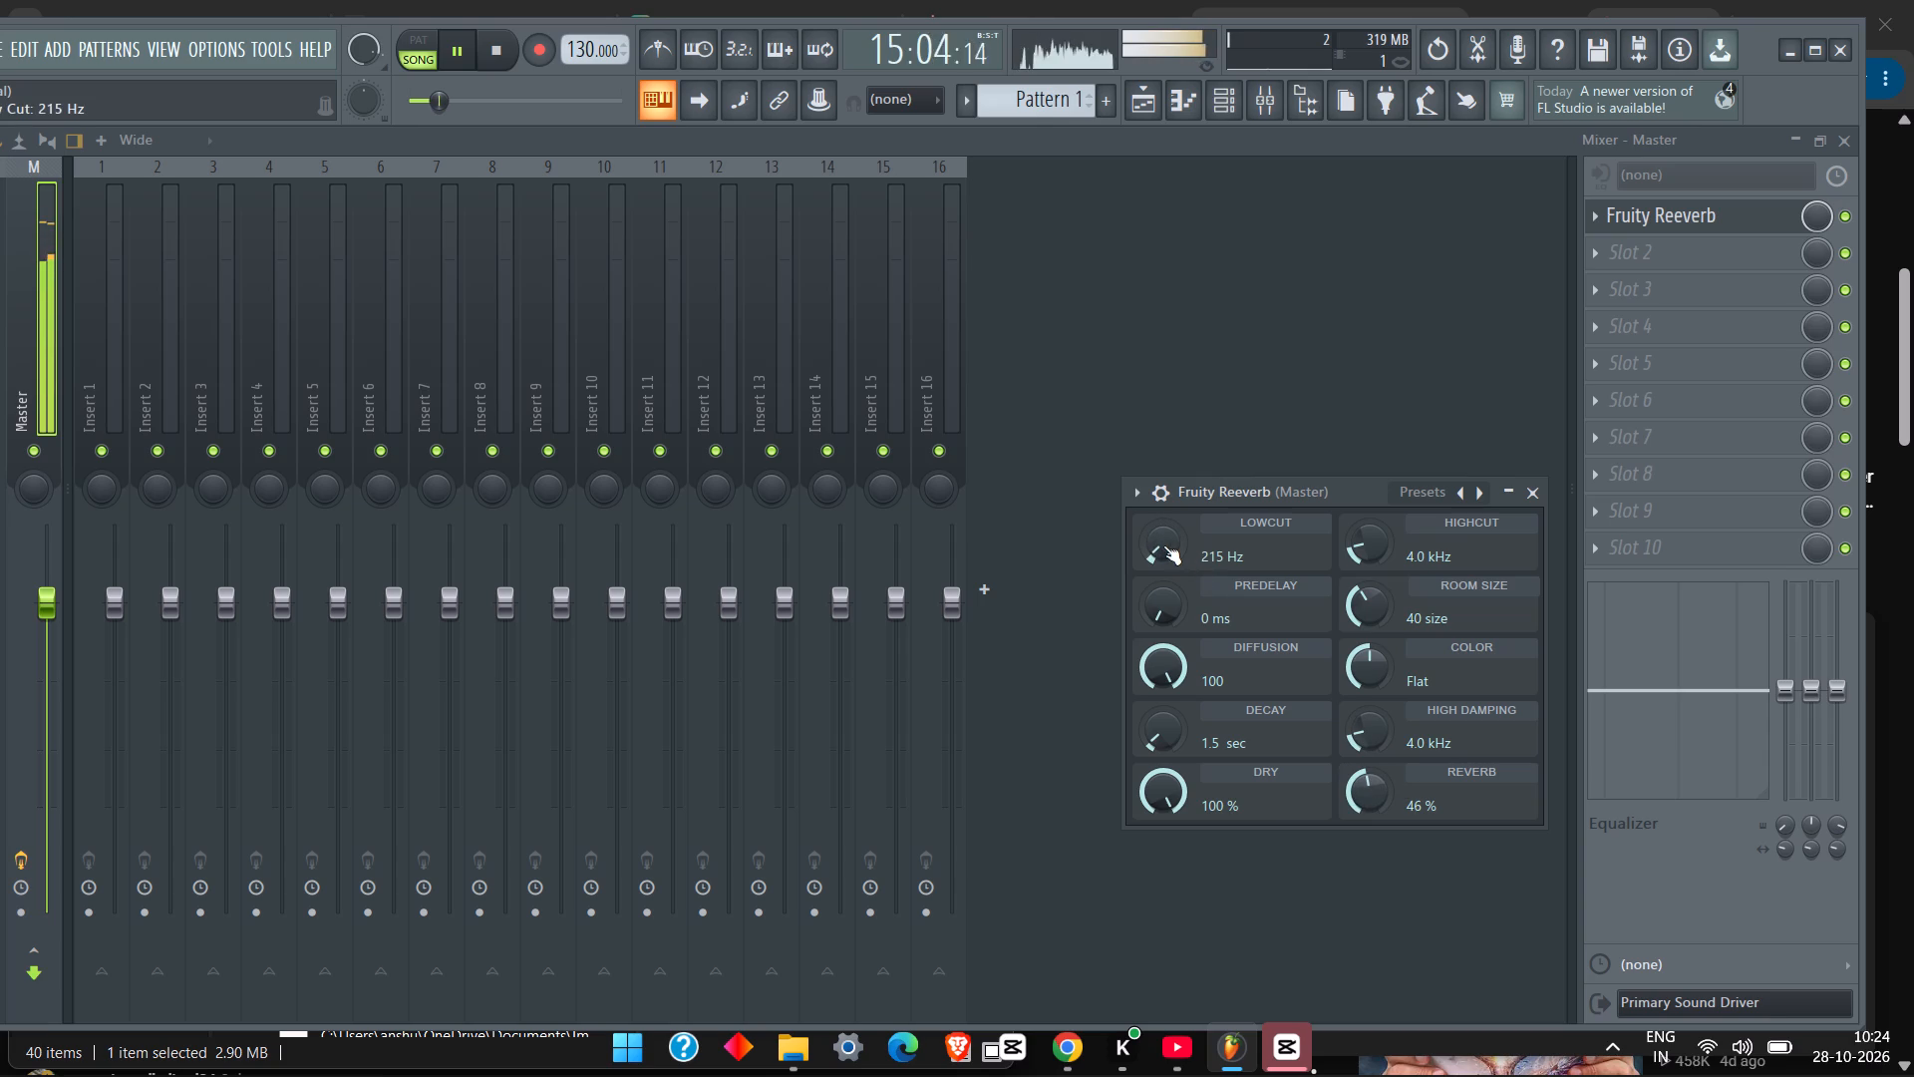
pyautogui.scroll(5, 1159, 543)
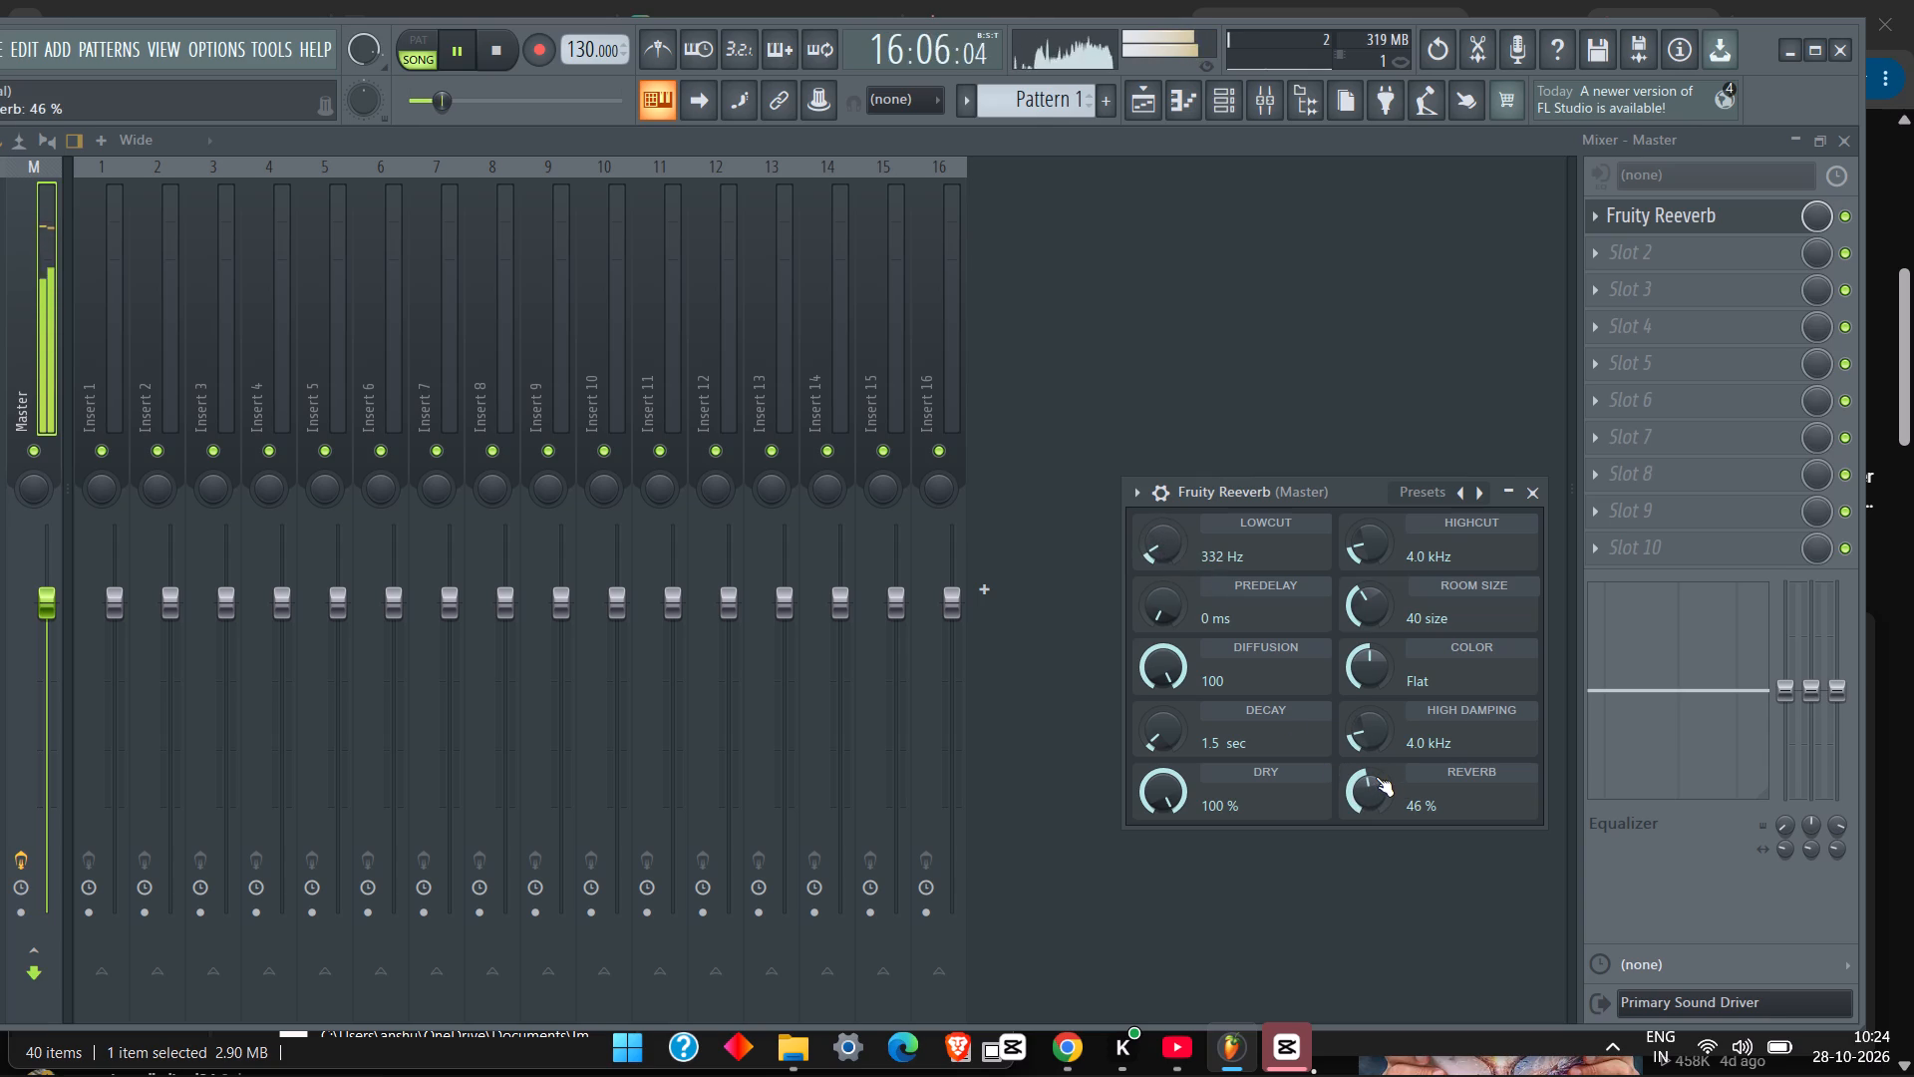
pyautogui.scroll(8, 1375, 777)
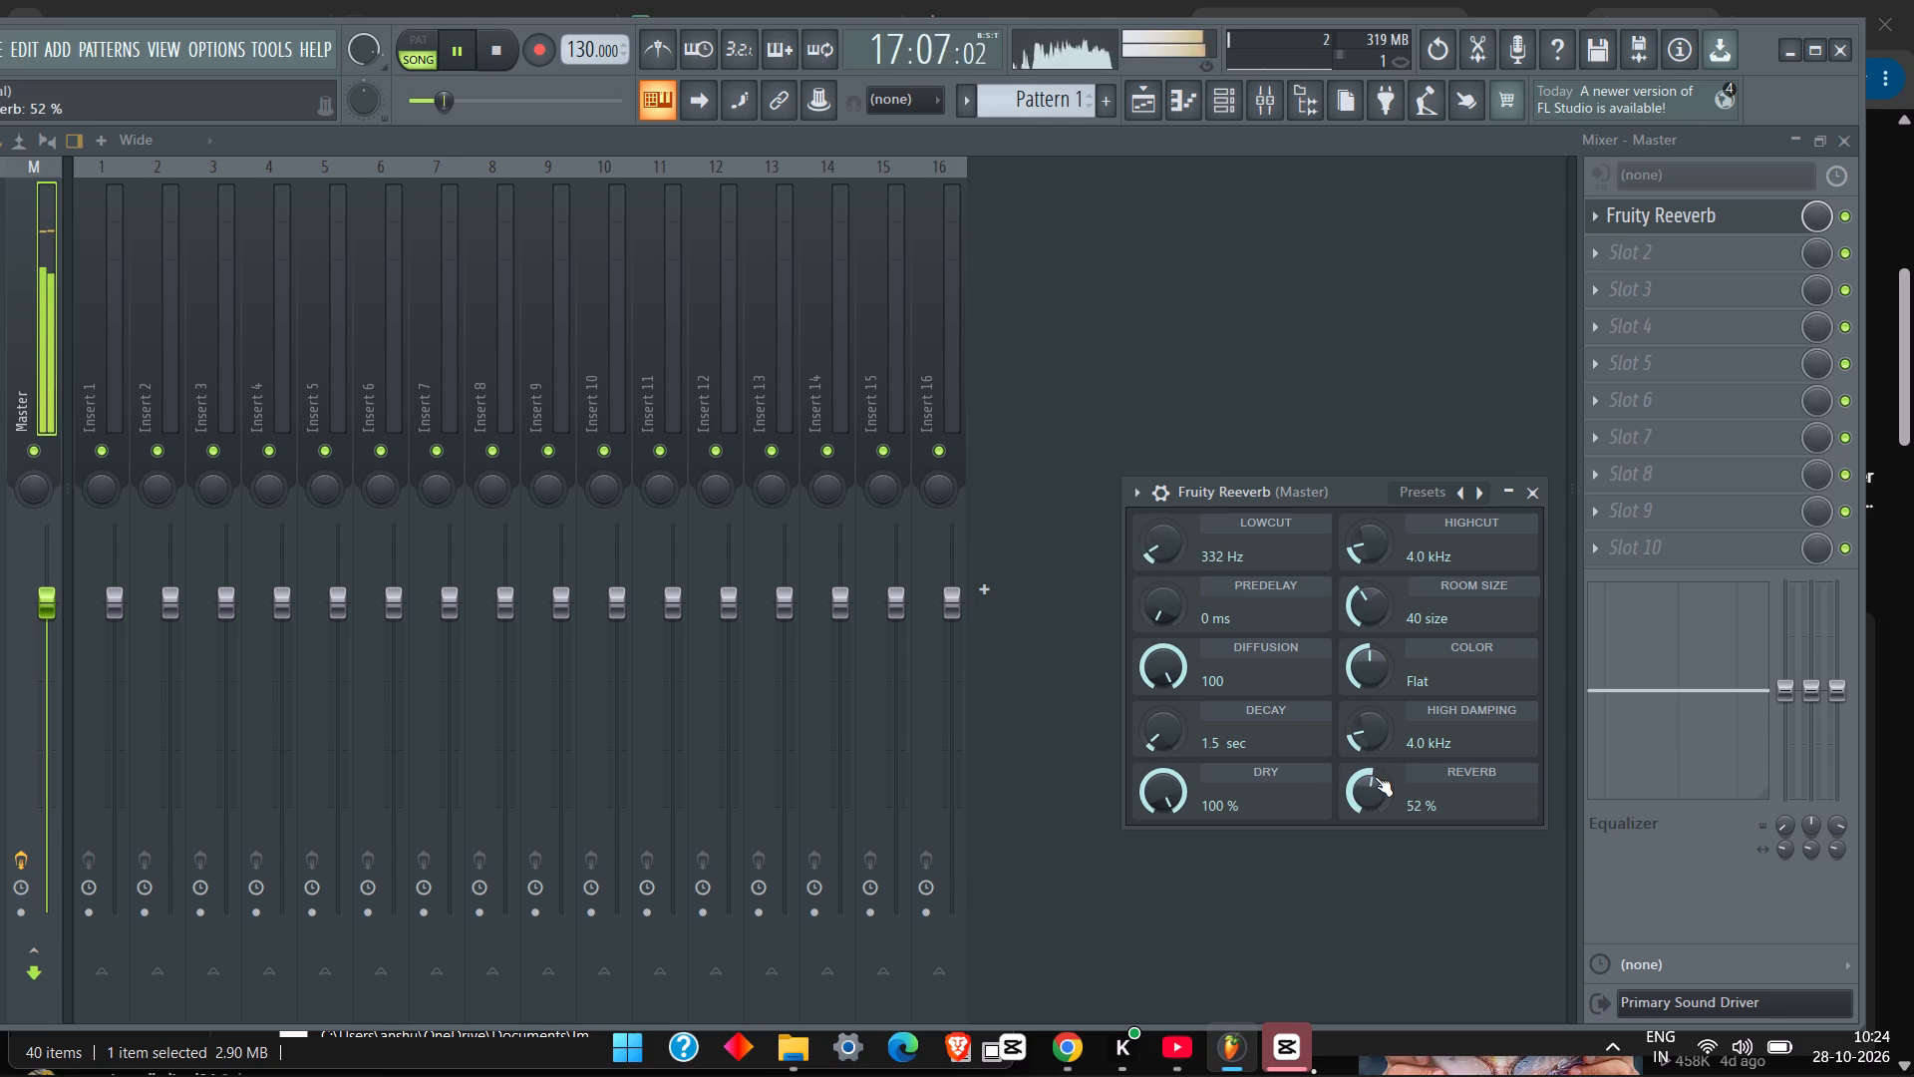
pyautogui.scroll(1, 1375, 777)
pyautogui.scroll(2, 1165, 554)
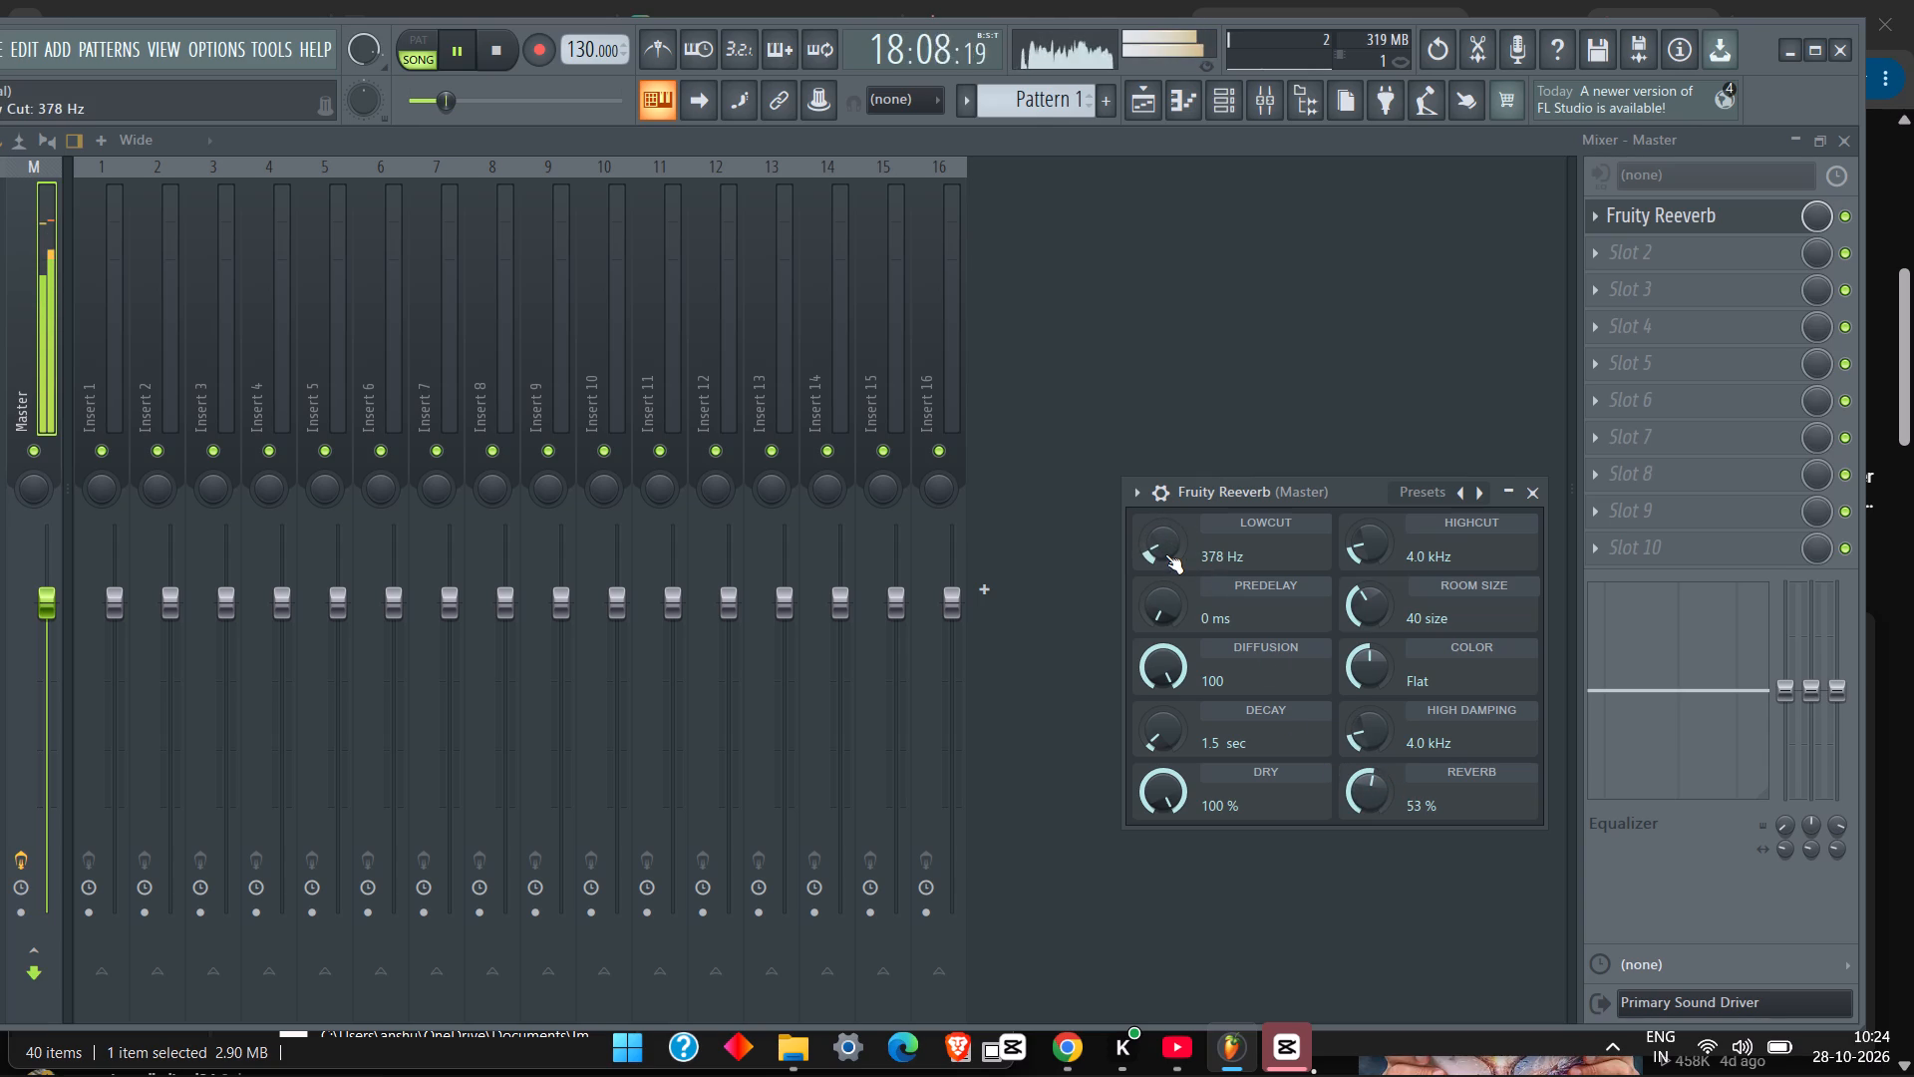
pyautogui.scroll(1, 1165, 554)
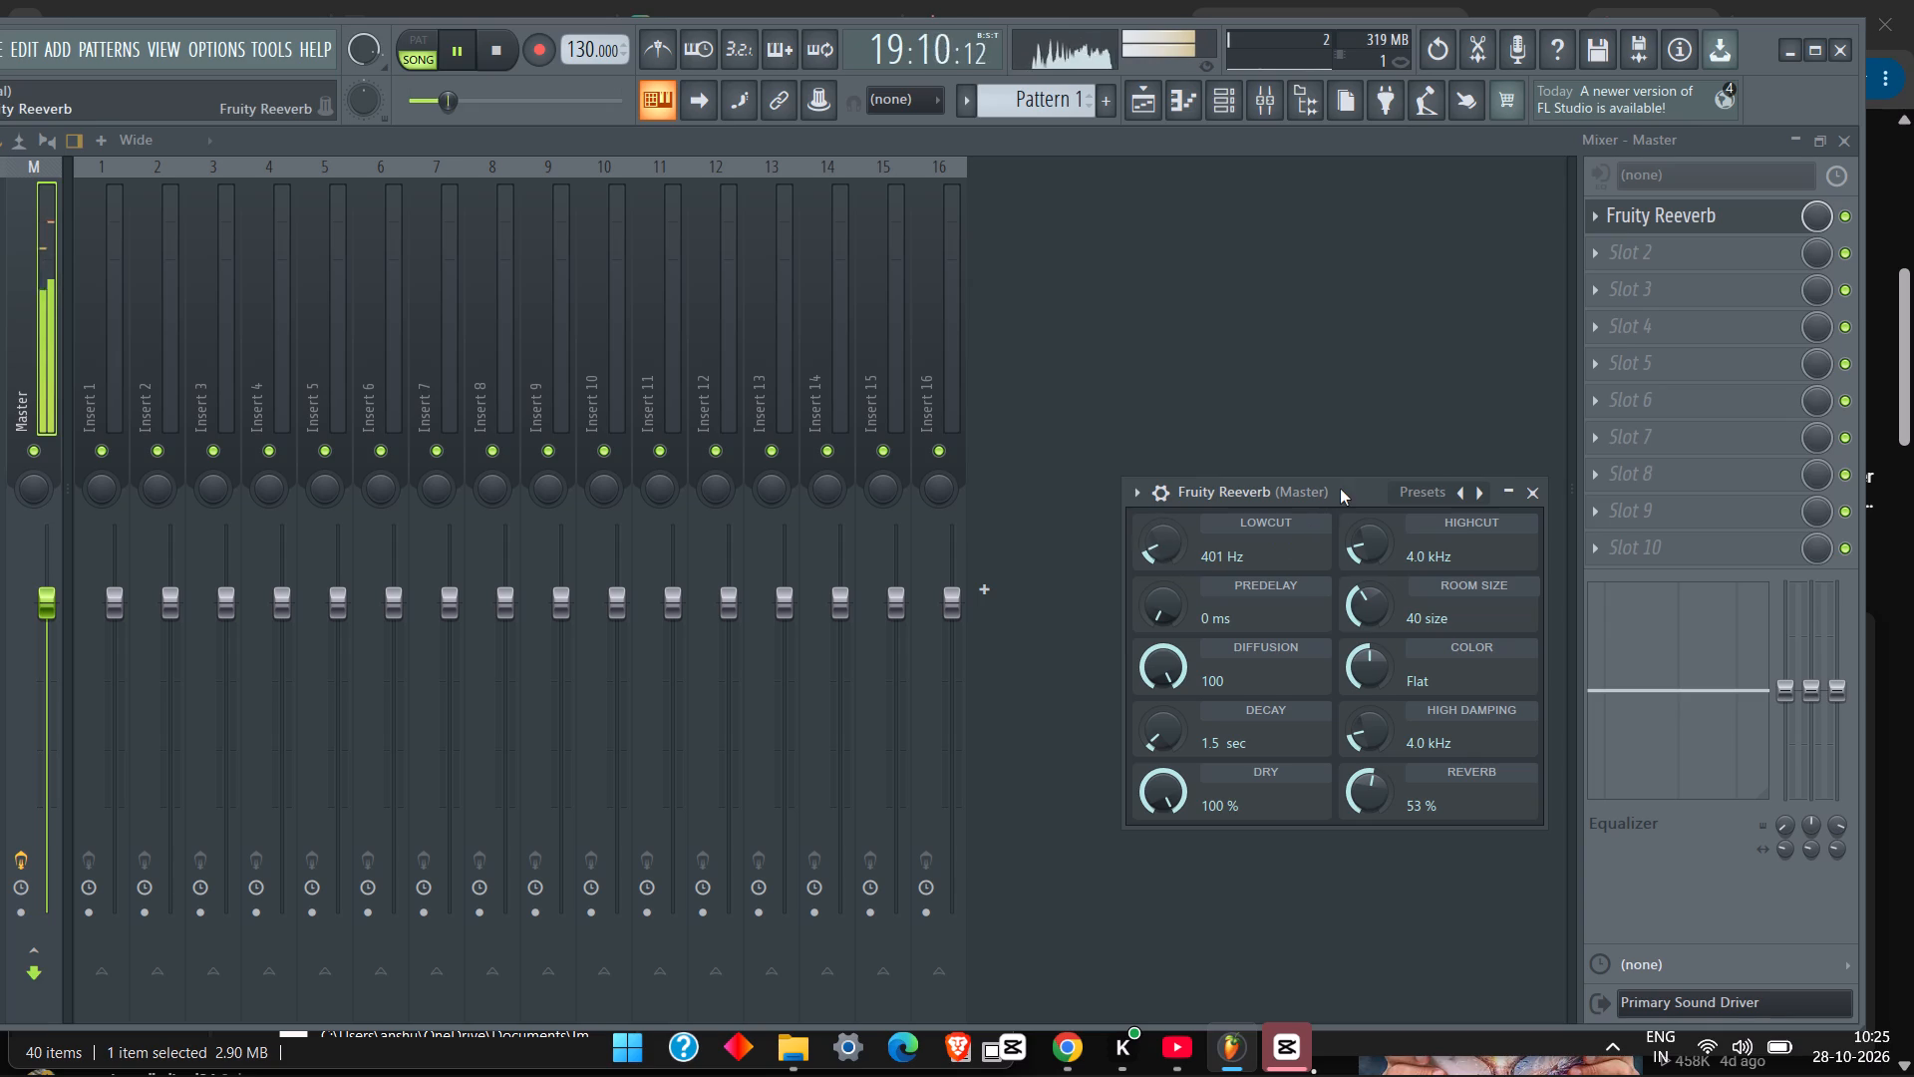
# Move the Fruity Reeverb window up, lower its reverb level to 48 % and pause playback.
pyautogui.moveTo(1340, 489); pyautogui.dragTo(1194, 169)
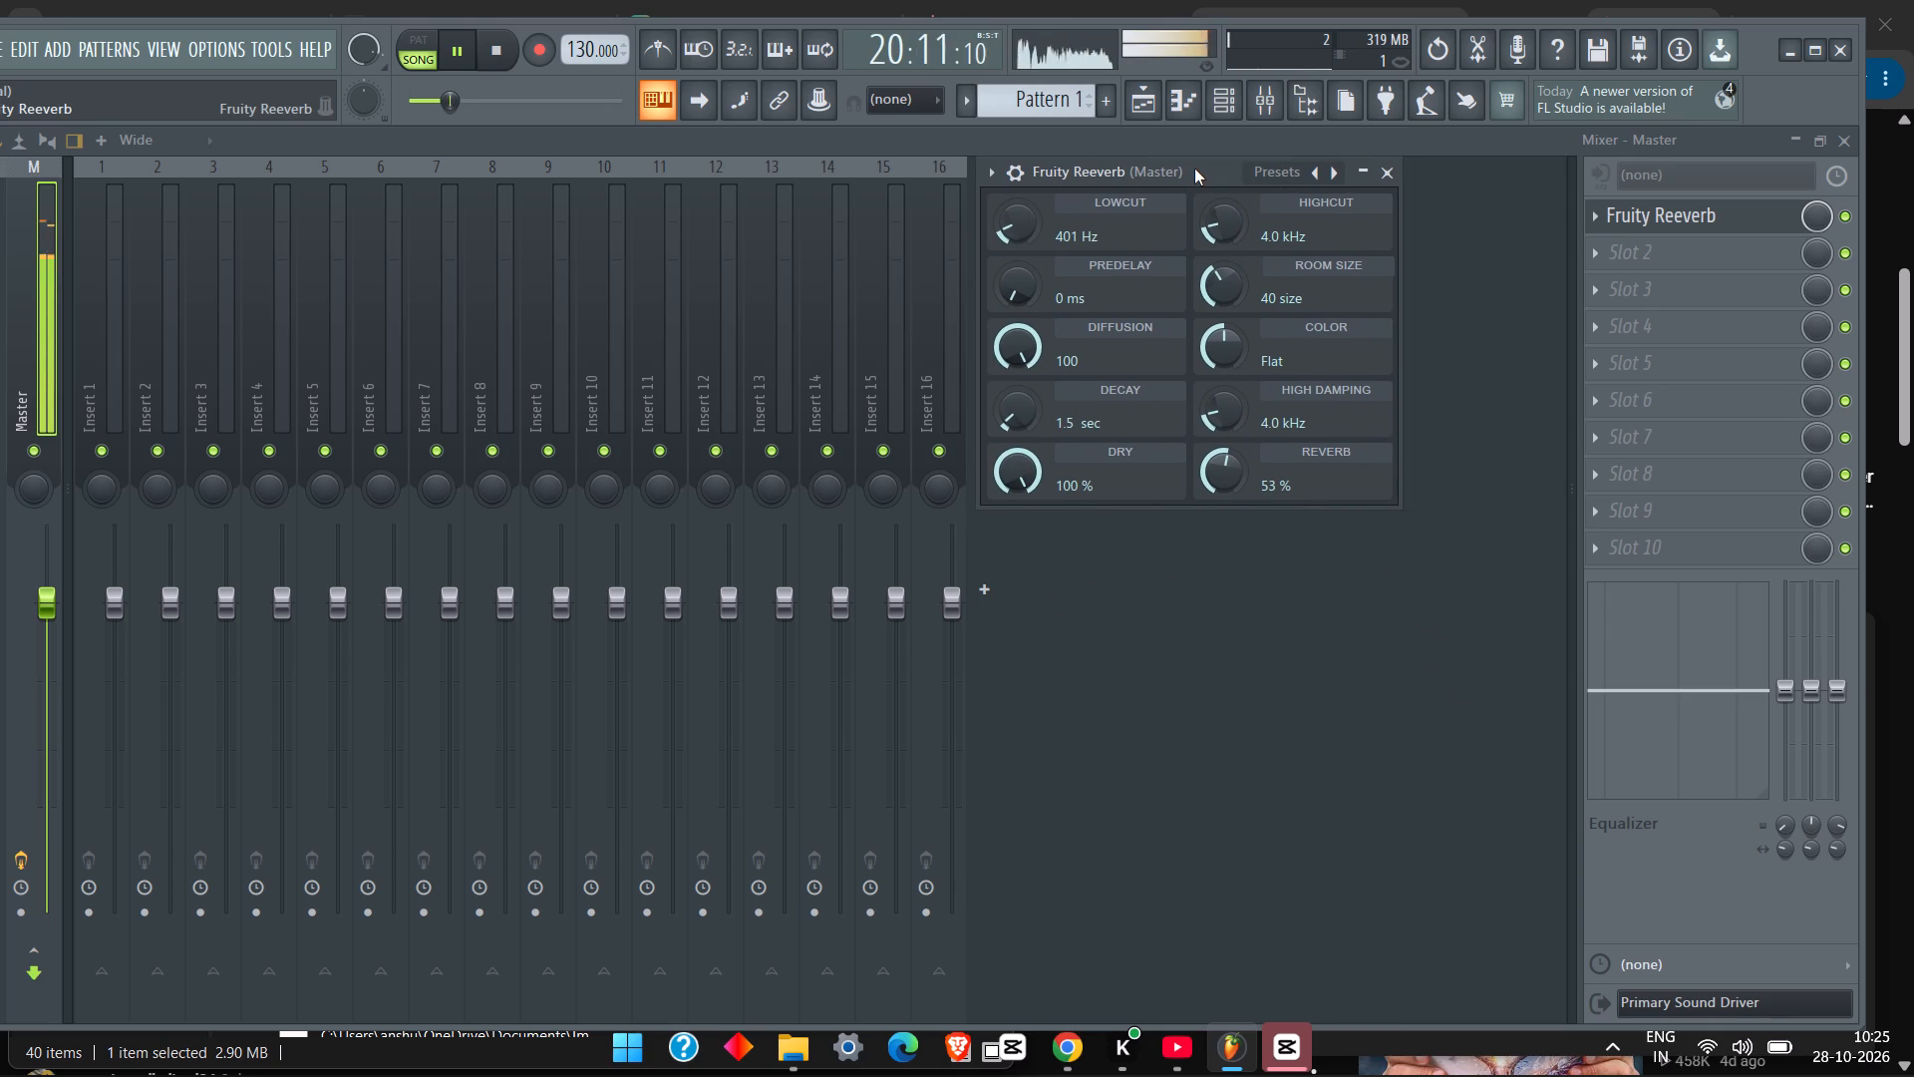
pyautogui.moveTo(1194, 169); pyautogui.dragTo(1200, 180)
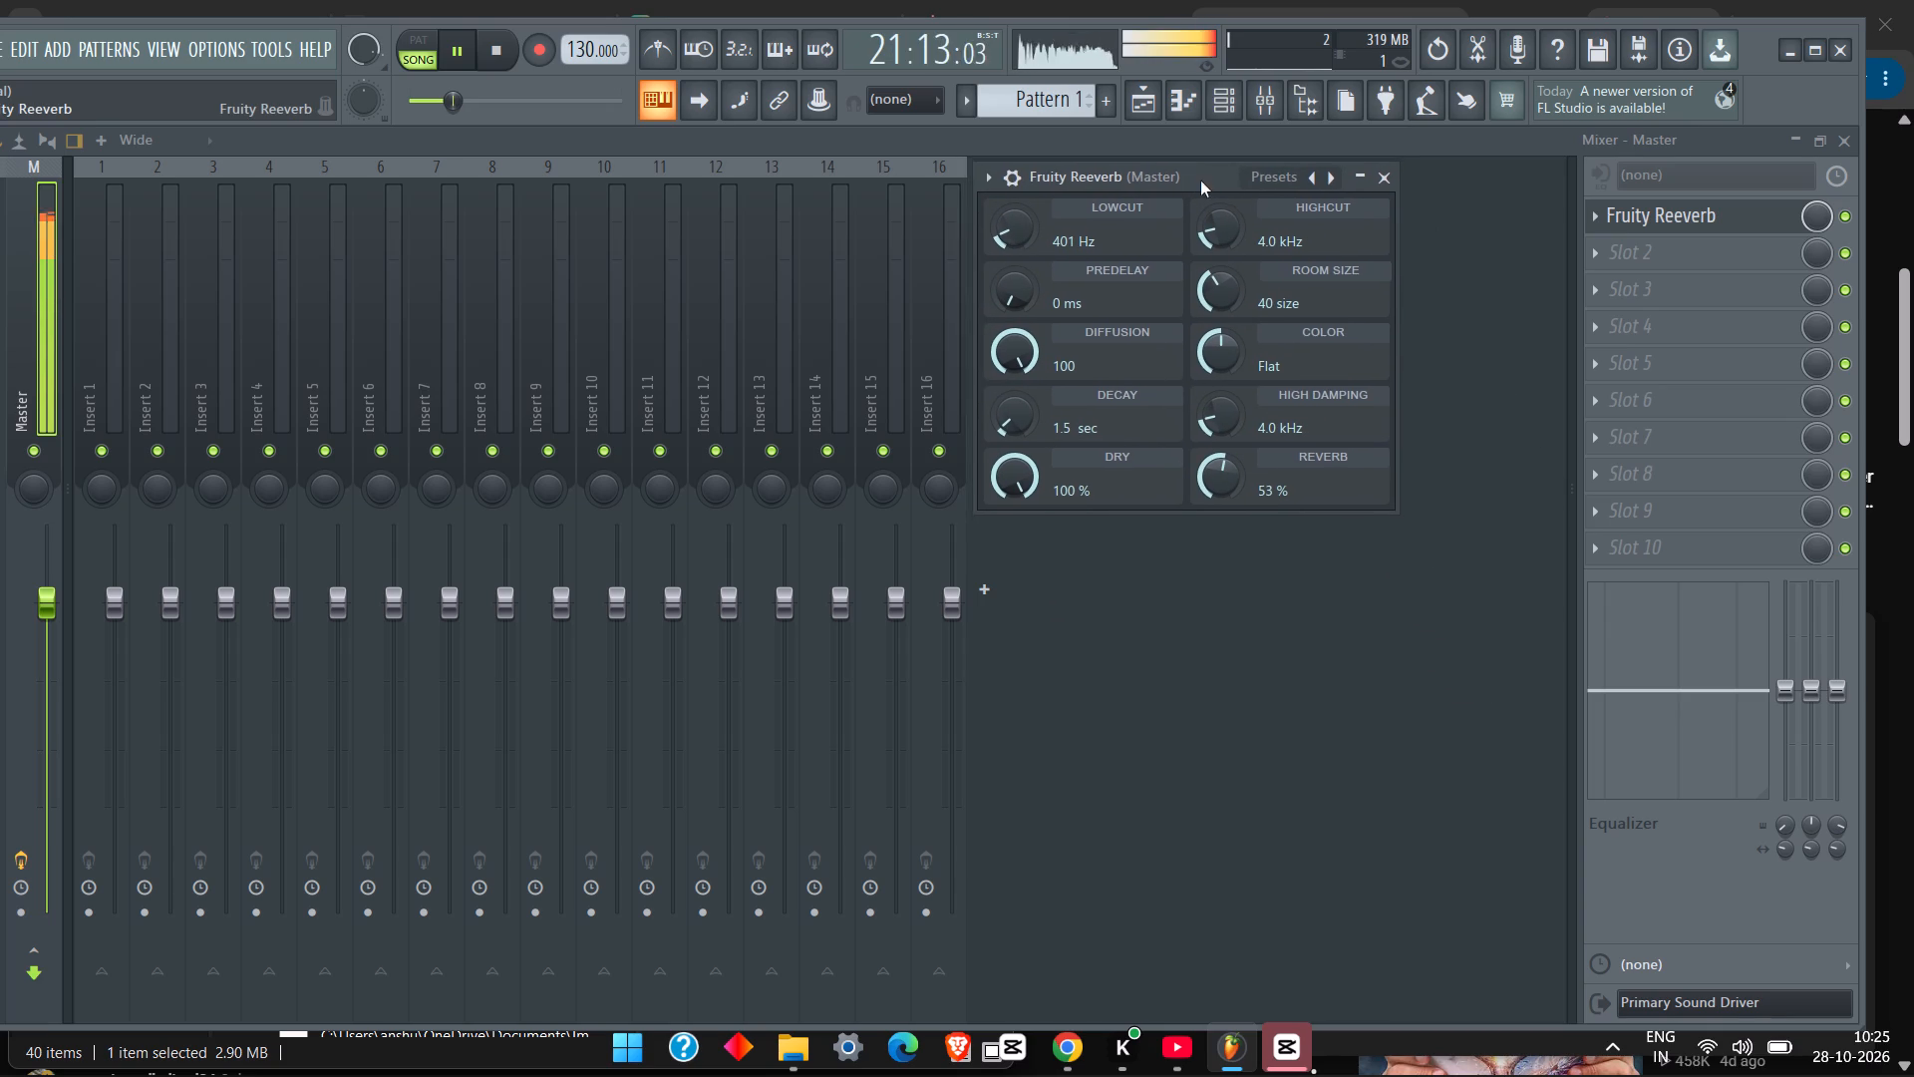
pyautogui.moveTo(1200, 180); pyautogui.dragTo(1232, 208)
pyautogui.scroll(-4, 1280, 499)
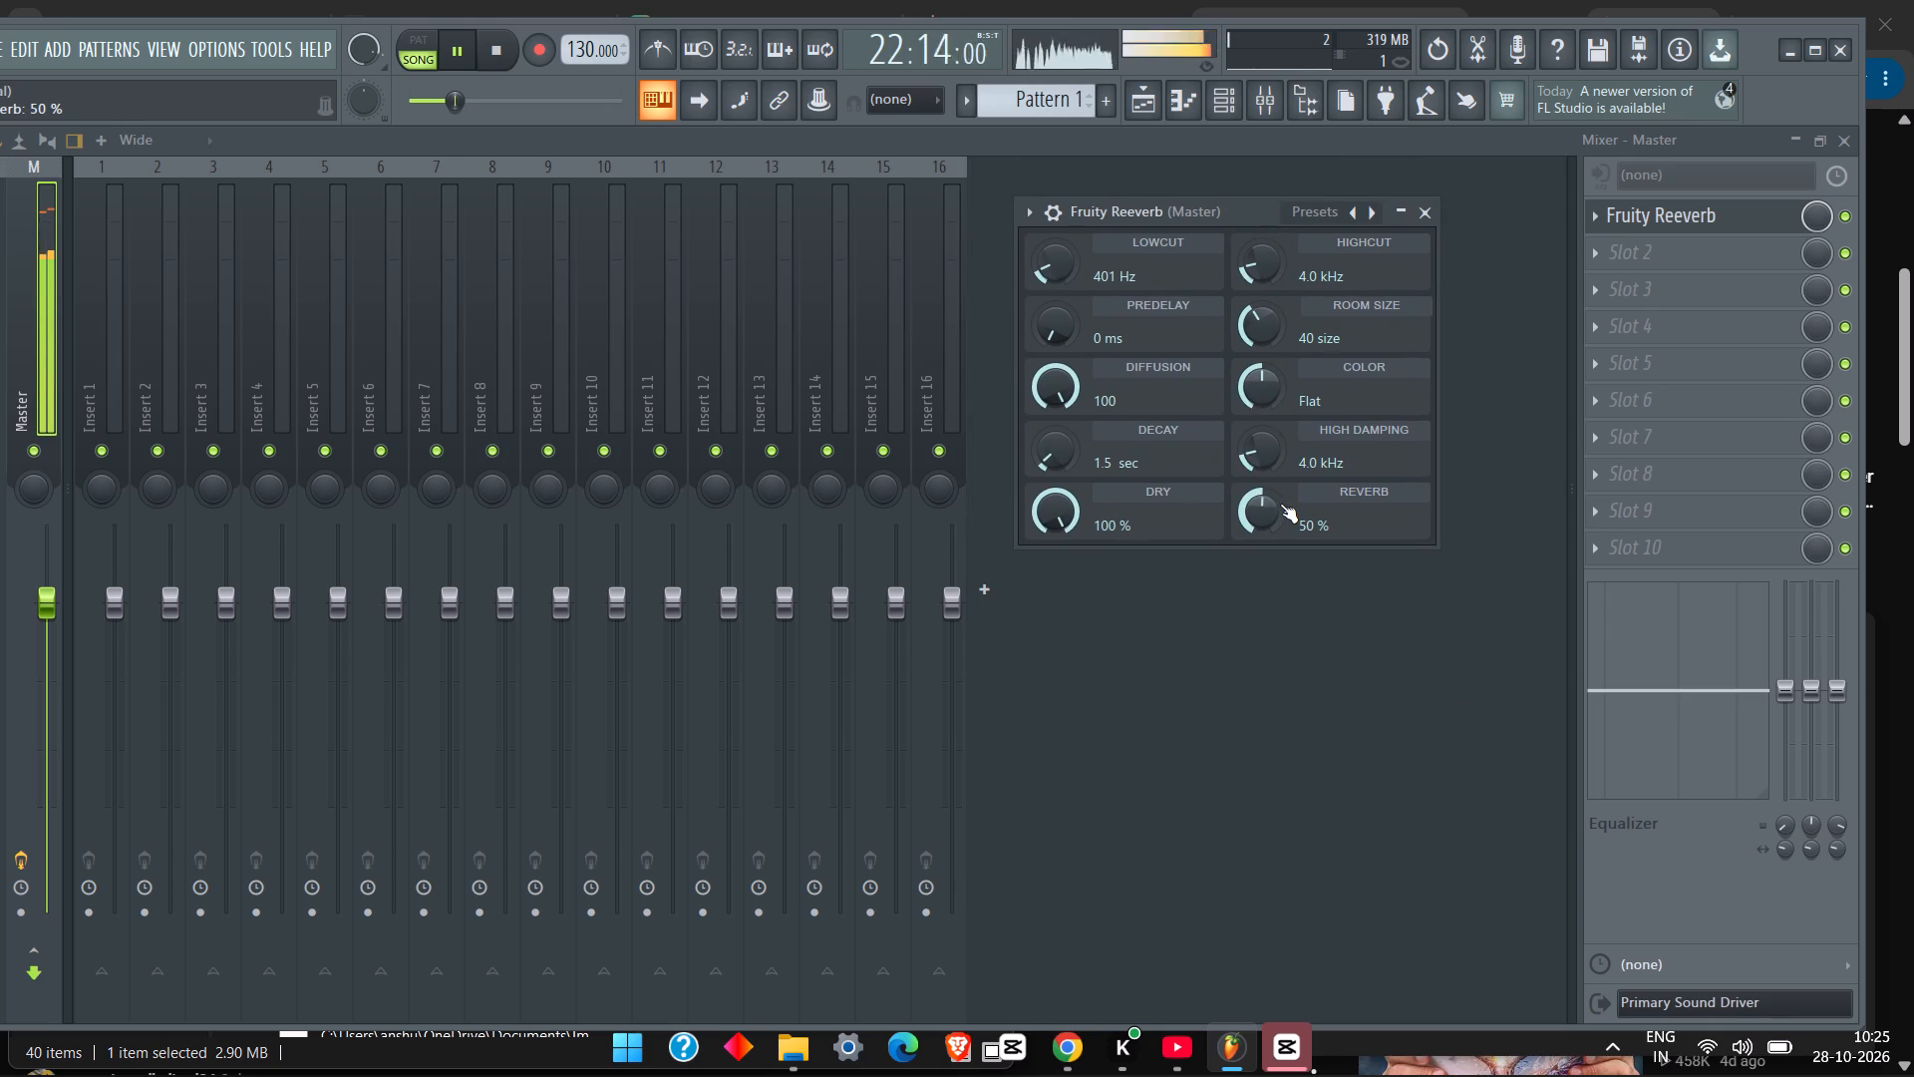
pyautogui.scroll(-2, 1280, 504)
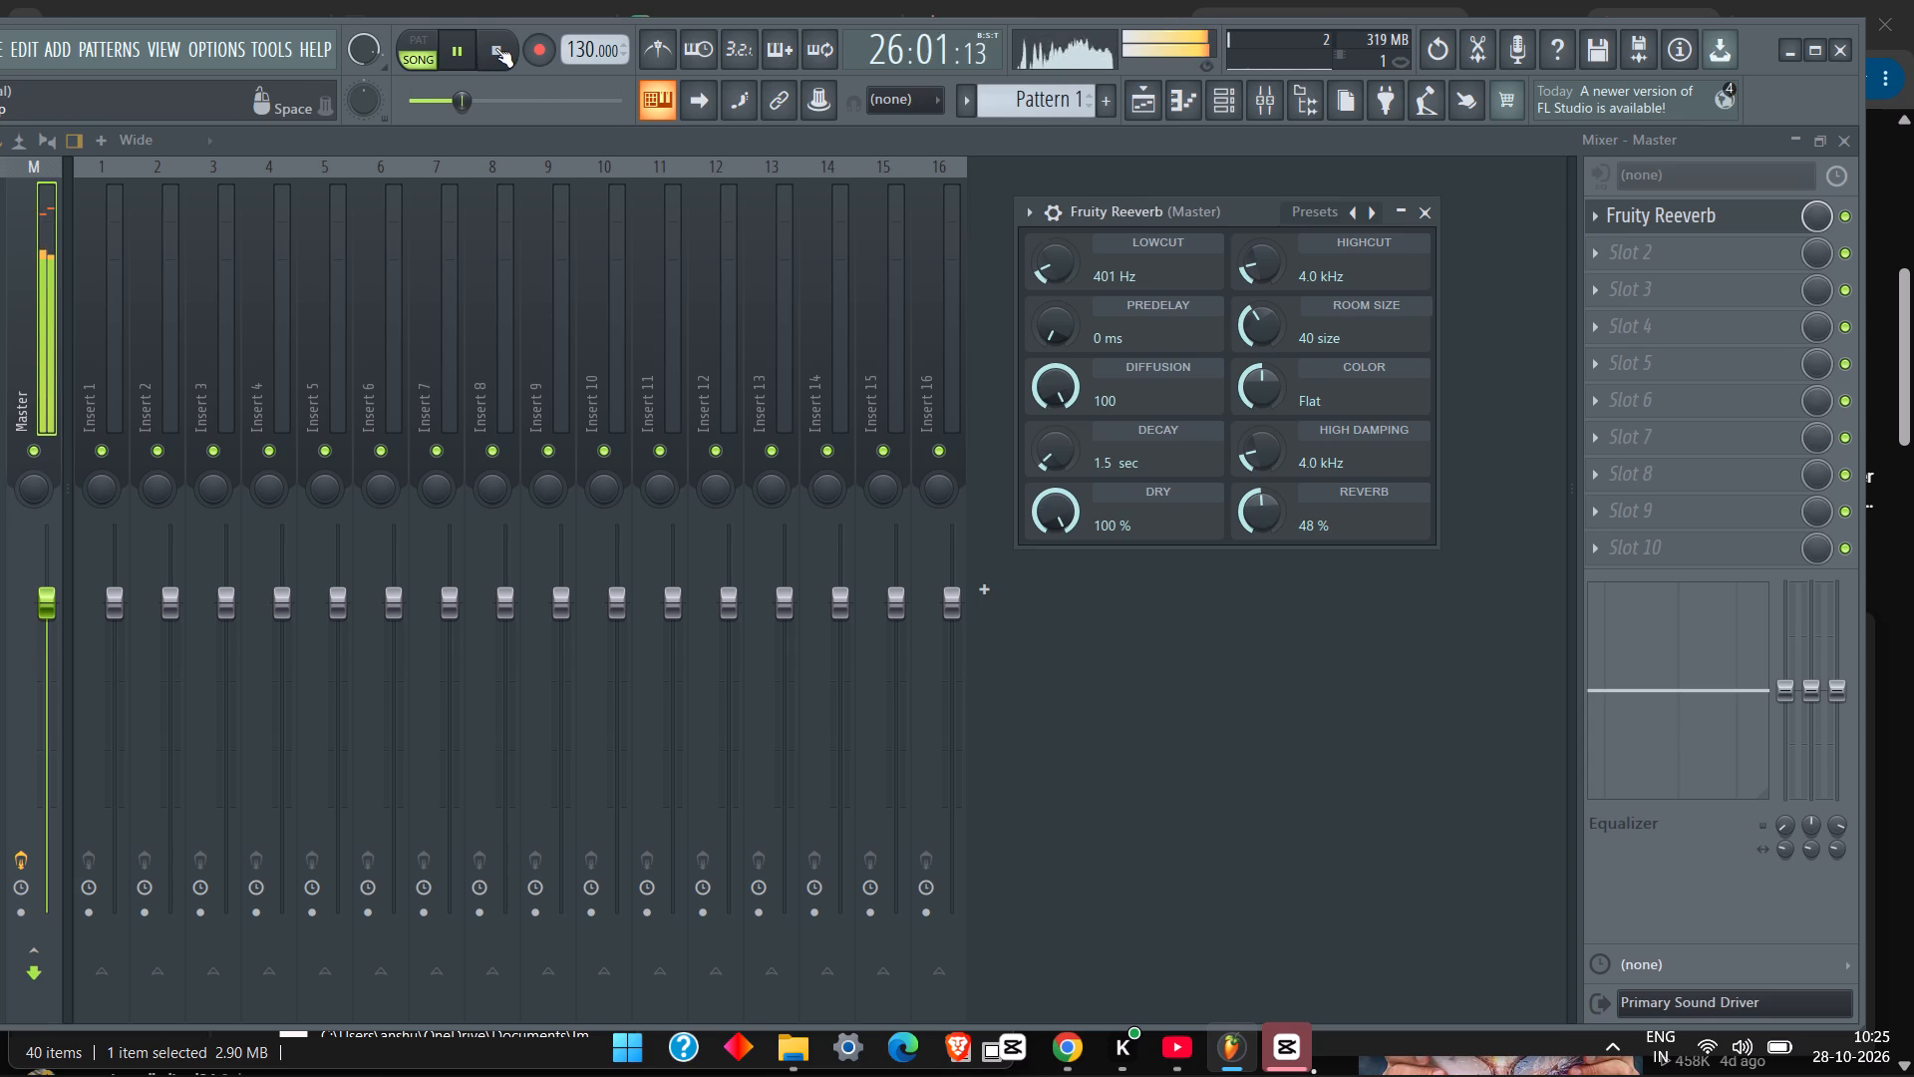
pyautogui.click(457, 46)
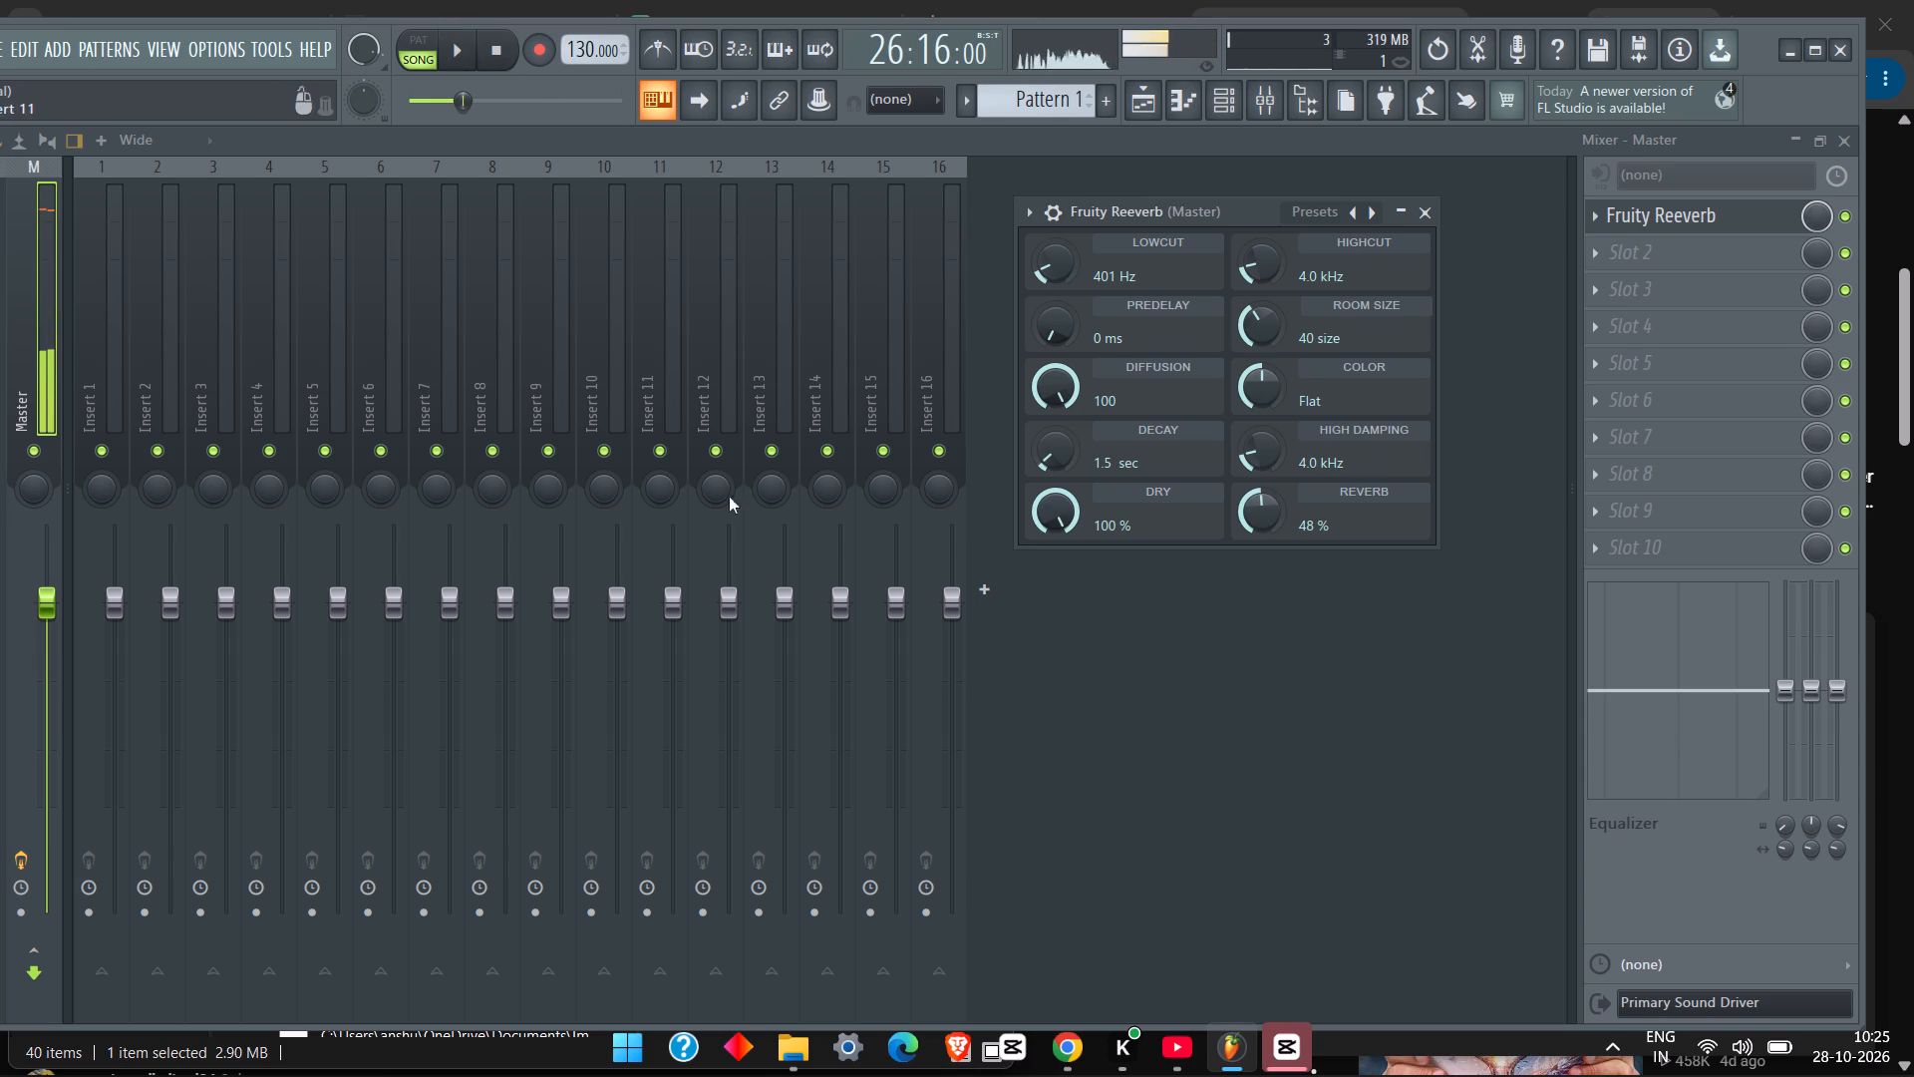
# Switch to YouTube, dismiss the share dialog and search for "fl studio song fast".
pyautogui.click(1191, 1036)
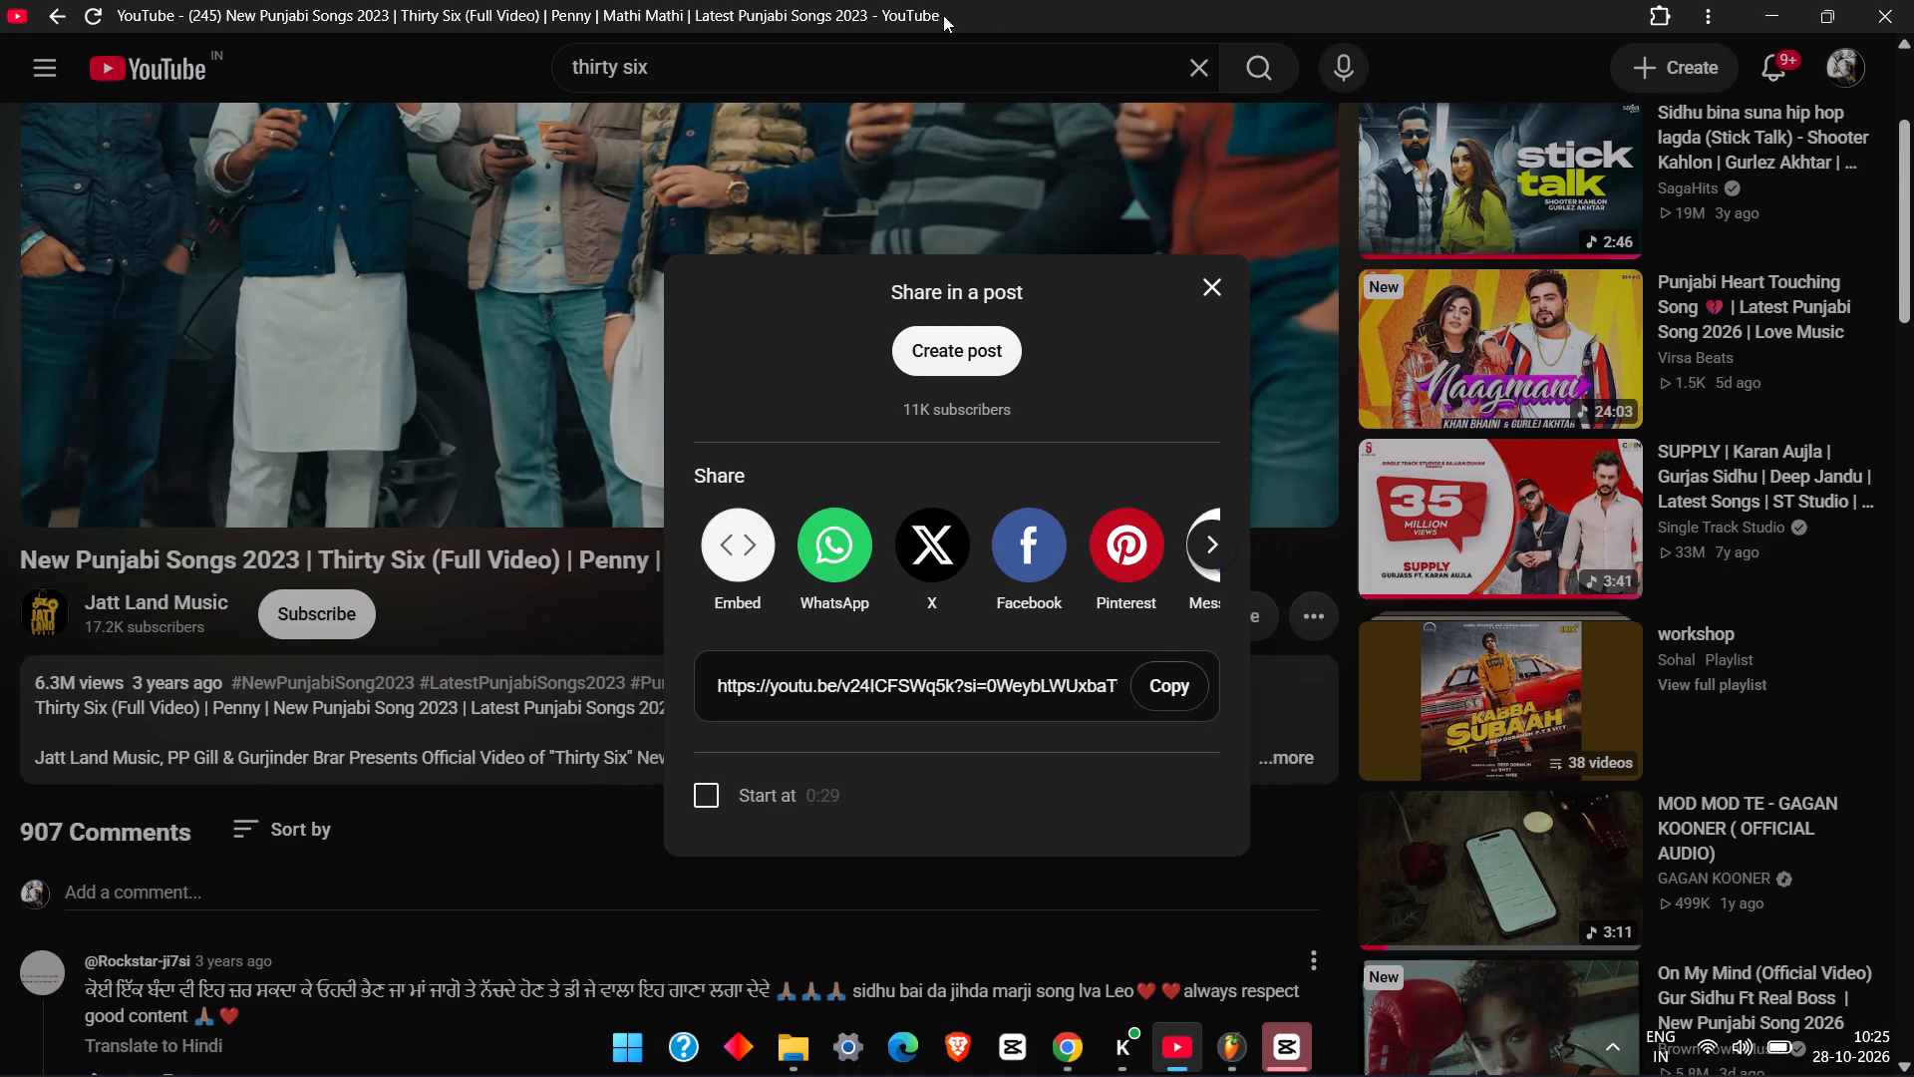
pyautogui.click(1209, 276)
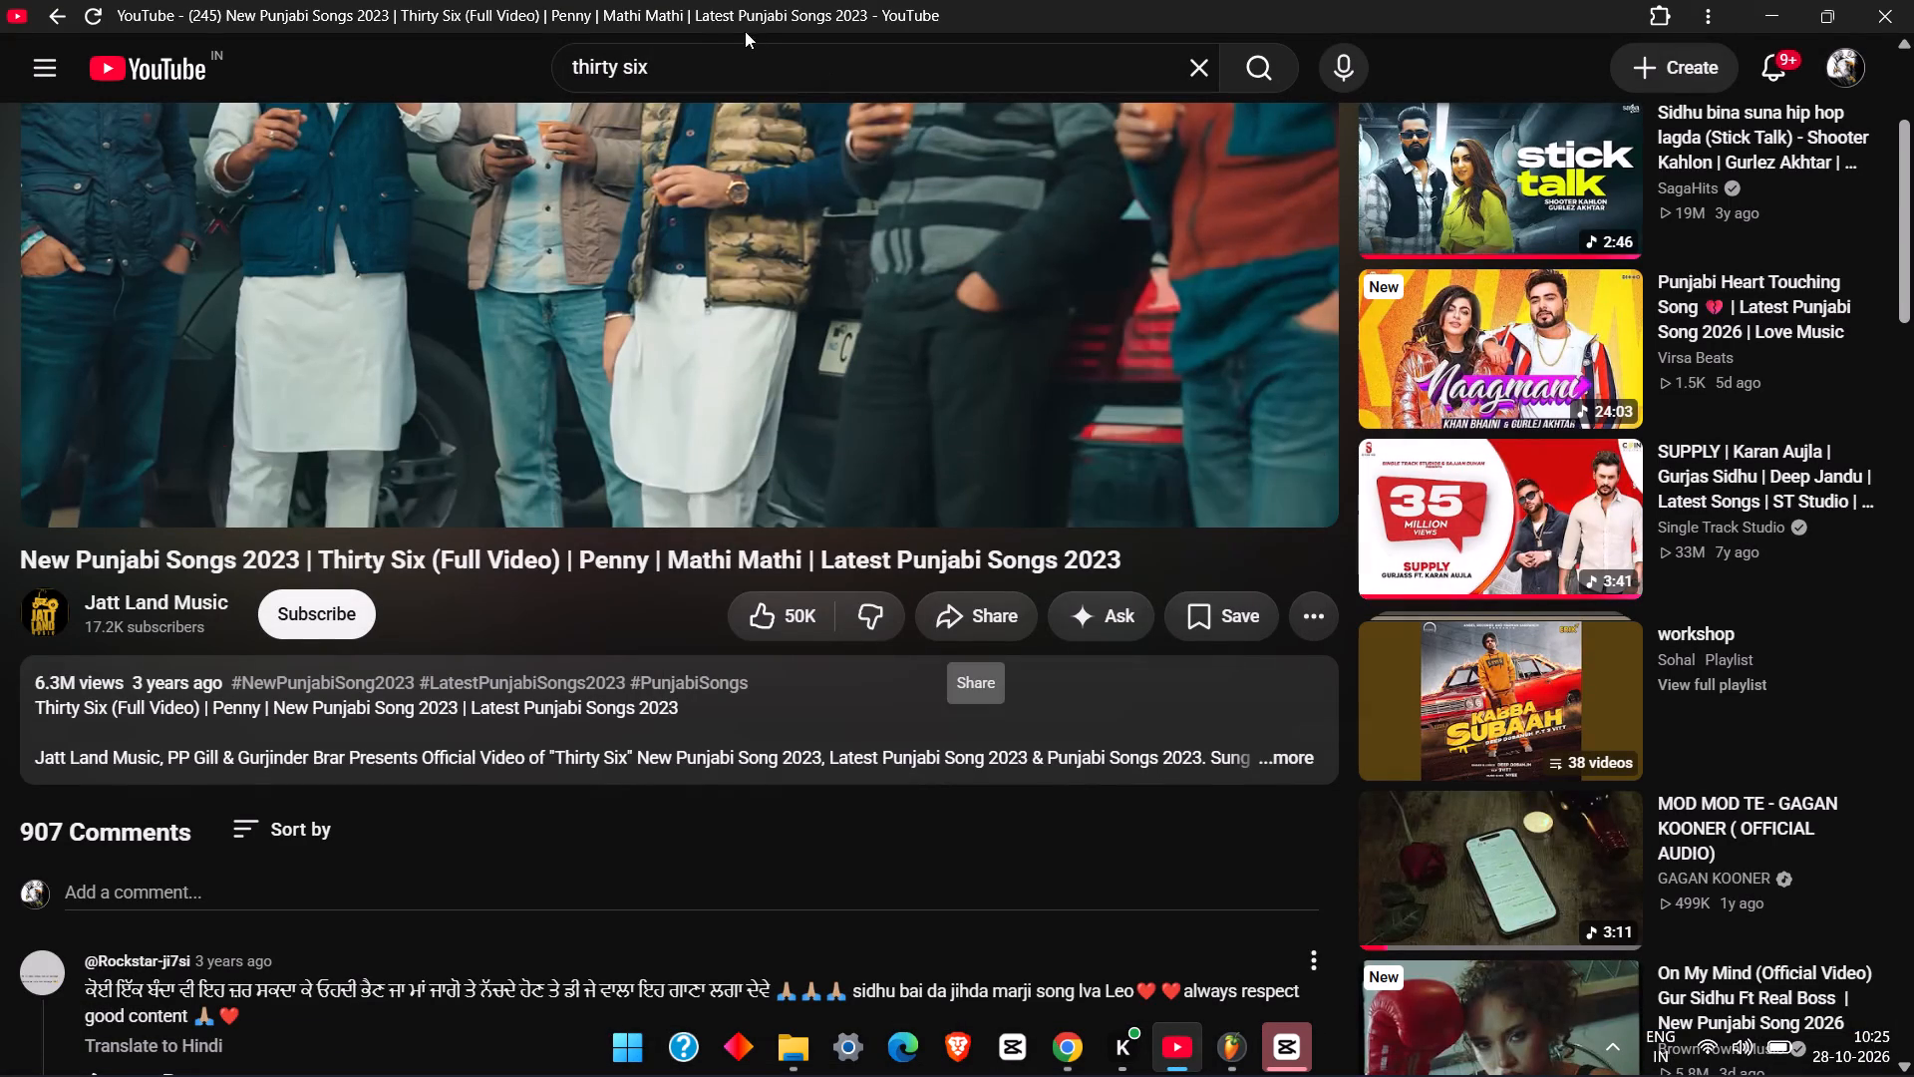
pyautogui.tripleClick(717, 56)
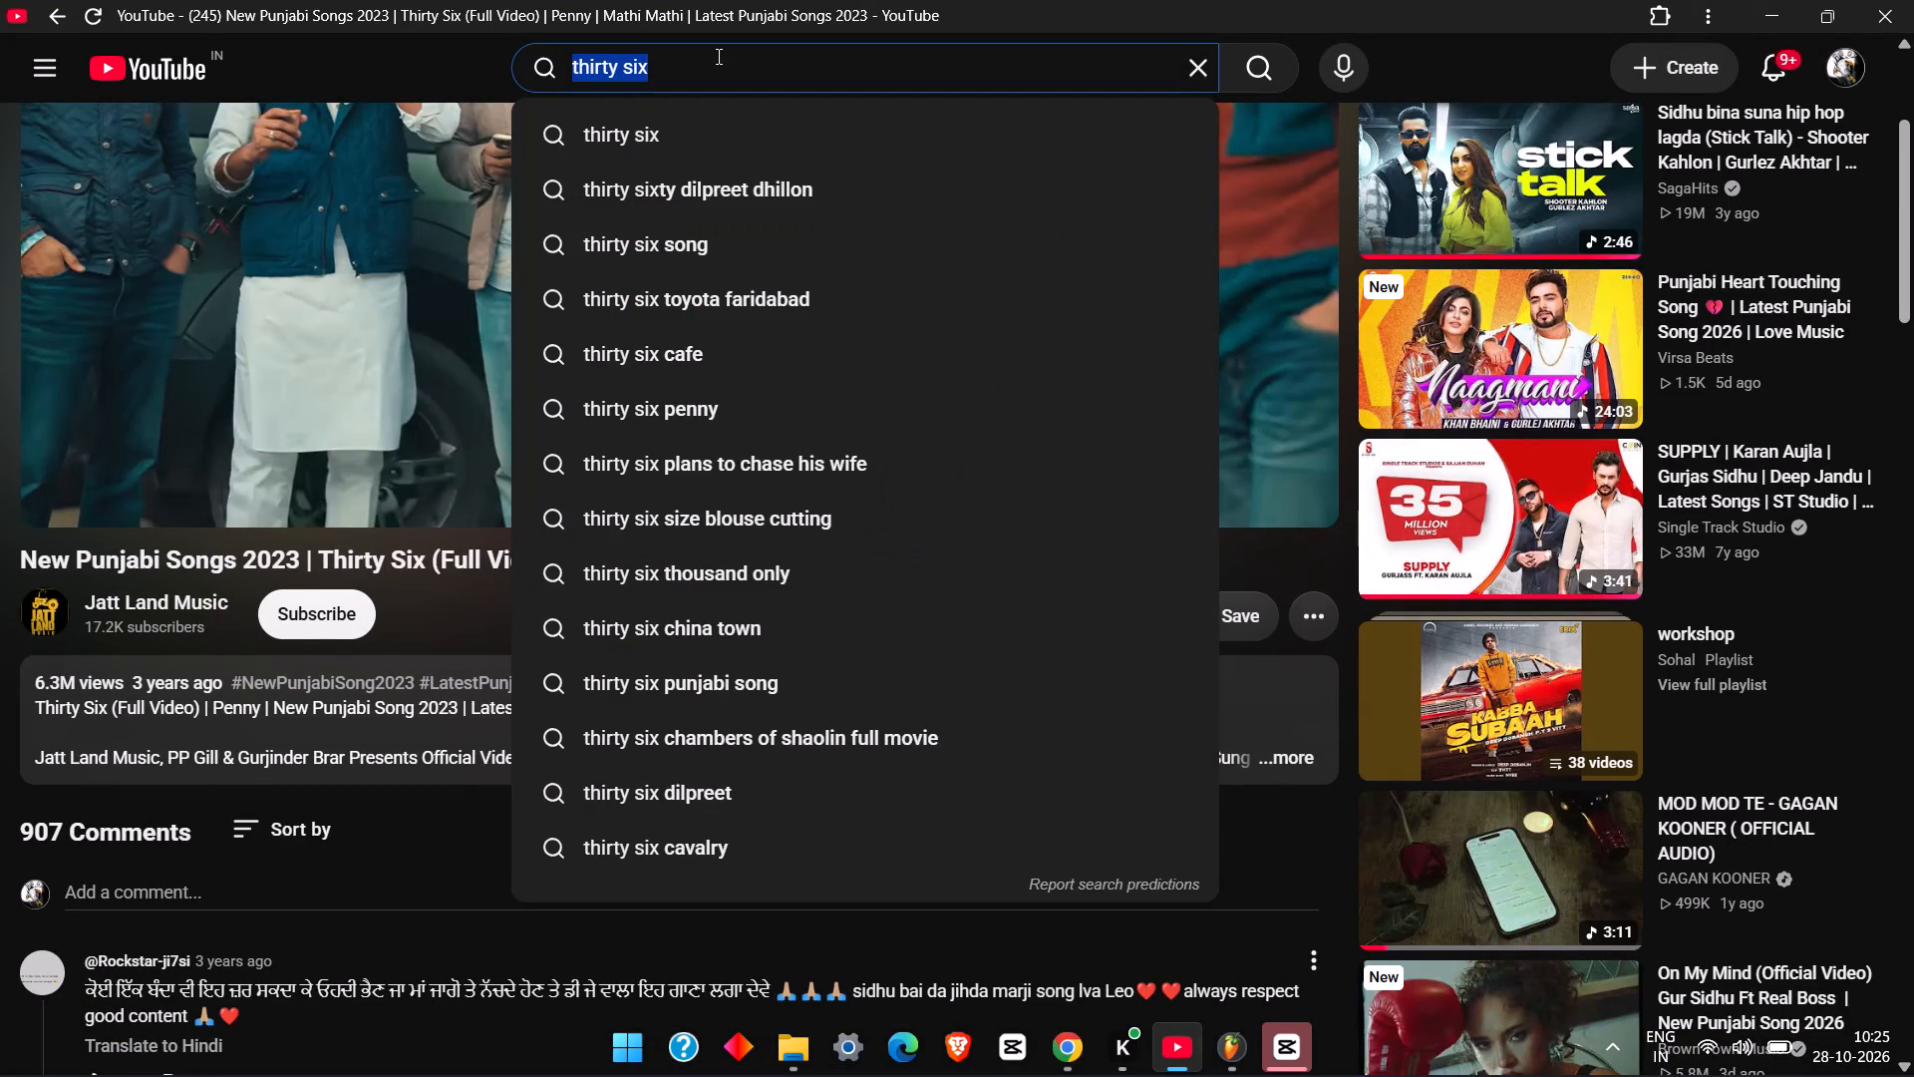
pyautogui.write('fl stuid')
pyautogui.press('space')
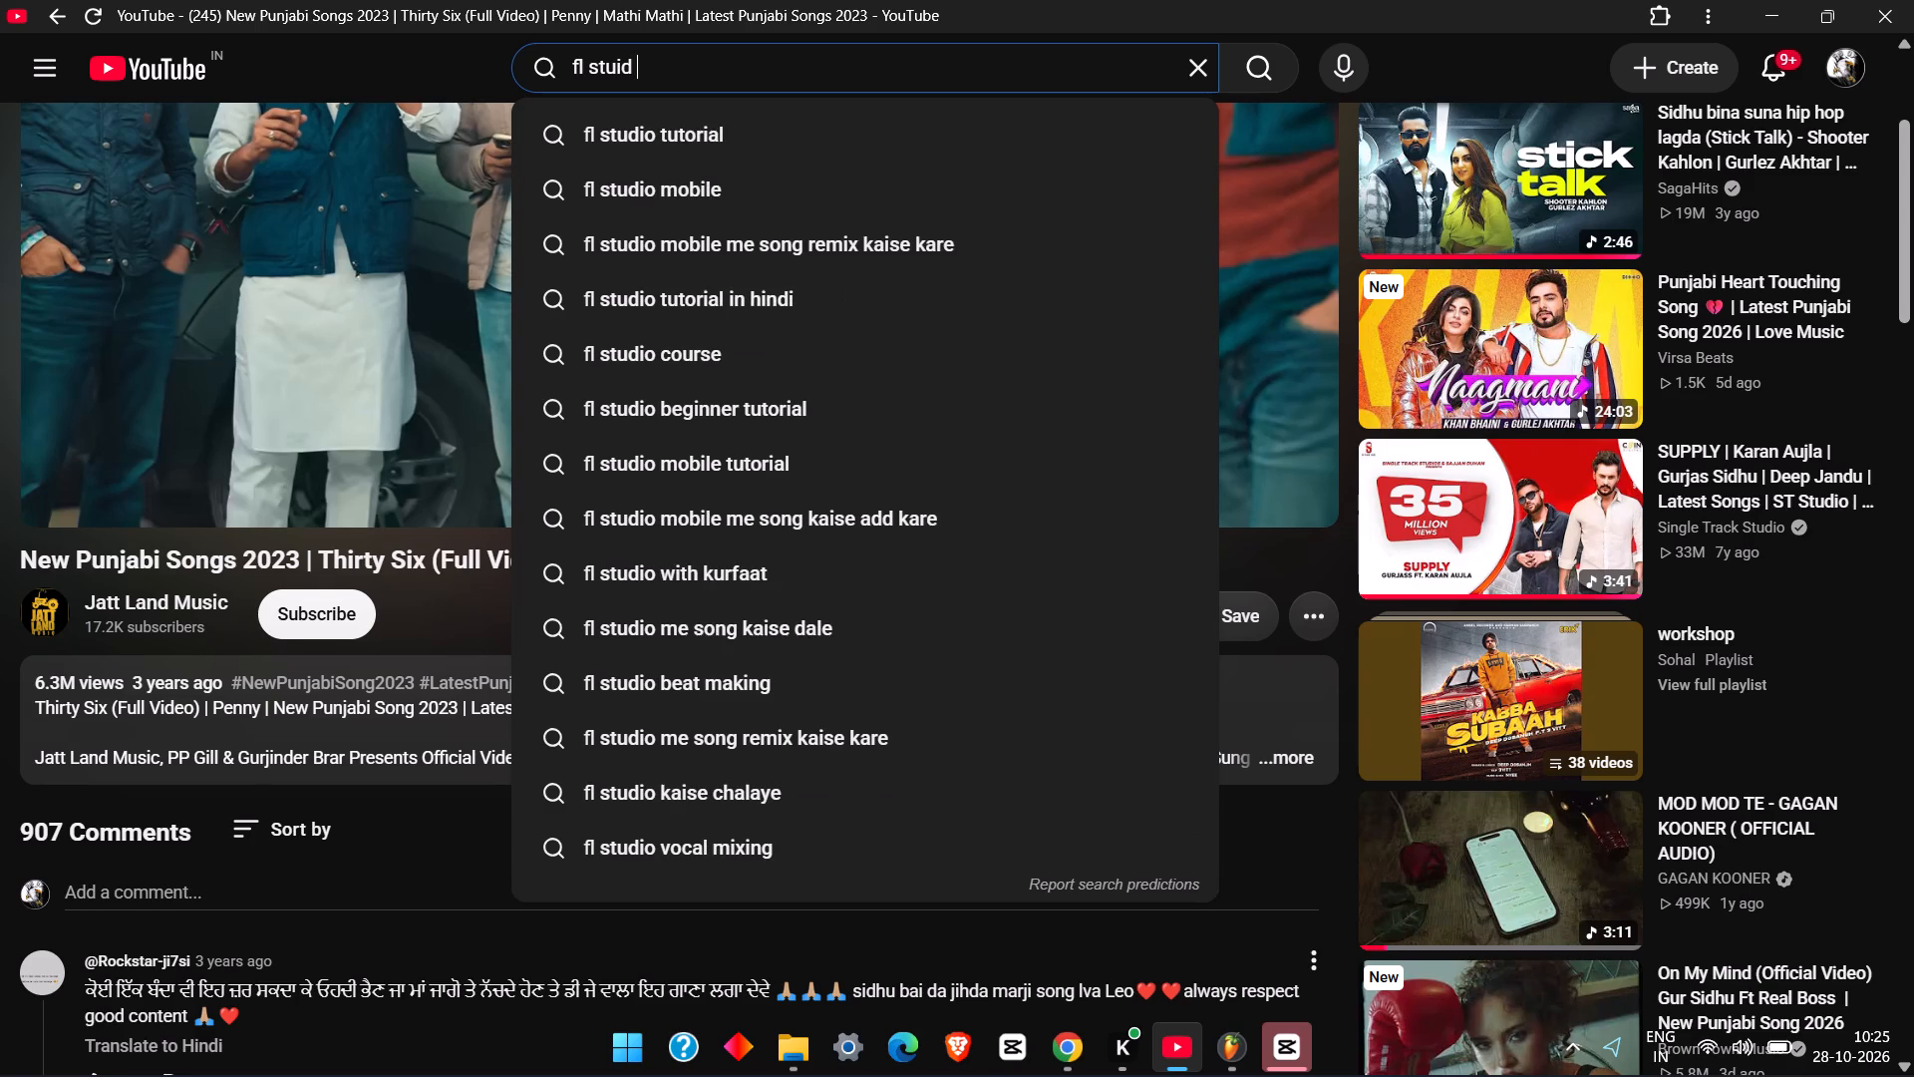
pyautogui.press('BackSpace')
pyautogui.press('BackSpace')
pyautogui.press('BackSpace')
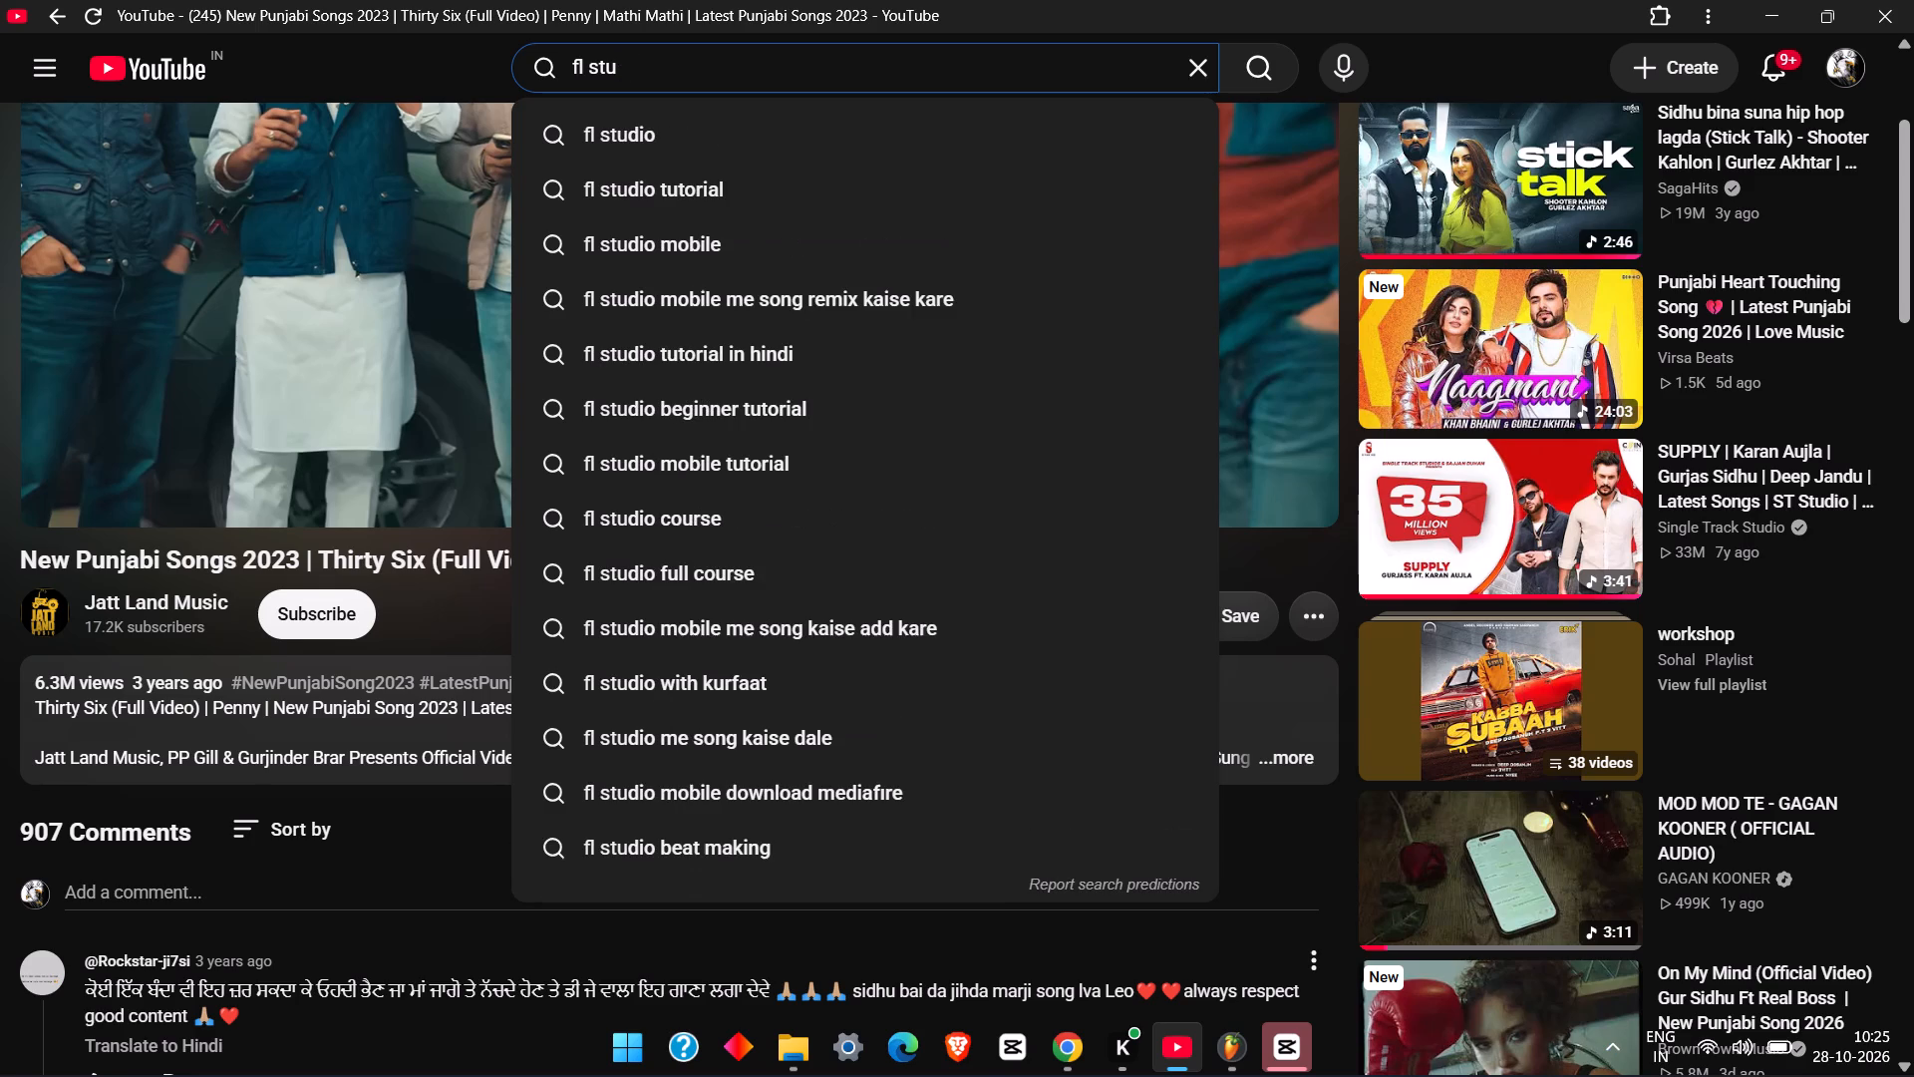
pyautogui.write('dio')
pyautogui.press('space')
pyautogui.write('song fas')
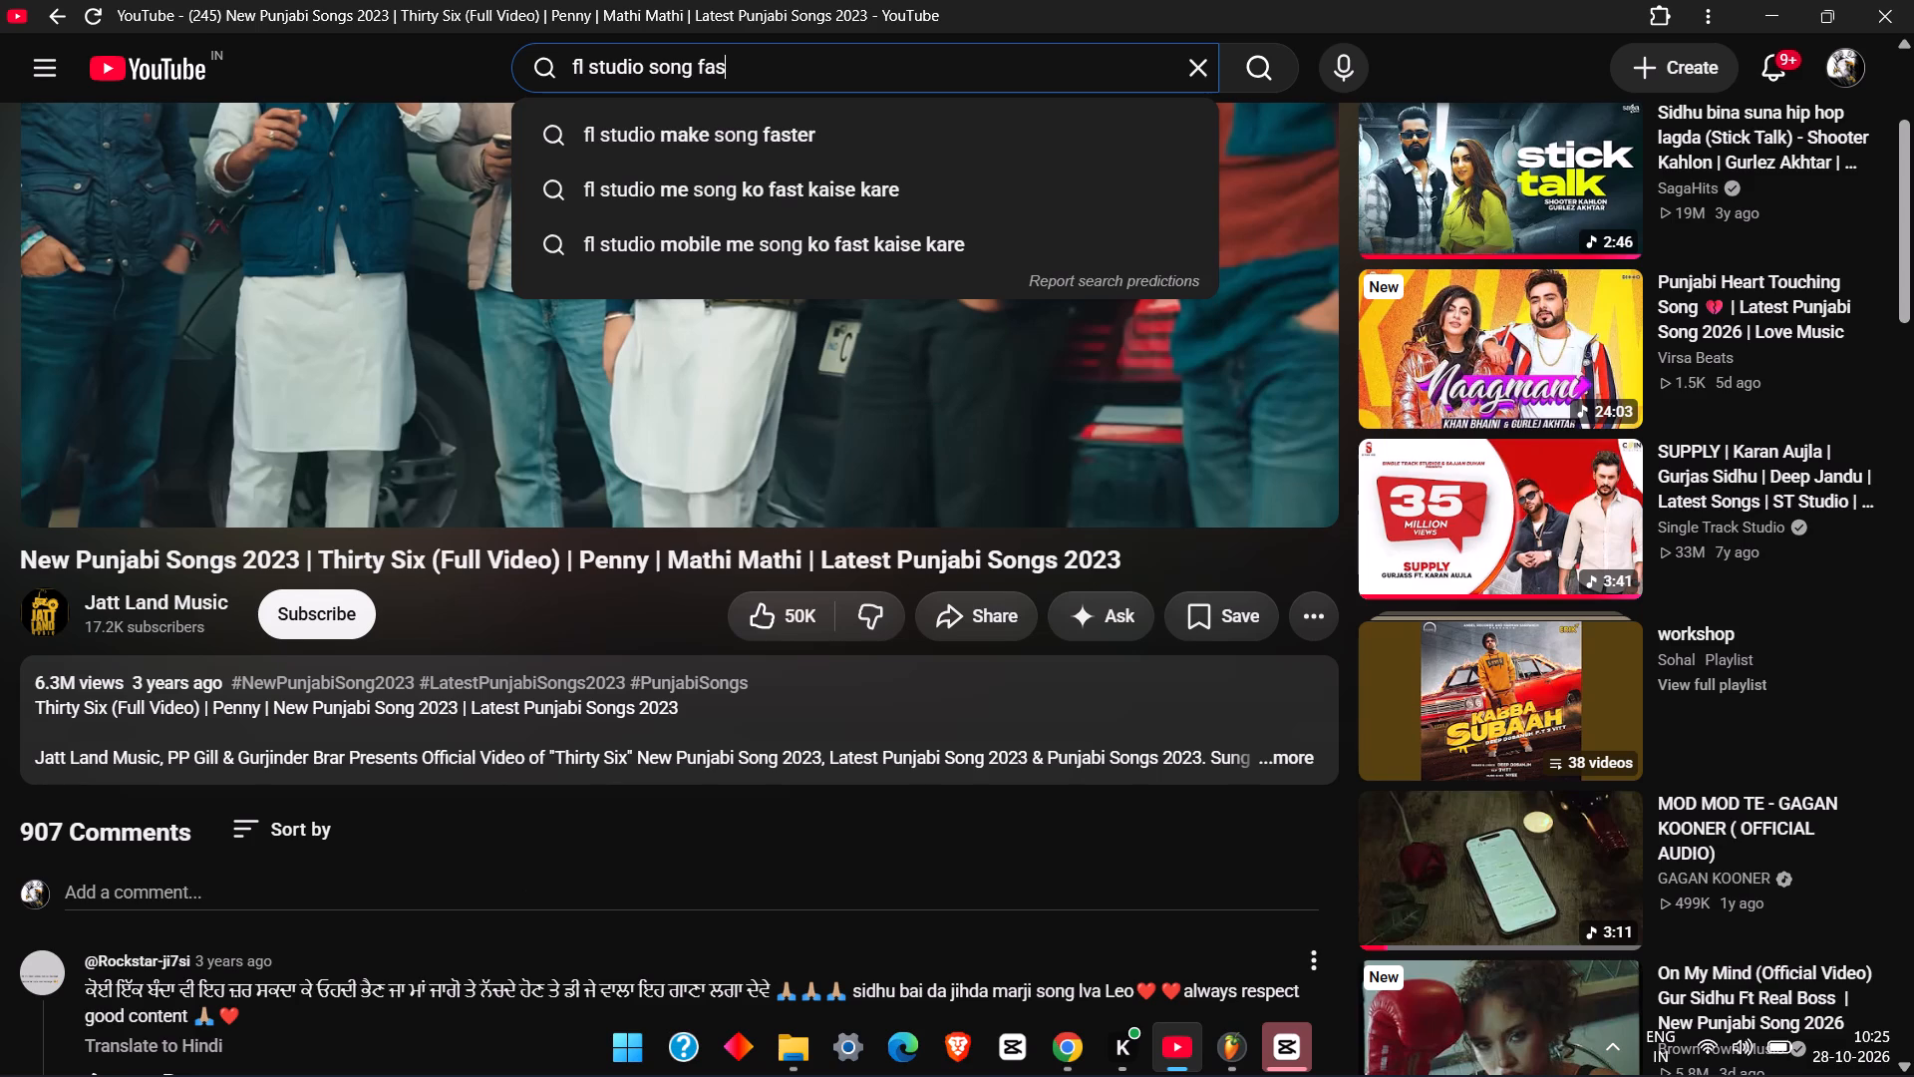
pyautogui.press('r')
pyautogui.press('BackSpace')
pyautogui.press('t')
pyautogui.press('Return')
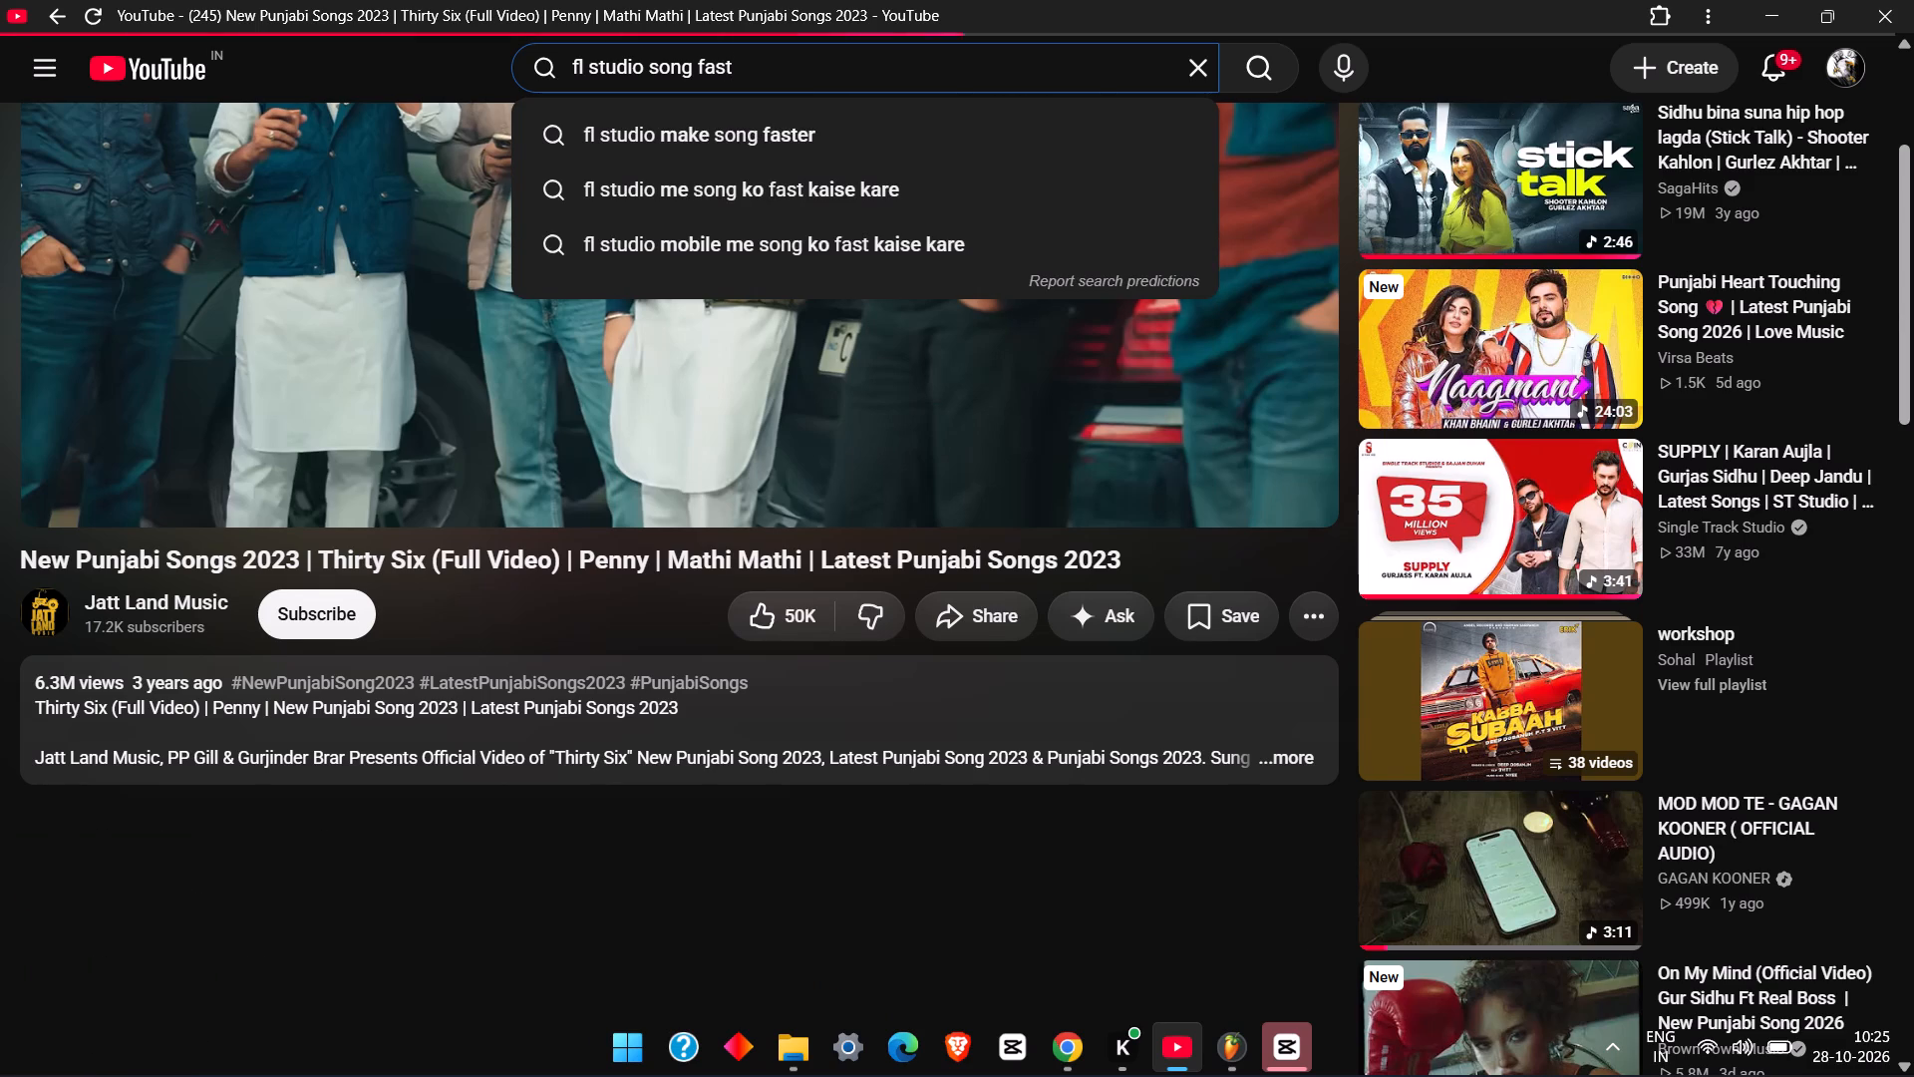
# Open the short on creating sped-up and slowed-down remixes, close the mini player, and watch how tempo and stretch mode are set.
pyautogui.click(457, 460)
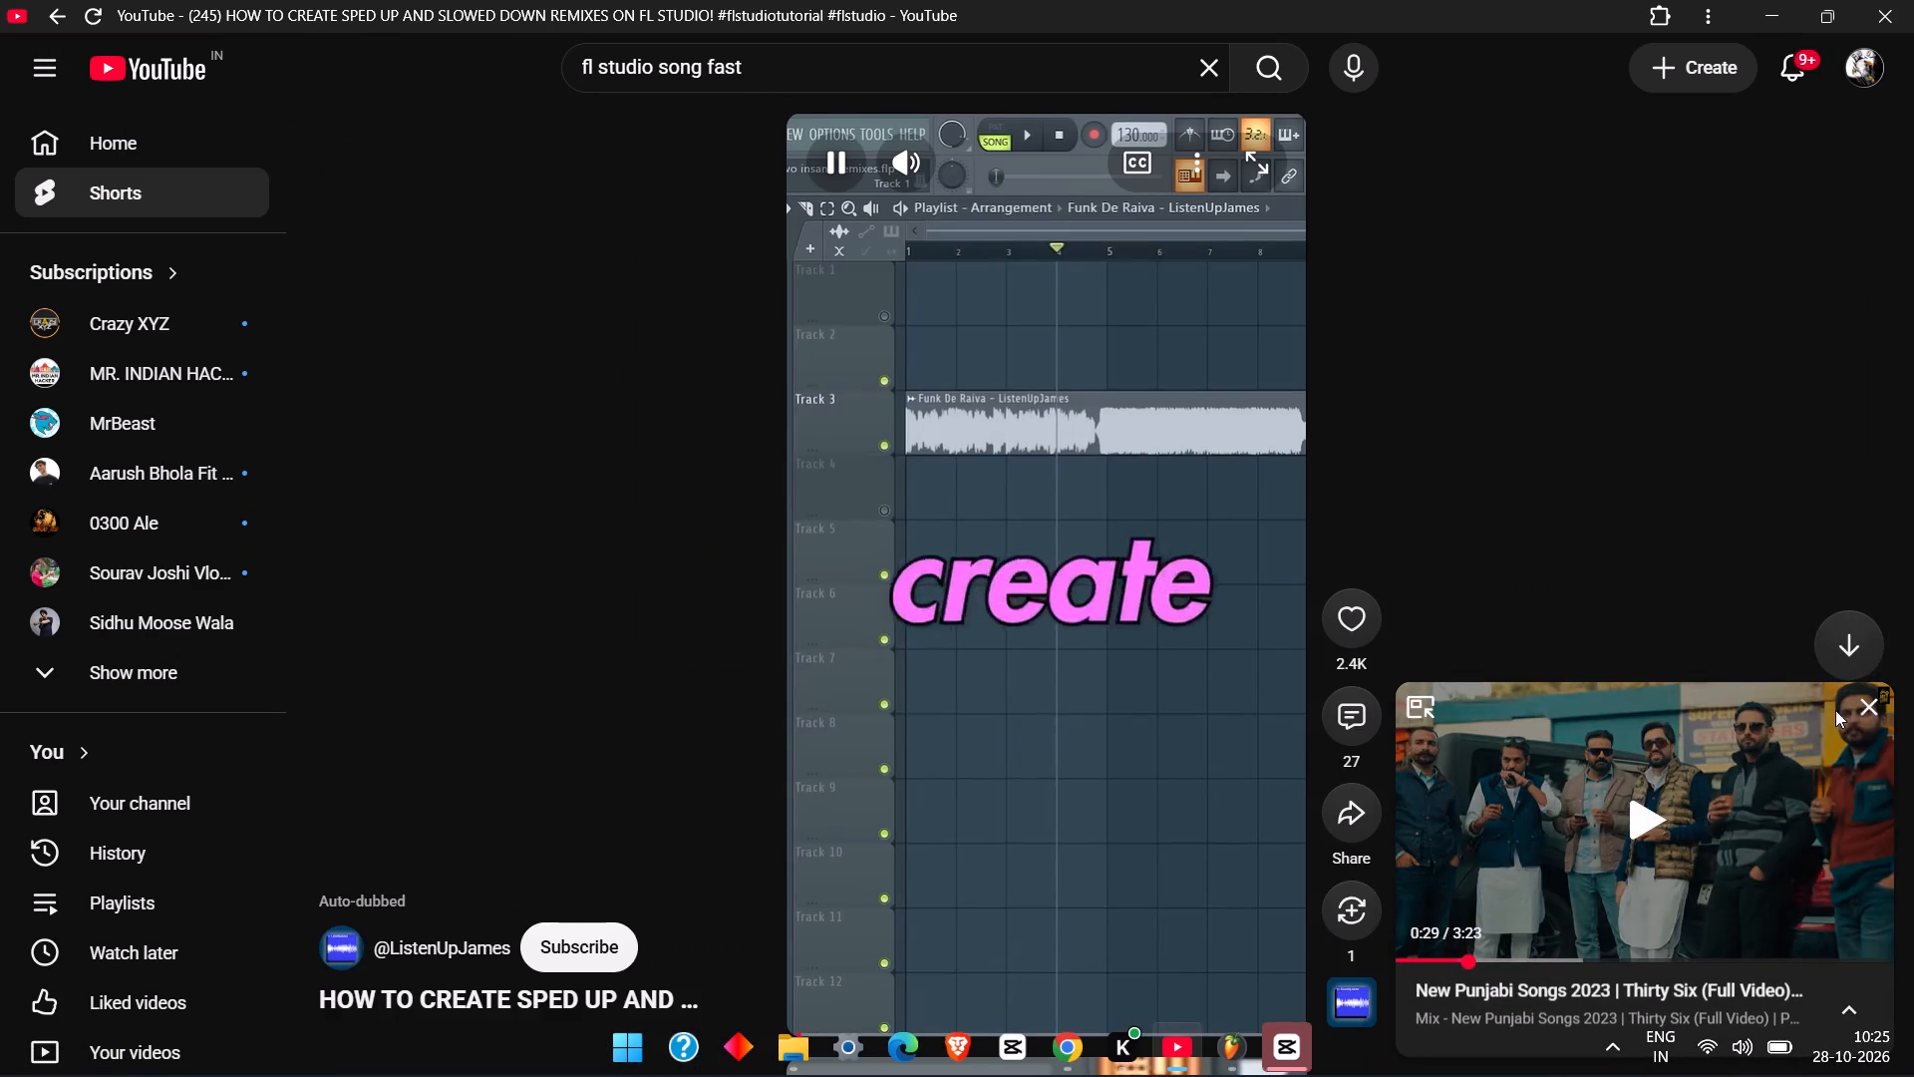
pyautogui.click(1873, 712)
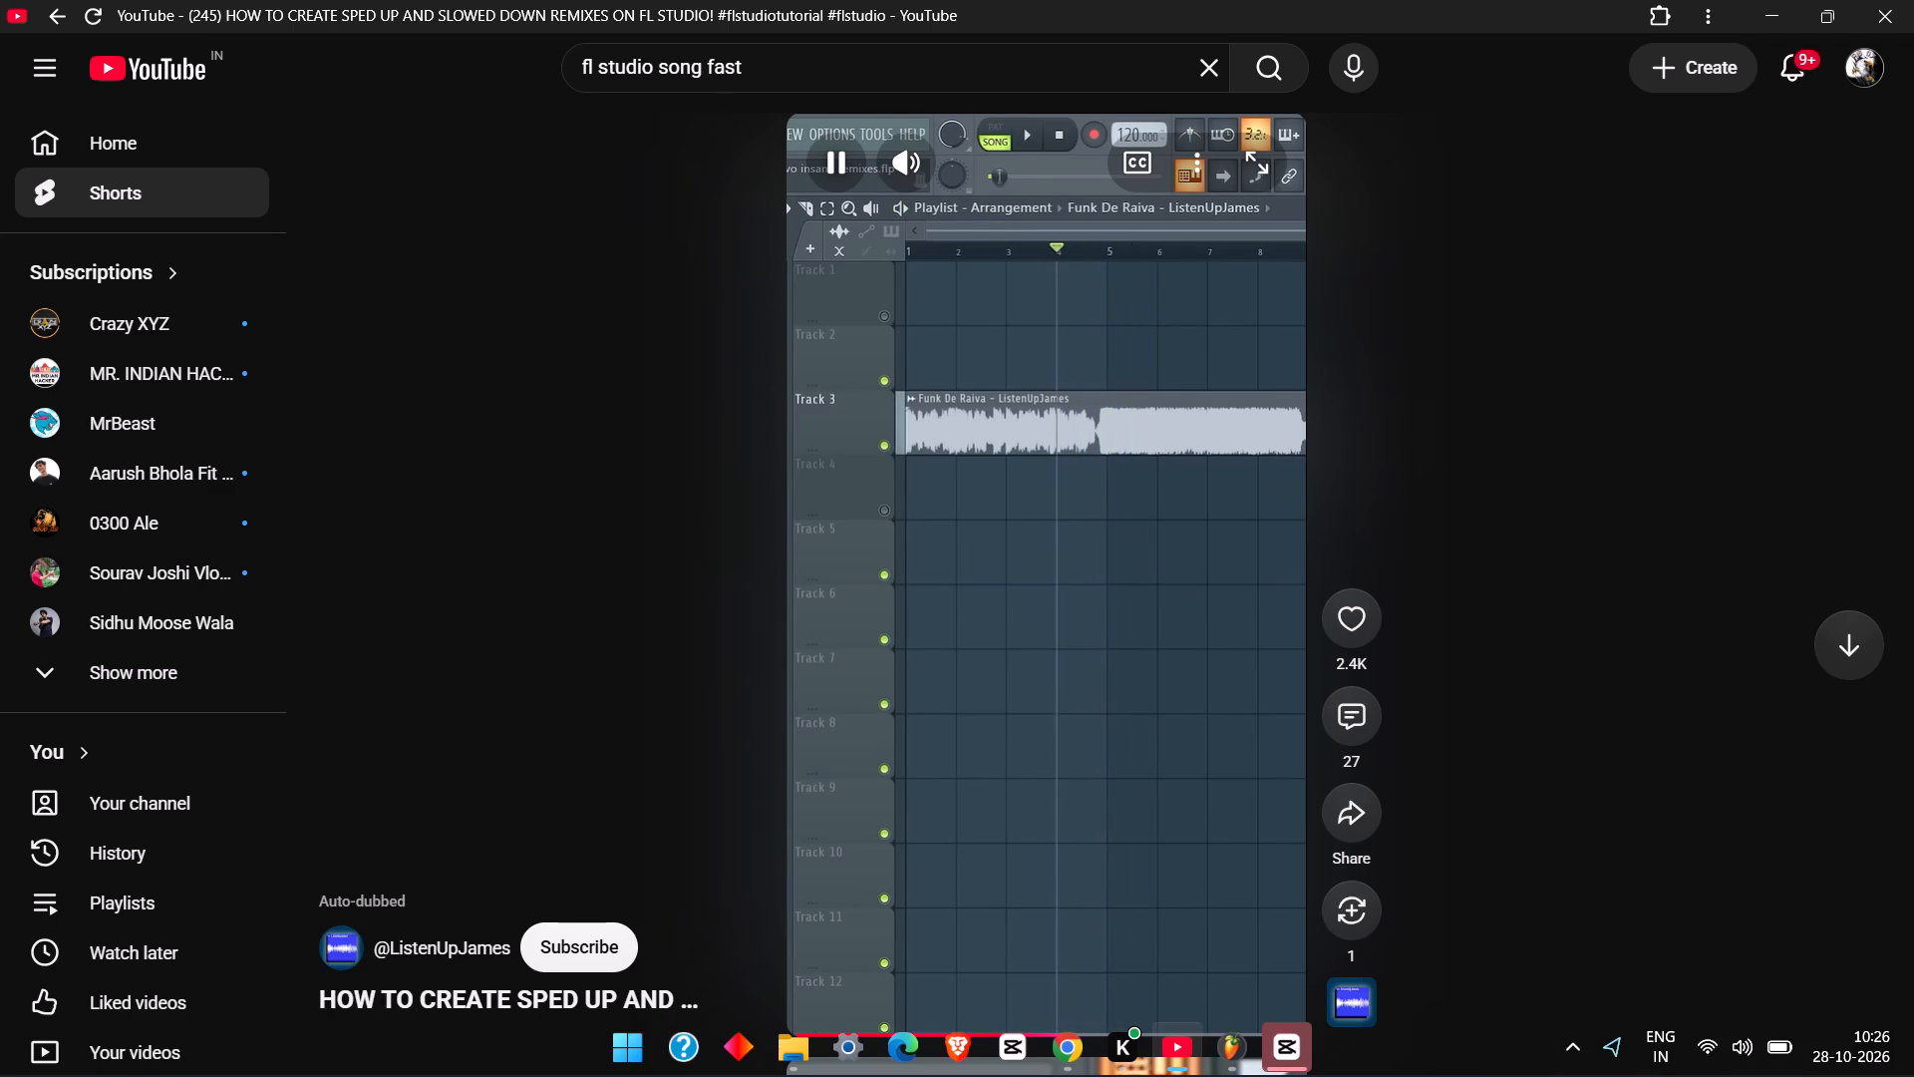
pyautogui.scroll(1, 1202, 634)
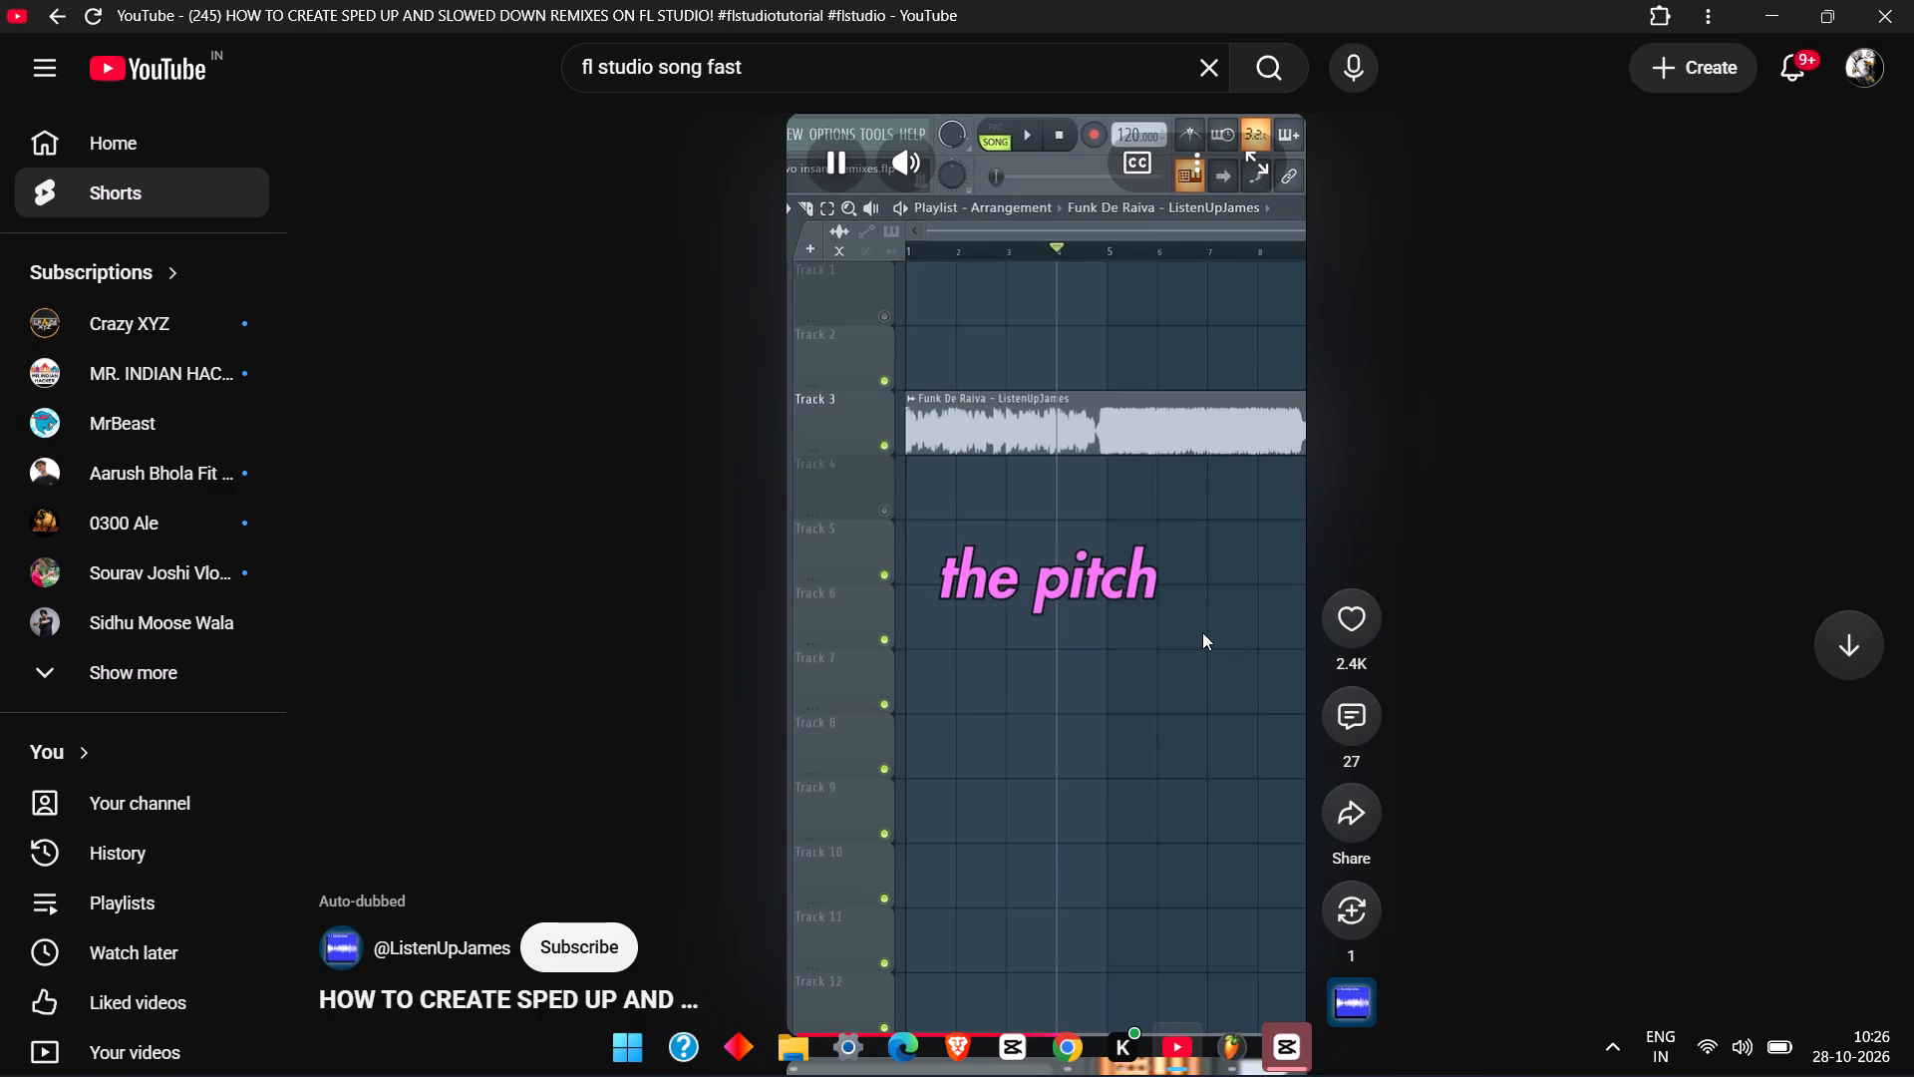
pyautogui.scroll(-1, 1037, 886)
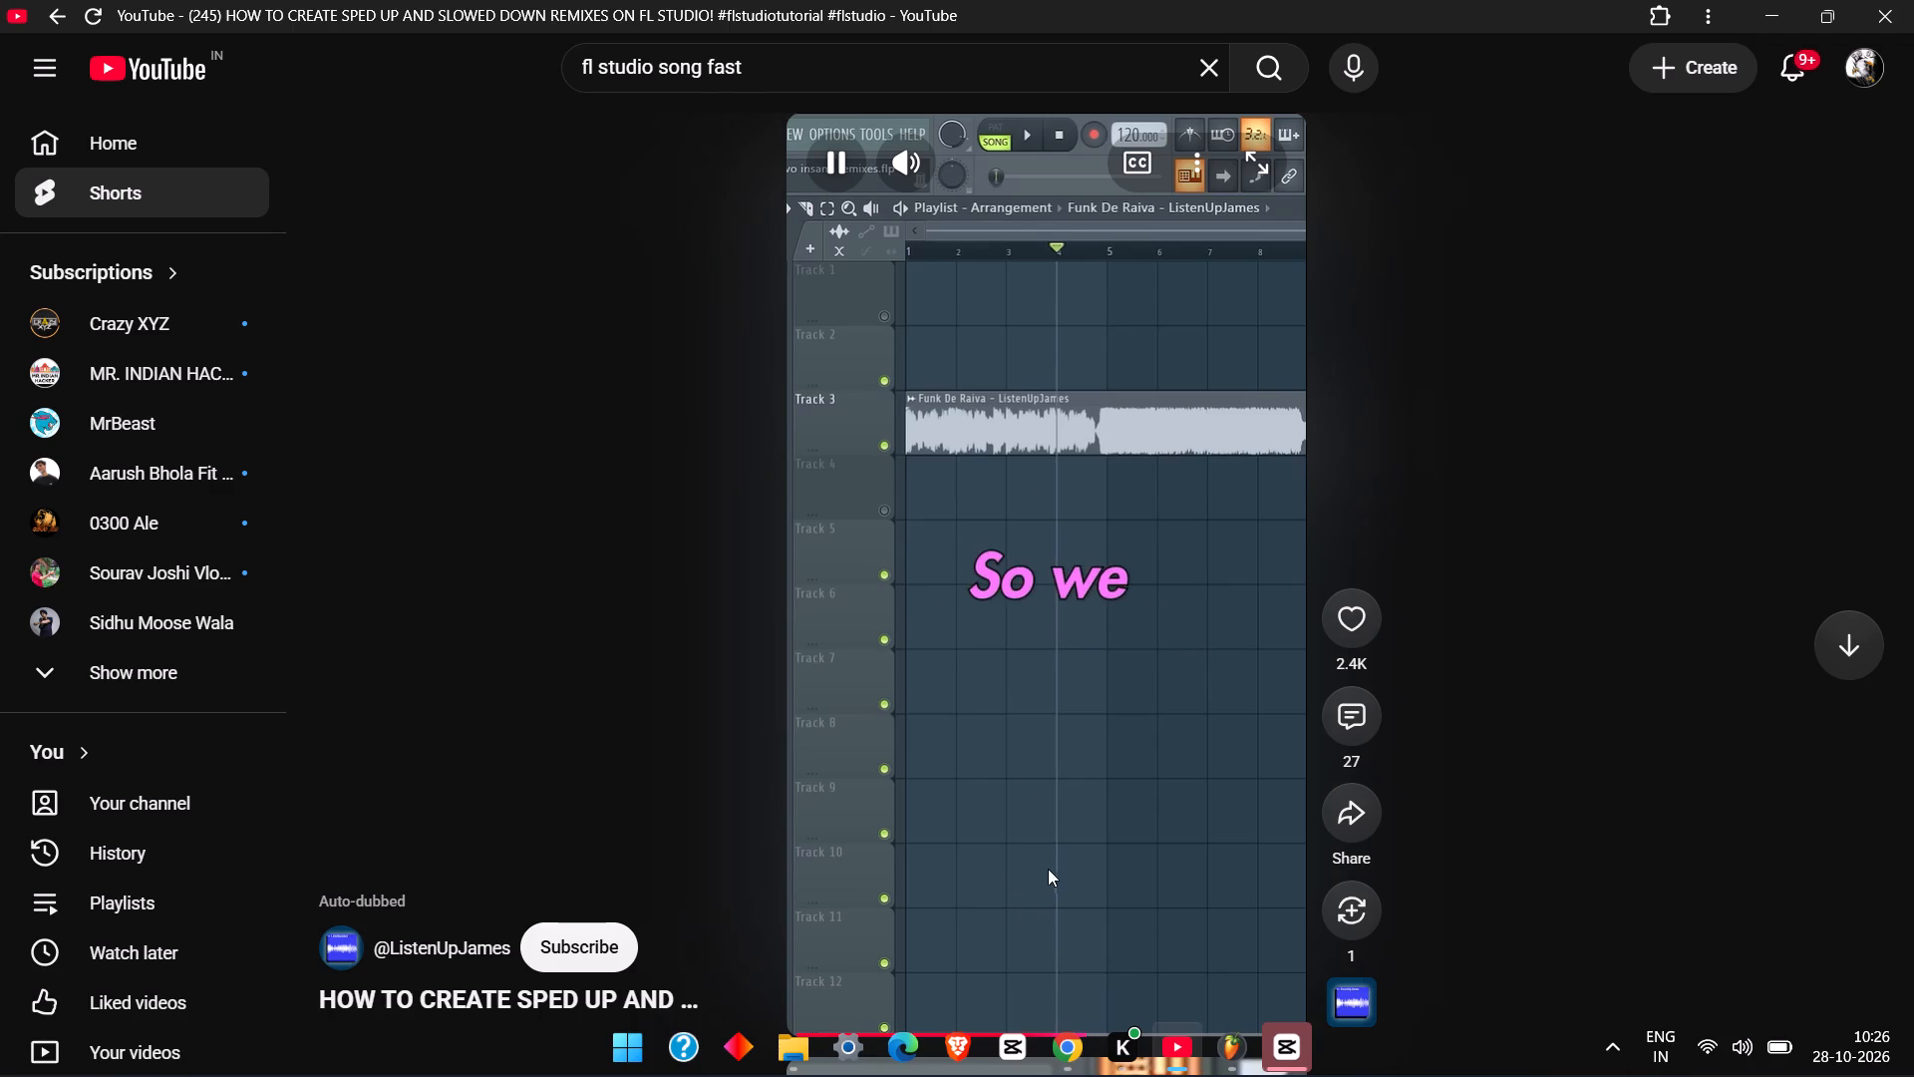
pyautogui.scroll(-1, 1048, 869)
pyautogui.scroll(4, 1018, 713)
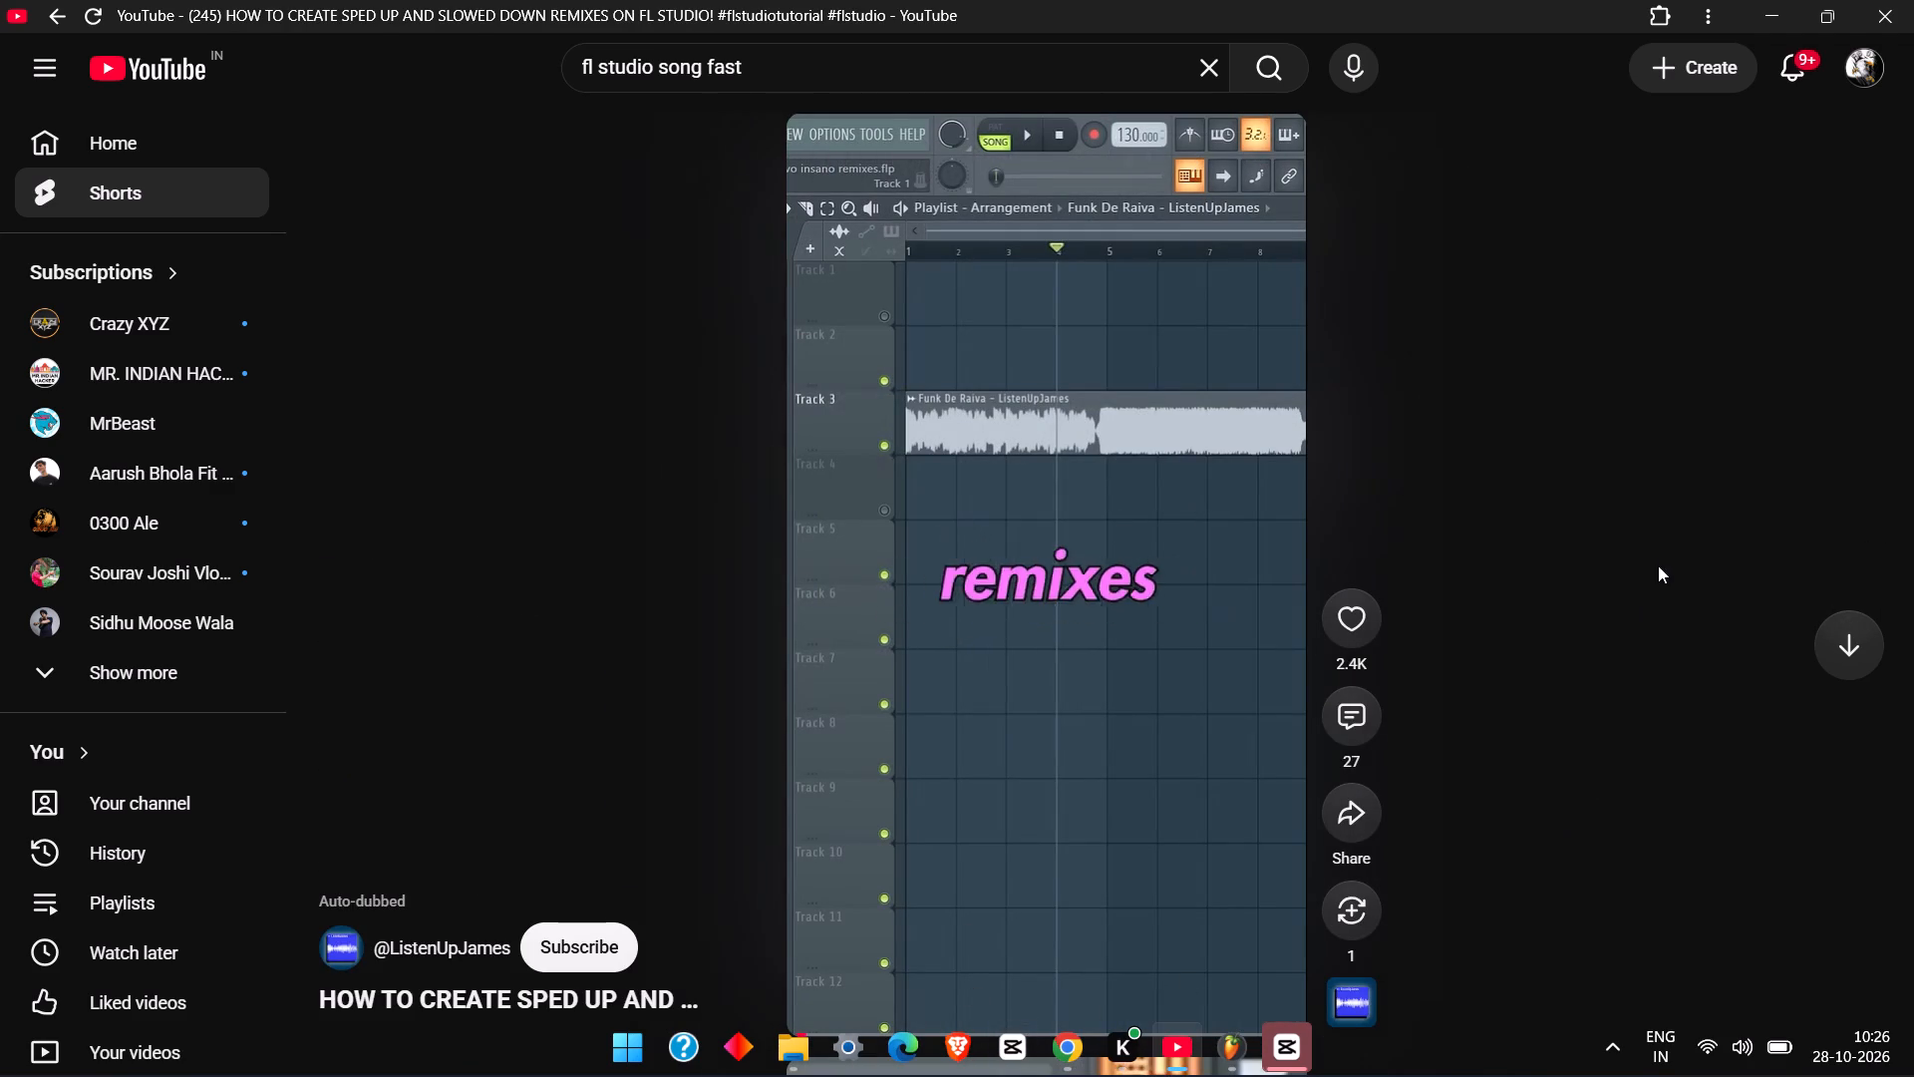
pyautogui.click(1660, 545)
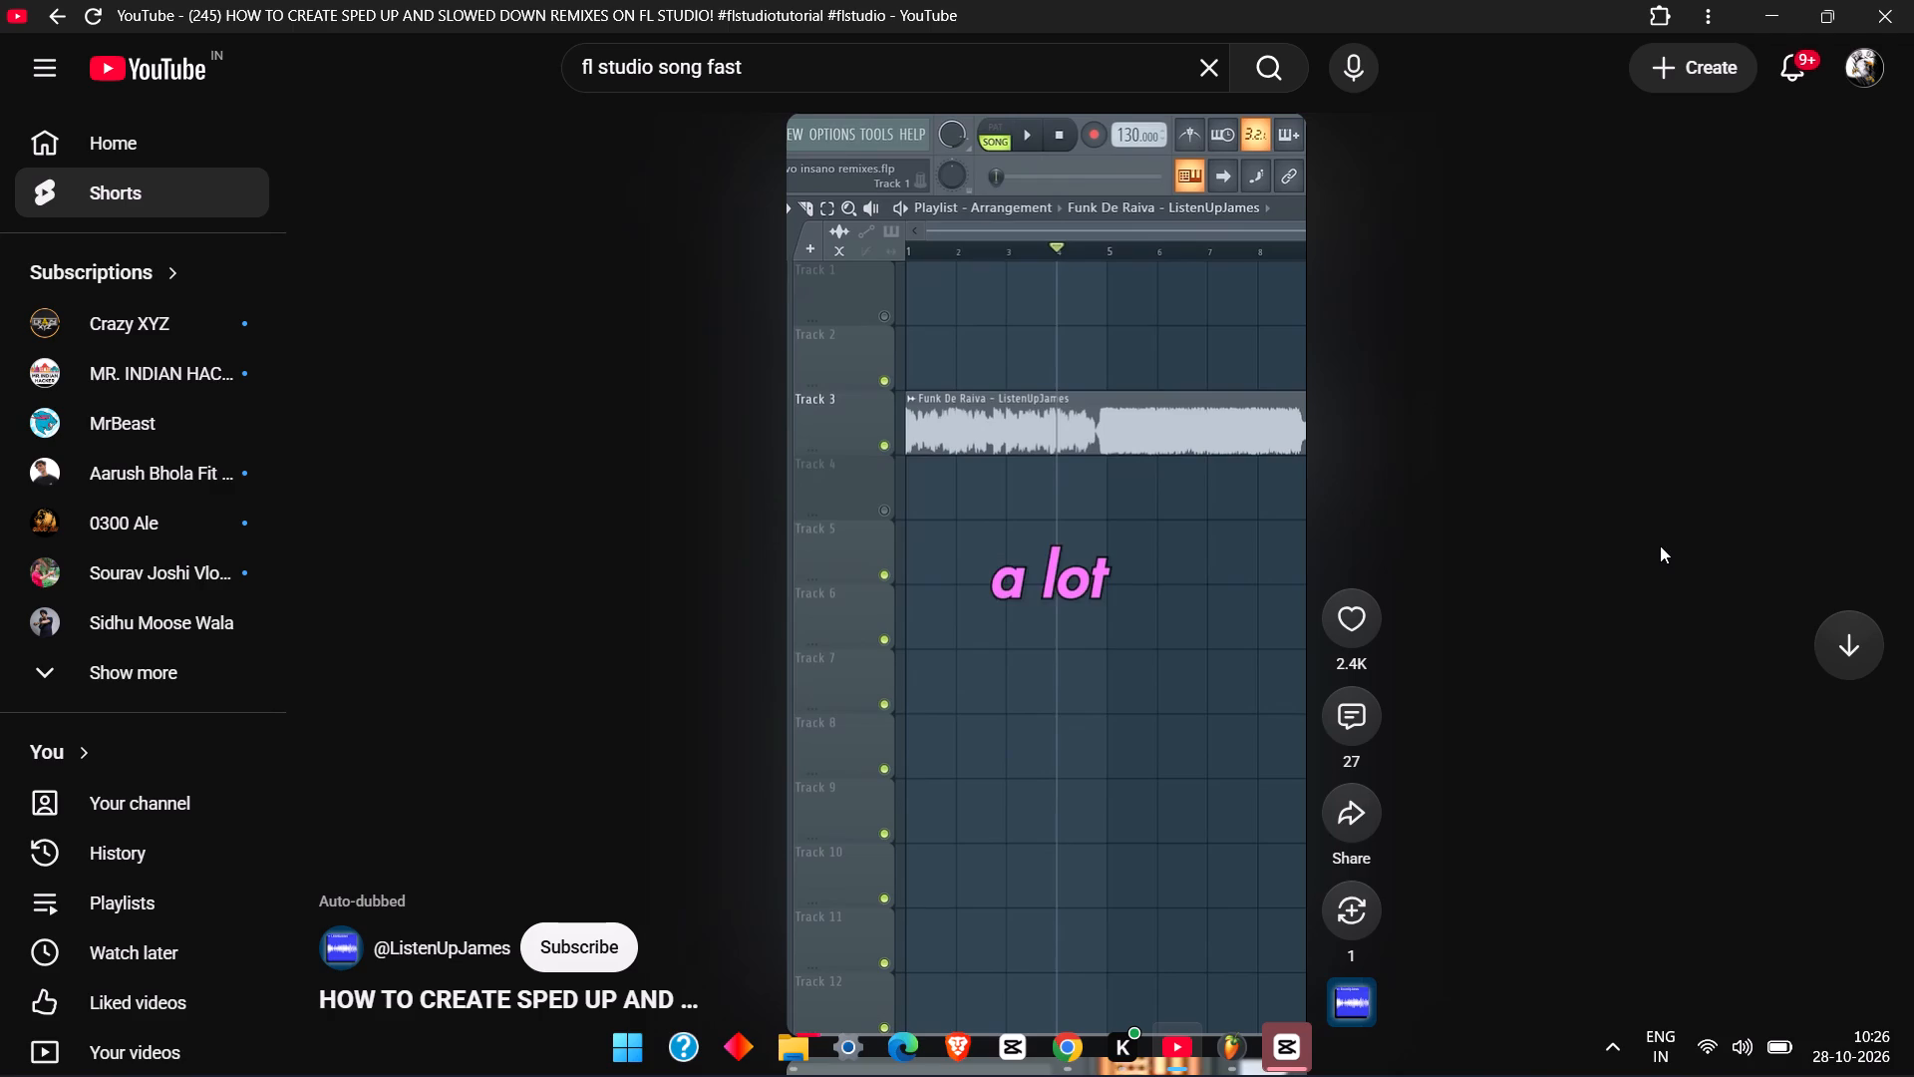
pyautogui.click(1163, 475)
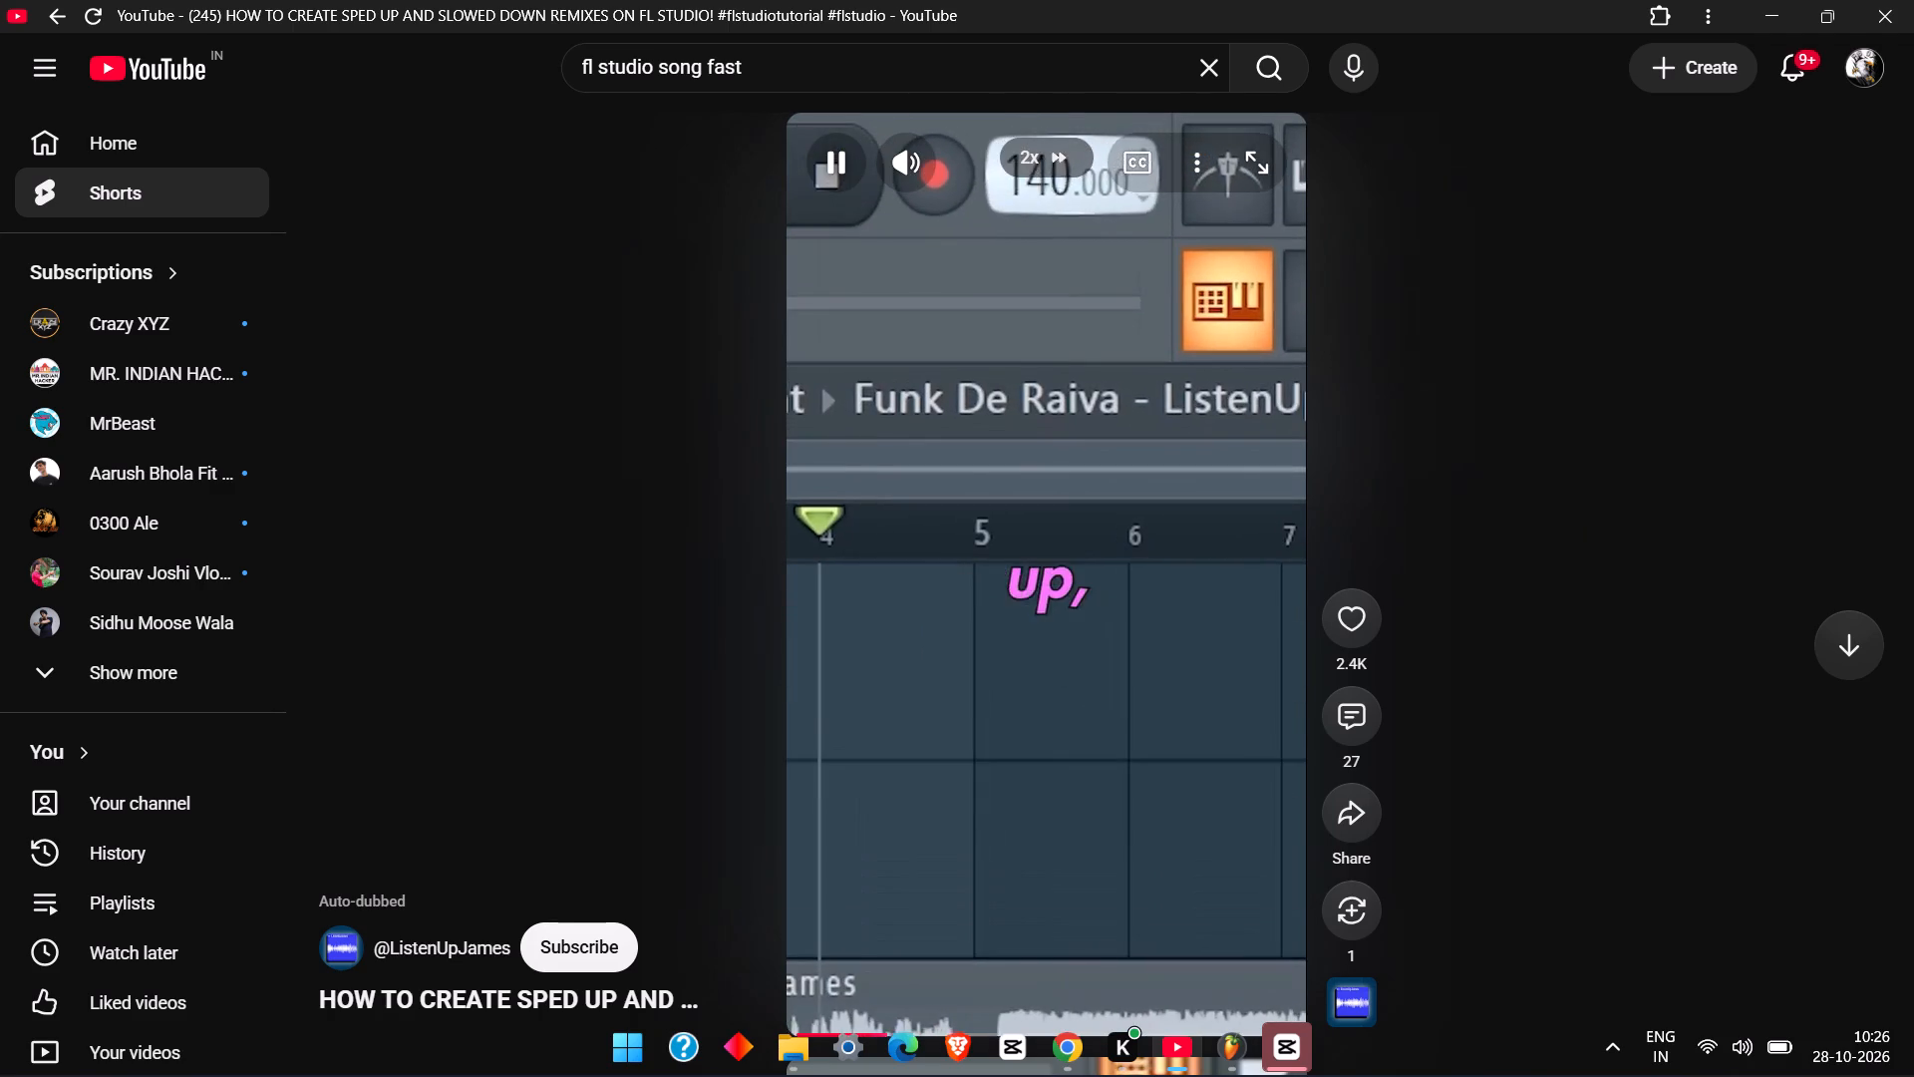
pyautogui.click(1163, 475)
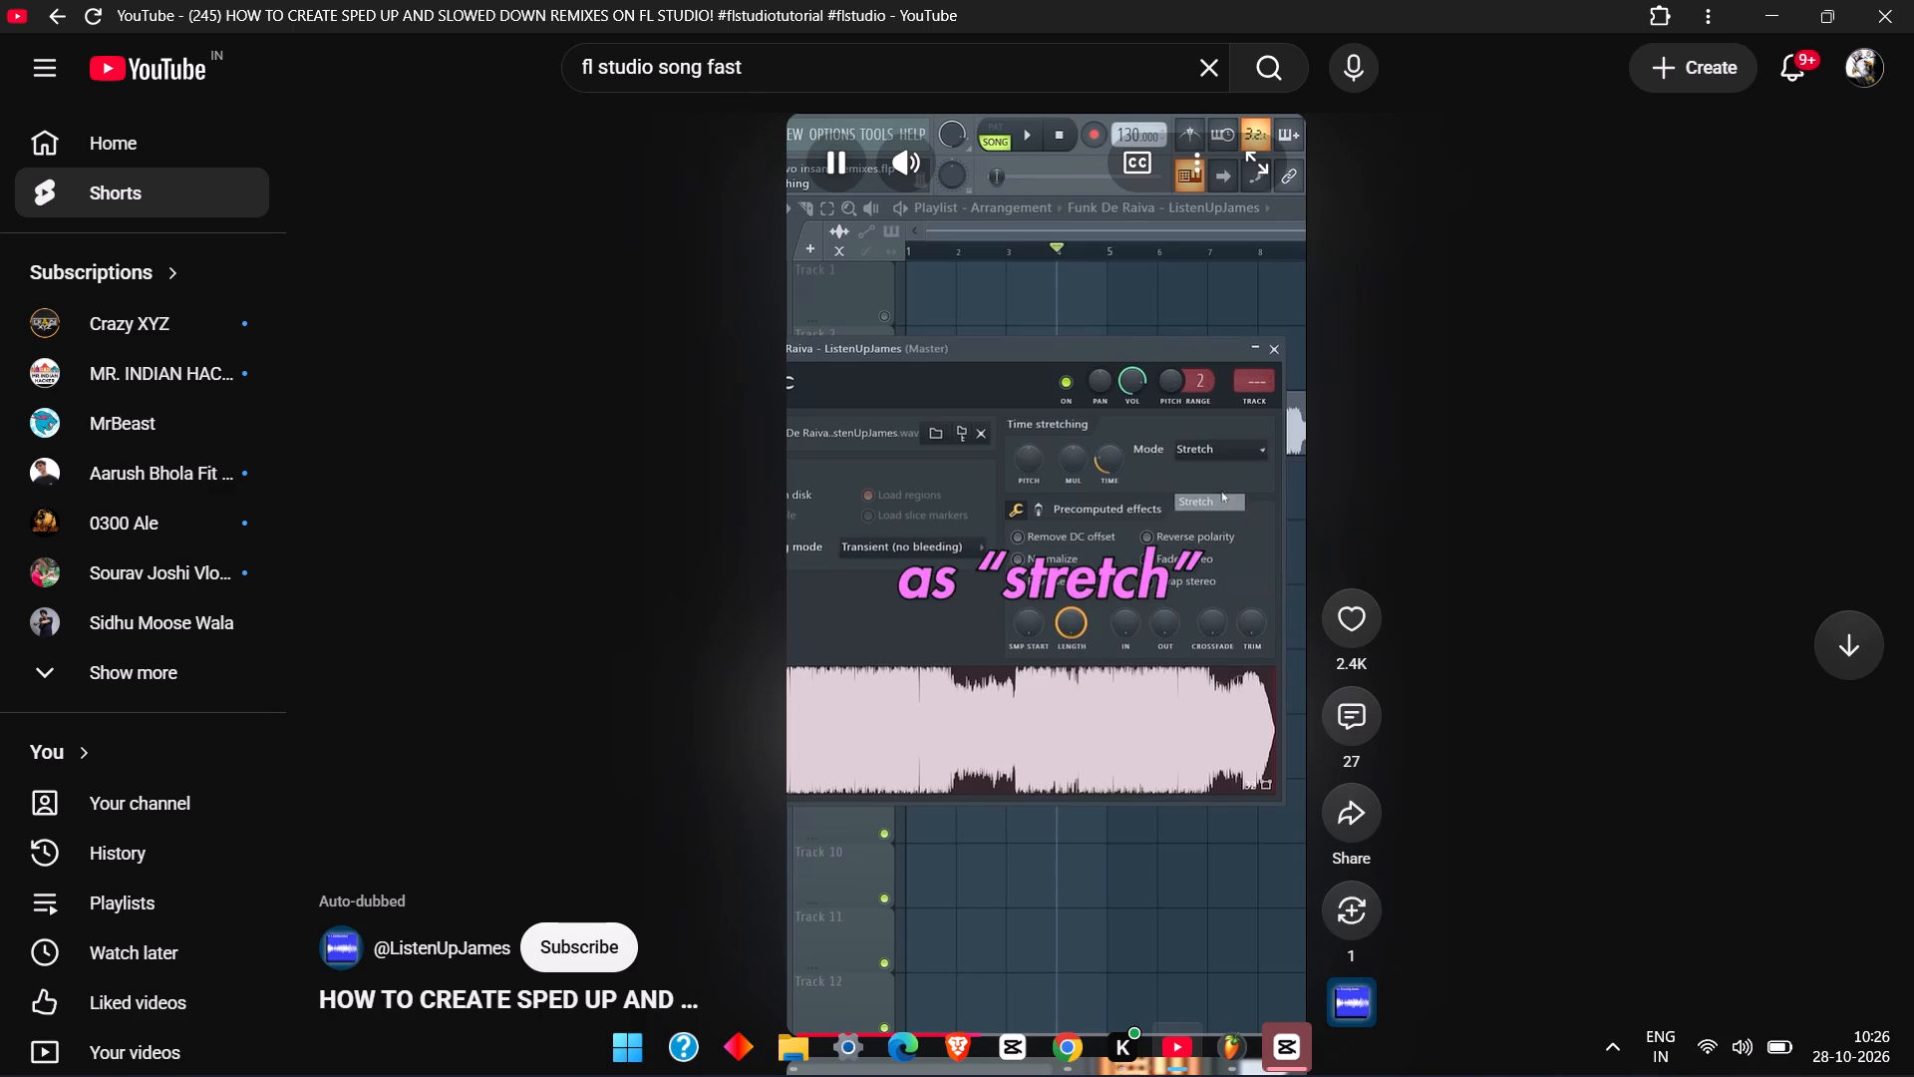
pyautogui.click(1015, 511)
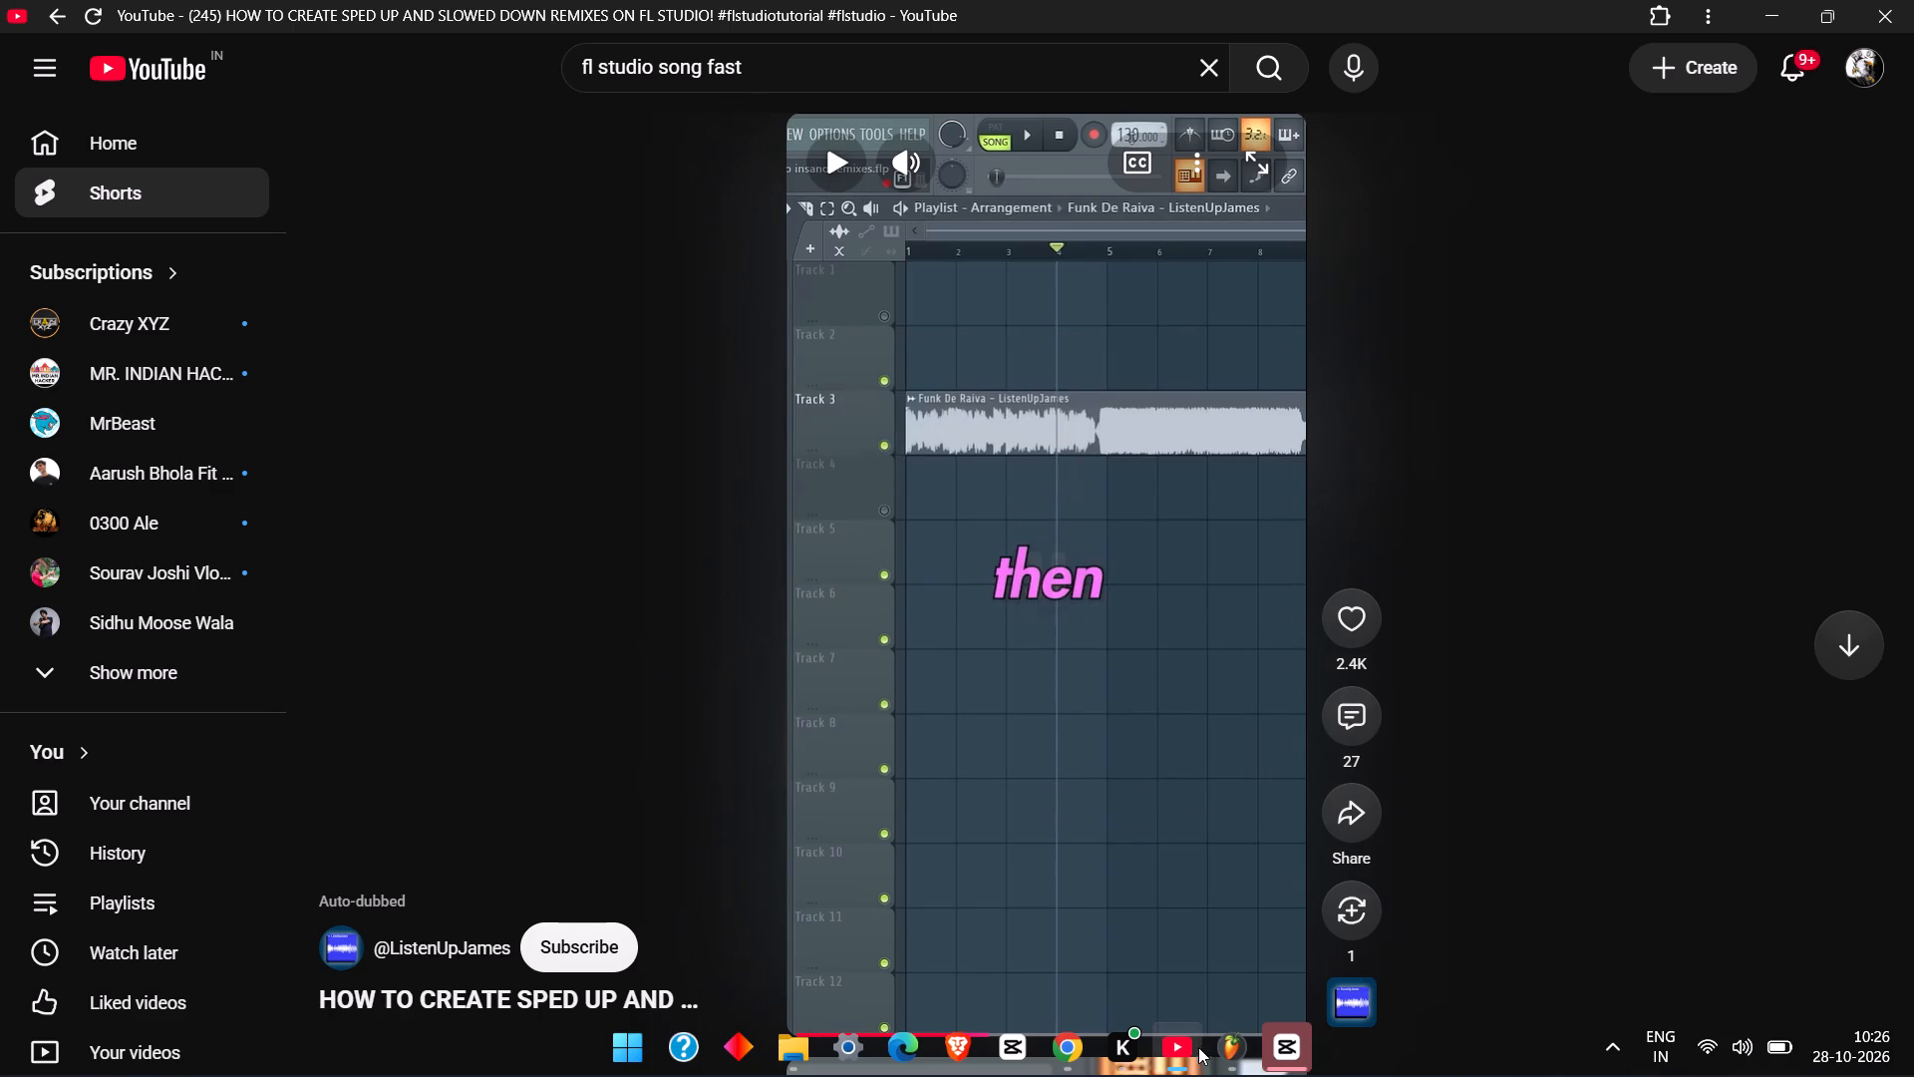
# Return to FL Studio and close the Fruity Reeverb, mixer and Channel rack windows so the Playlist is in view.
pyautogui.click(1232, 1043)
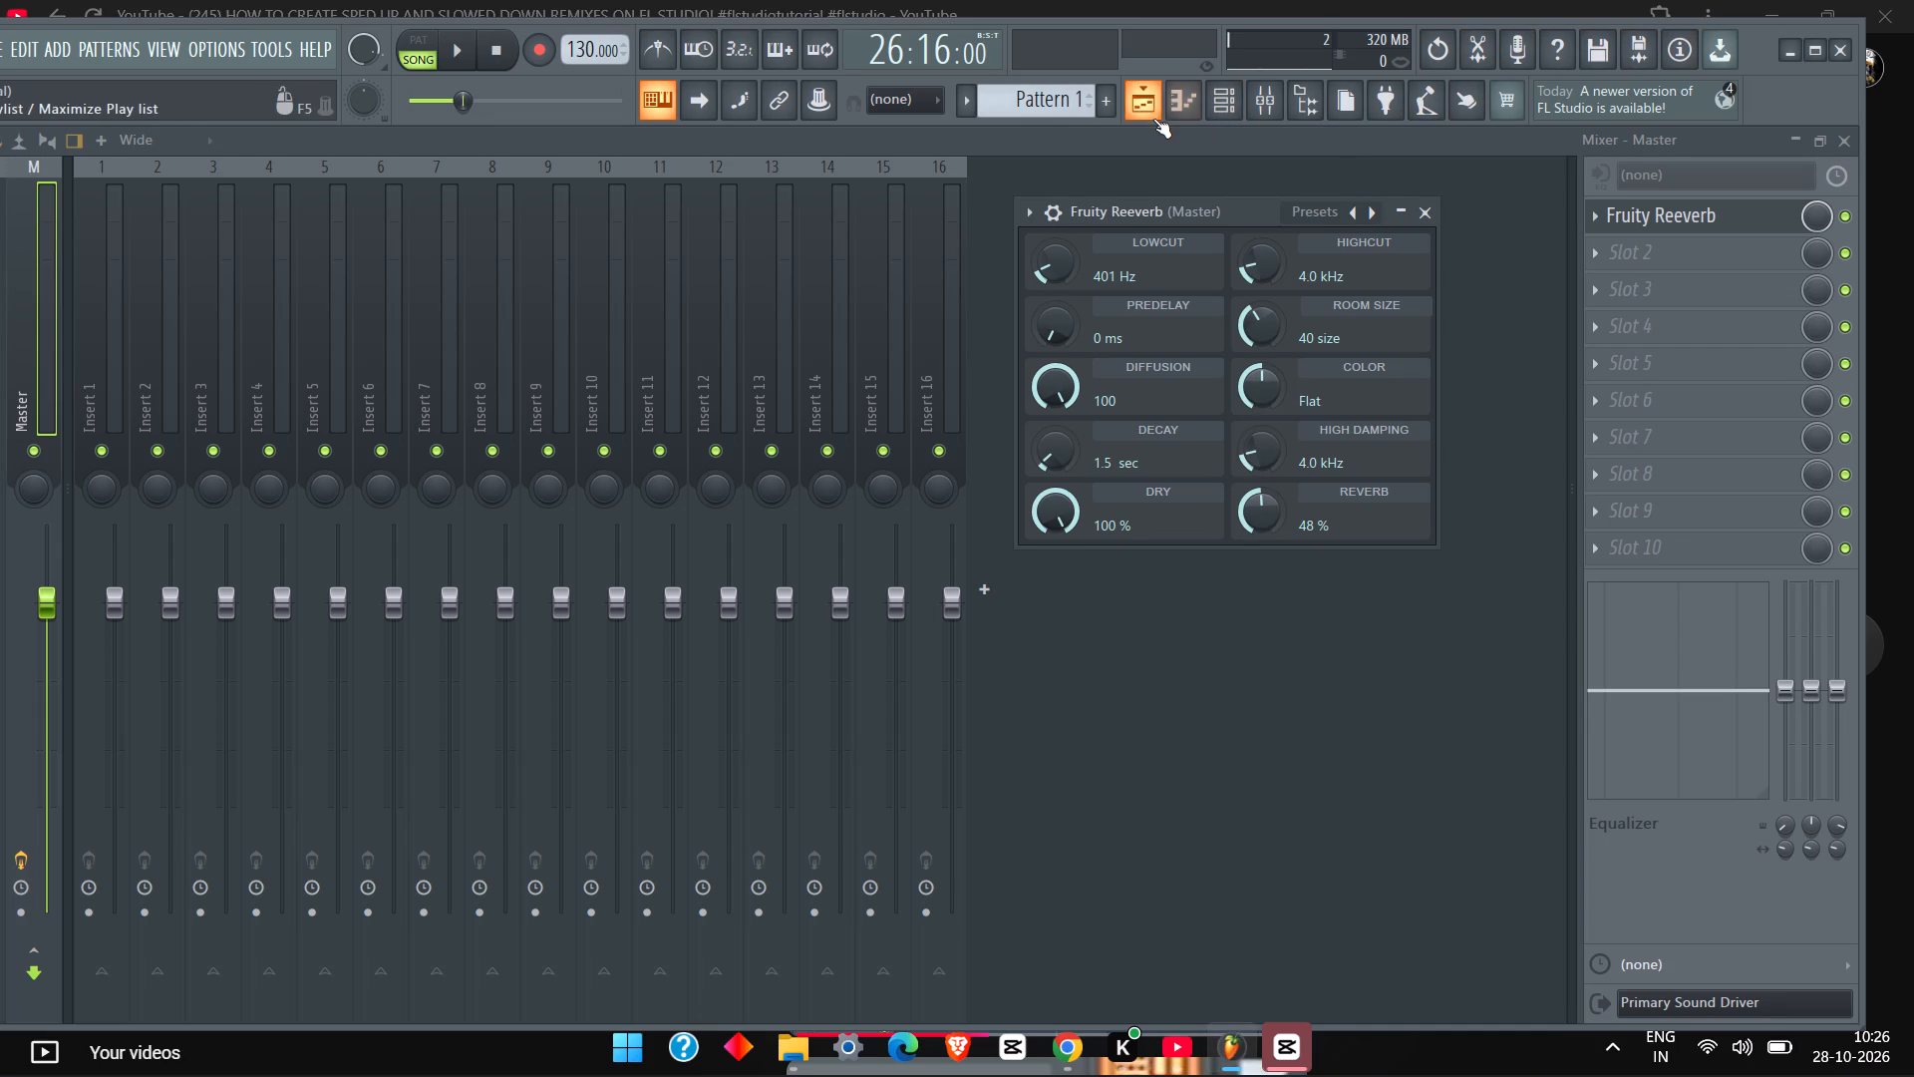
pyautogui.click(1396, 105)
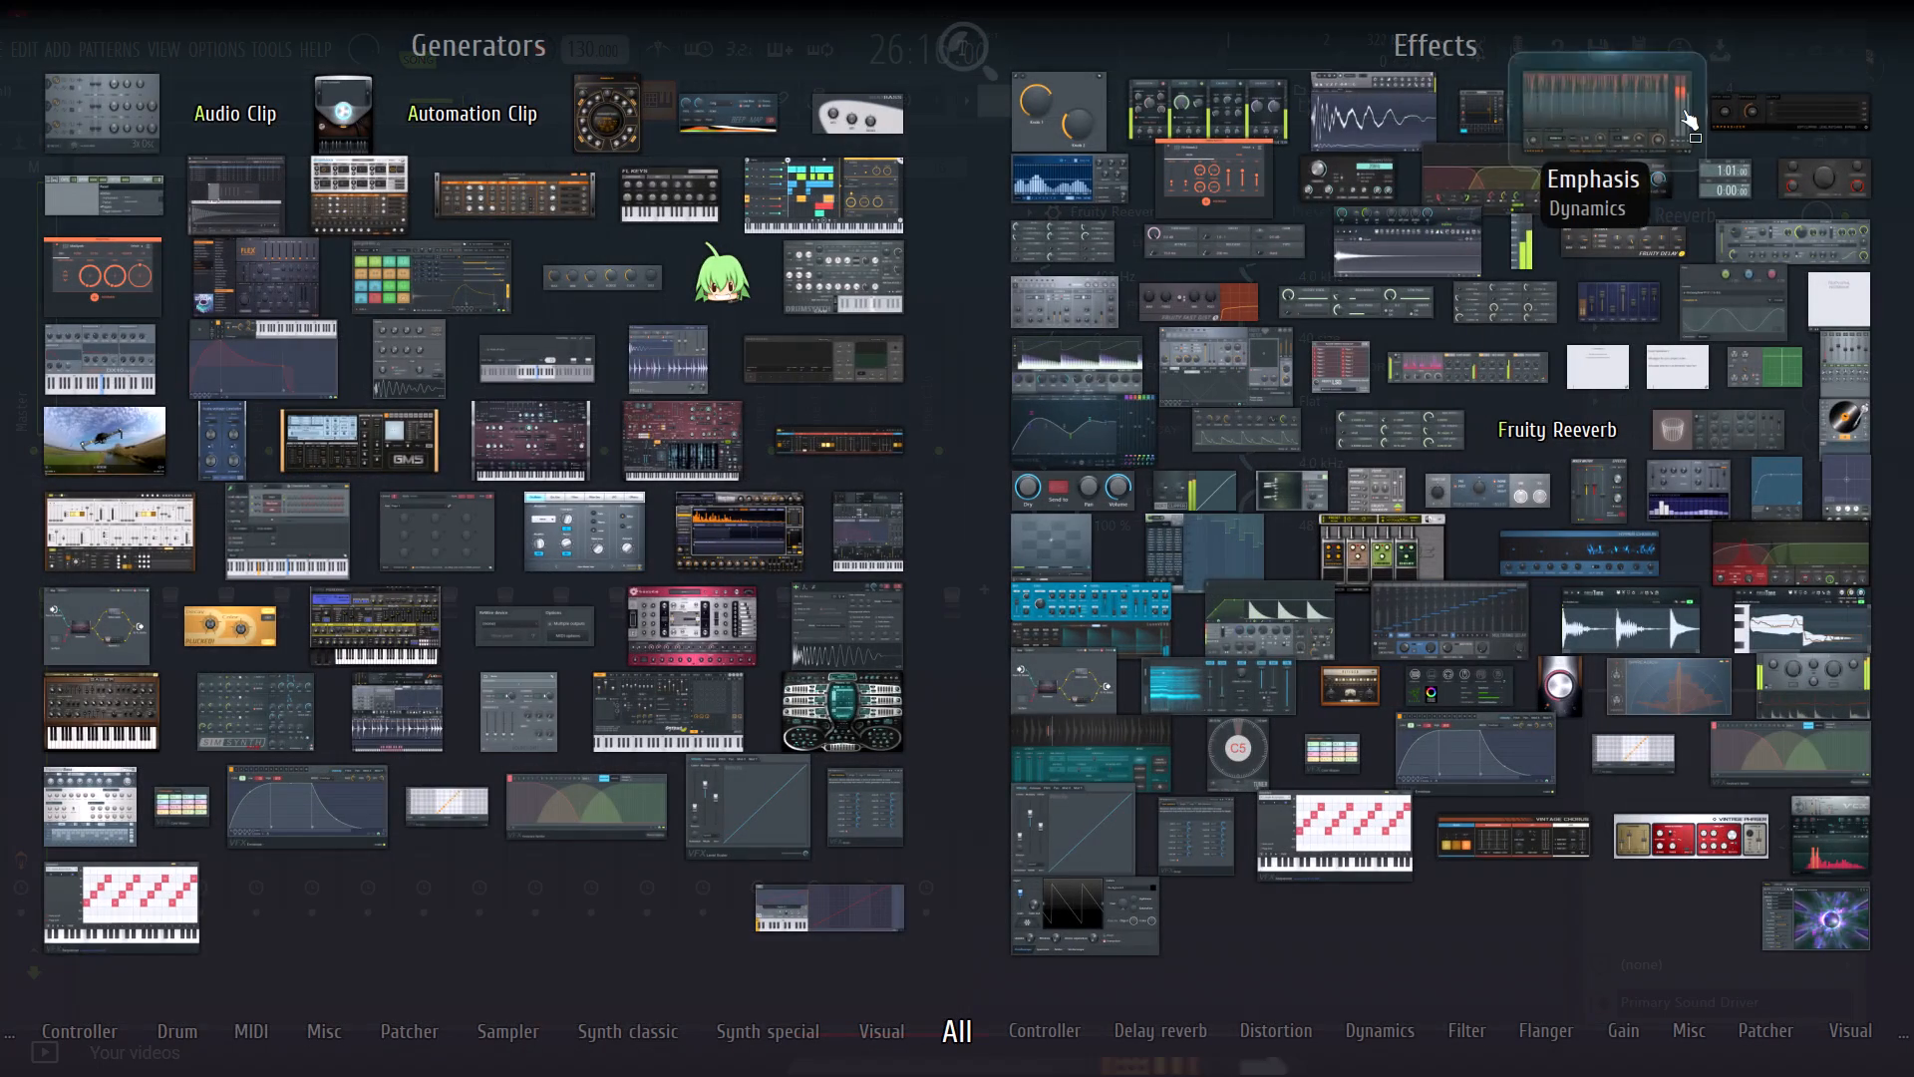
pyautogui.rightClick(1732, 57)
pyautogui.click(1224, 90)
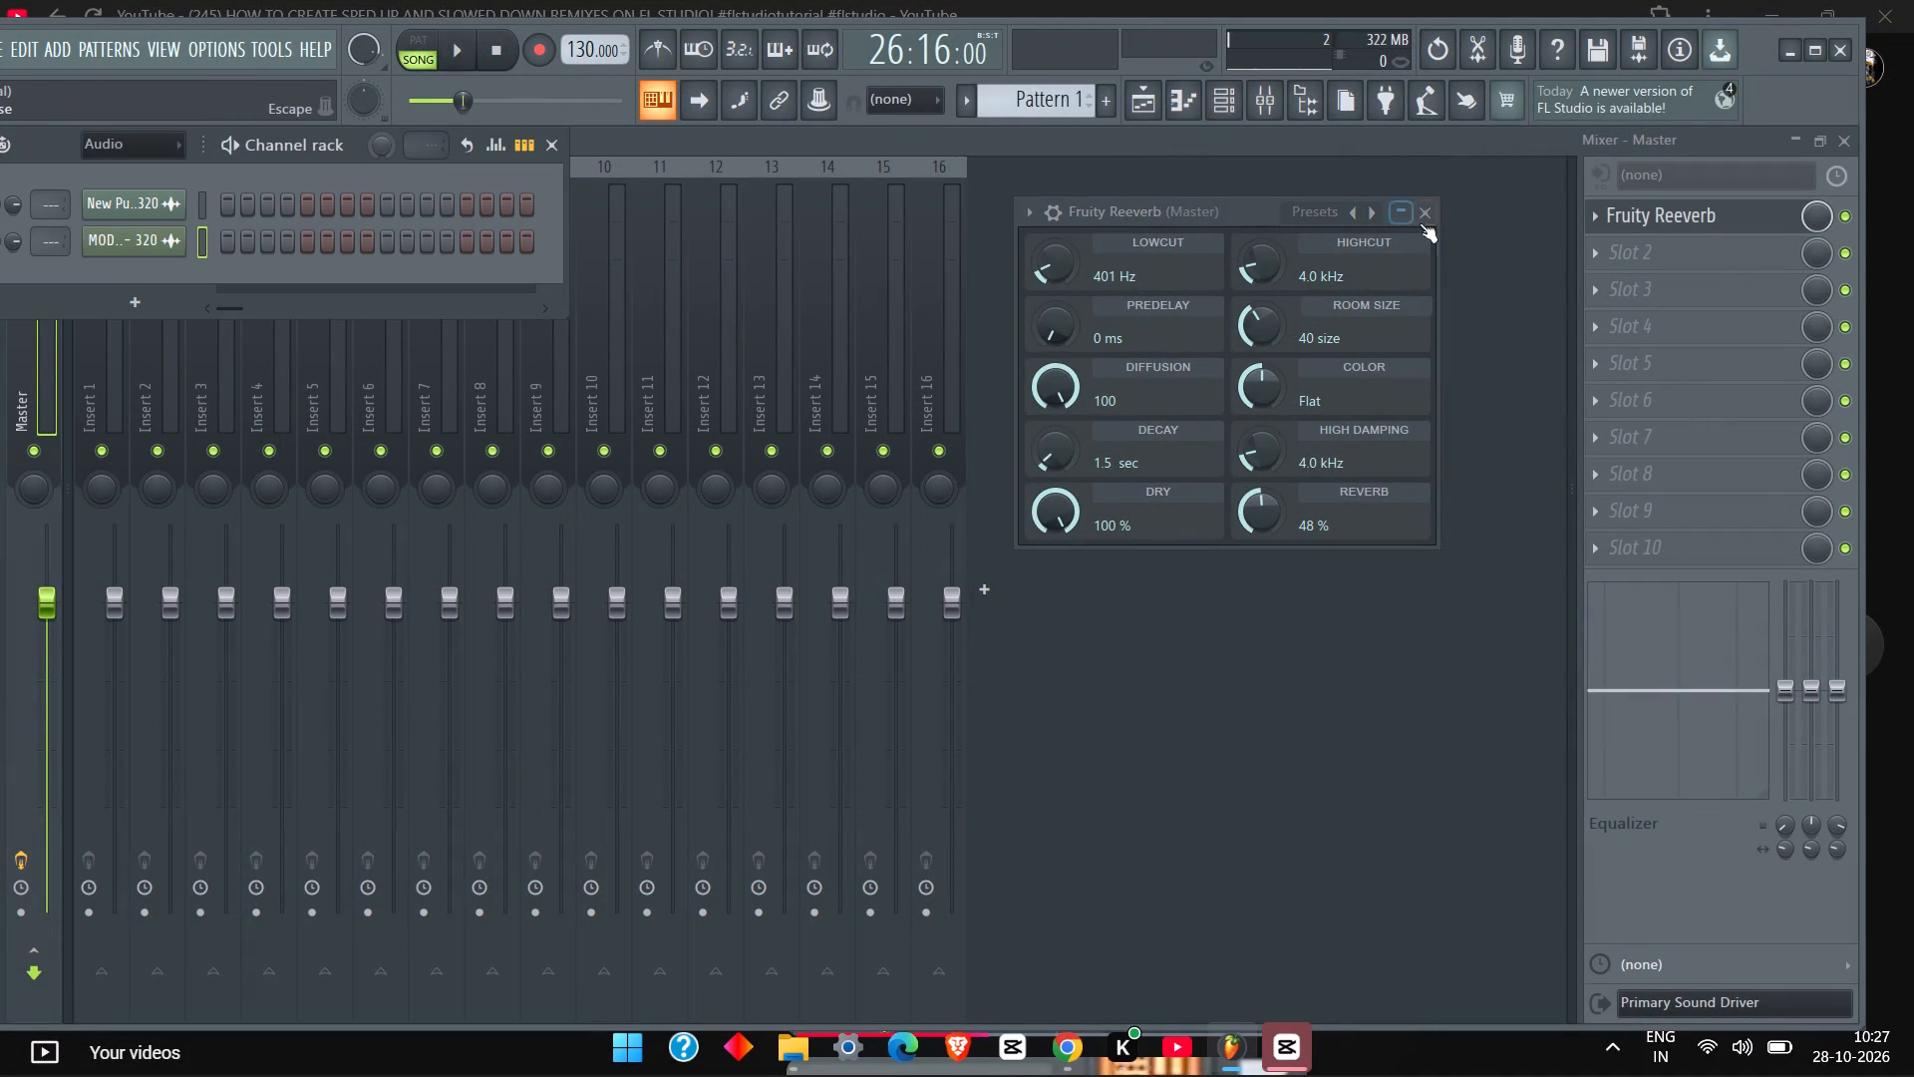
pyautogui.click(1432, 223)
pyautogui.click(1270, 93)
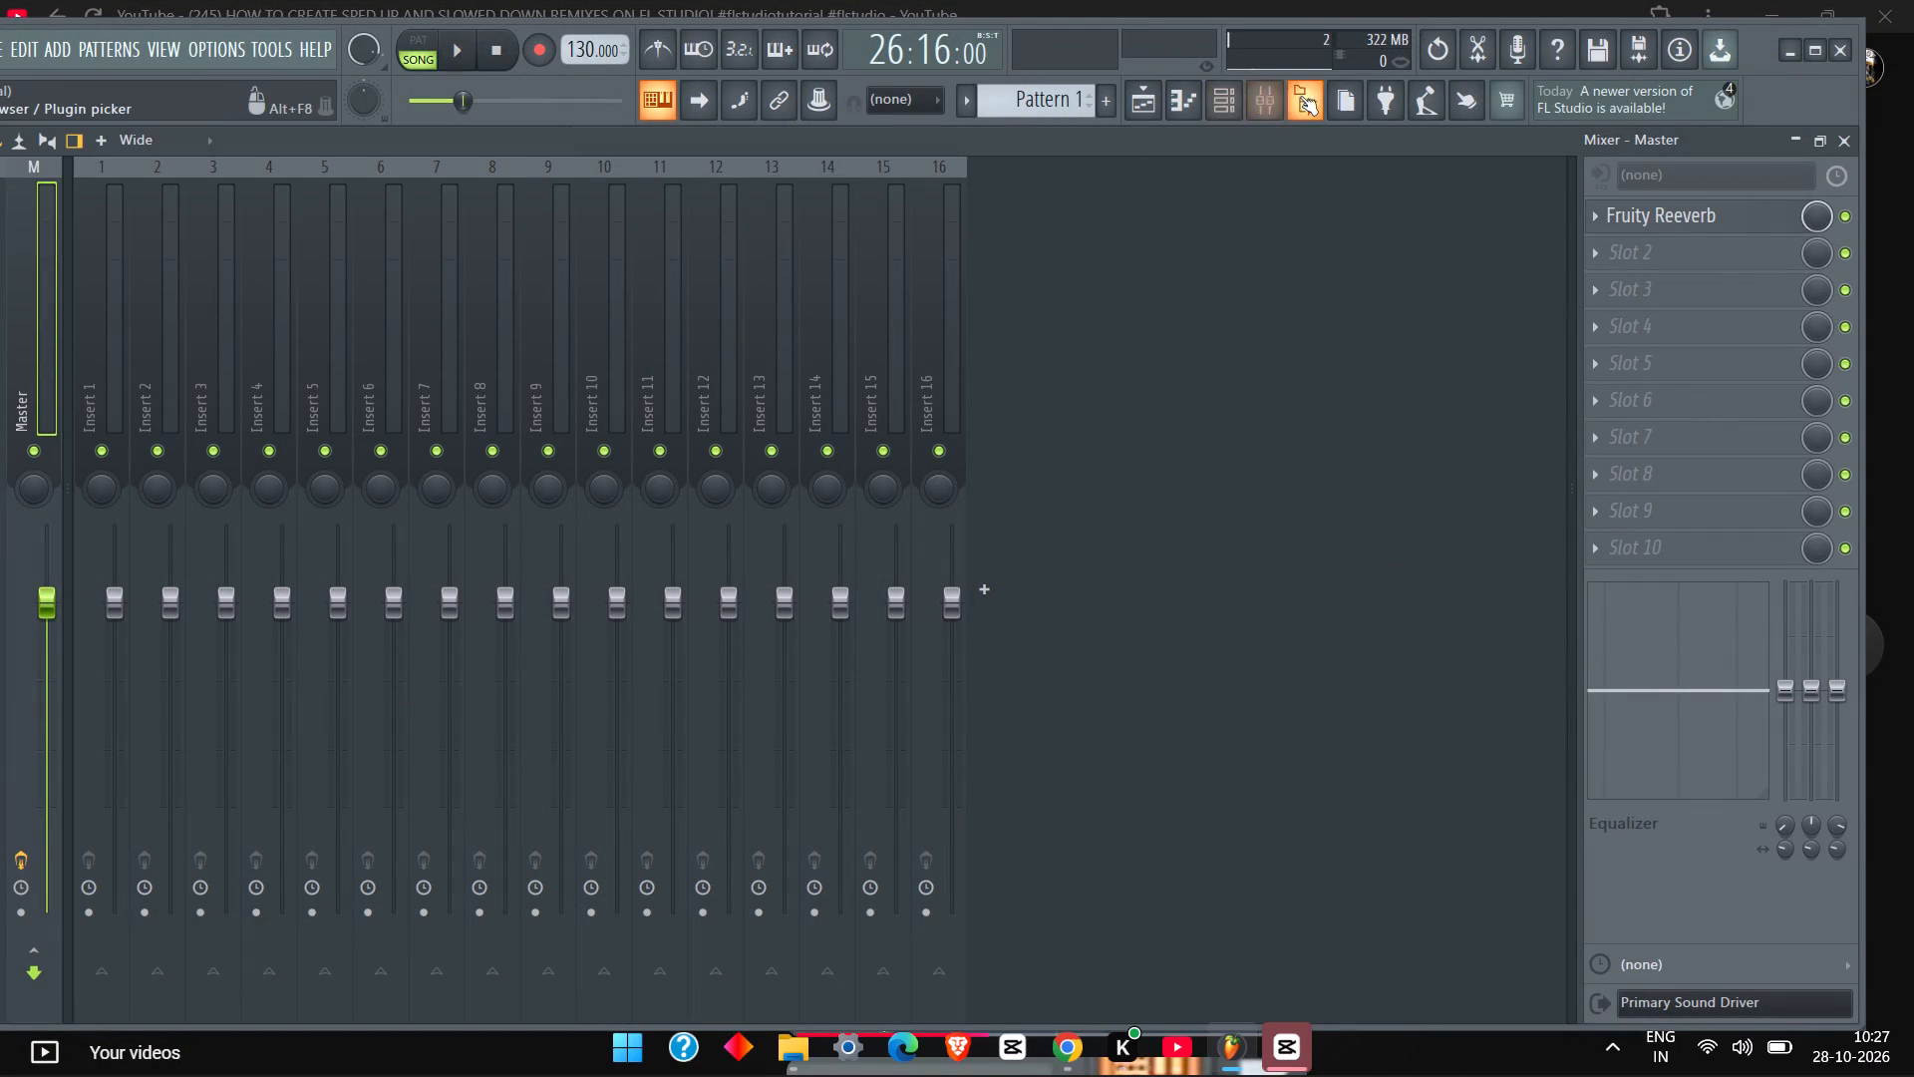
pyautogui.click(1263, 103)
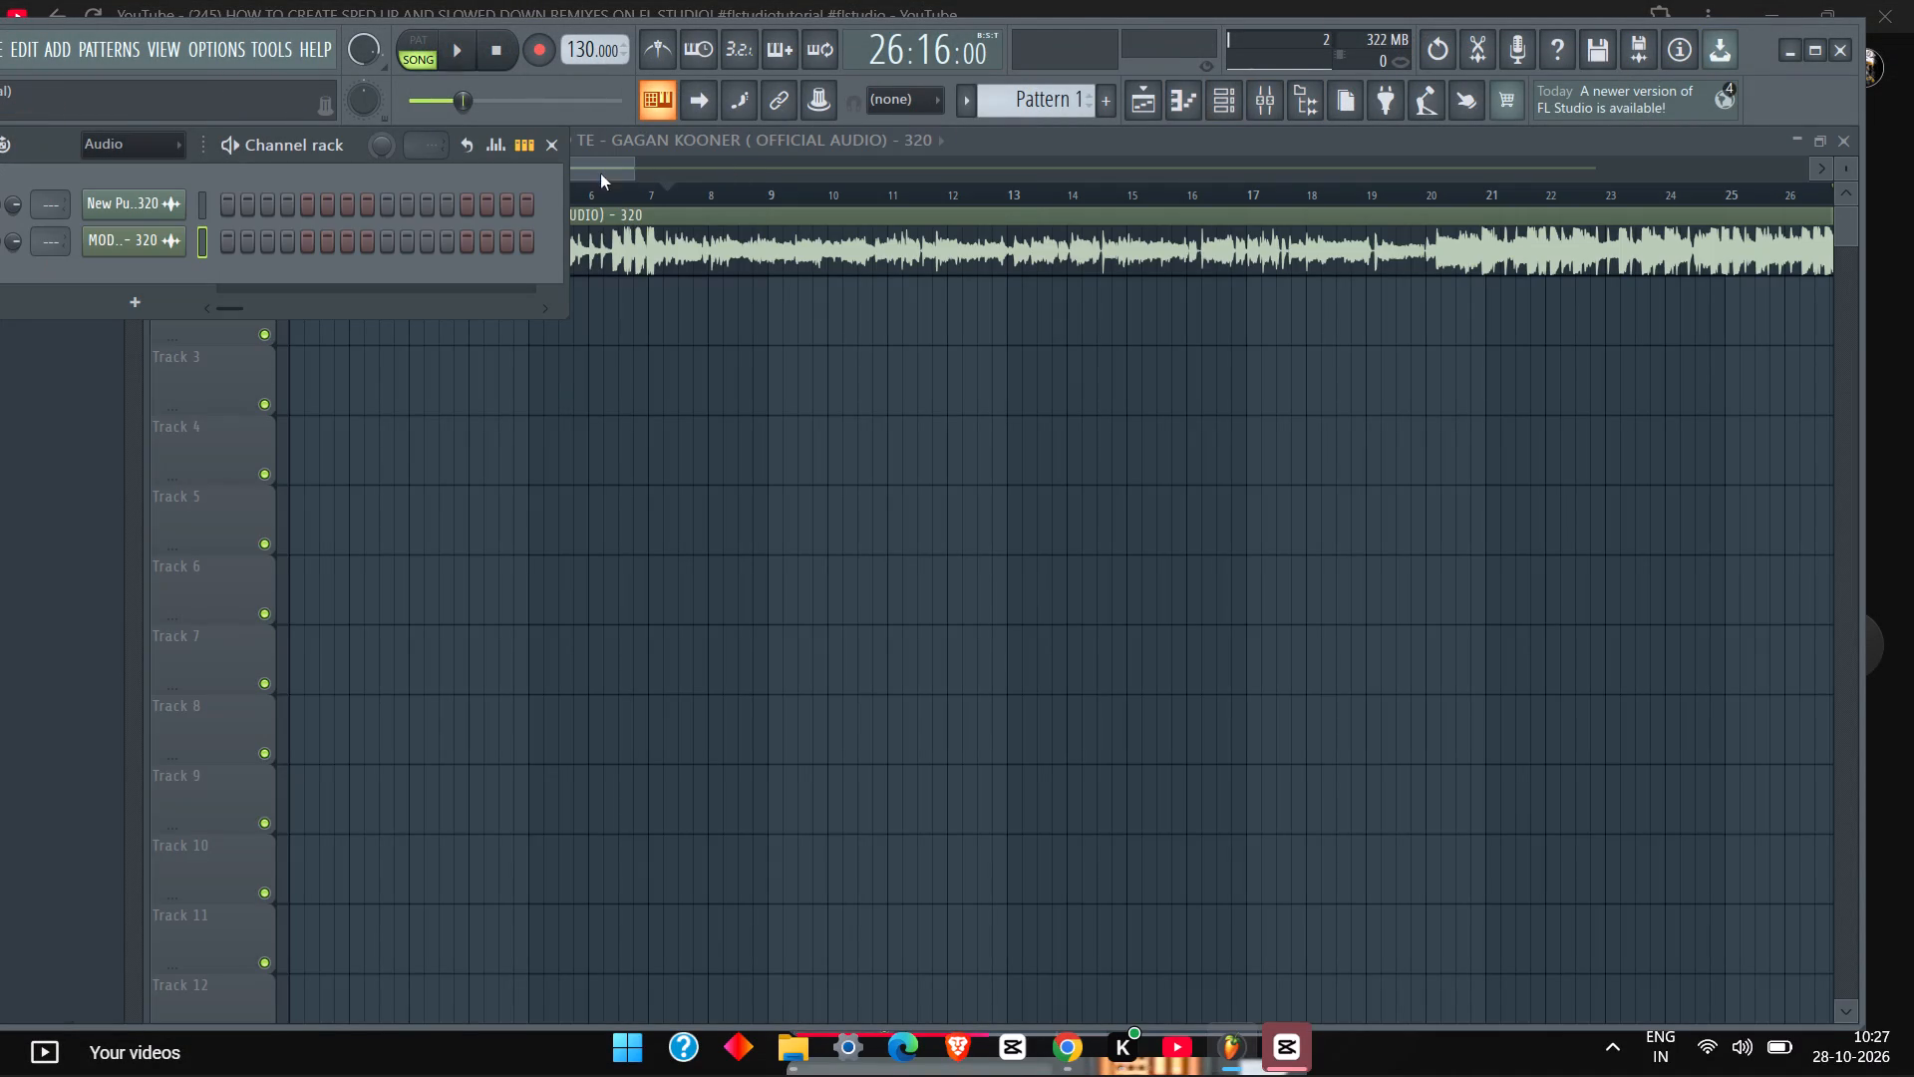
pyautogui.click(554, 140)
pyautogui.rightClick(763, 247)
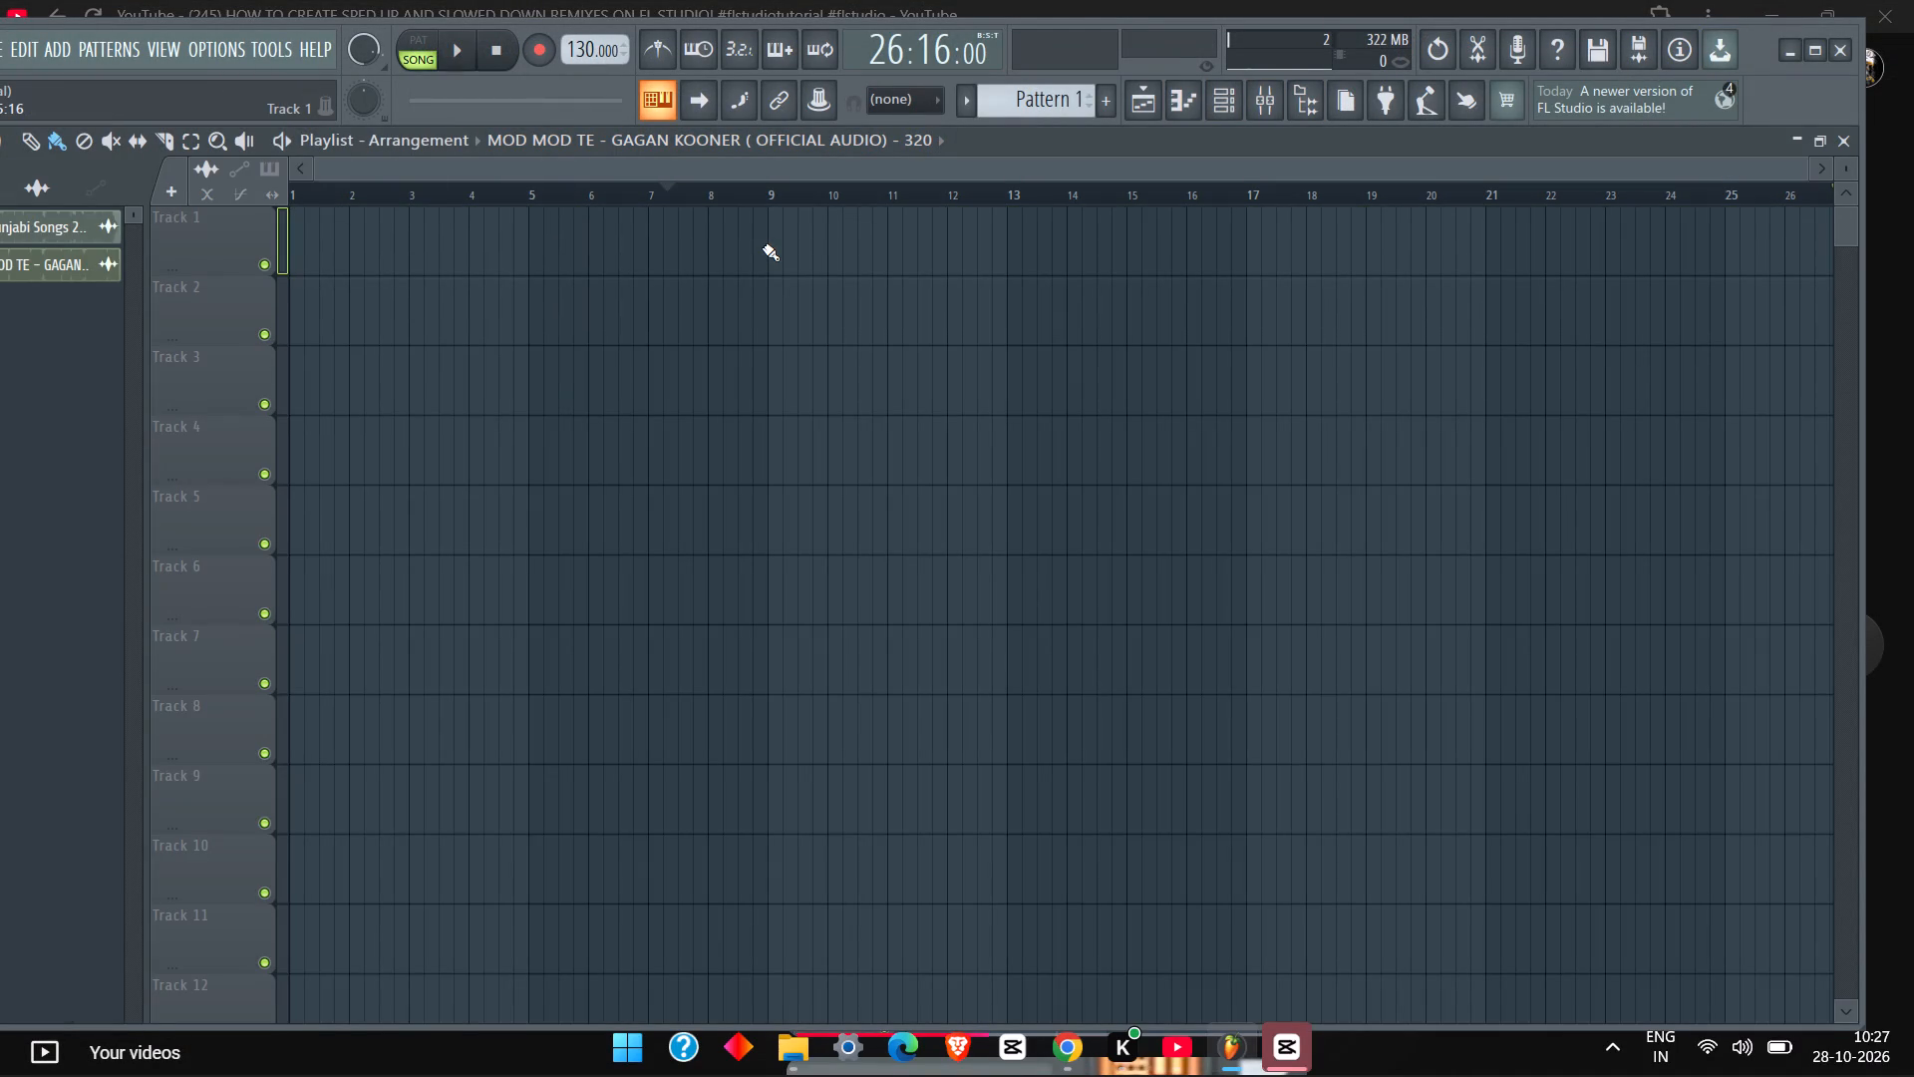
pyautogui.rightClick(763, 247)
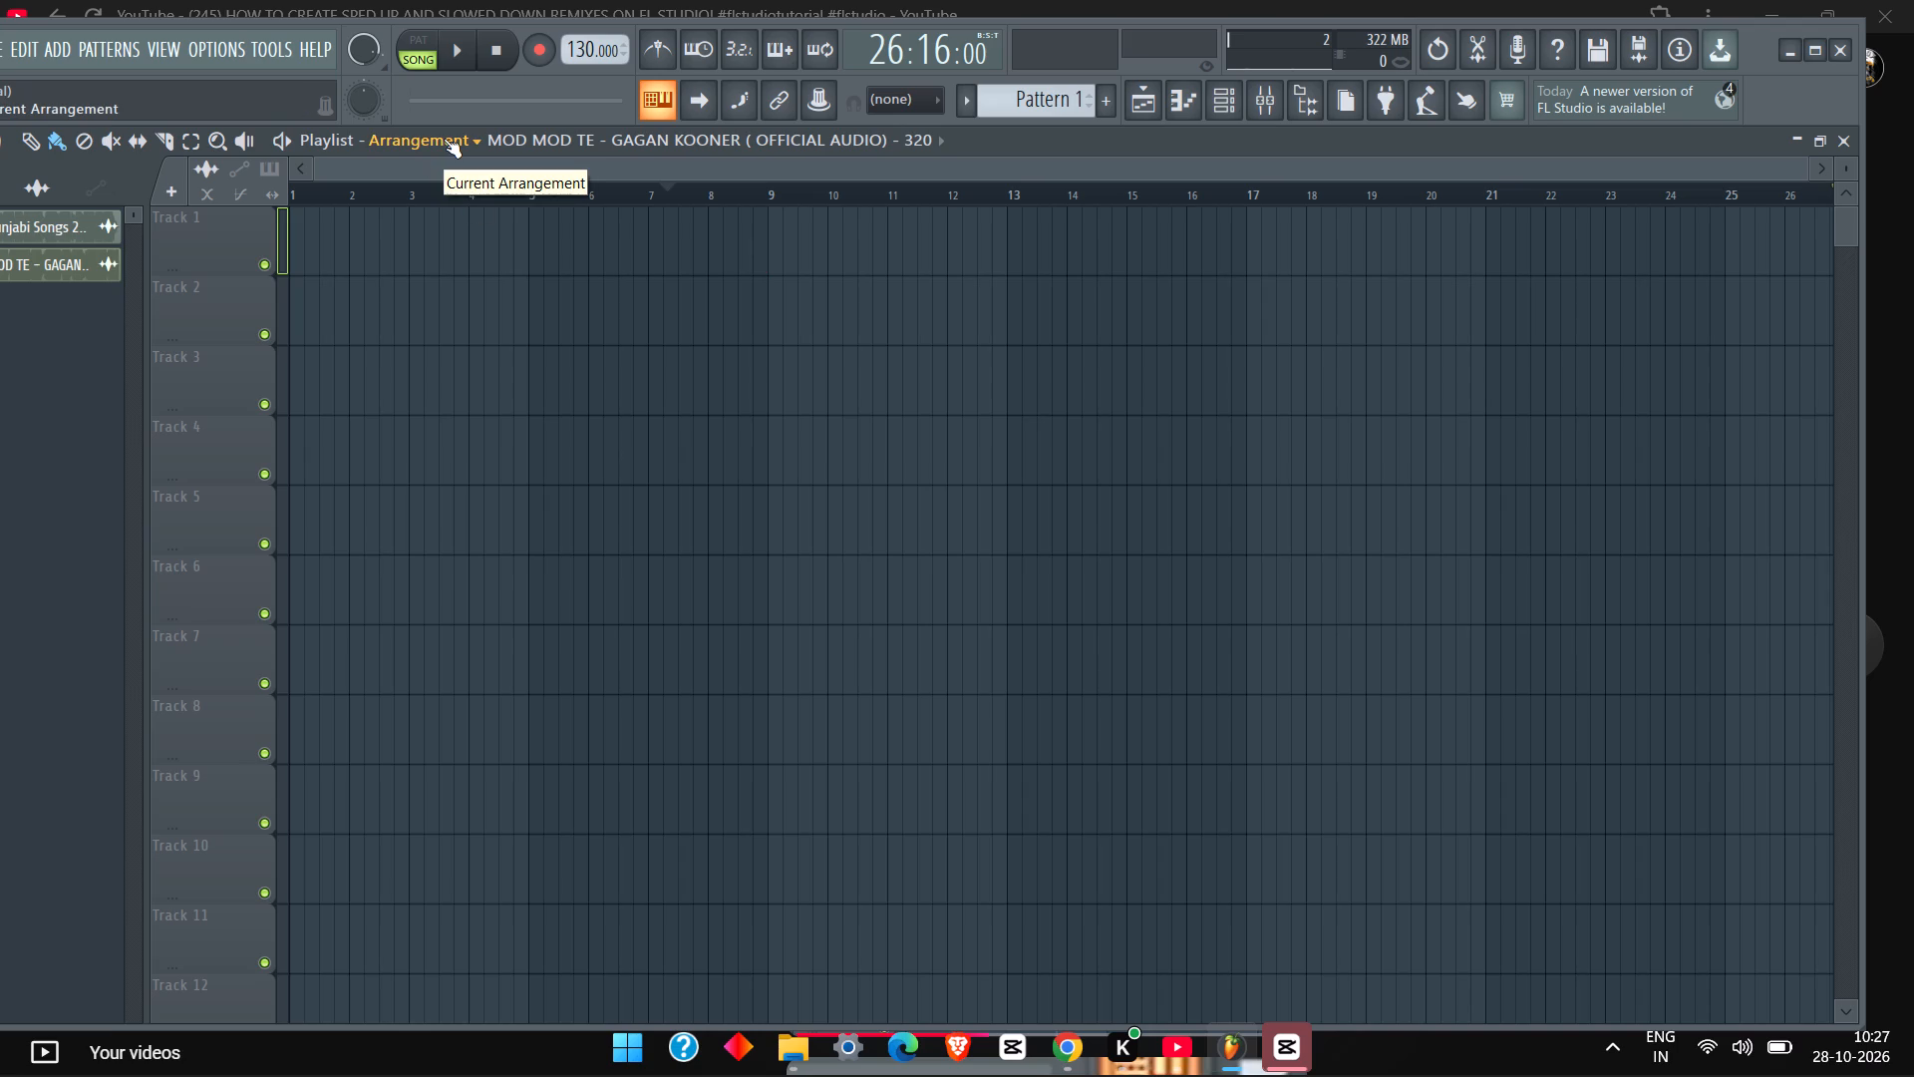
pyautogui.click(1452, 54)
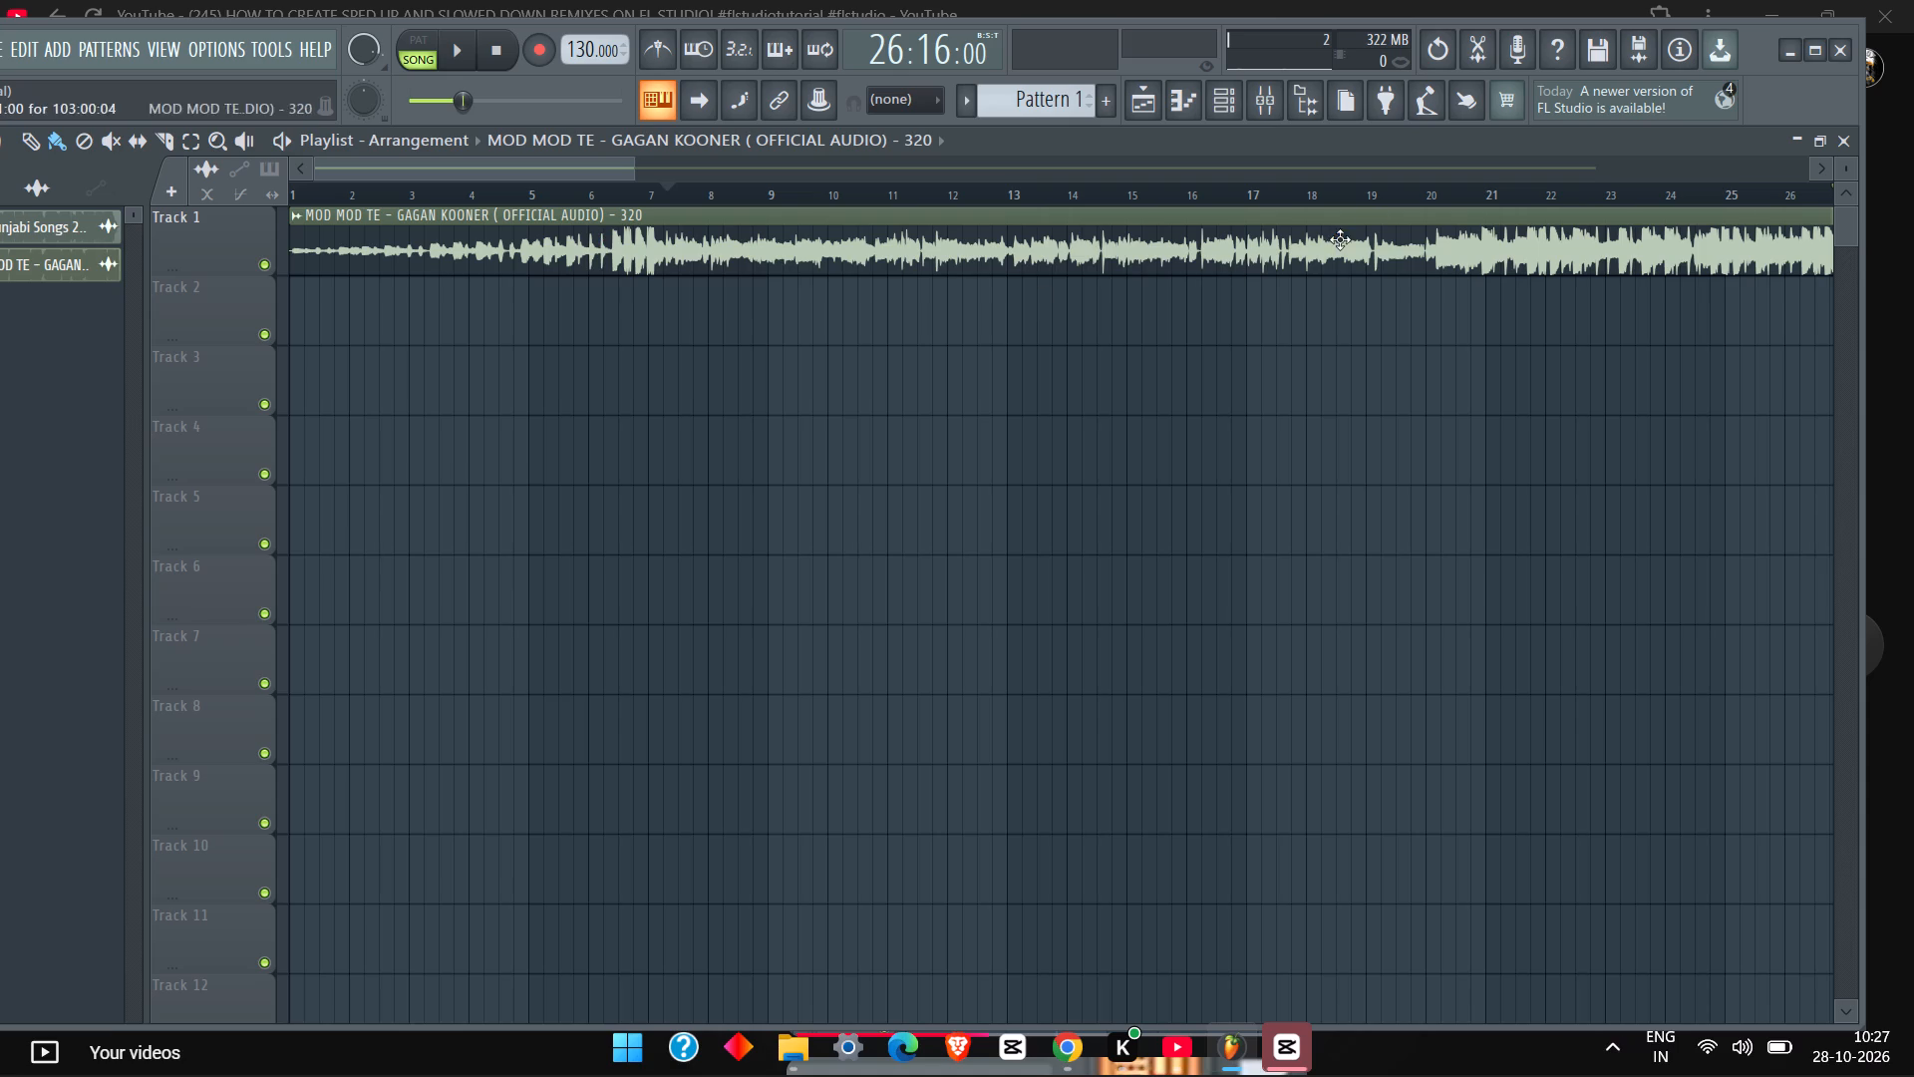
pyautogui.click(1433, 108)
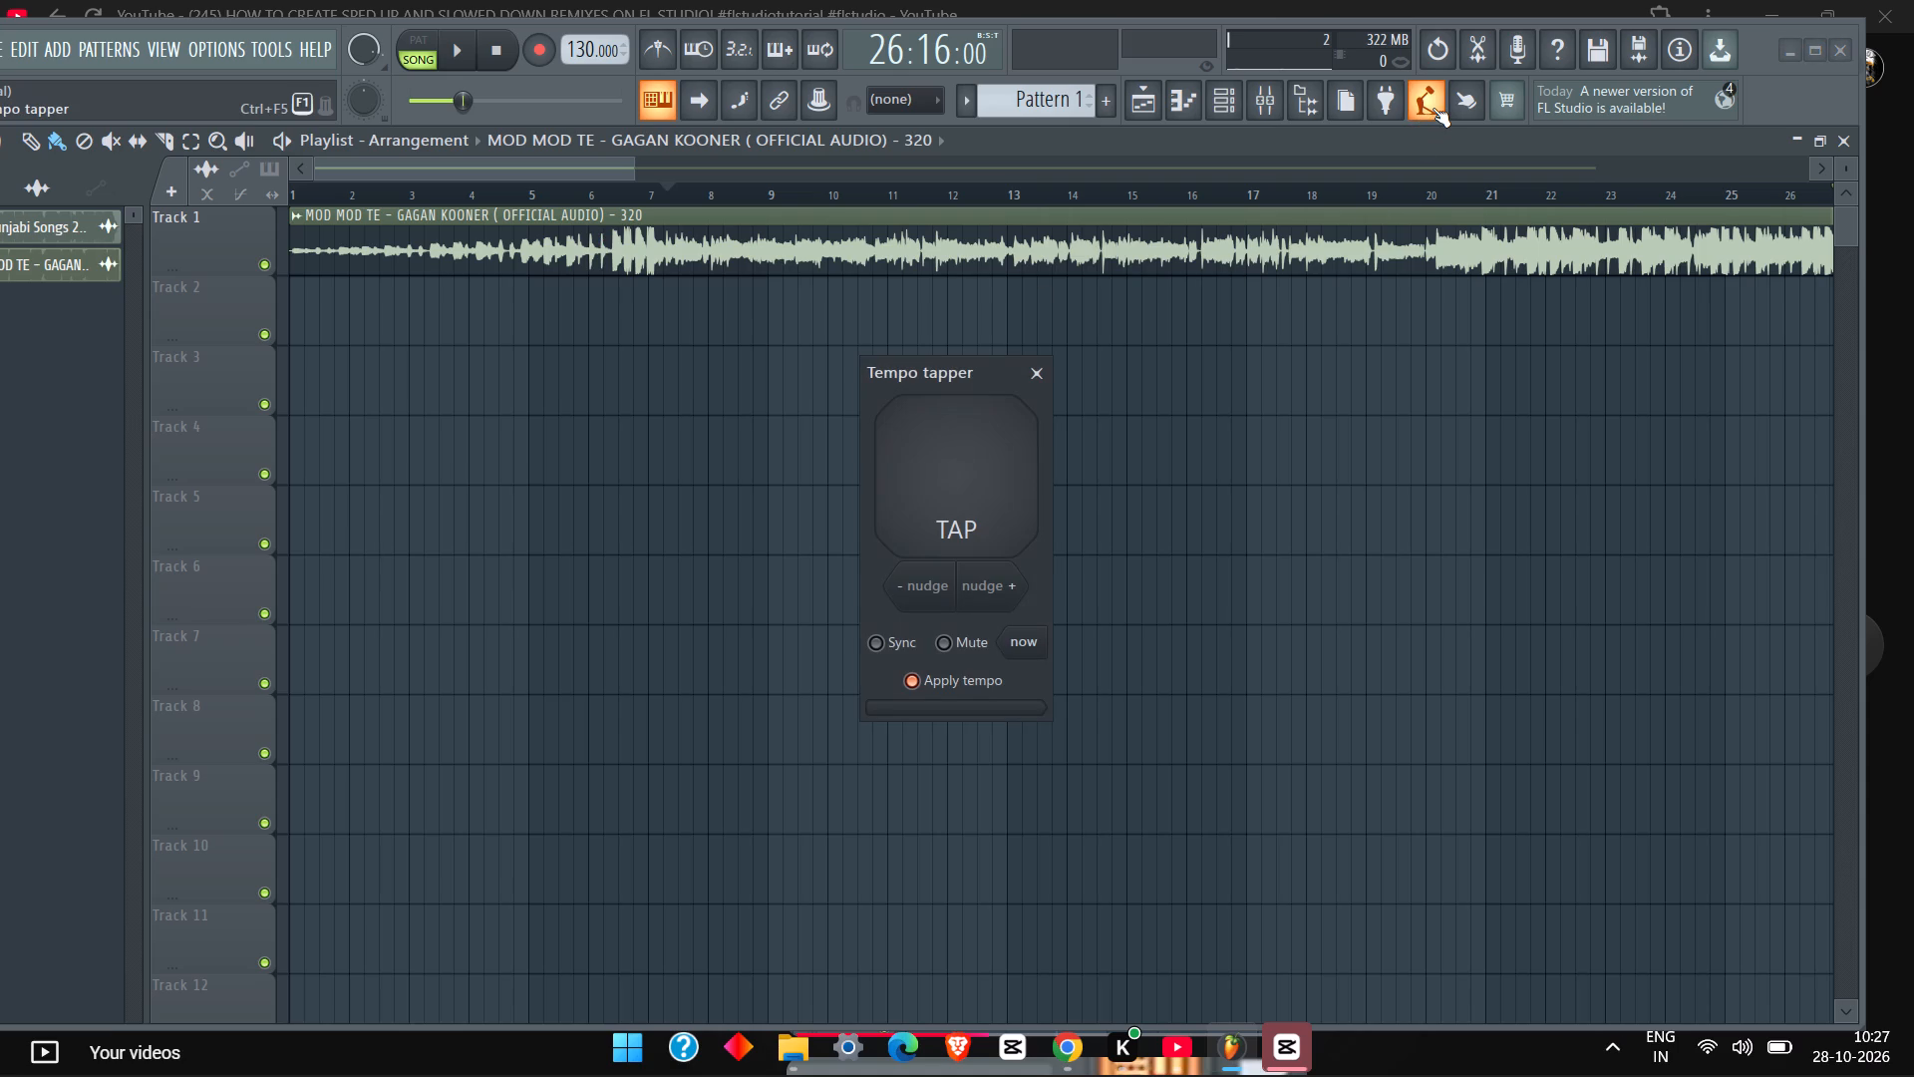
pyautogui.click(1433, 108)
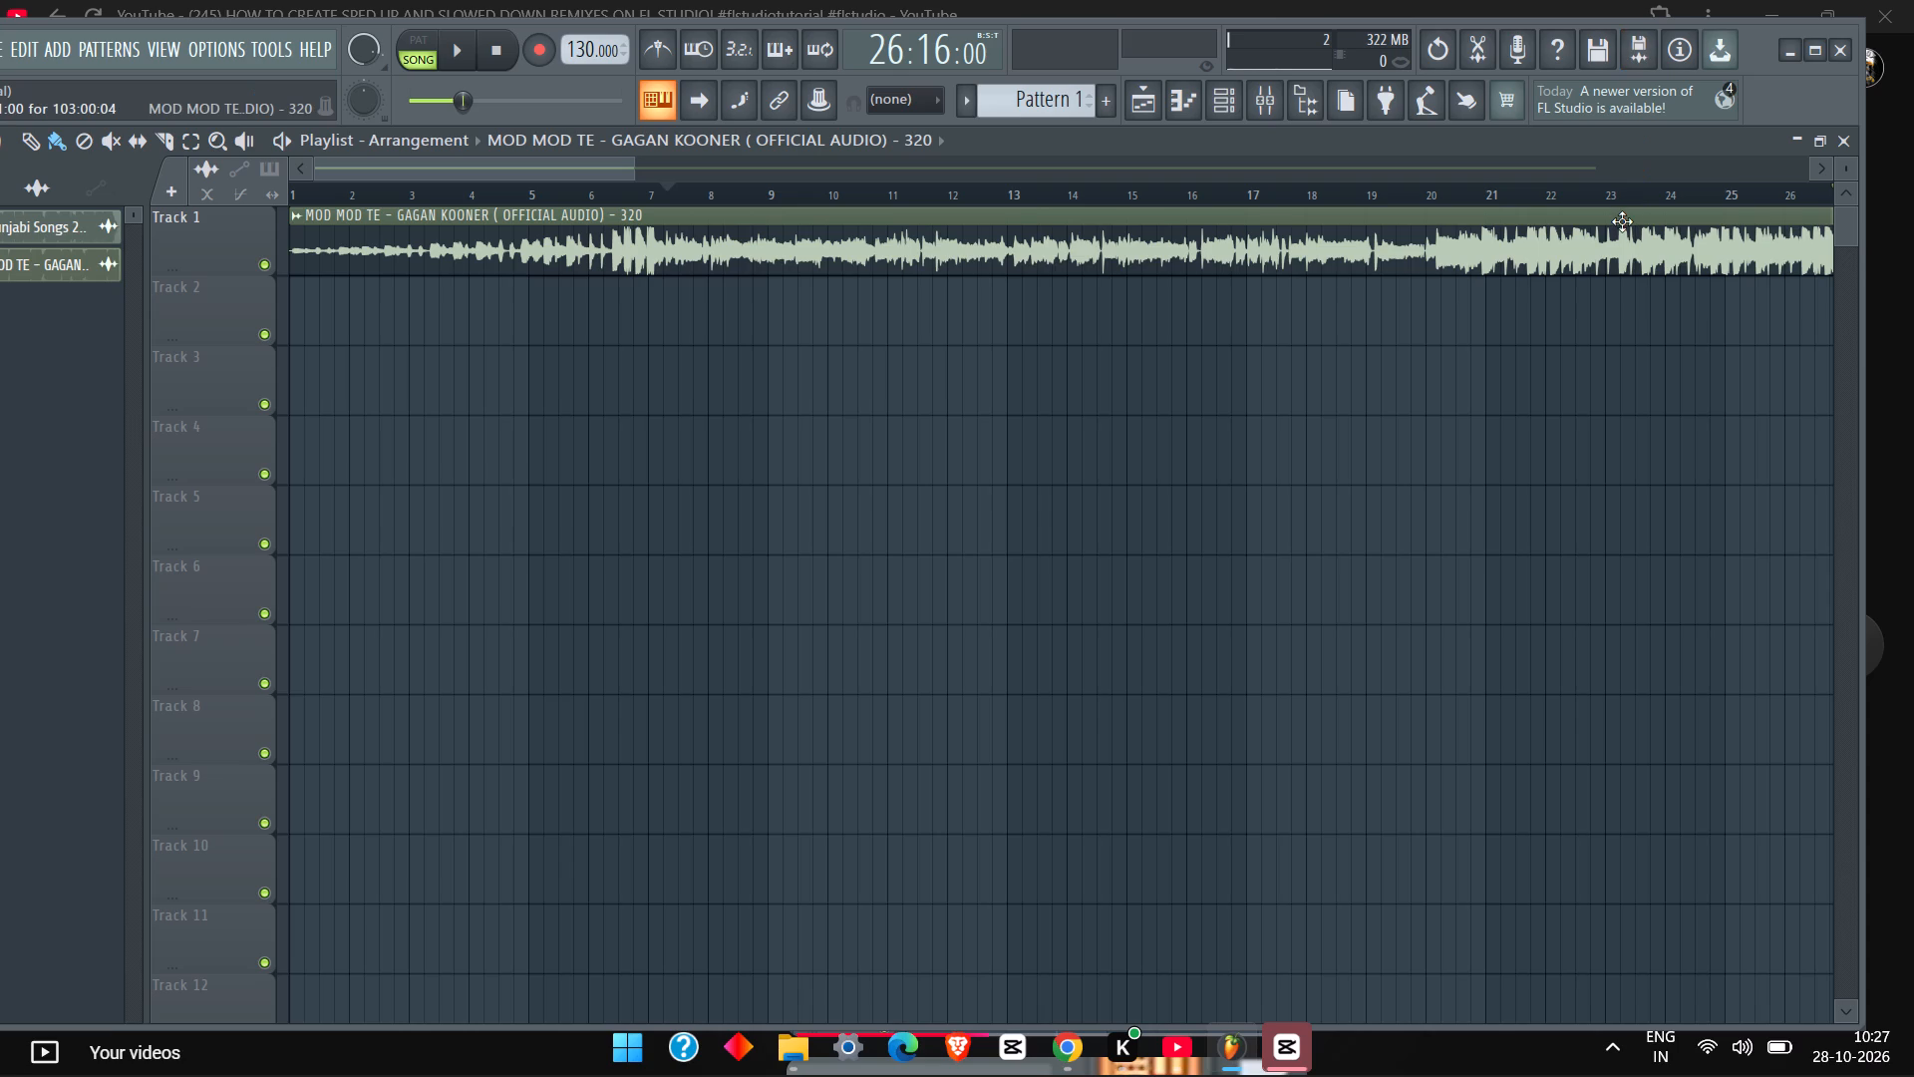
# Lower the project tempo to about 124 BPM with the whole MOD MOD TE clip in view, and resume playback from about bar 26.
pyautogui.keyDown('ctrl'); pyautogui.scroll(-15, 1622, 225); pyautogui.keyUp('ctrl')
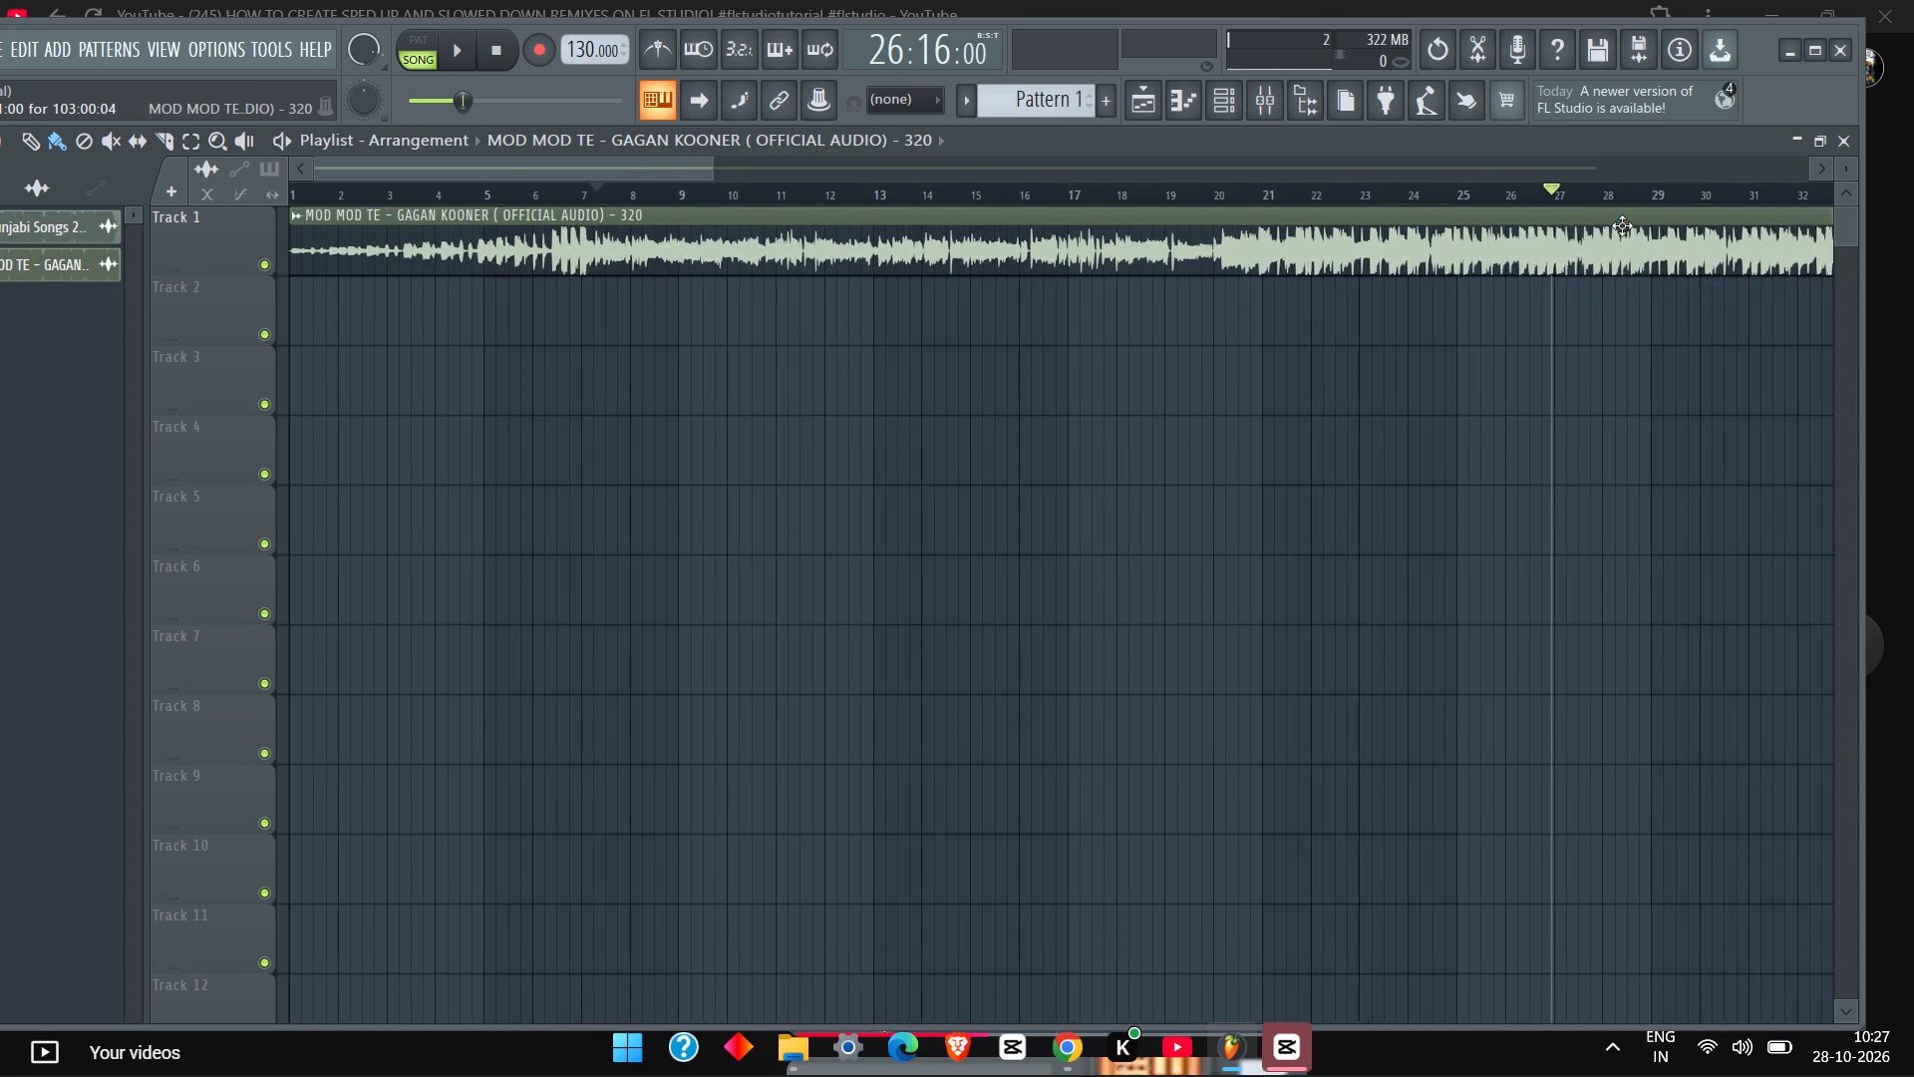
pyautogui.keyDown('ctrl'); pyautogui.scroll(-12, 1622, 225); pyautogui.keyUp('ctrl')
pyautogui.keyDown('ctrl'); pyautogui.scroll(-14, 1622, 225); pyautogui.keyUp('ctrl')
pyautogui.keyDown('ctrl'); pyautogui.scroll(-16, 1622, 225); pyautogui.keyUp('ctrl')
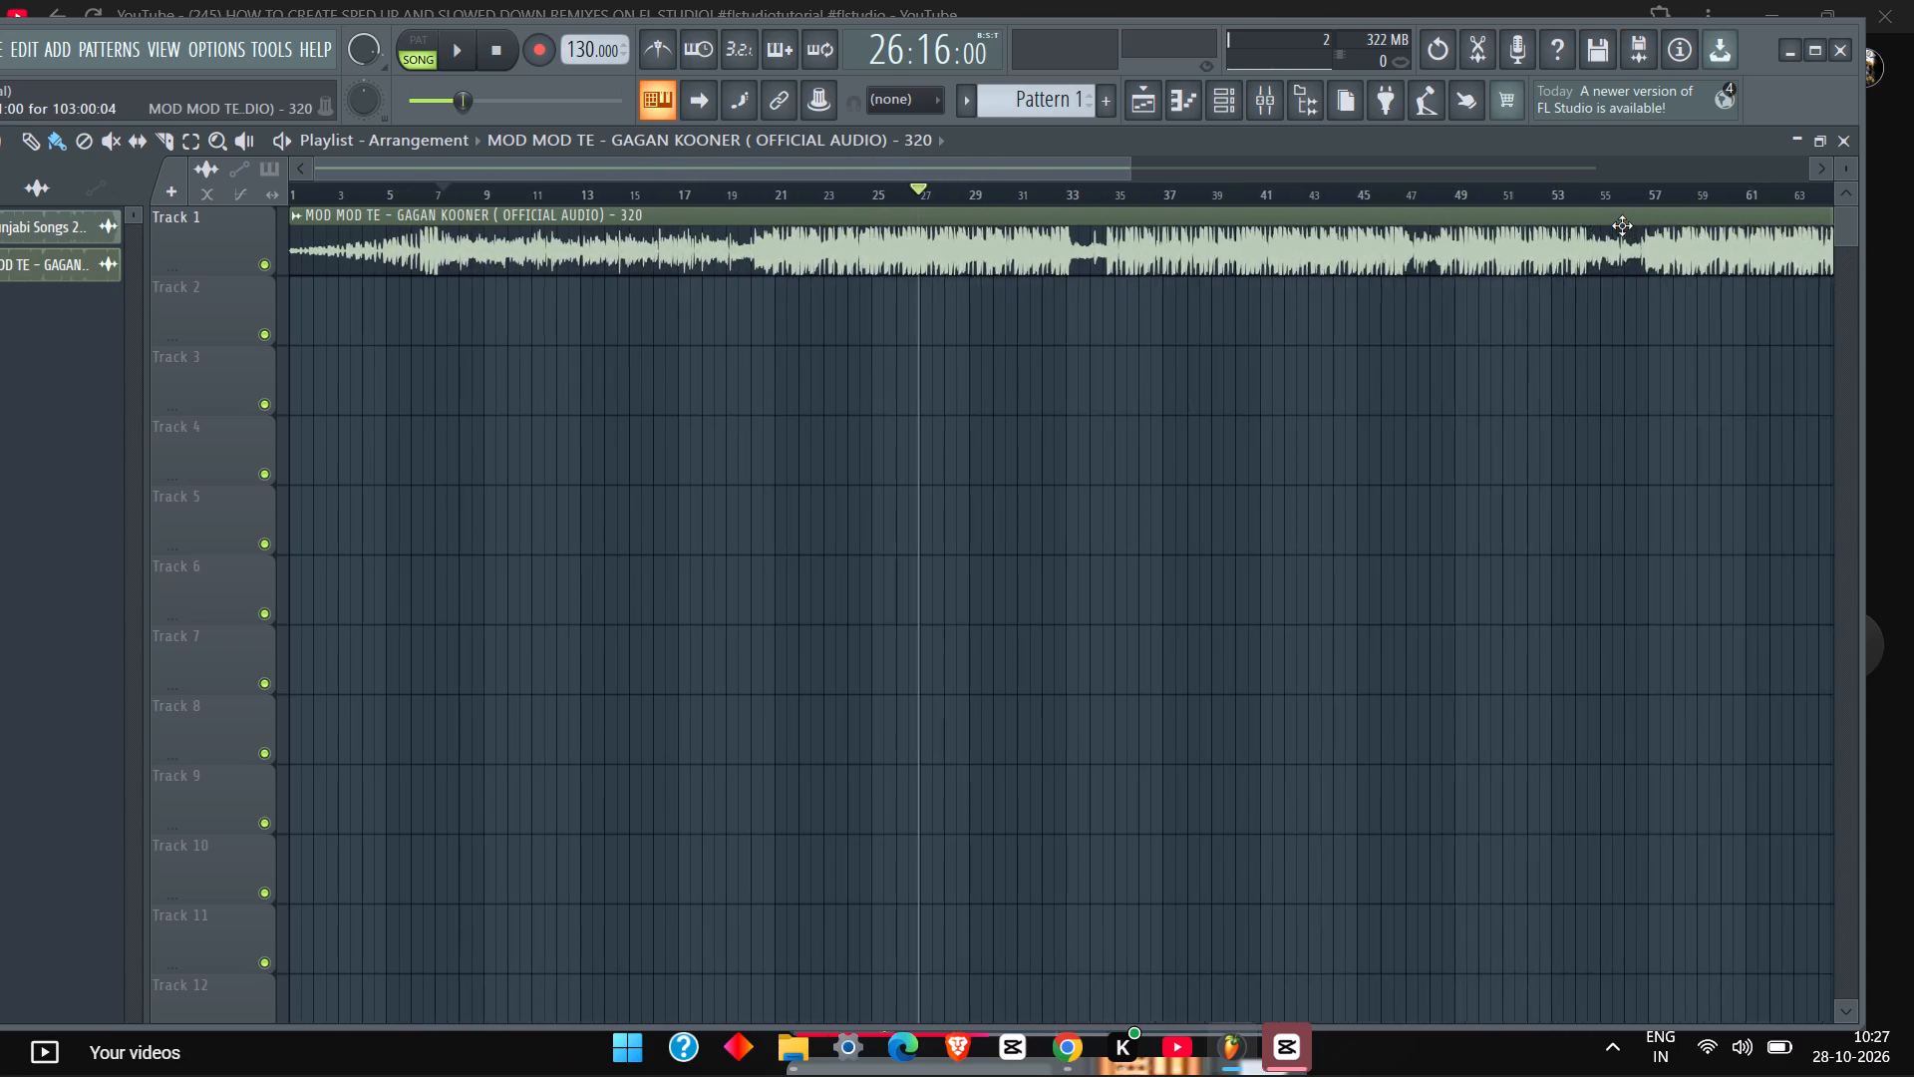
pyautogui.keyDown('ctrl'); pyautogui.scroll(-15, 1622, 225); pyautogui.keyUp('ctrl')
pyautogui.keyDown('ctrl'); pyautogui.scroll(-18, 1622, 225); pyautogui.keyUp('ctrl')
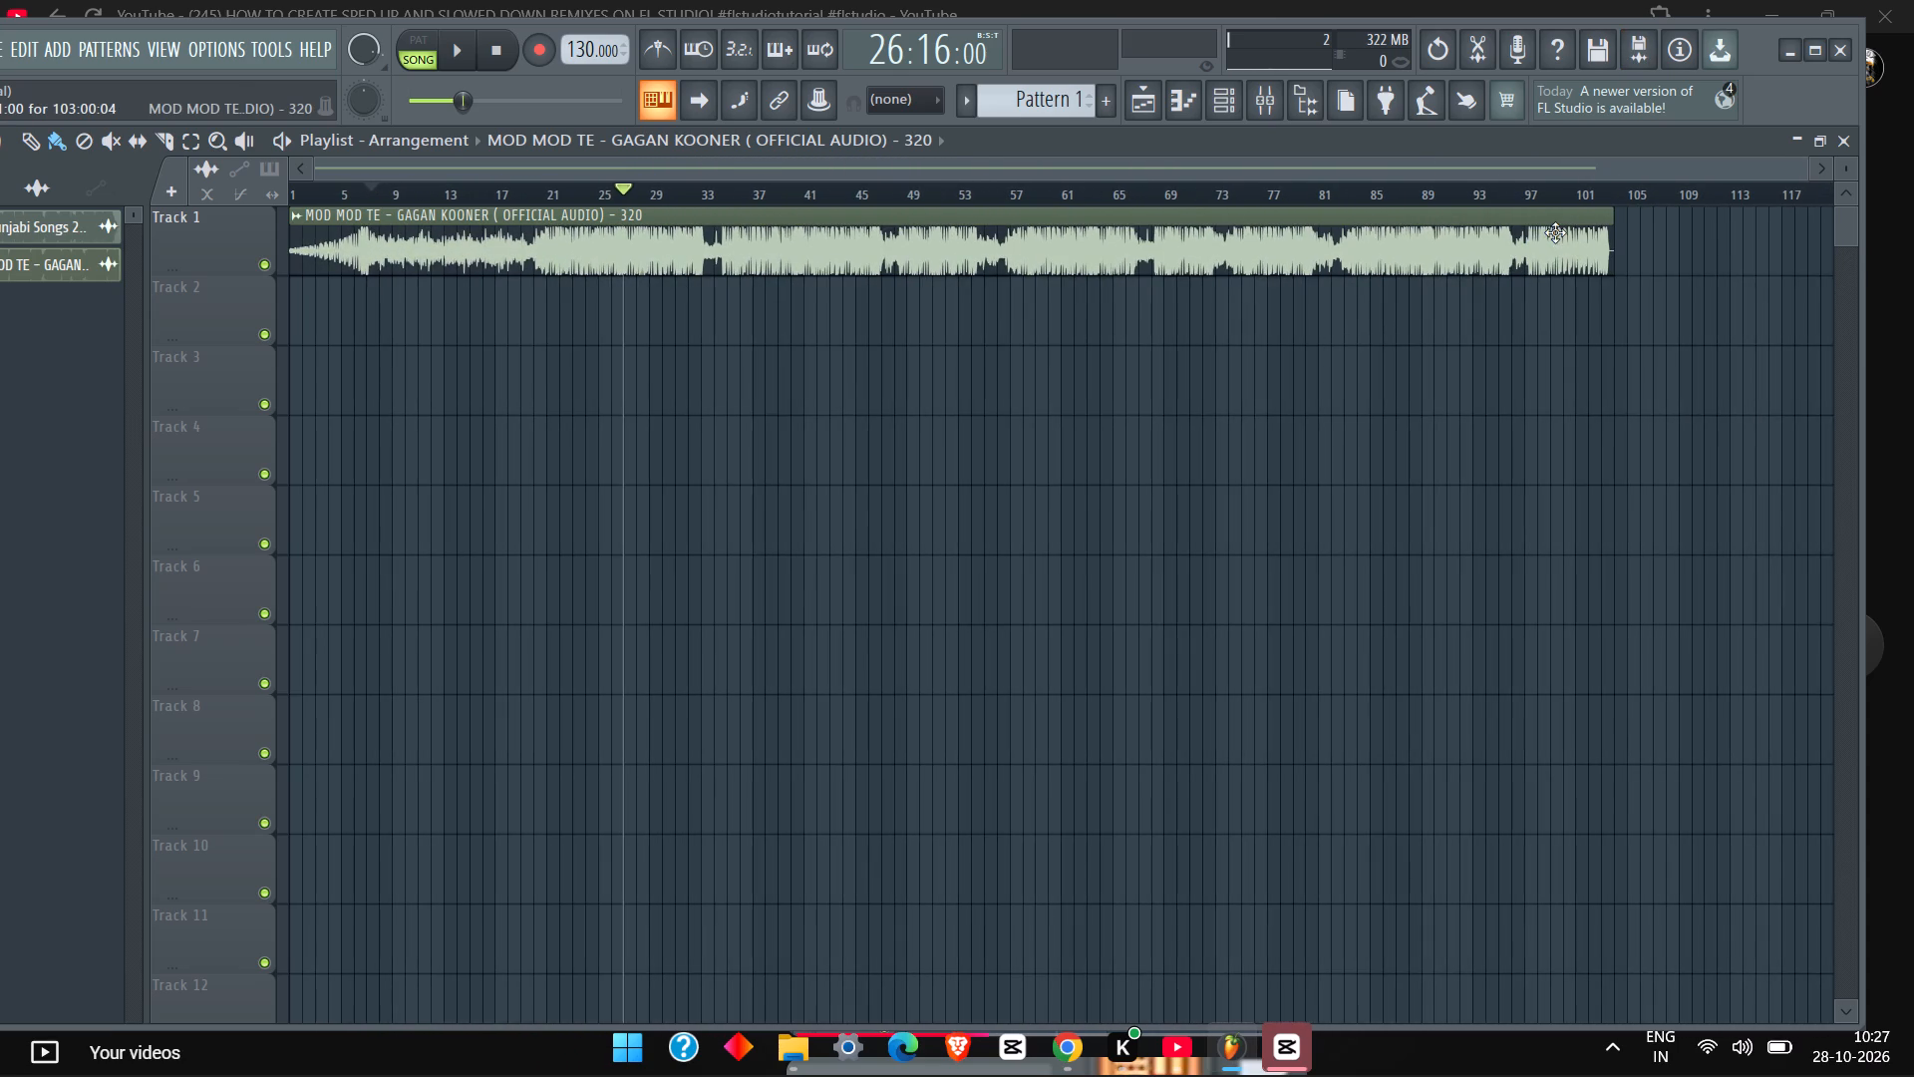
pyautogui.keyDown('ctrl'); pyautogui.scroll(-10, 1555, 232); pyautogui.keyUp('ctrl')
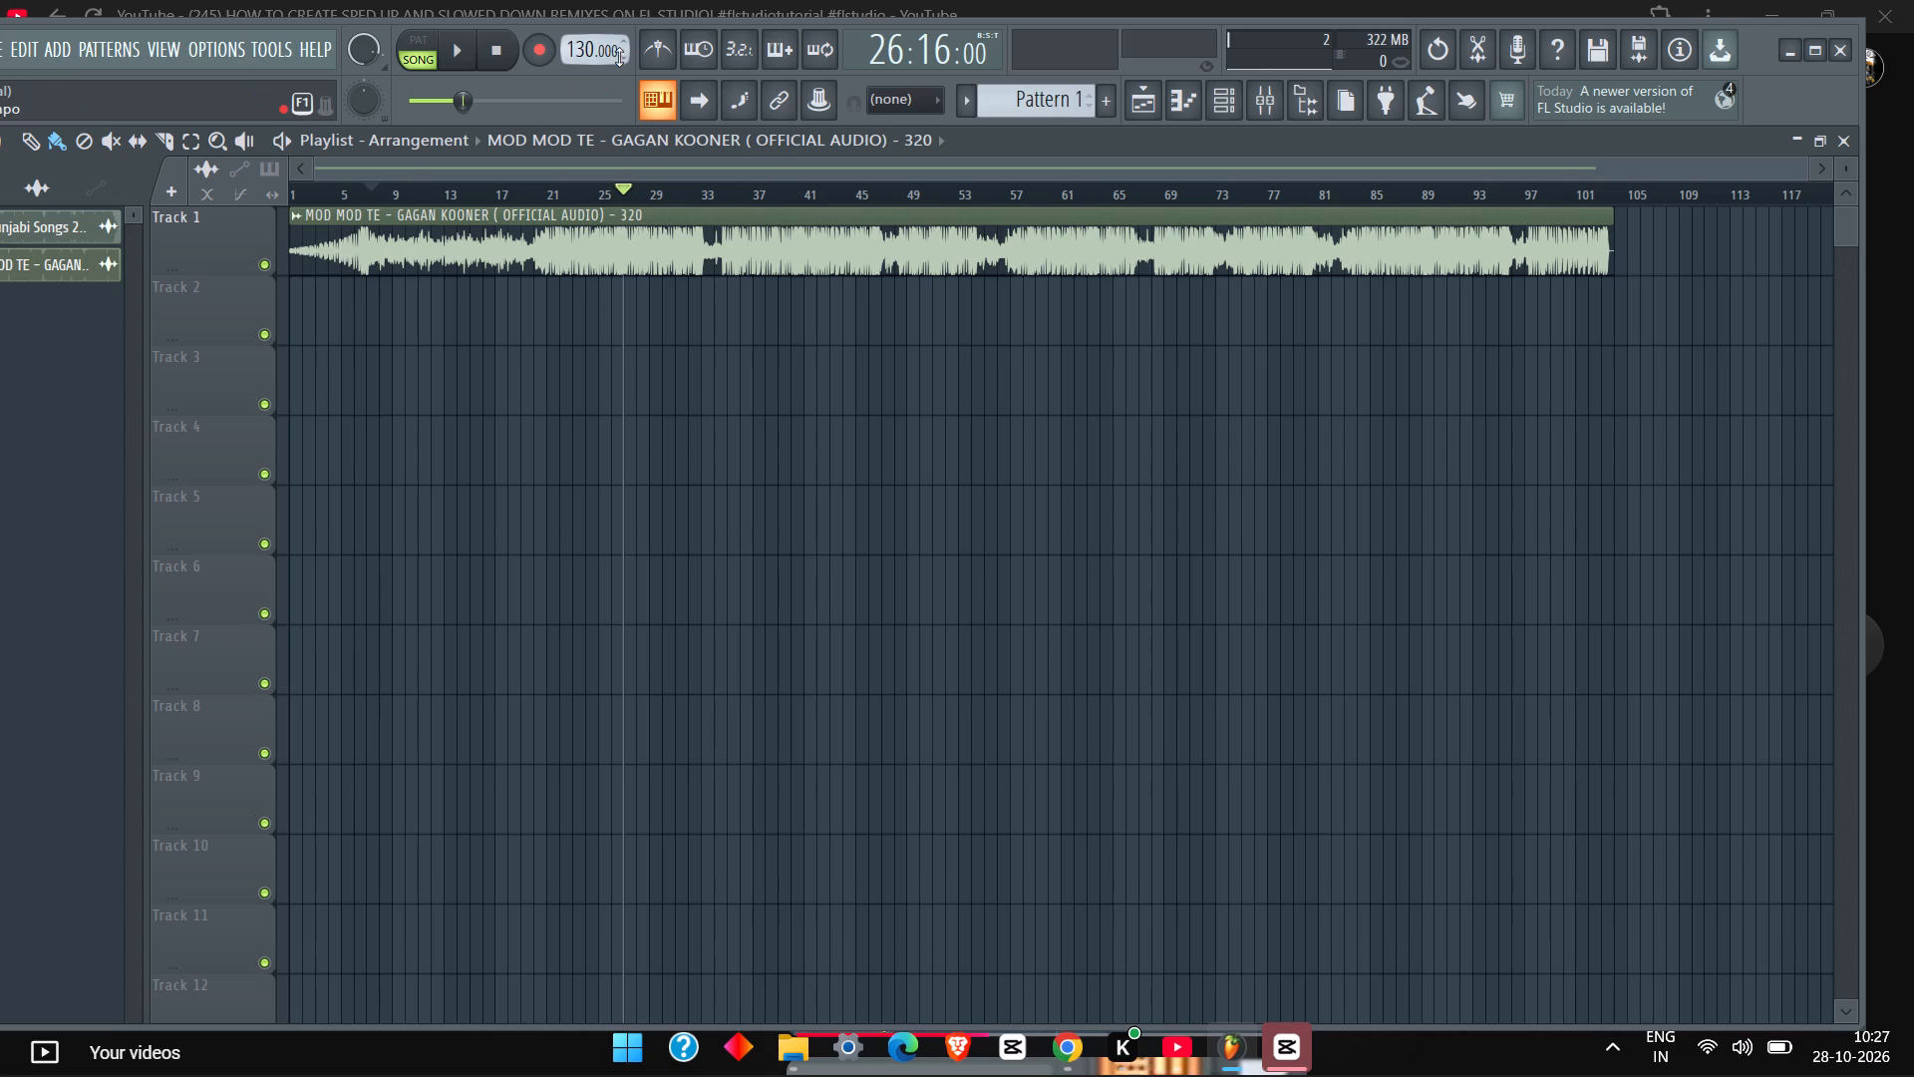
pyautogui.moveTo(622, 54); pyautogui.dragTo(641, 318)
pyautogui.moveTo(613, 36); pyautogui.dragTo(603, 104)
pyautogui.moveTo(597, 52); pyautogui.dragTo(597, 167)
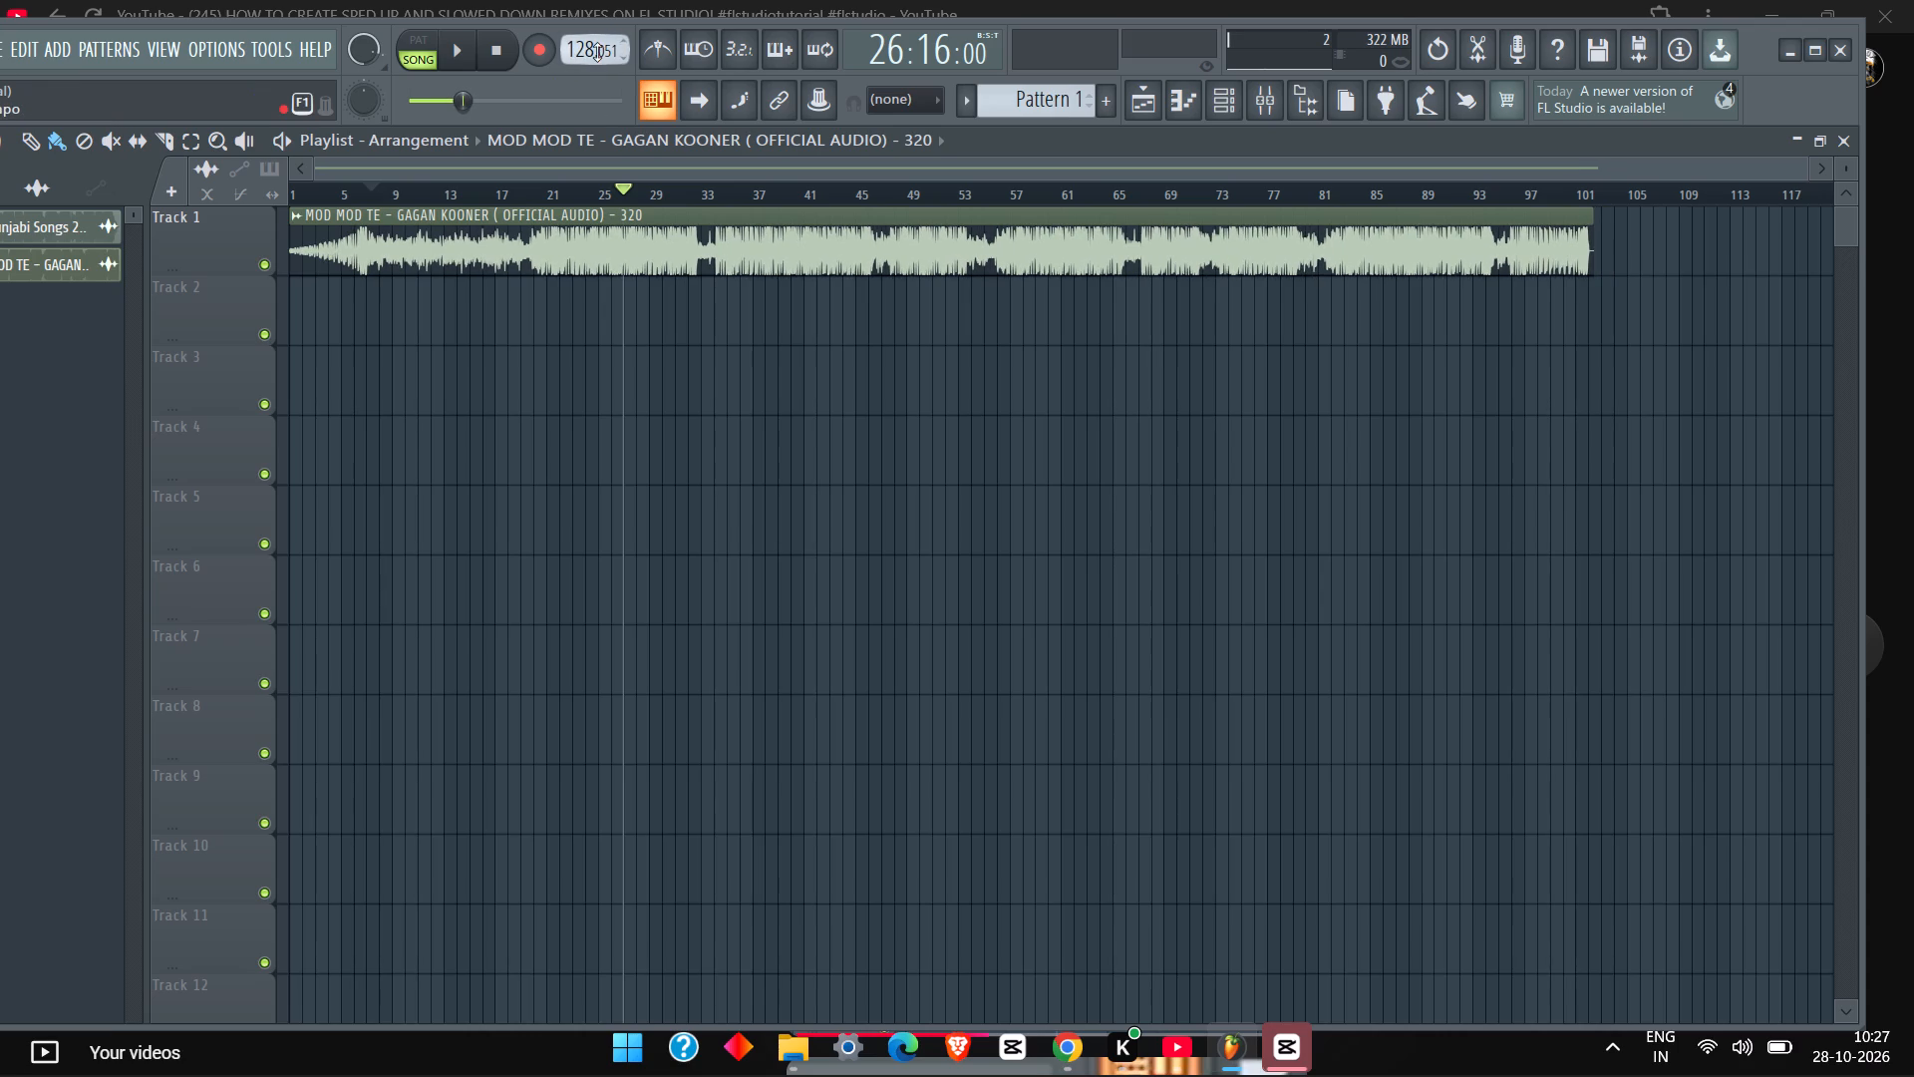
pyautogui.scroll(-5, 597, 52)
pyautogui.scroll(-20, 597, 52)
pyautogui.scroll(-4, 597, 52)
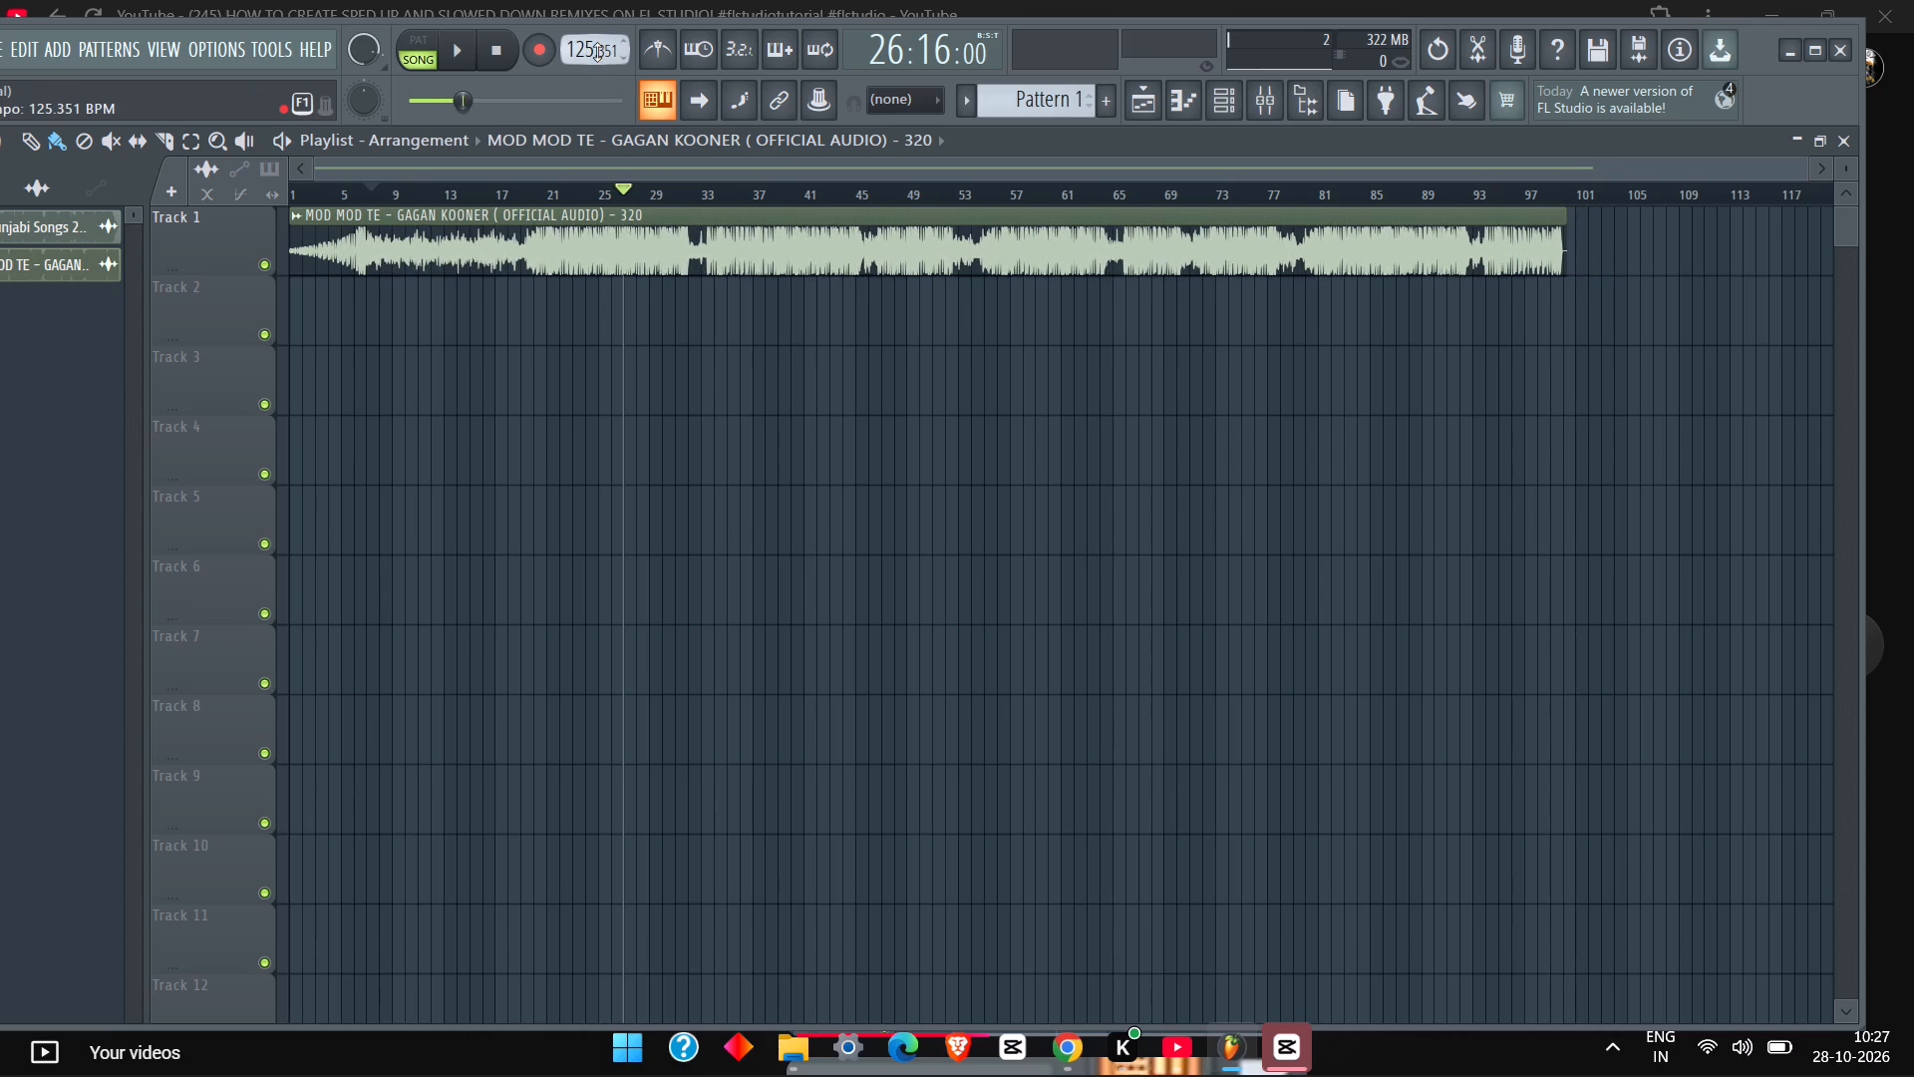
pyautogui.scroll(-9, 597, 52)
pyautogui.press('space')
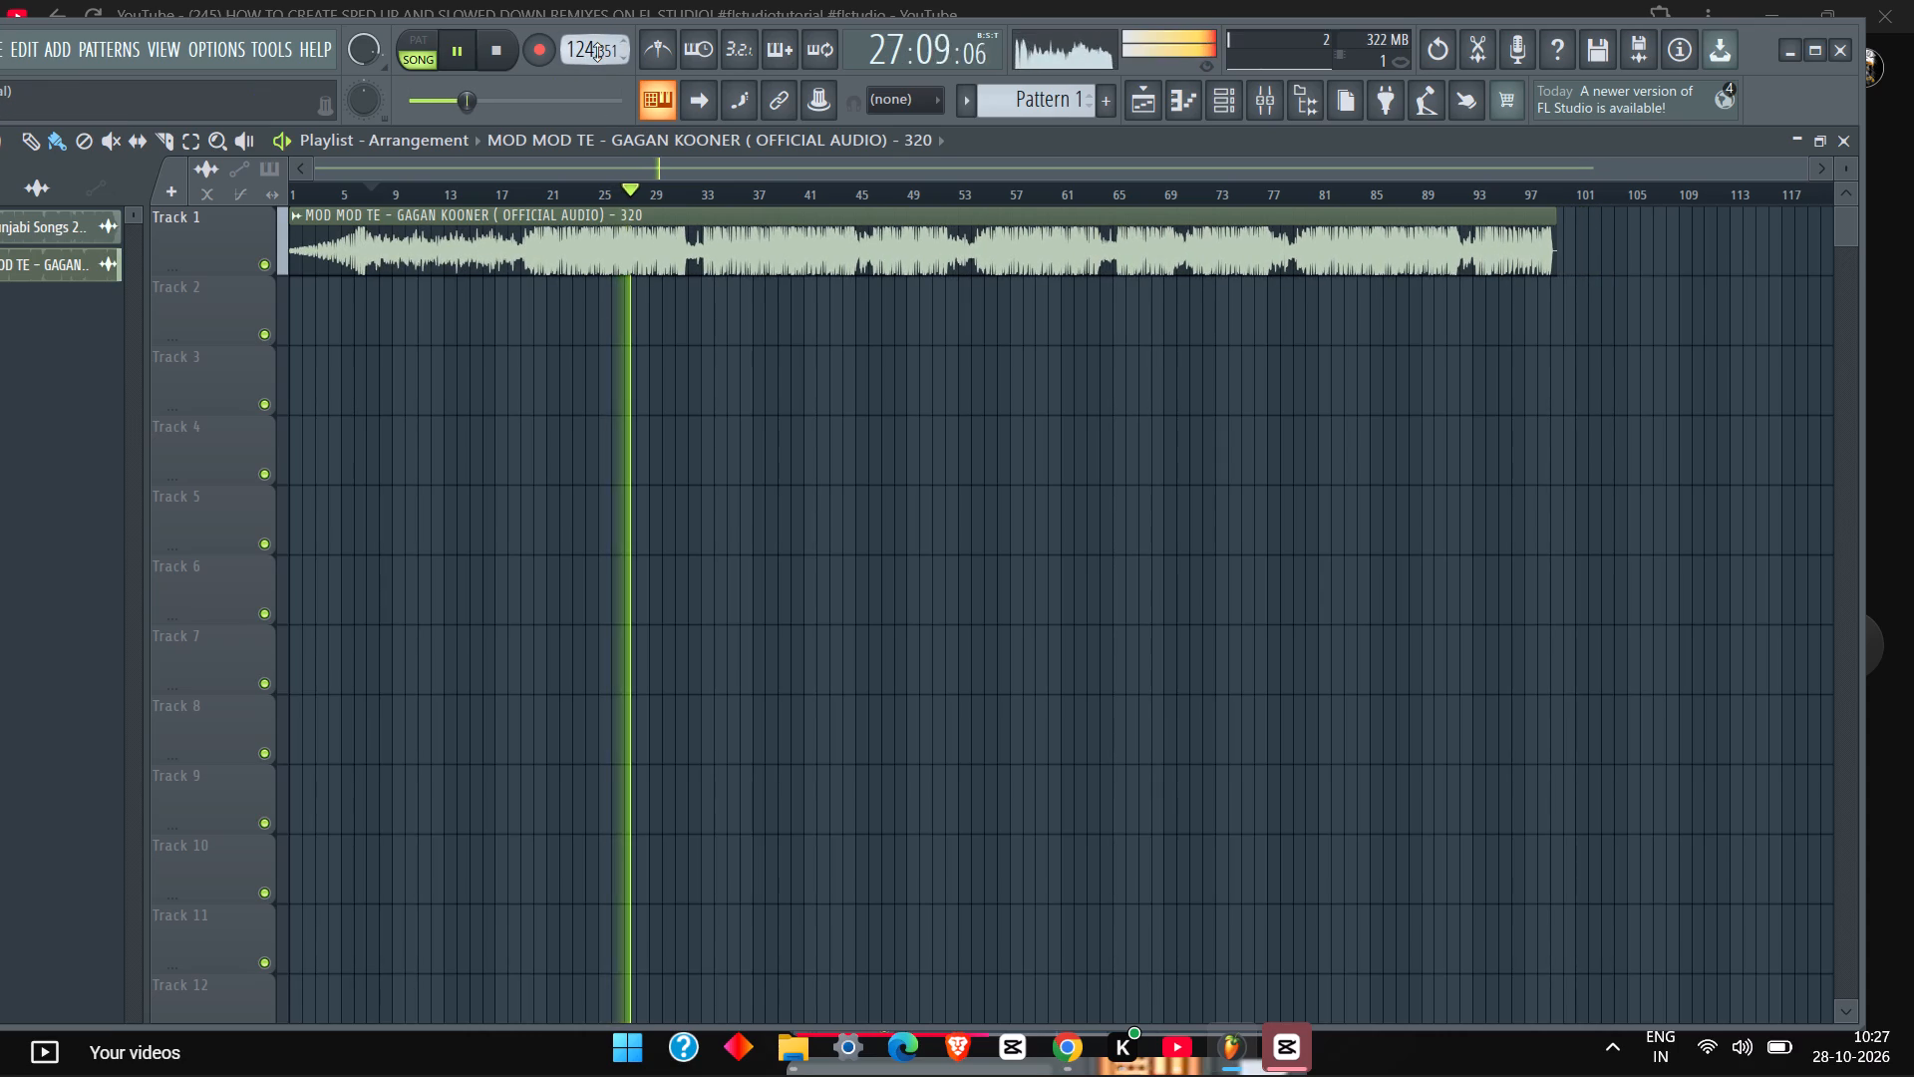
# Lower the project tempo gradually to about 108 BPM while listening to the song, and stop playback.
pyautogui.scroll(-10, 597, 52)
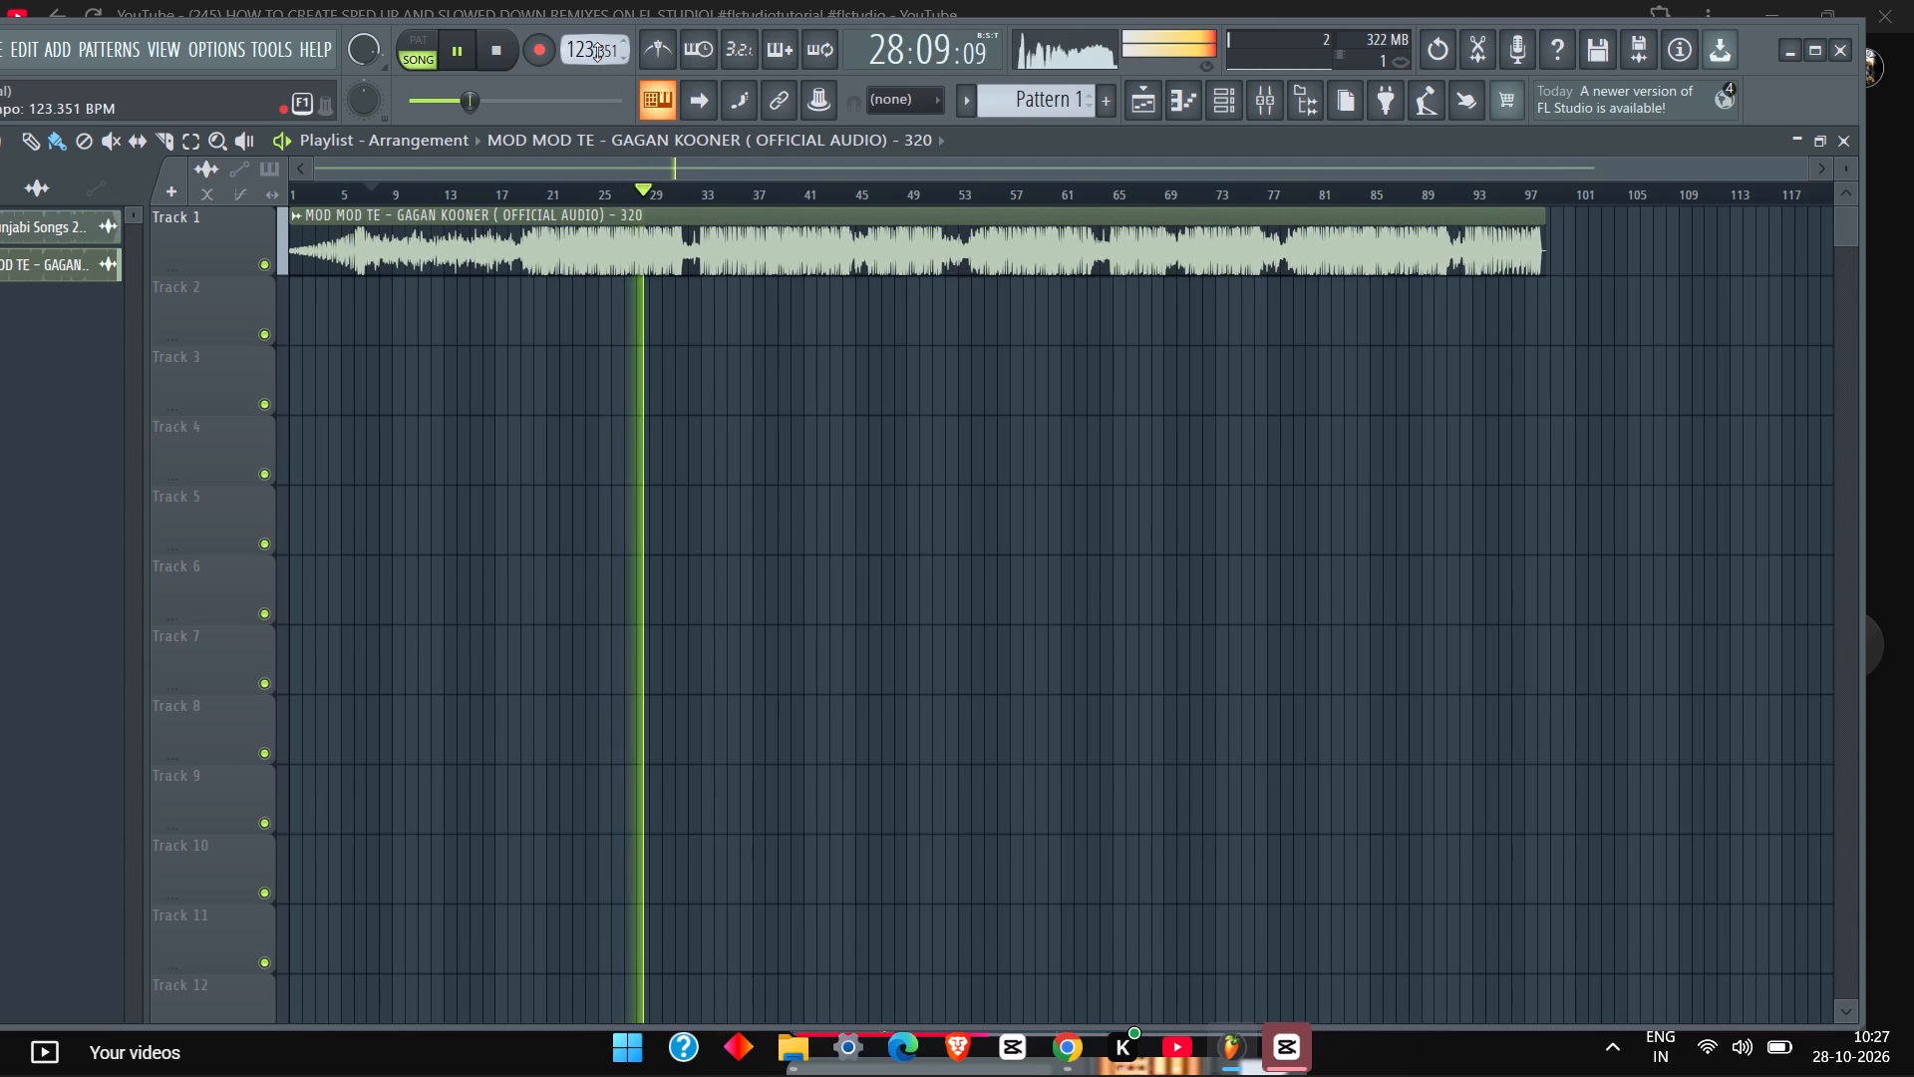
pyautogui.scroll(-18, 597, 52)
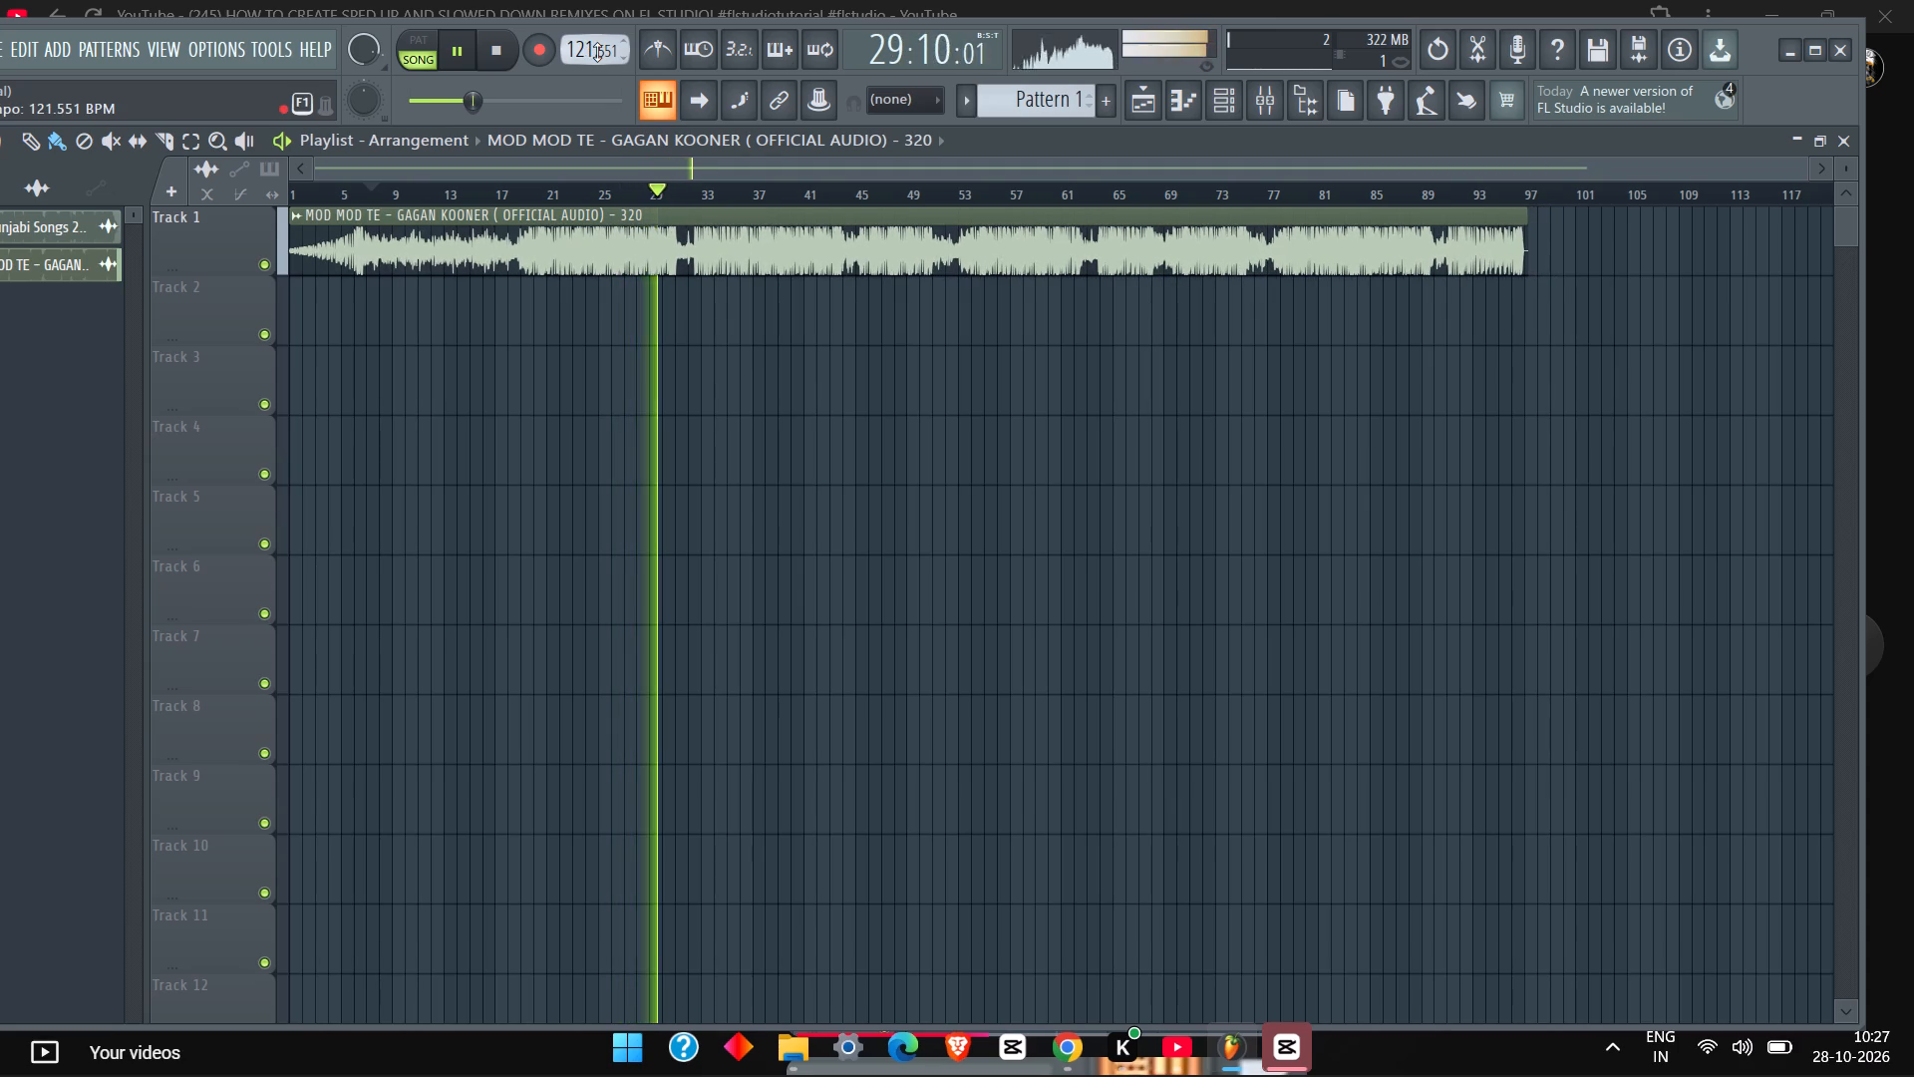
pyautogui.scroll(-9, 597, 52)
pyautogui.scroll(1, 597, 52)
pyautogui.scroll(-20, 597, 52)
pyautogui.scroll(-12, 597, 52)
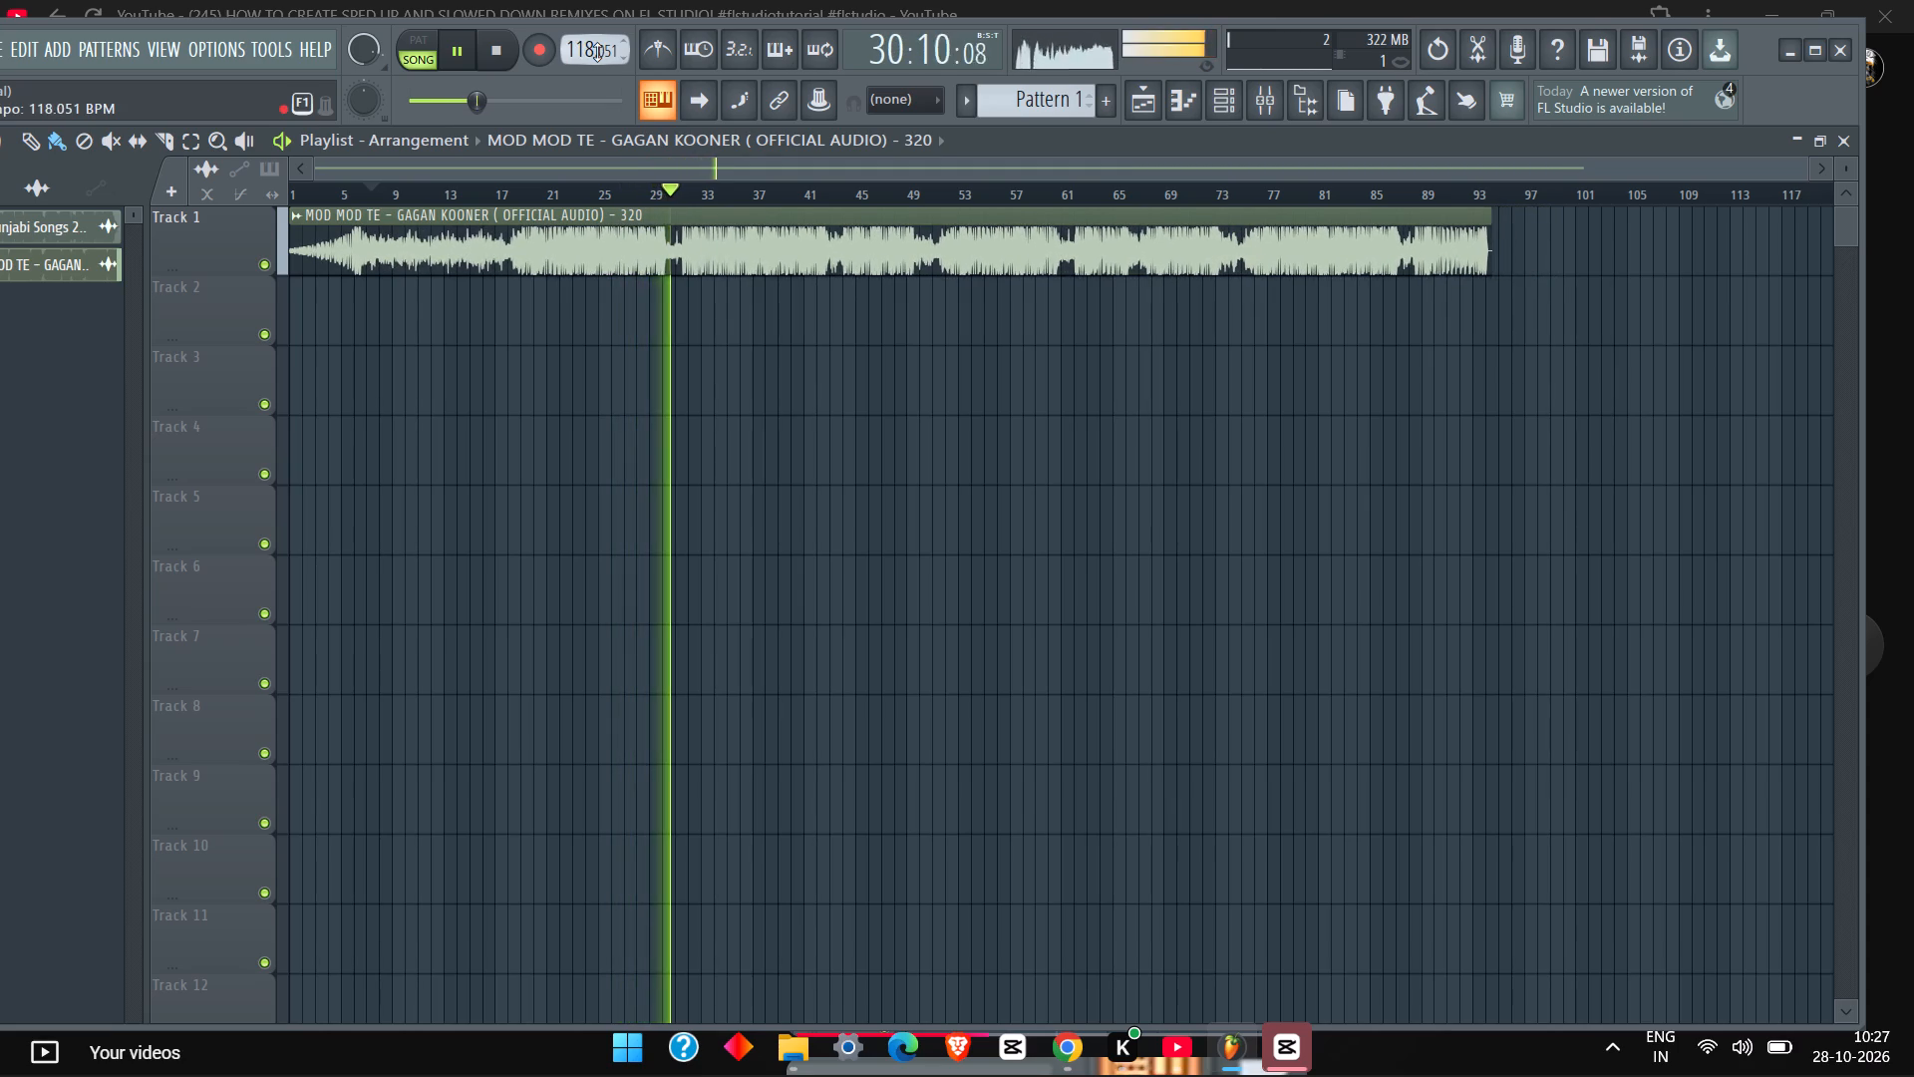
pyautogui.scroll(-20, 597, 52)
pyautogui.scroll(-20, 597, 52)
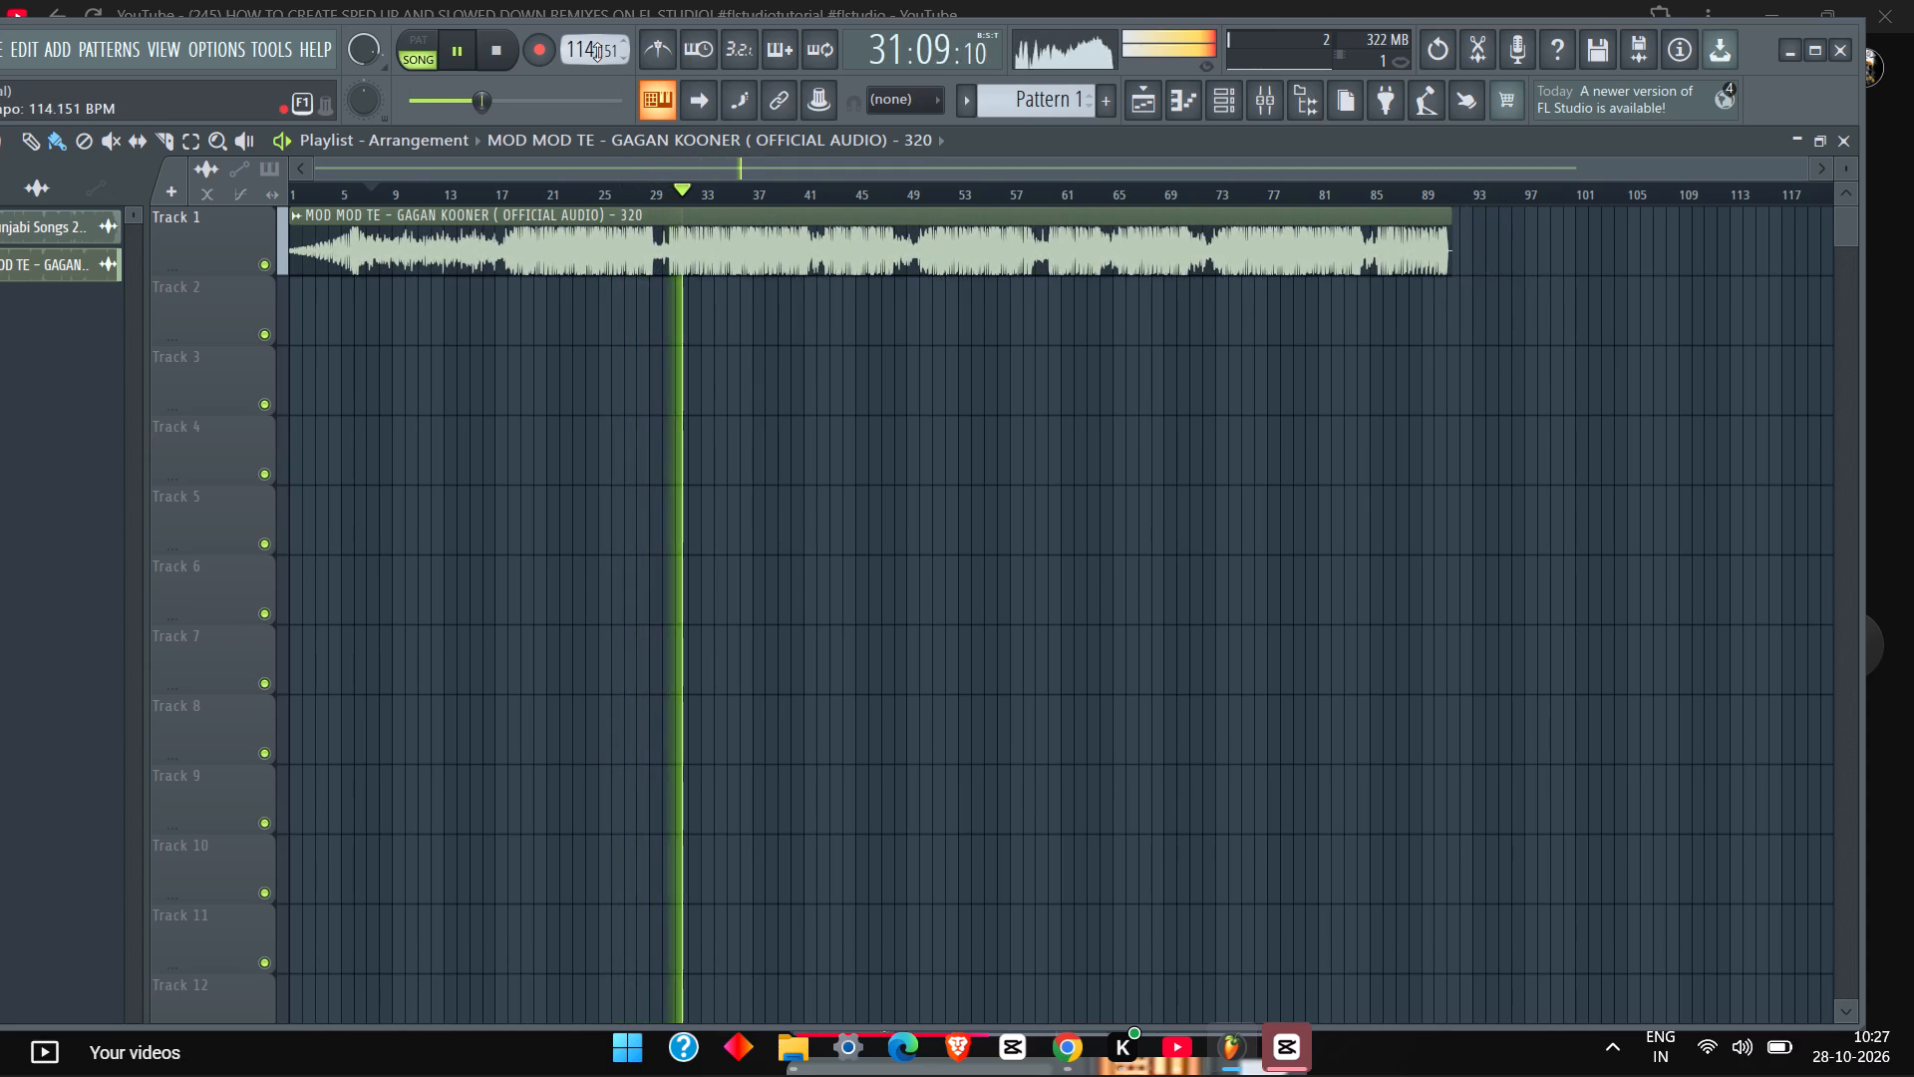
pyautogui.scroll(-20, 597, 52)
pyautogui.scroll(-16, 597, 52)
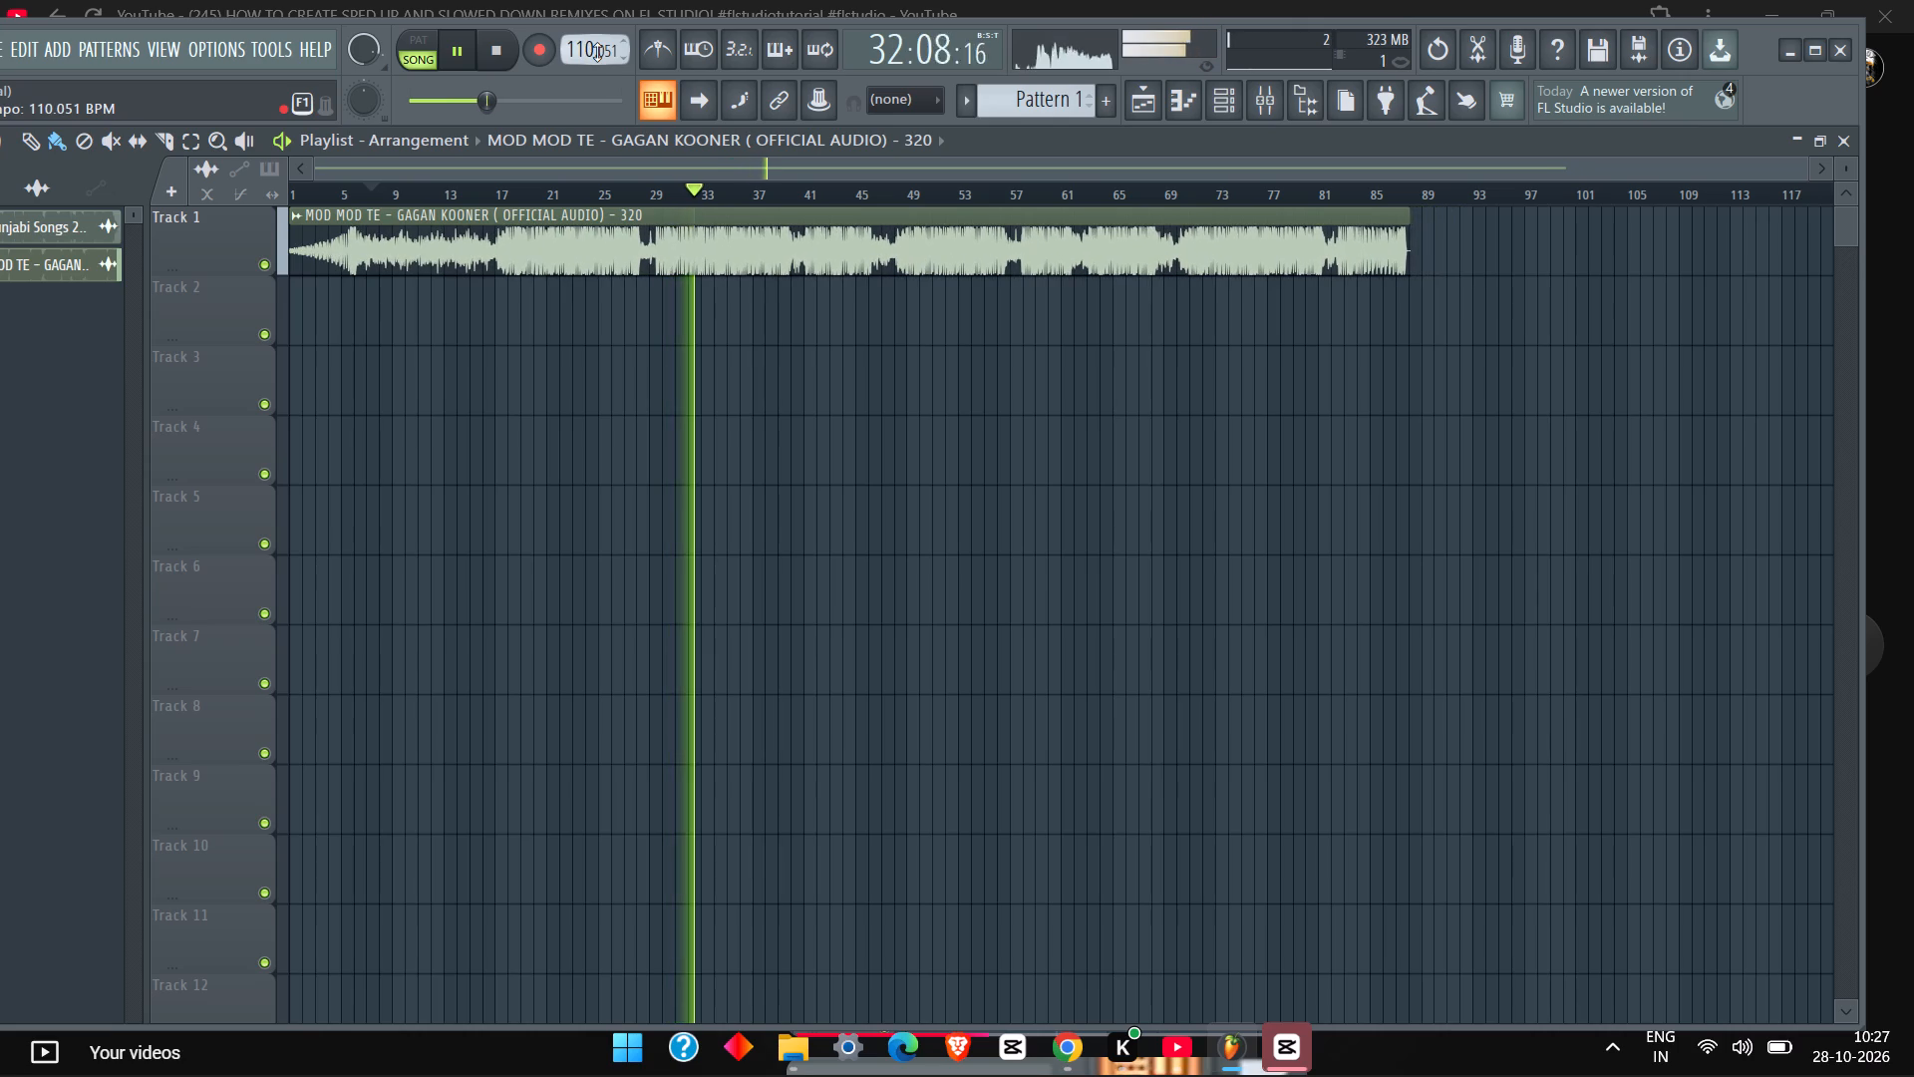
pyautogui.scroll(-19, 597, 52)
pyautogui.press('space')
# Lower the tempo further to about 105 BPM, audition the song from about bar 7, and stop playback.
pyautogui.scroll(-2, 597, 52)
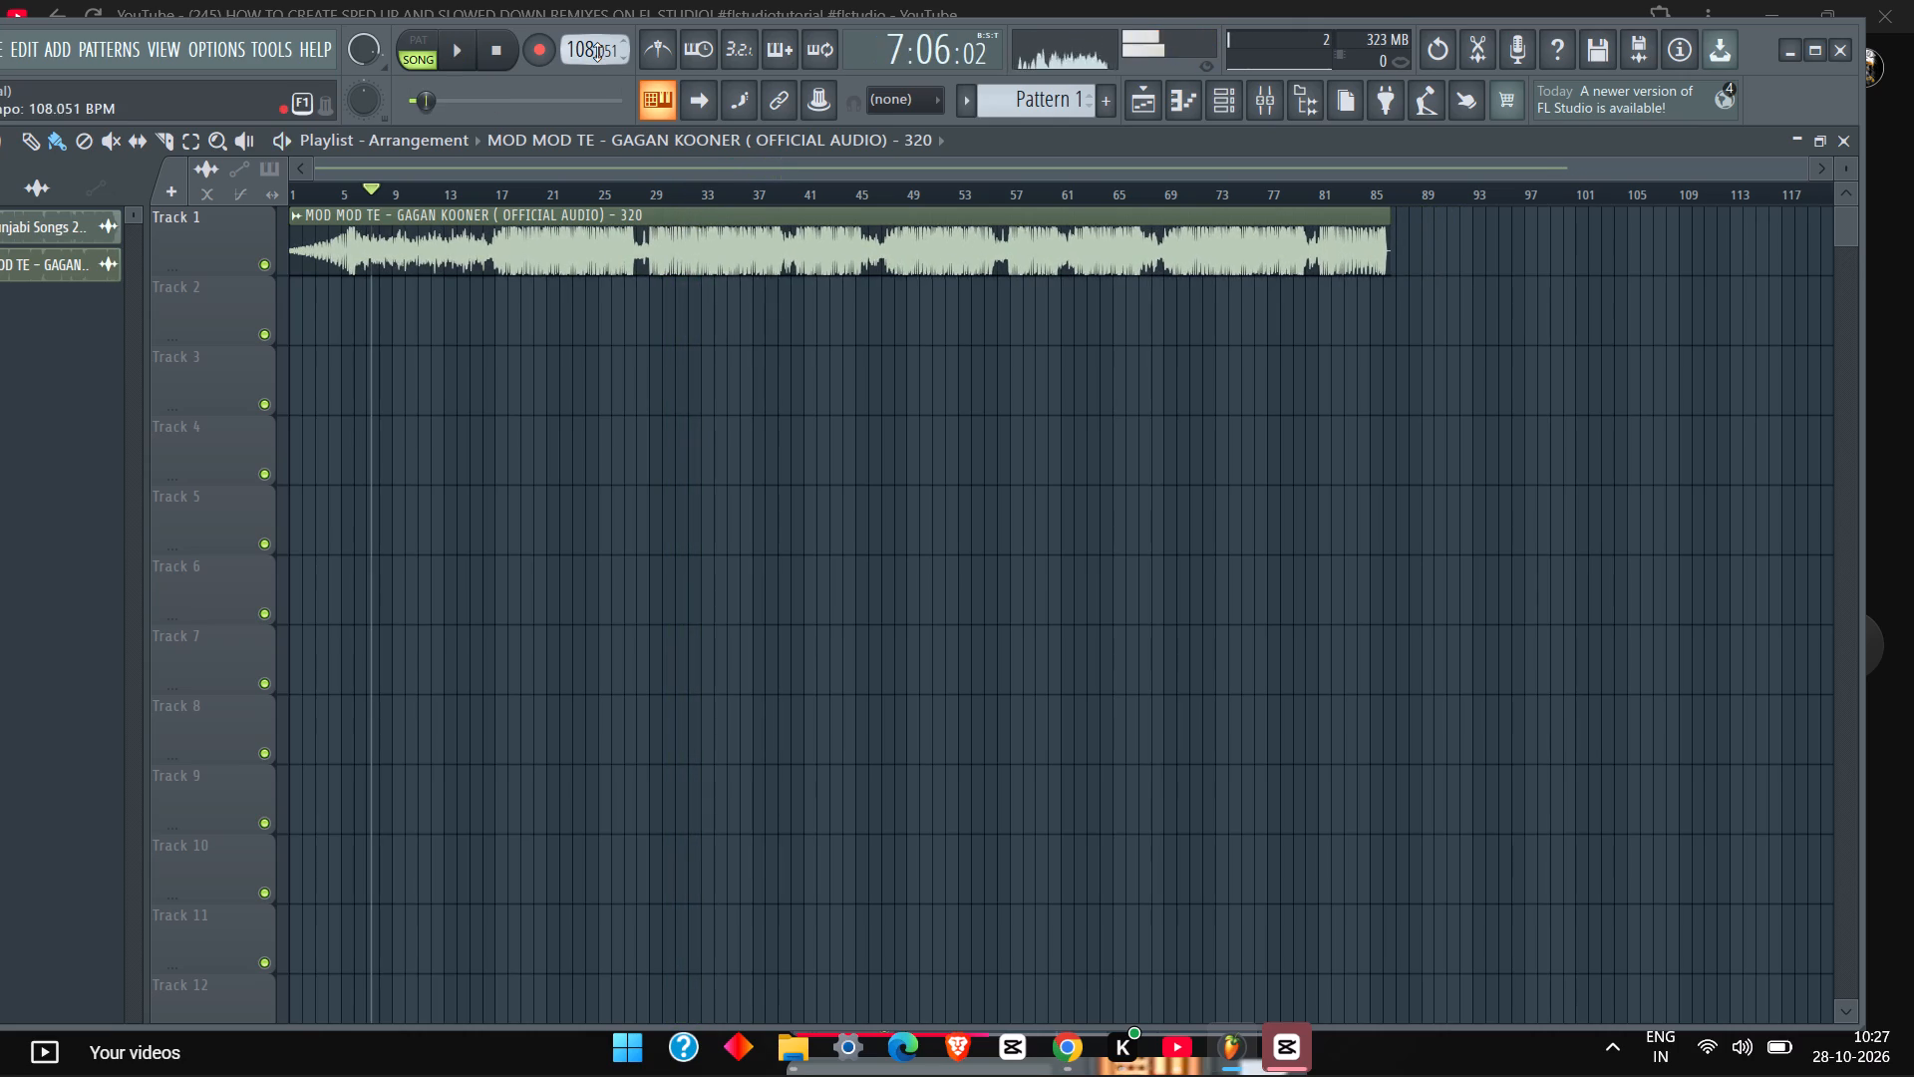
pyautogui.scroll(-19, 597, 52)
pyautogui.press('space')
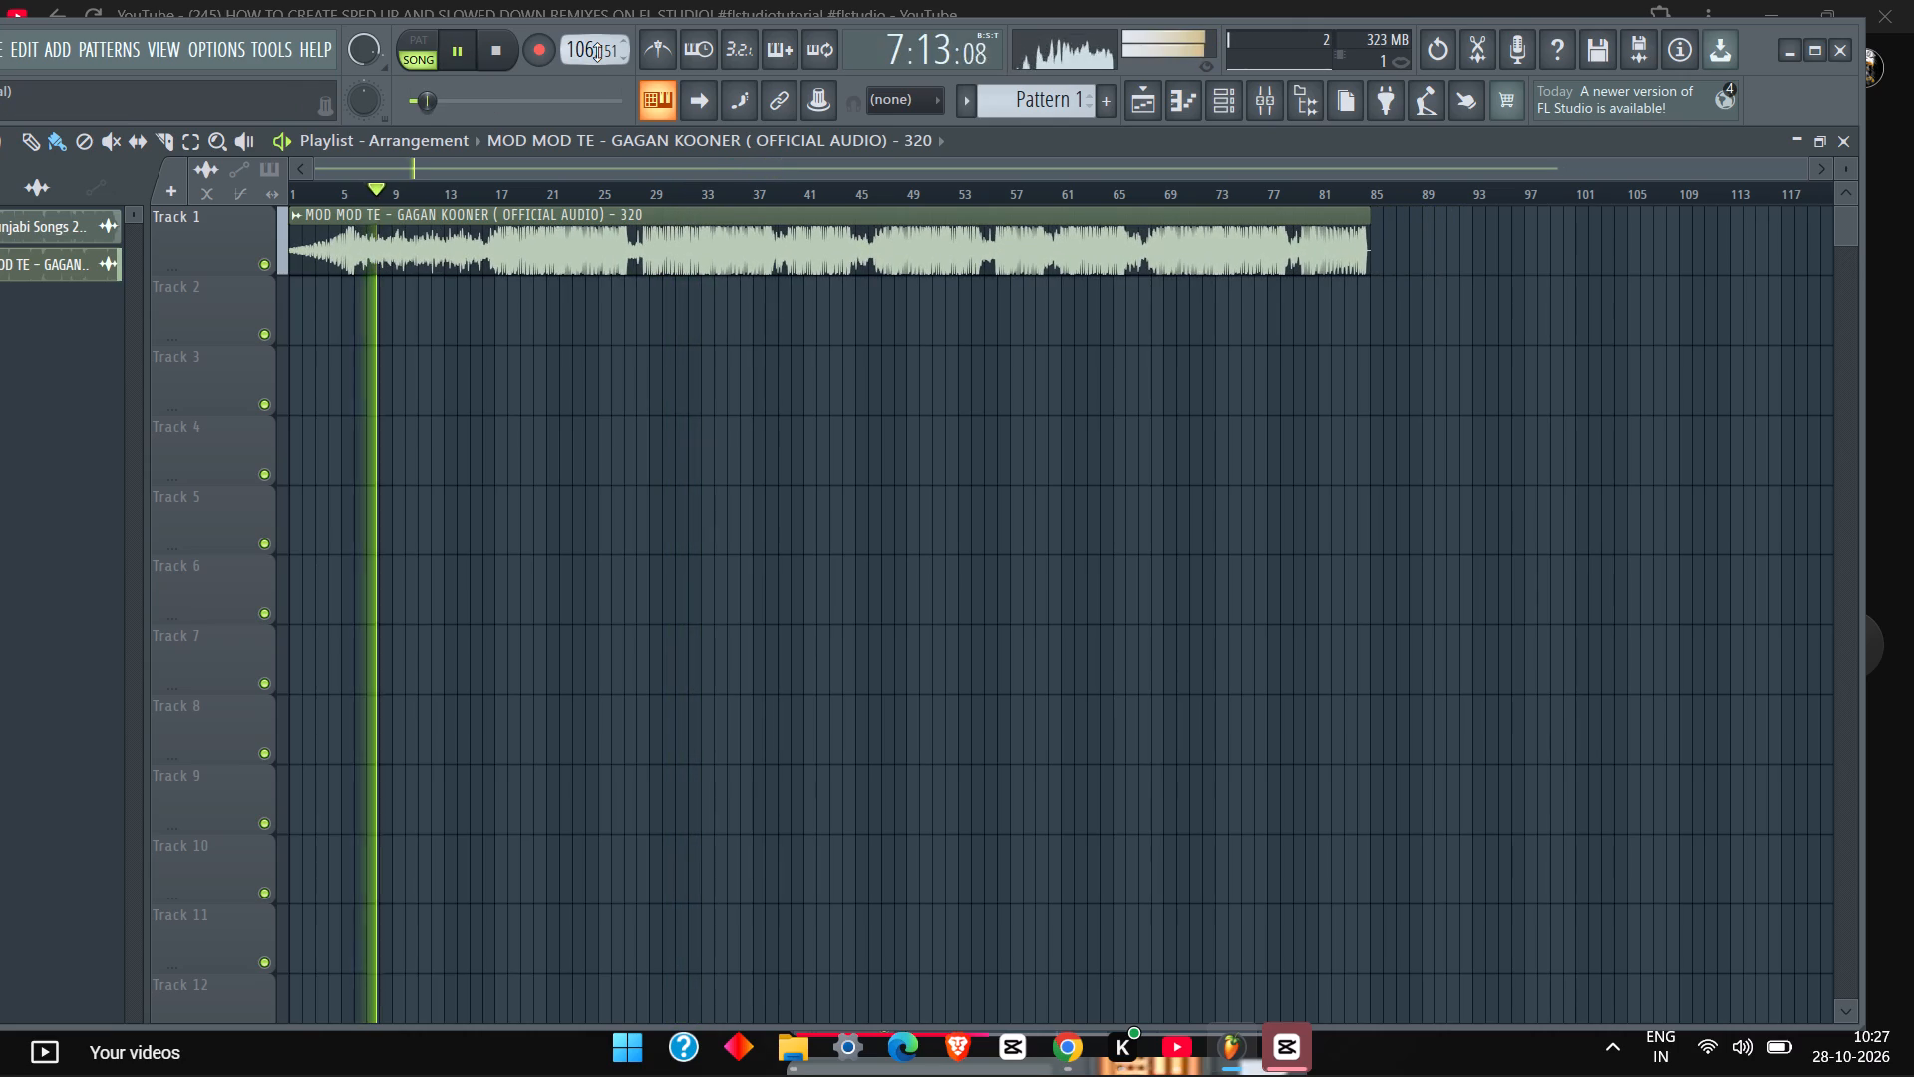
pyautogui.scroll(-12, 597, 52)
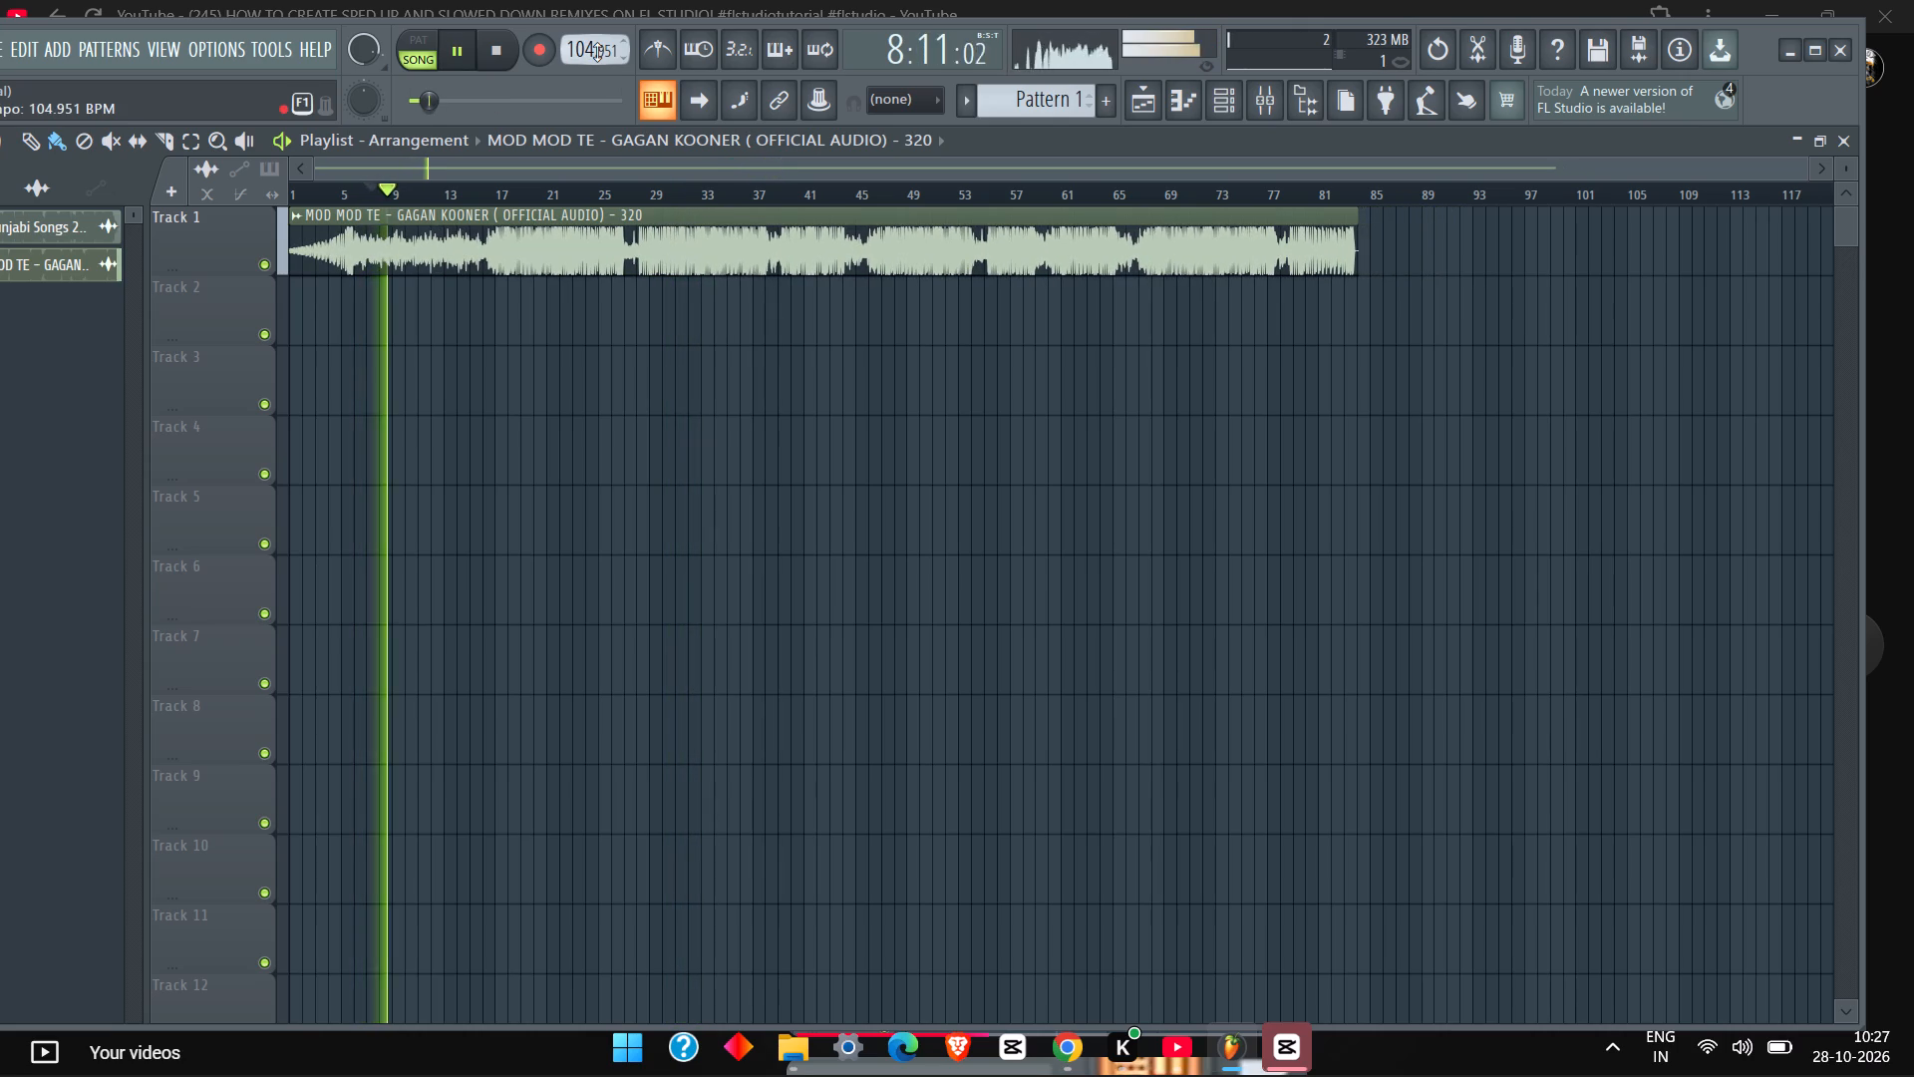
pyautogui.press('space')
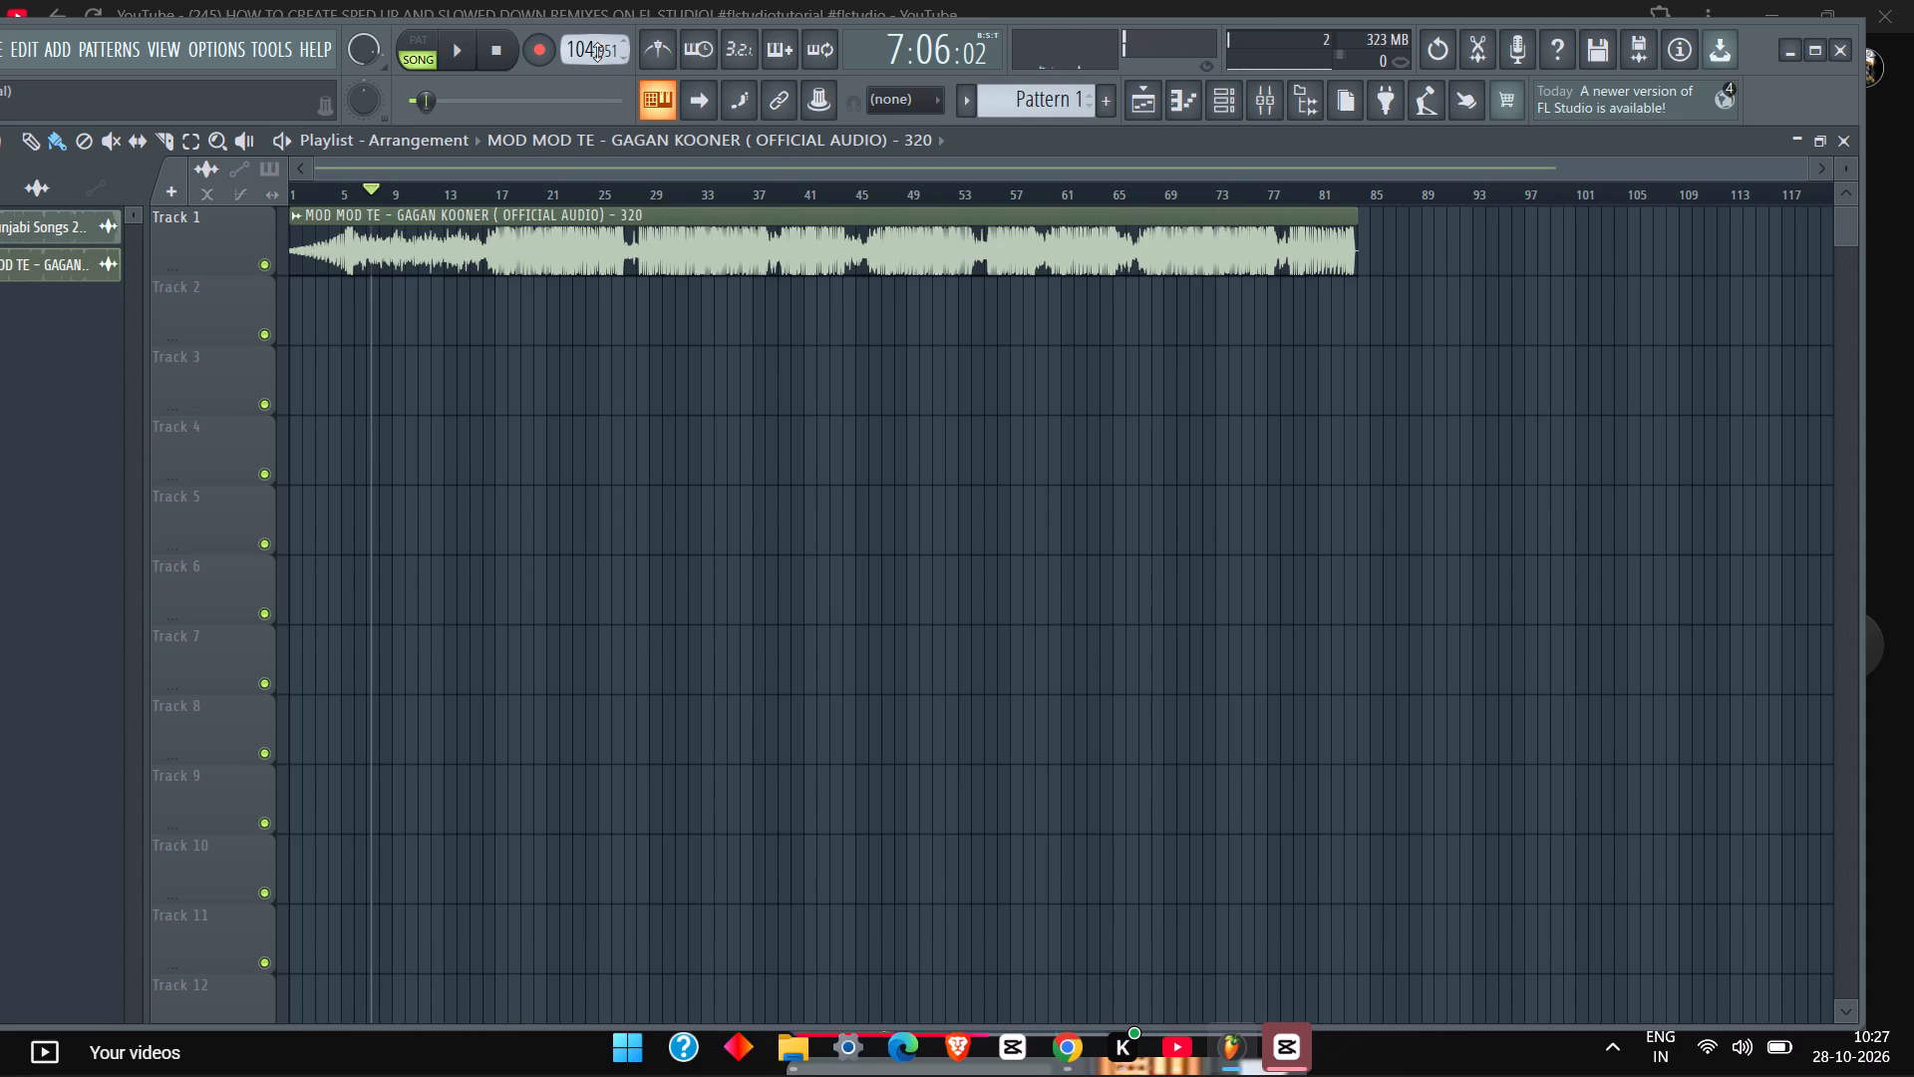
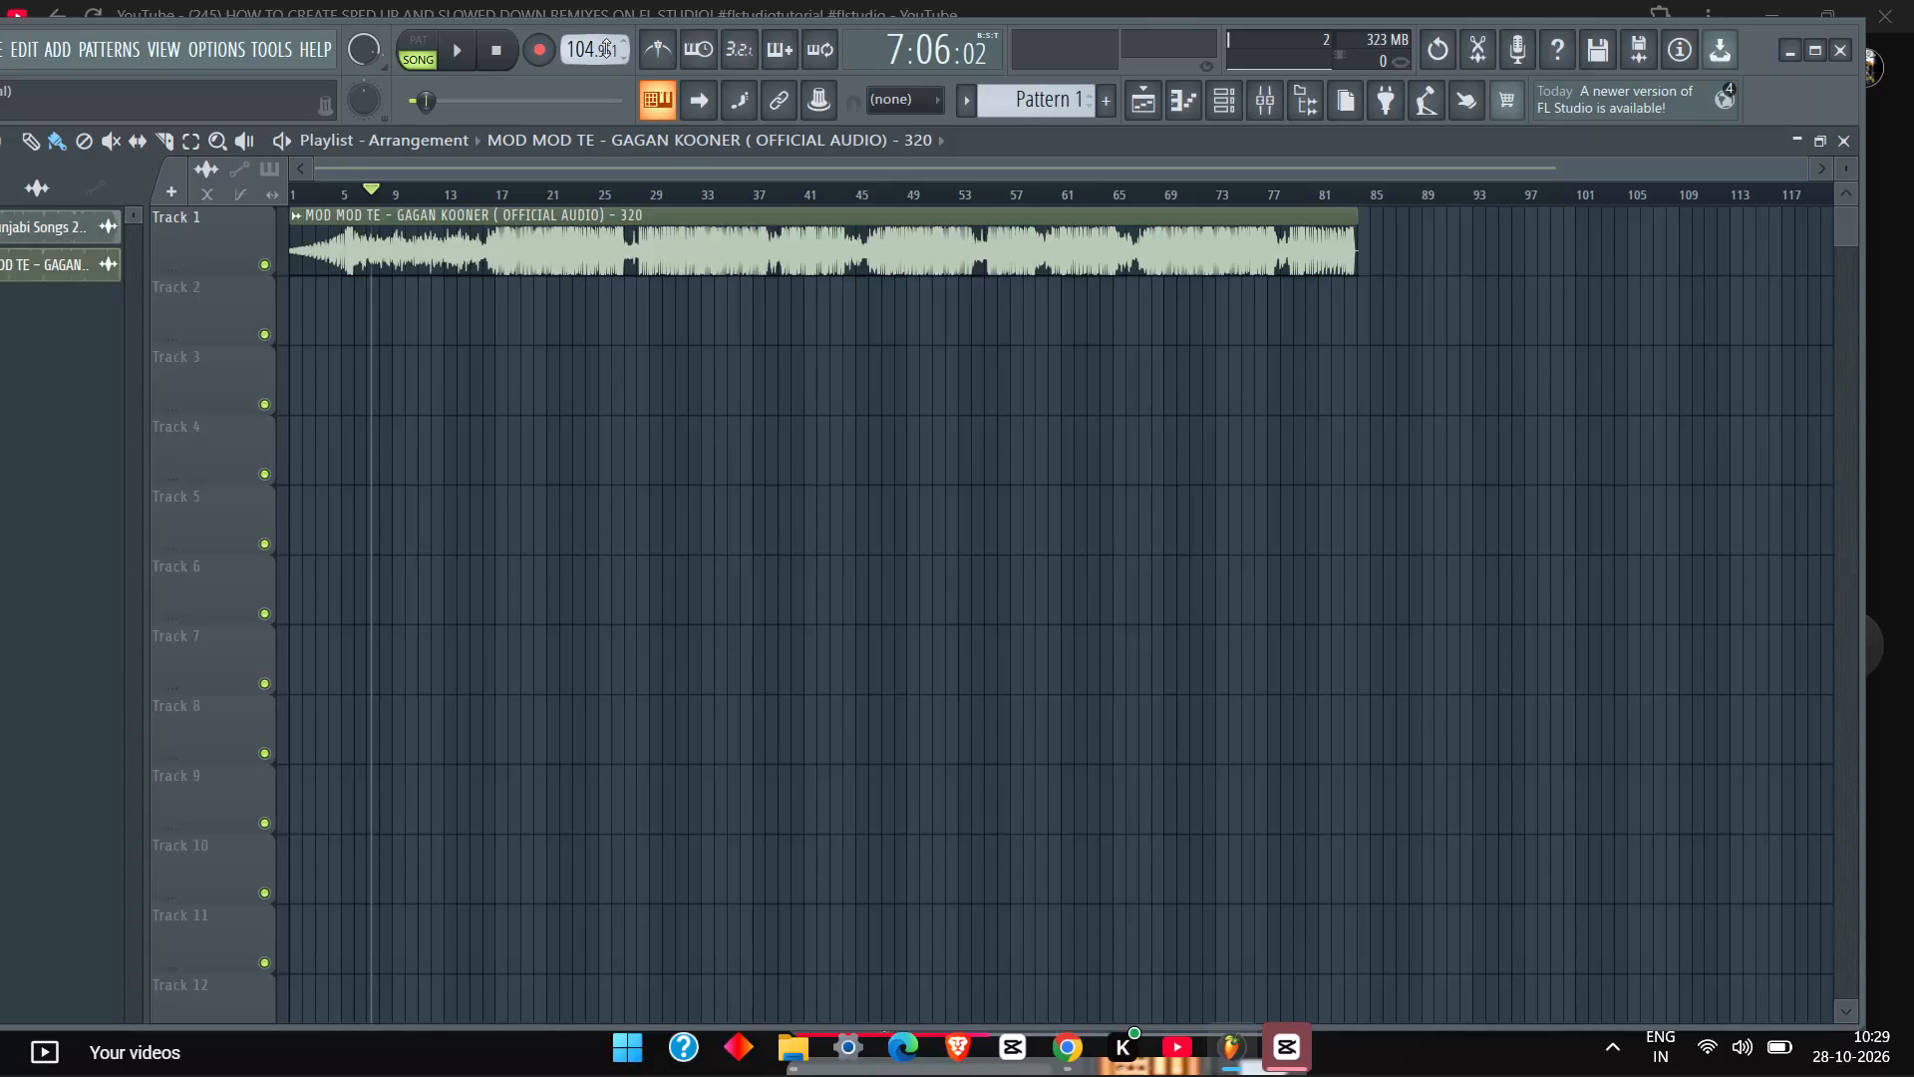
# Switch to YouTube, move on to the FL Studio sample stretch short, watch it and pause it.
pyautogui.click(1168, 1076)
pyautogui.scroll(-4, 969, 584)
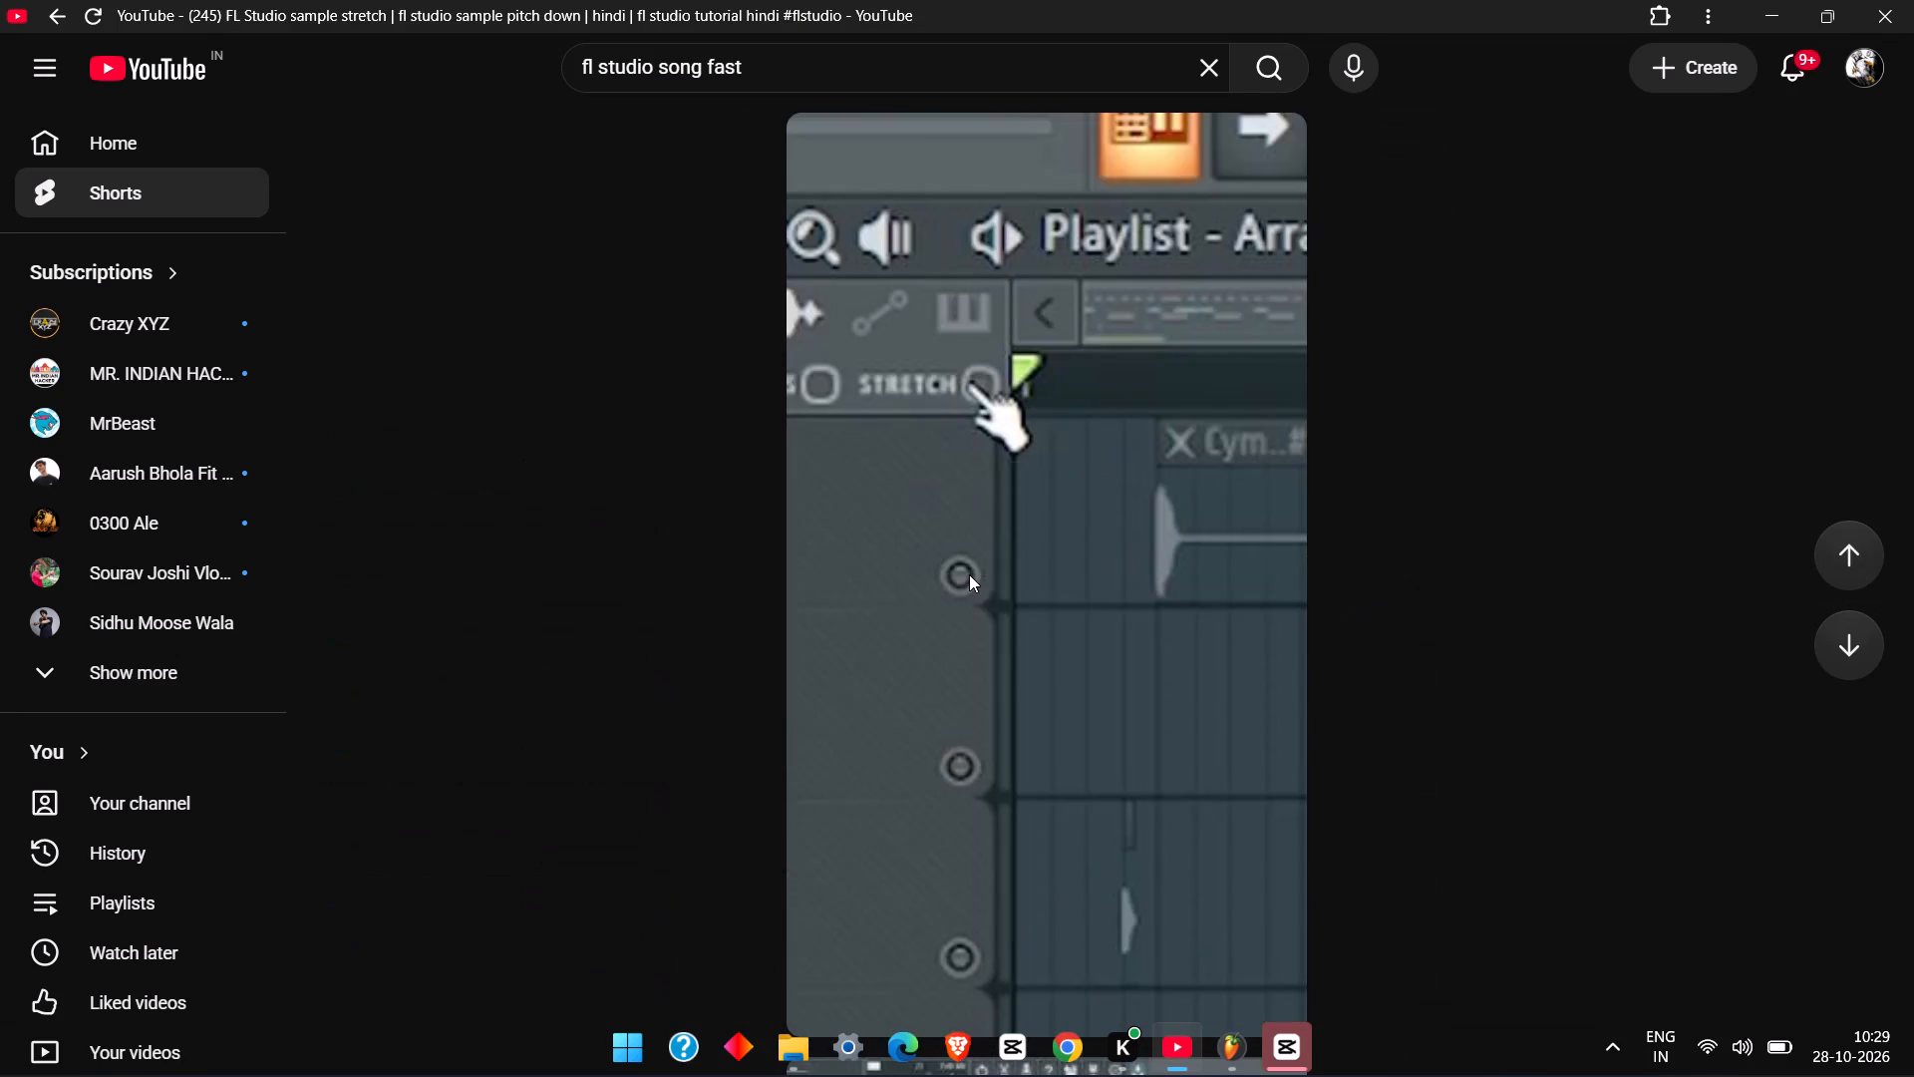
pyautogui.press('space')
pyautogui.press('space')
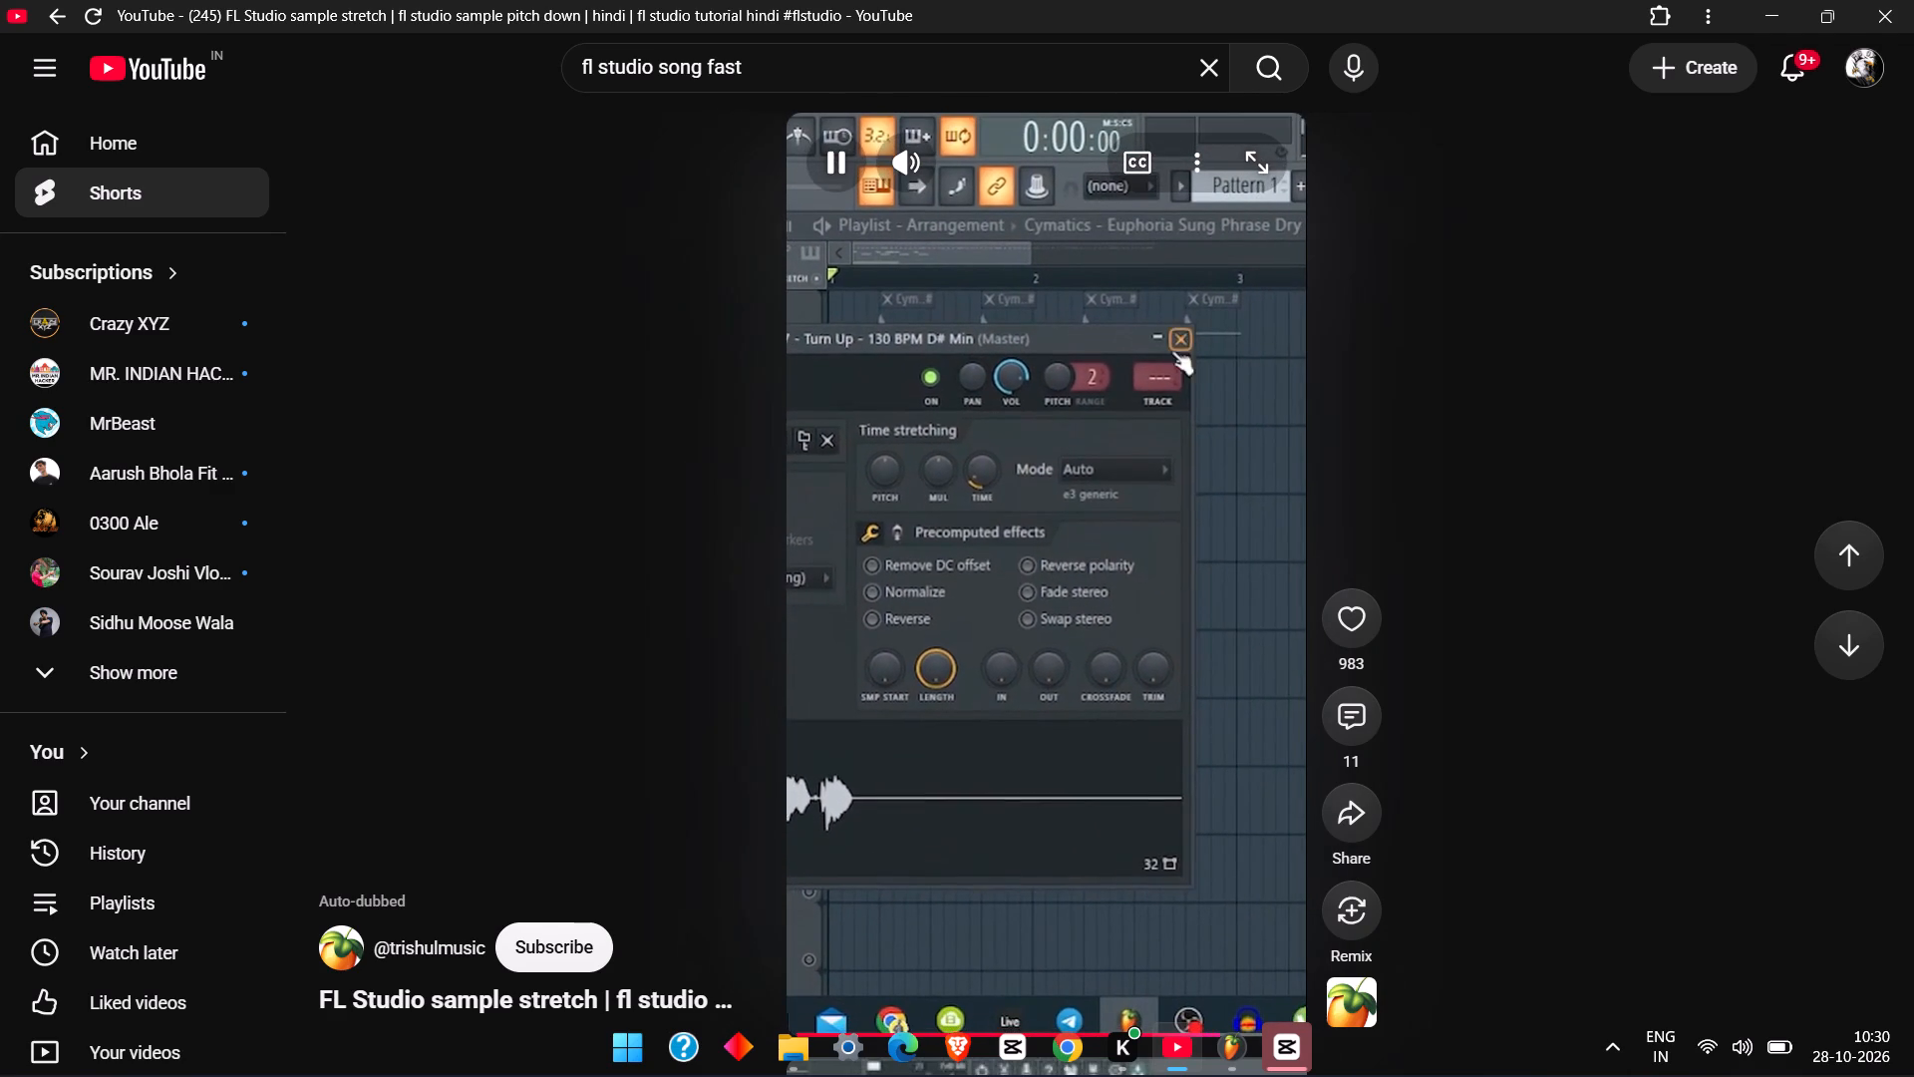
pyautogui.press('space')
# Return to FL Studio and undo the tempo changes back to 130 BPM.
pyautogui.click(1220, 1067)
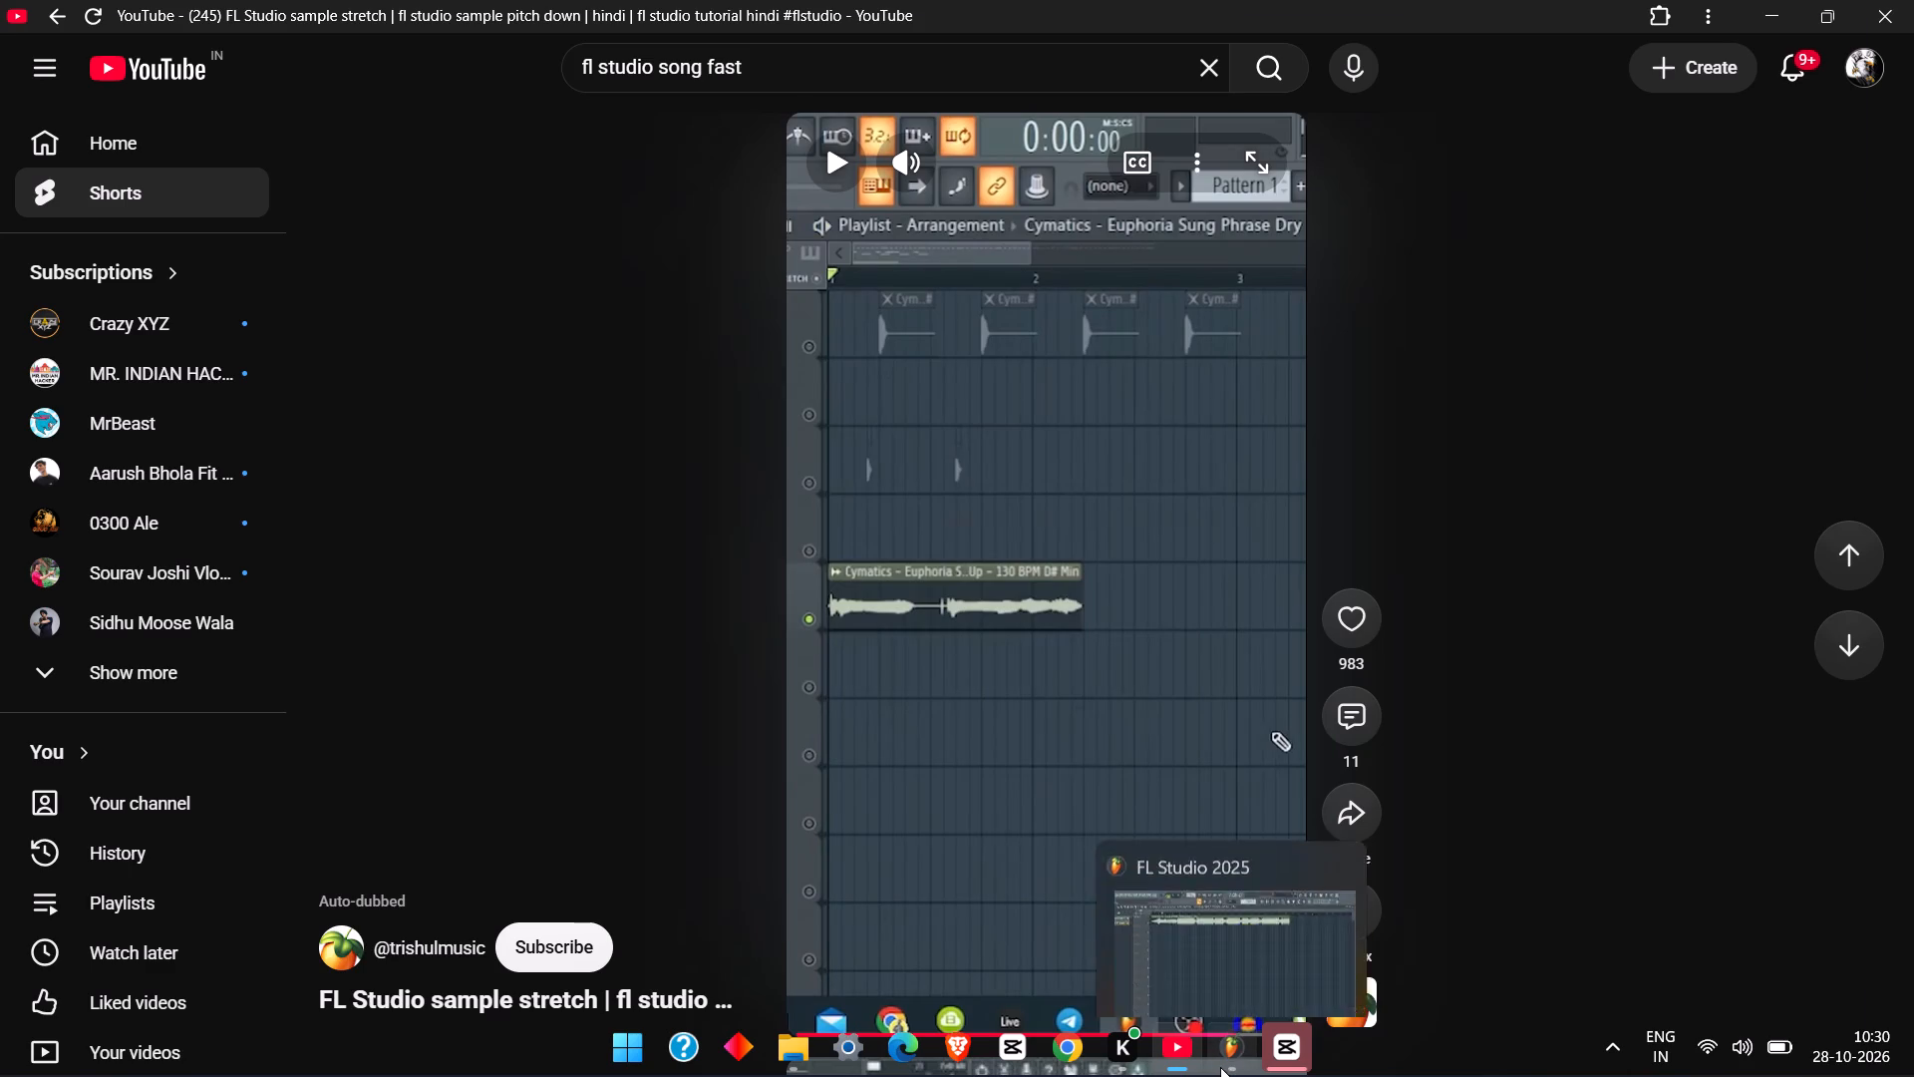
pyautogui.click(1437, 40)
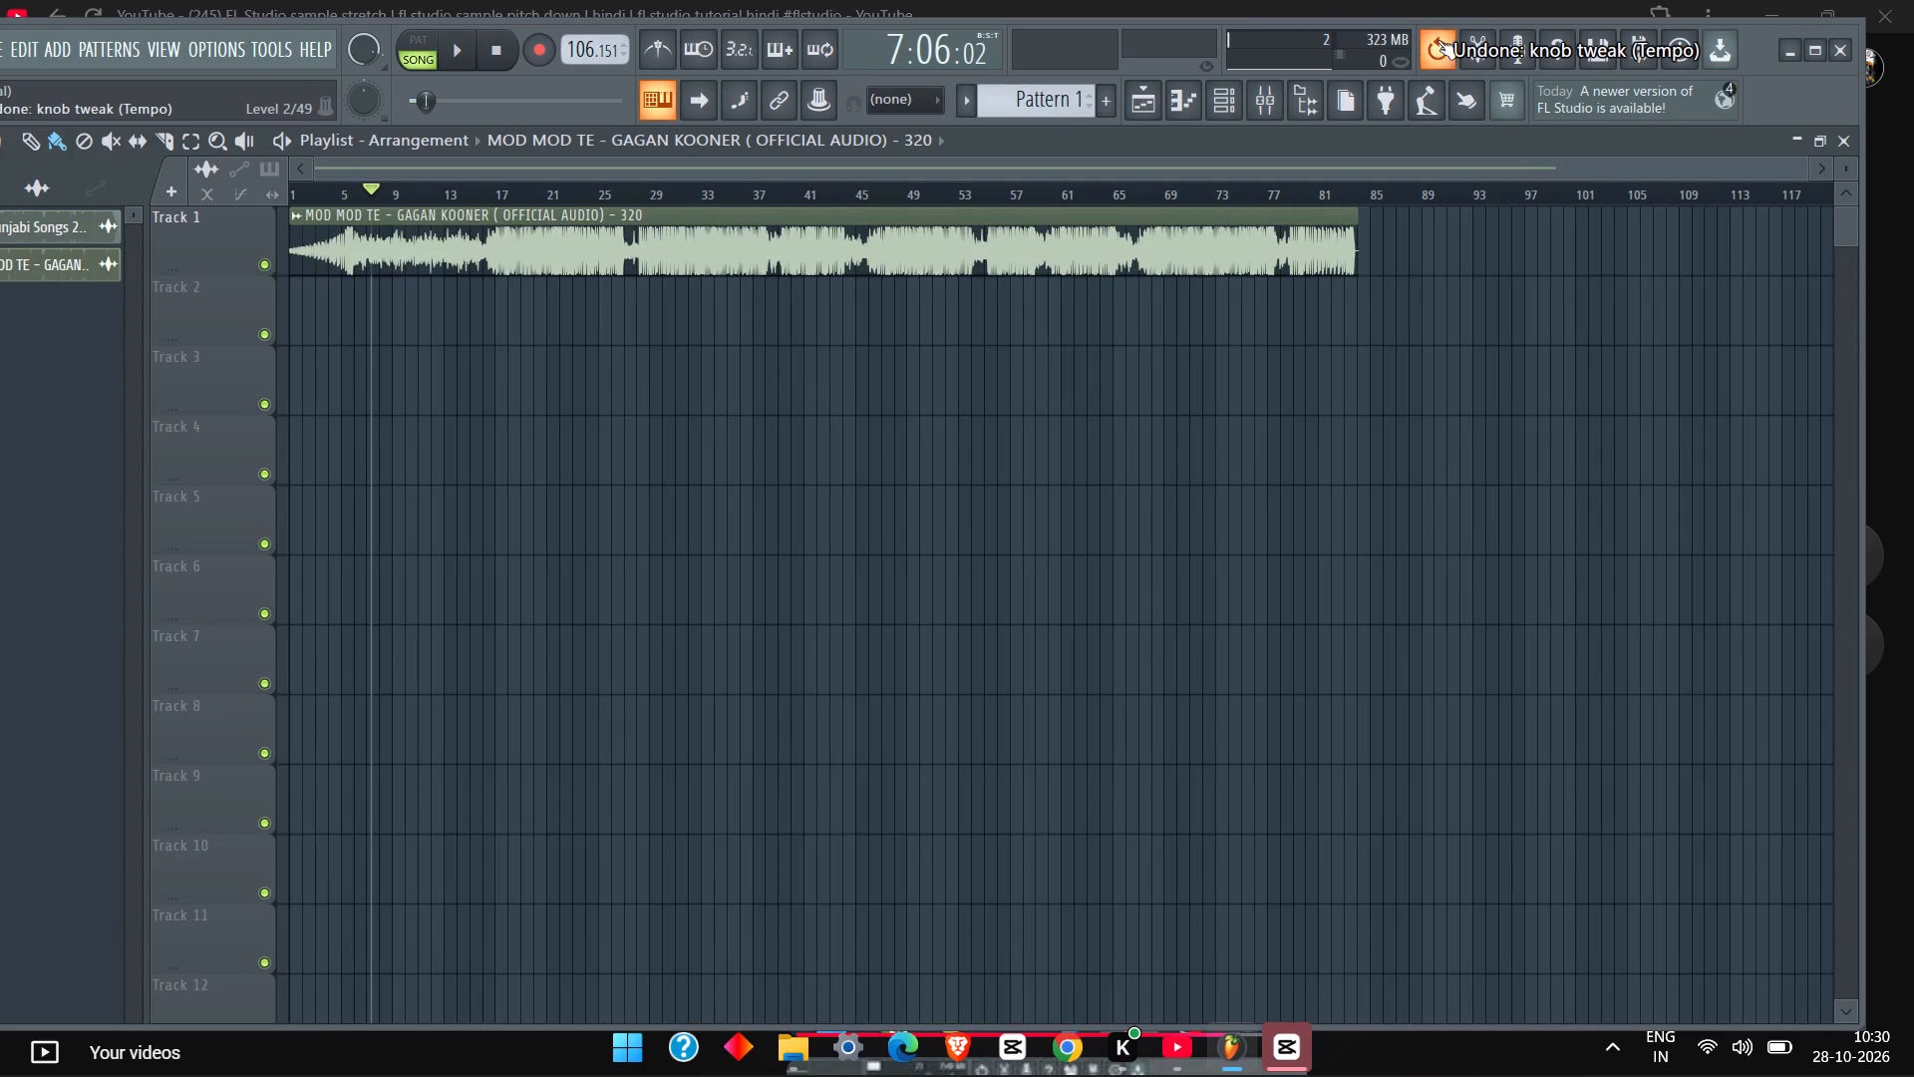
pyautogui.doubleClick(1437, 40)
pyautogui.tripleClick(1439, 41)
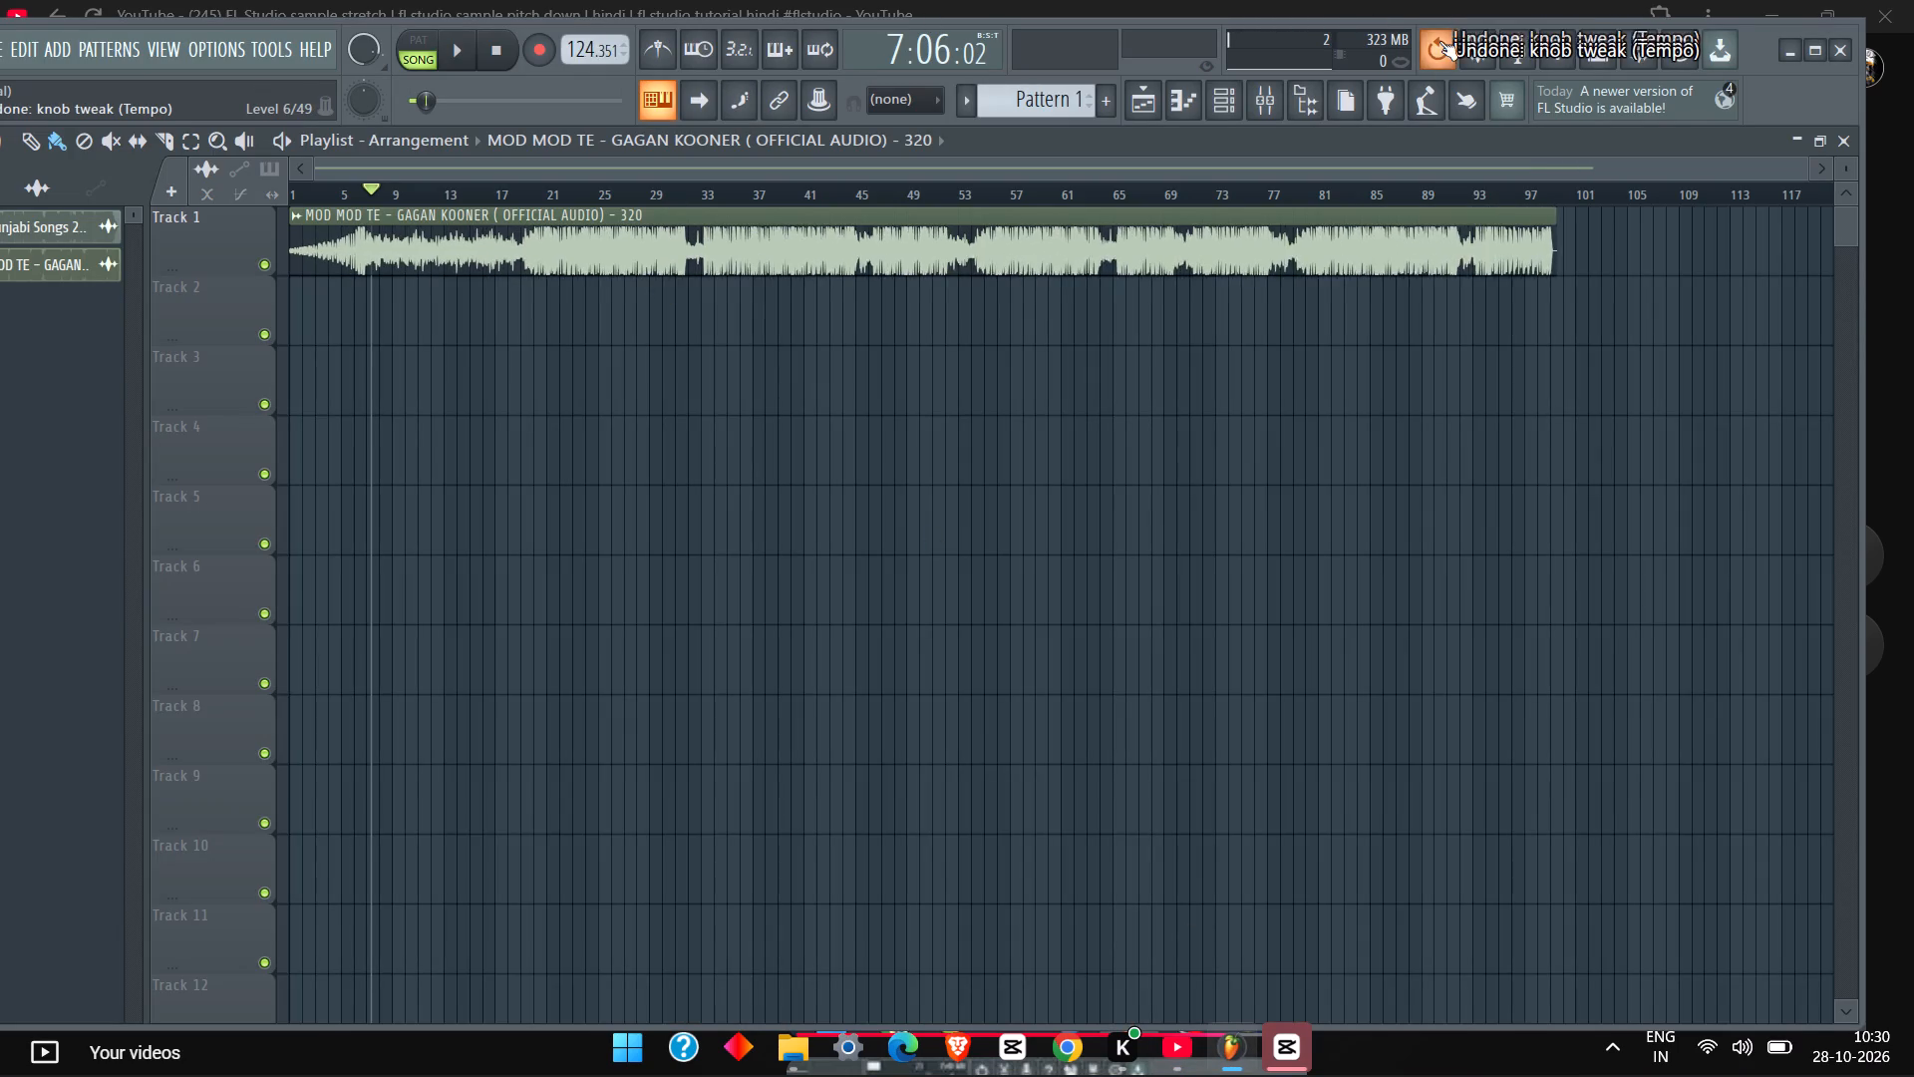
pyautogui.tripleClick(1439, 41)
pyautogui.click(1439, 41)
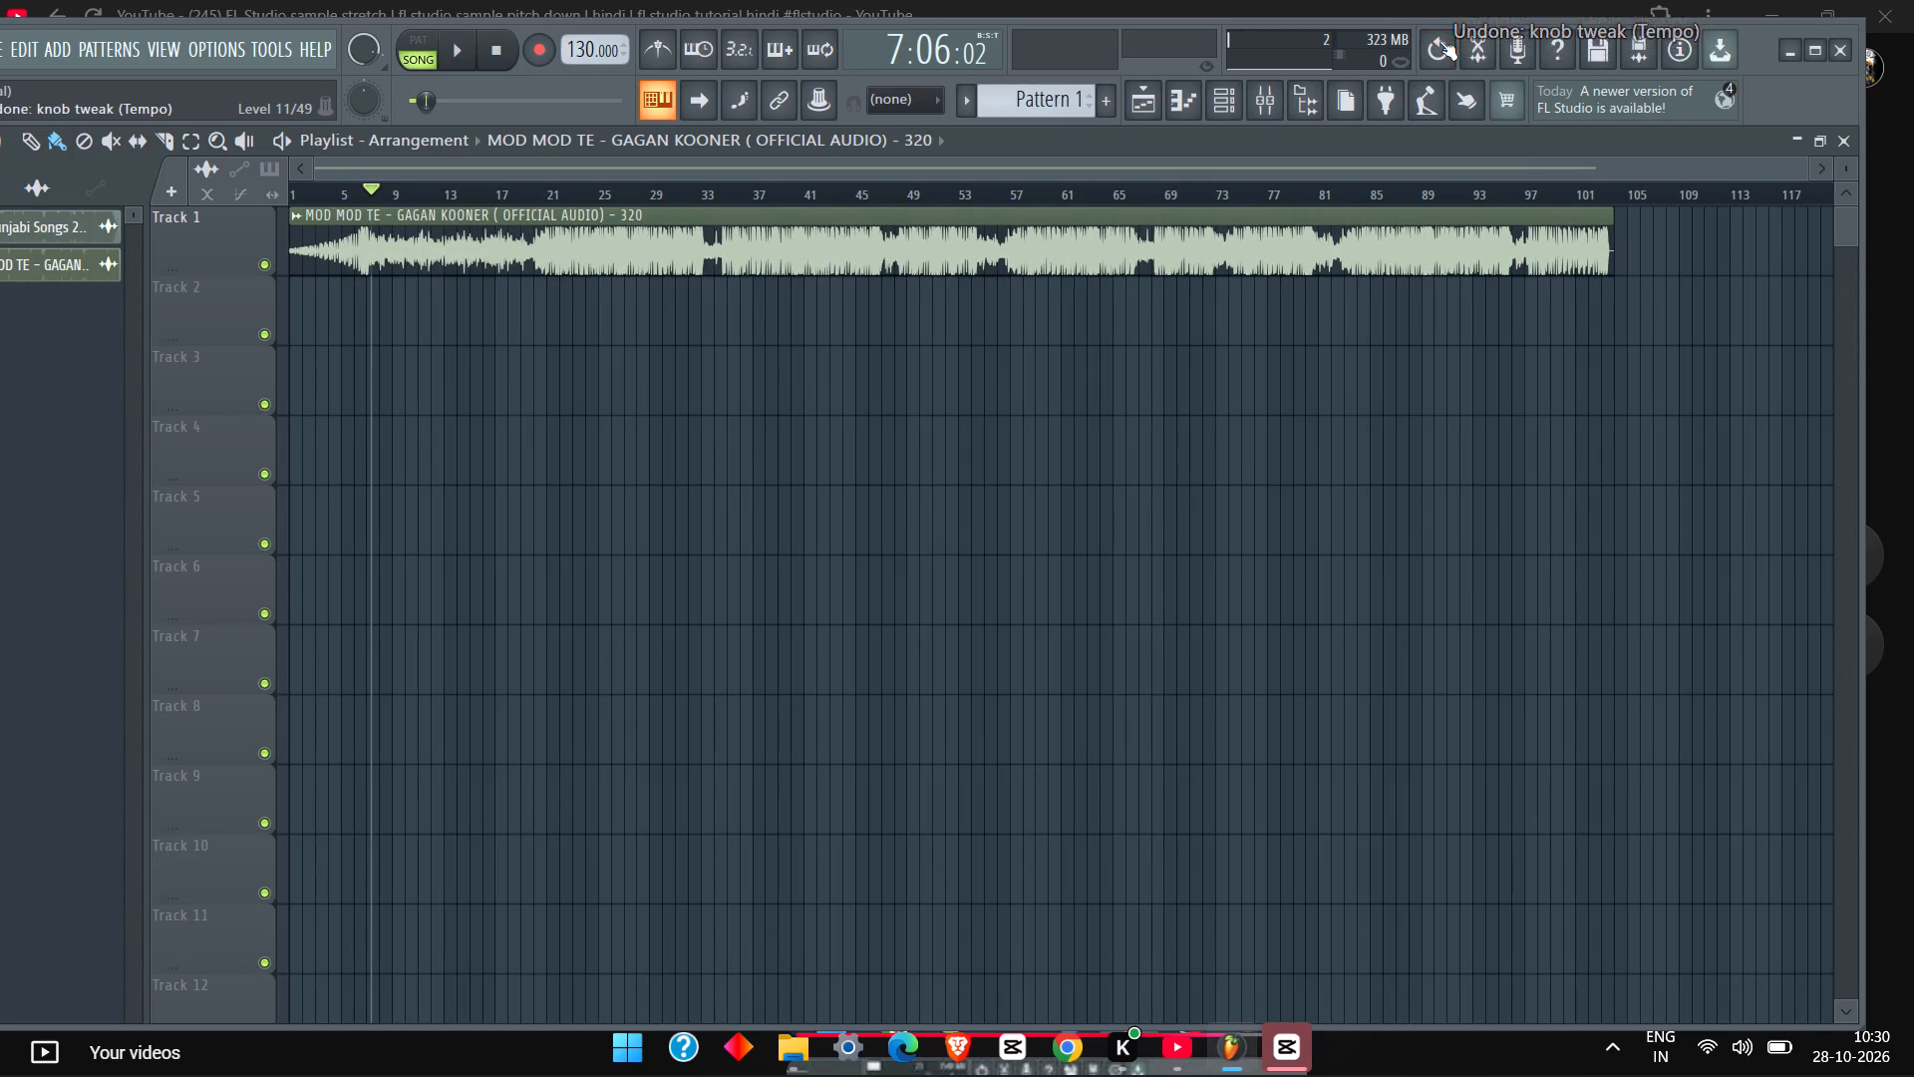
pyautogui.click(1439, 41)
# Open the channel settings of the MOD MOD TE clip and move the window nearer the middle of the Playlist.
pyautogui.doubleClick(1259, 245)
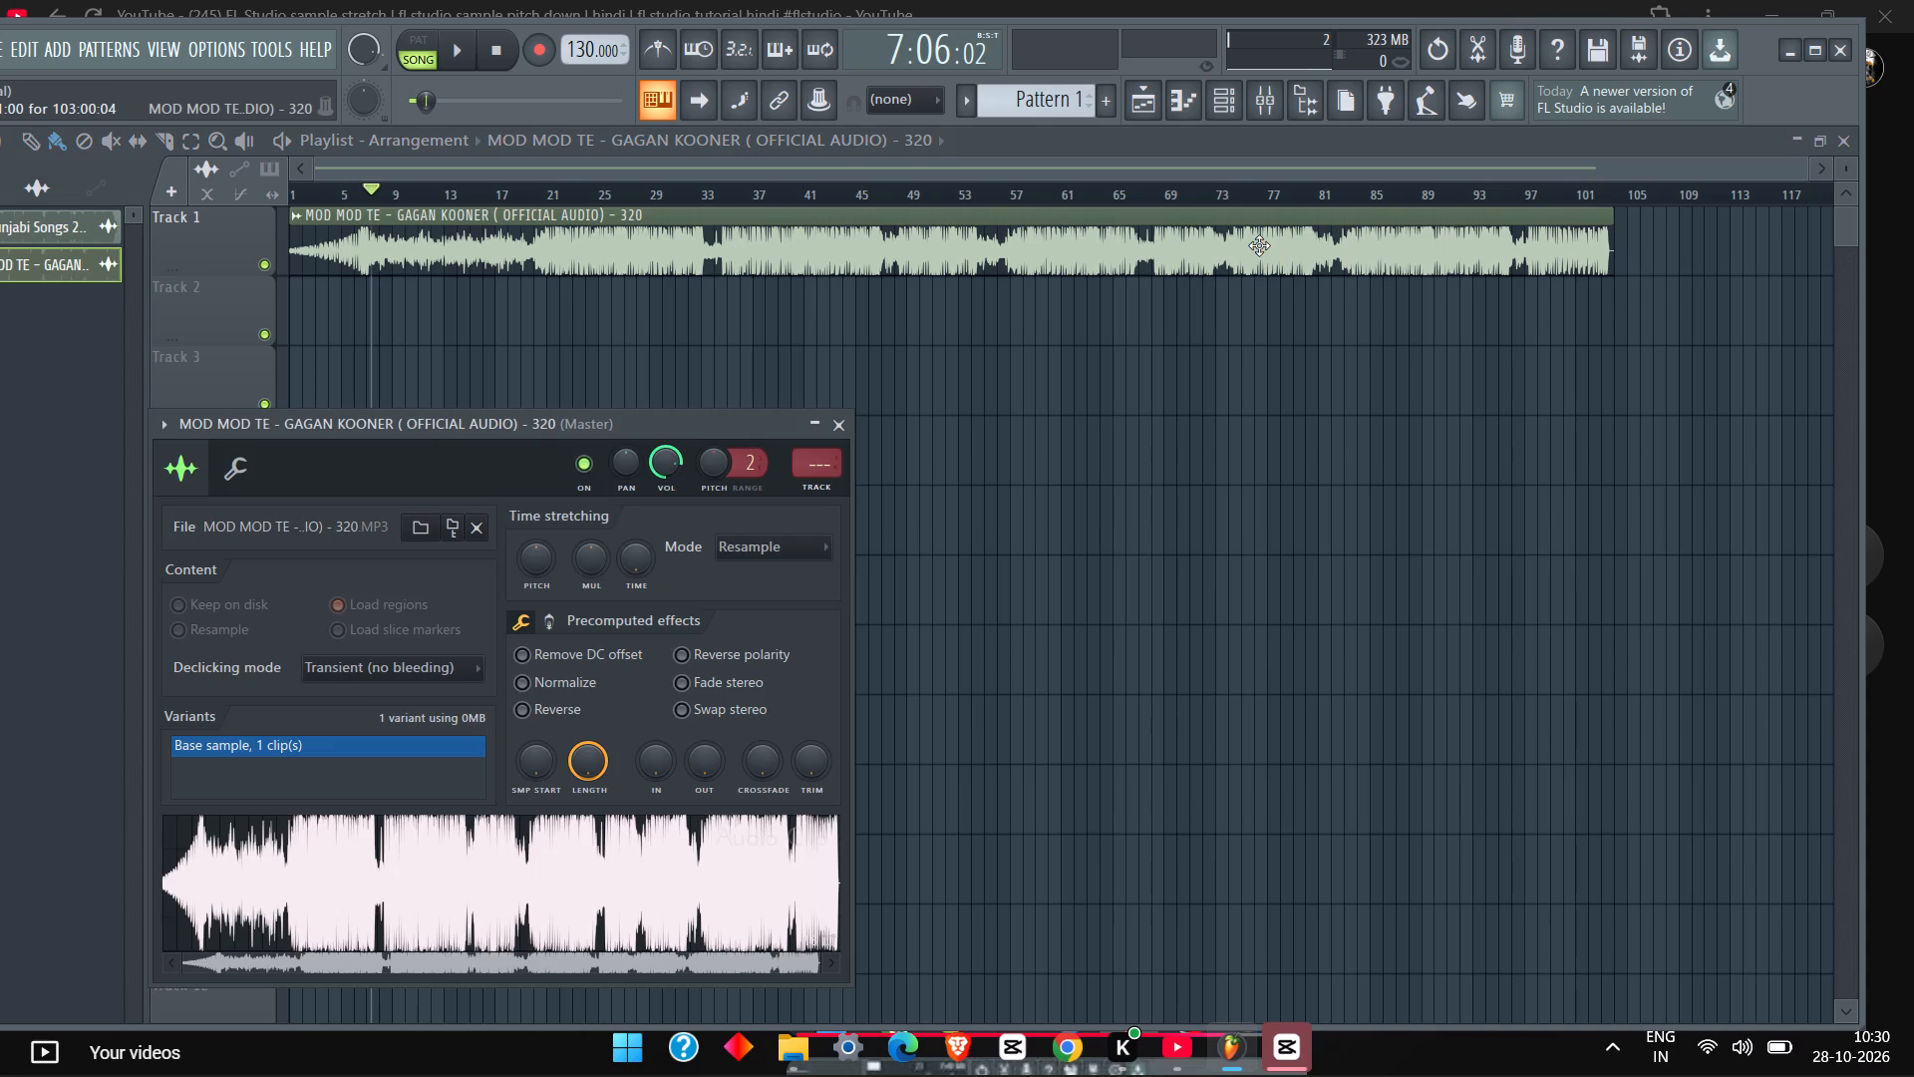
pyautogui.moveTo(472, 416); pyautogui.dragTo(758, 318)
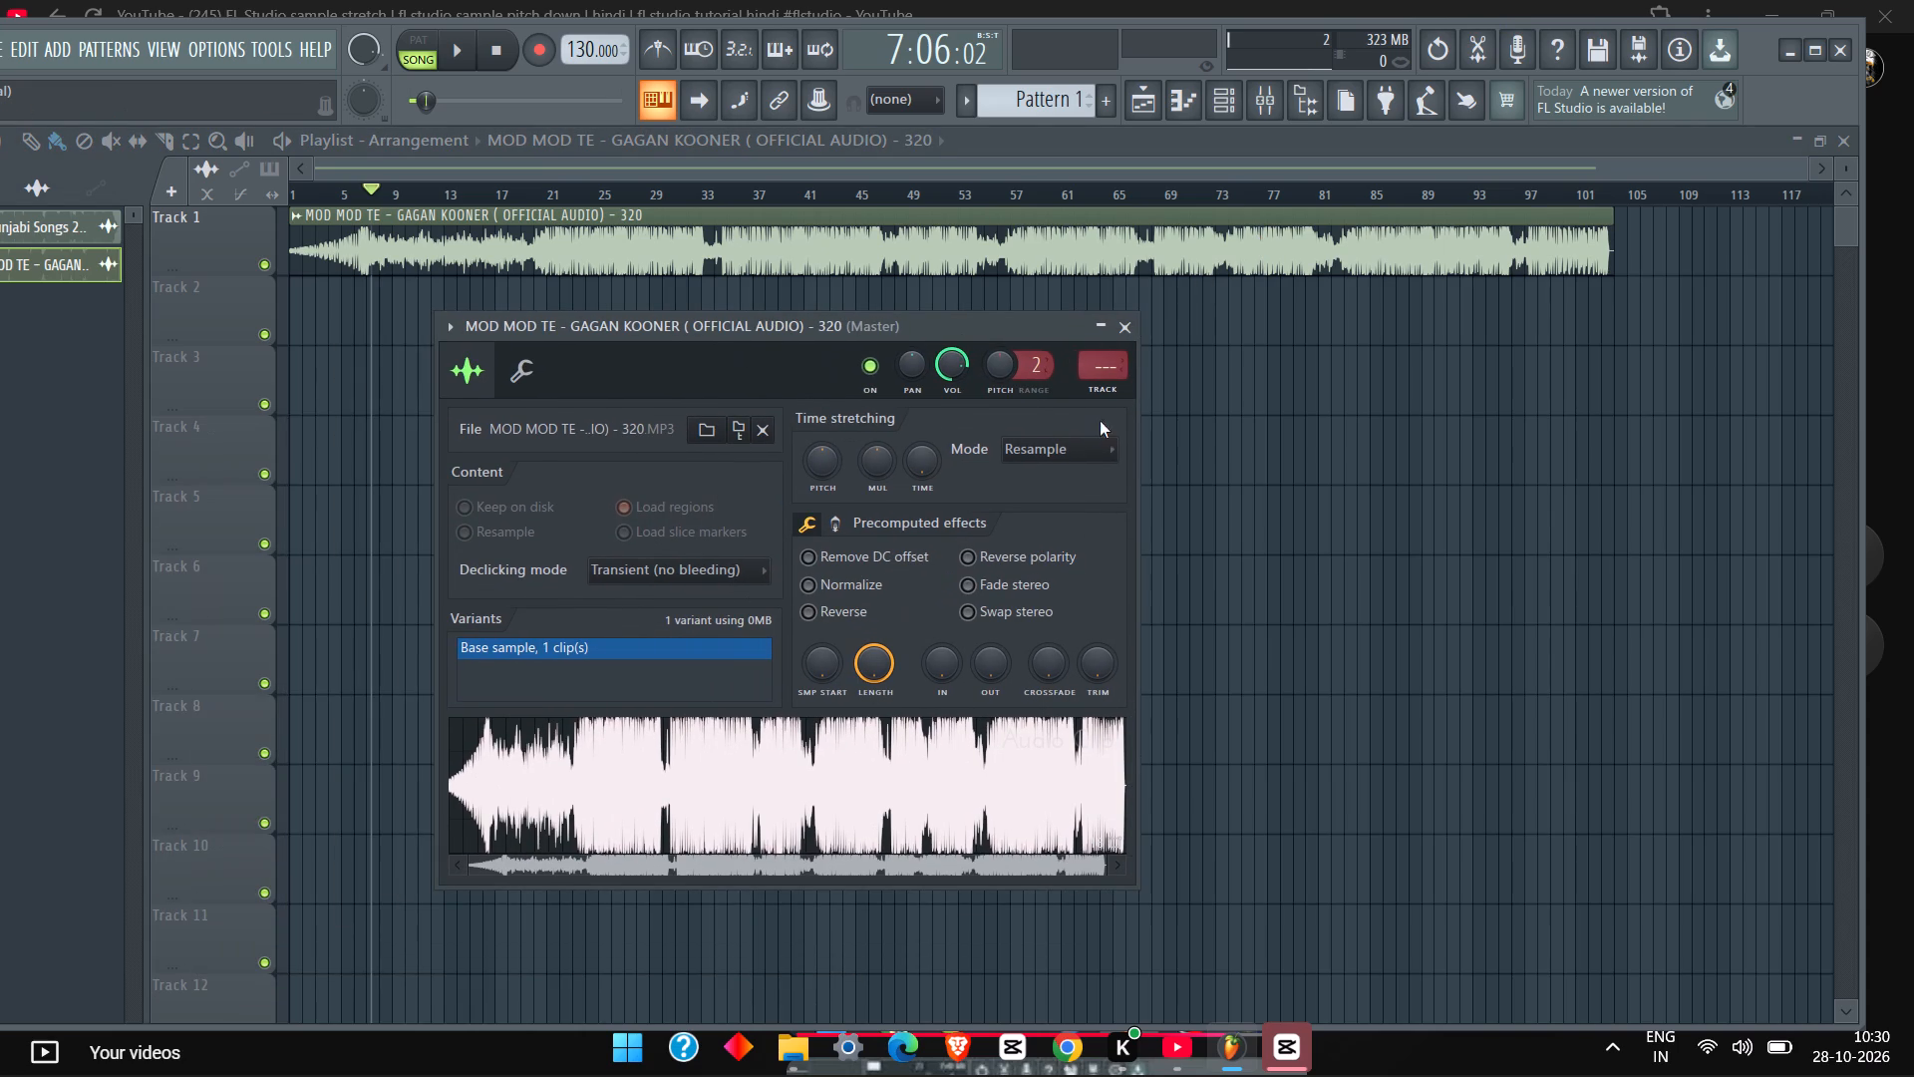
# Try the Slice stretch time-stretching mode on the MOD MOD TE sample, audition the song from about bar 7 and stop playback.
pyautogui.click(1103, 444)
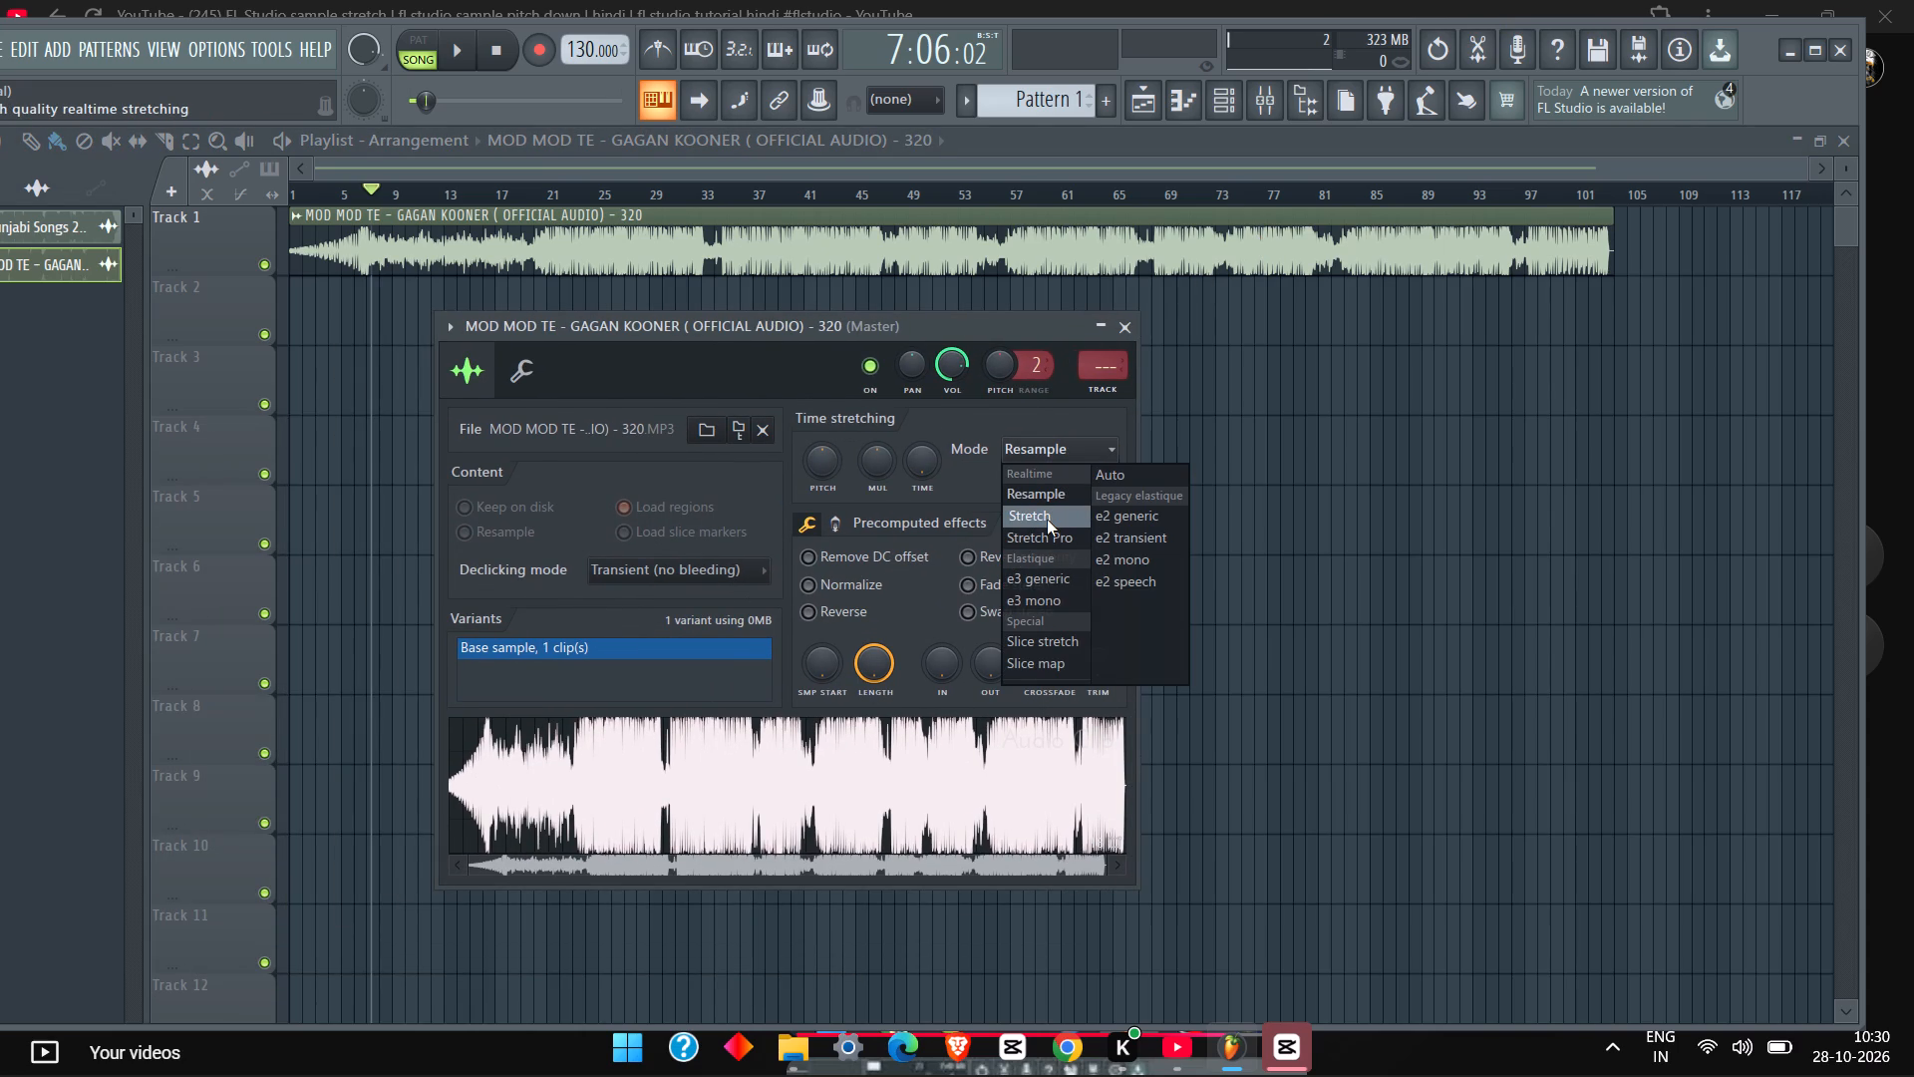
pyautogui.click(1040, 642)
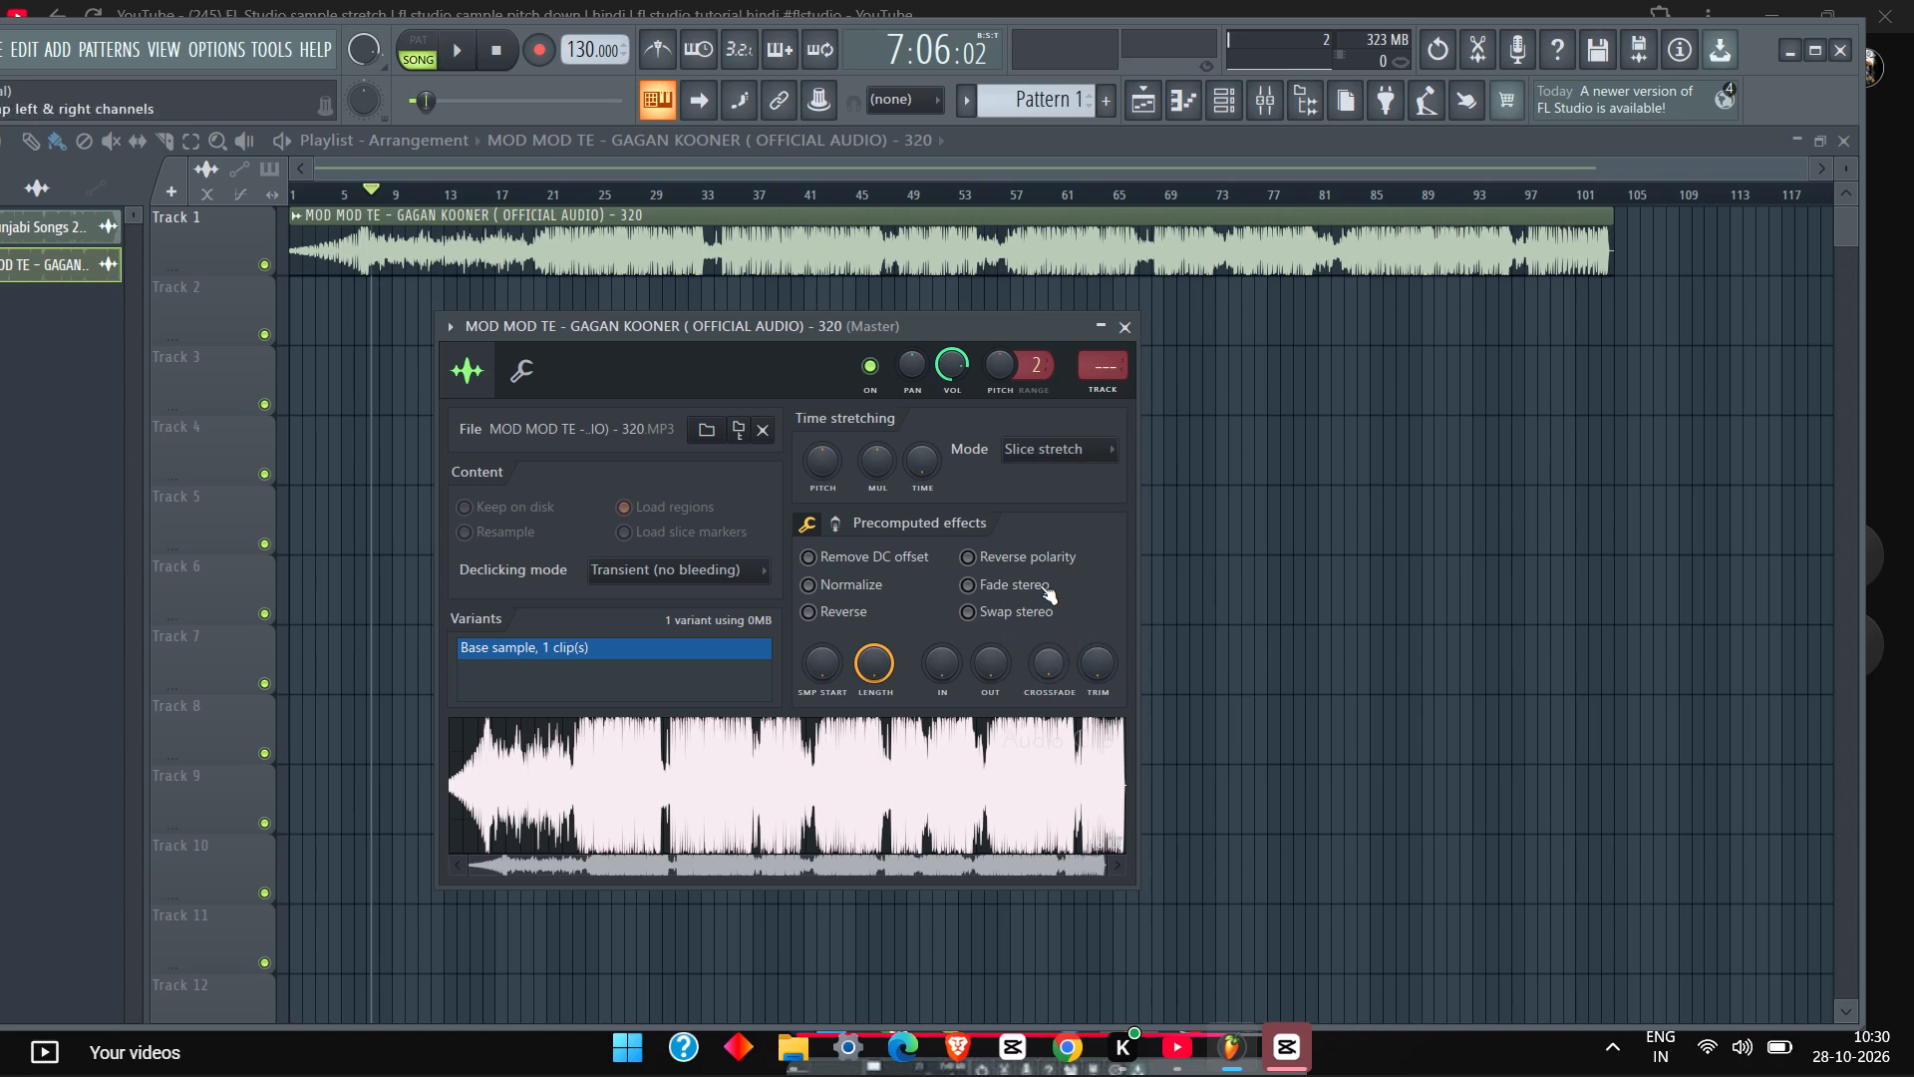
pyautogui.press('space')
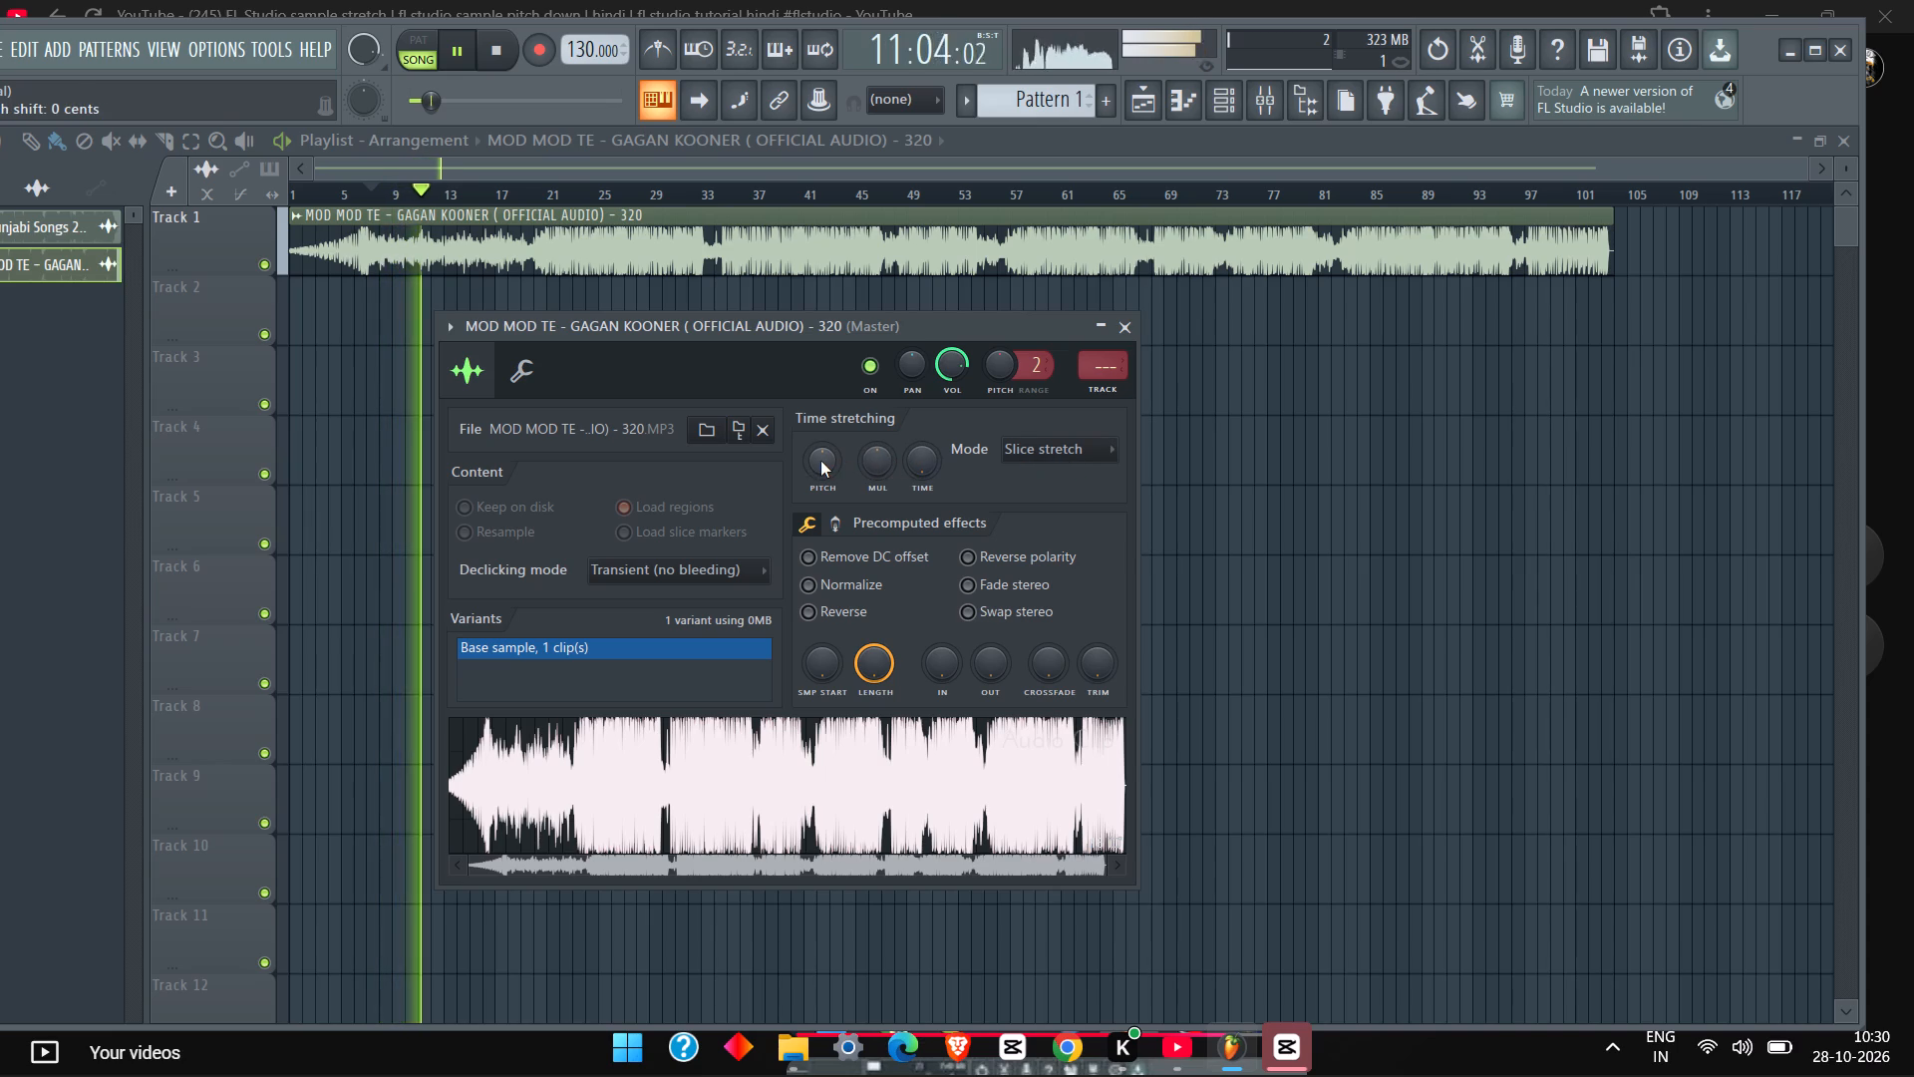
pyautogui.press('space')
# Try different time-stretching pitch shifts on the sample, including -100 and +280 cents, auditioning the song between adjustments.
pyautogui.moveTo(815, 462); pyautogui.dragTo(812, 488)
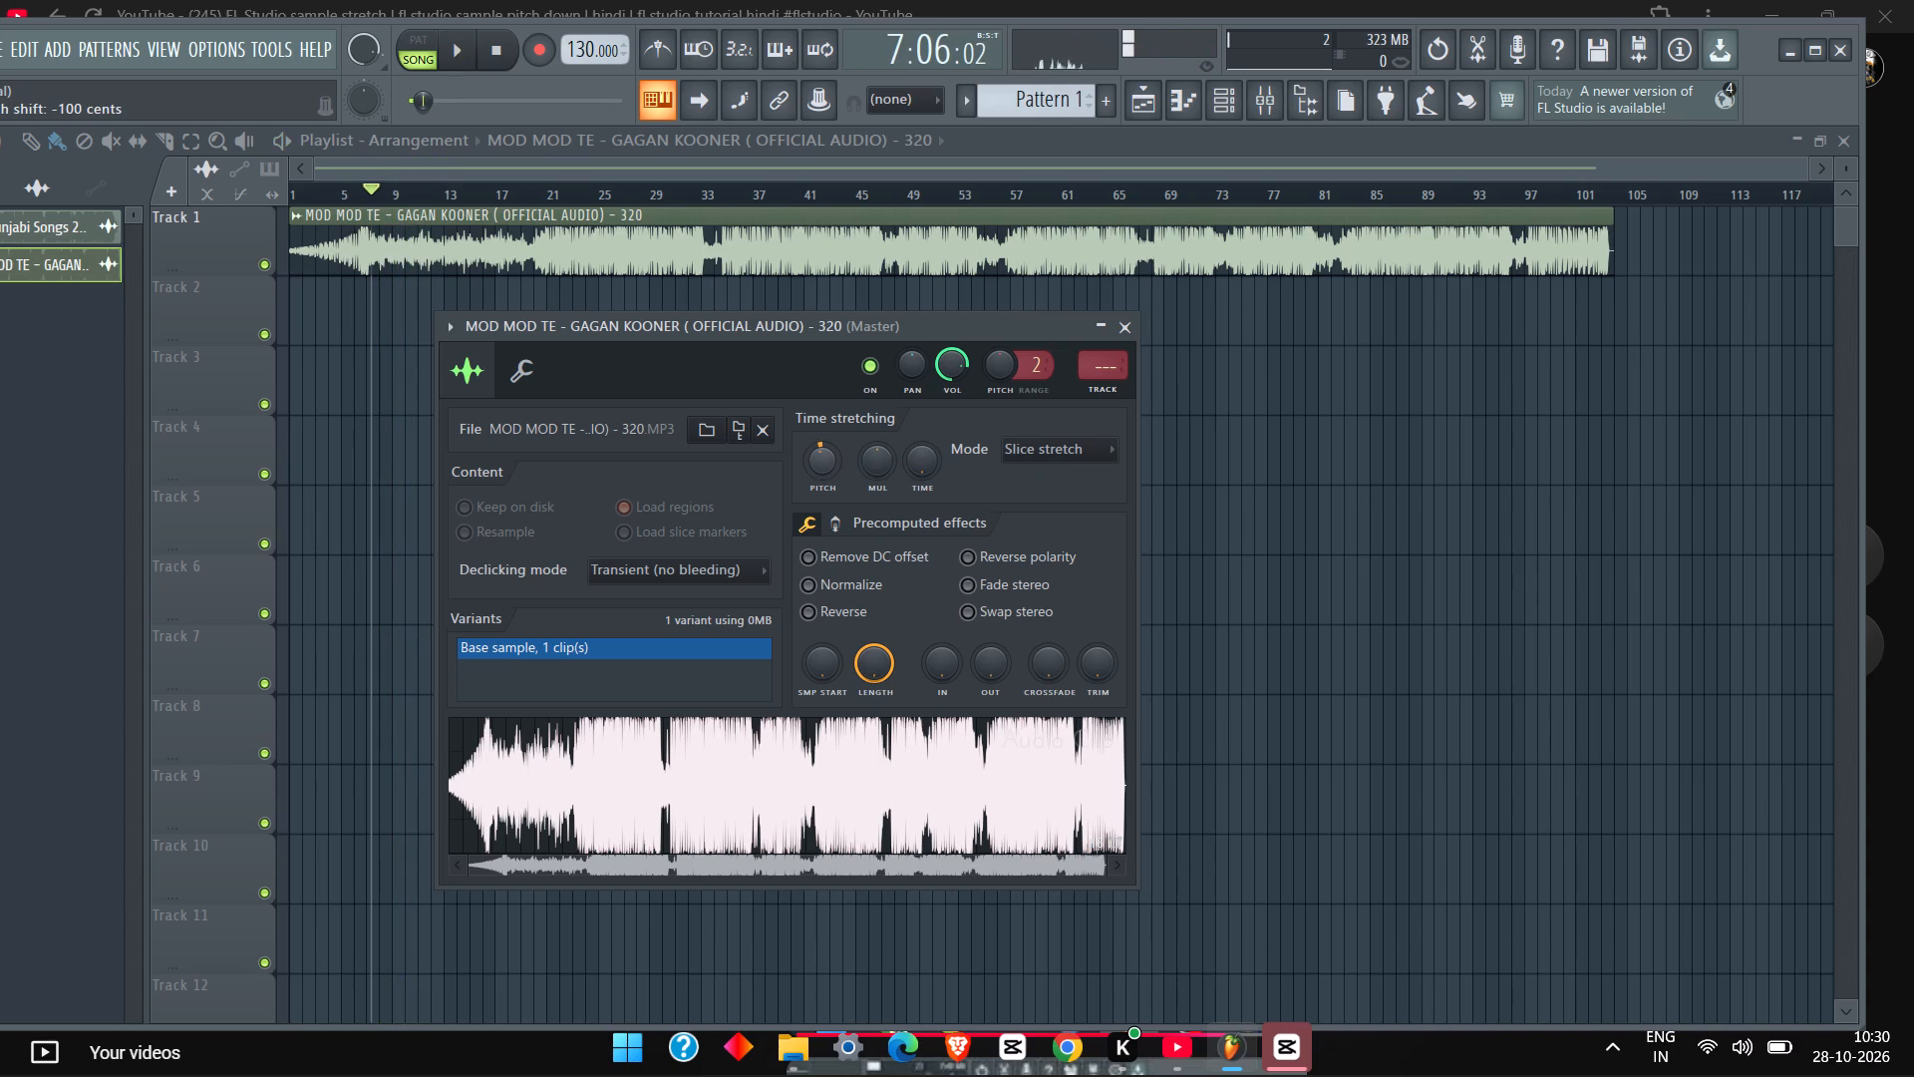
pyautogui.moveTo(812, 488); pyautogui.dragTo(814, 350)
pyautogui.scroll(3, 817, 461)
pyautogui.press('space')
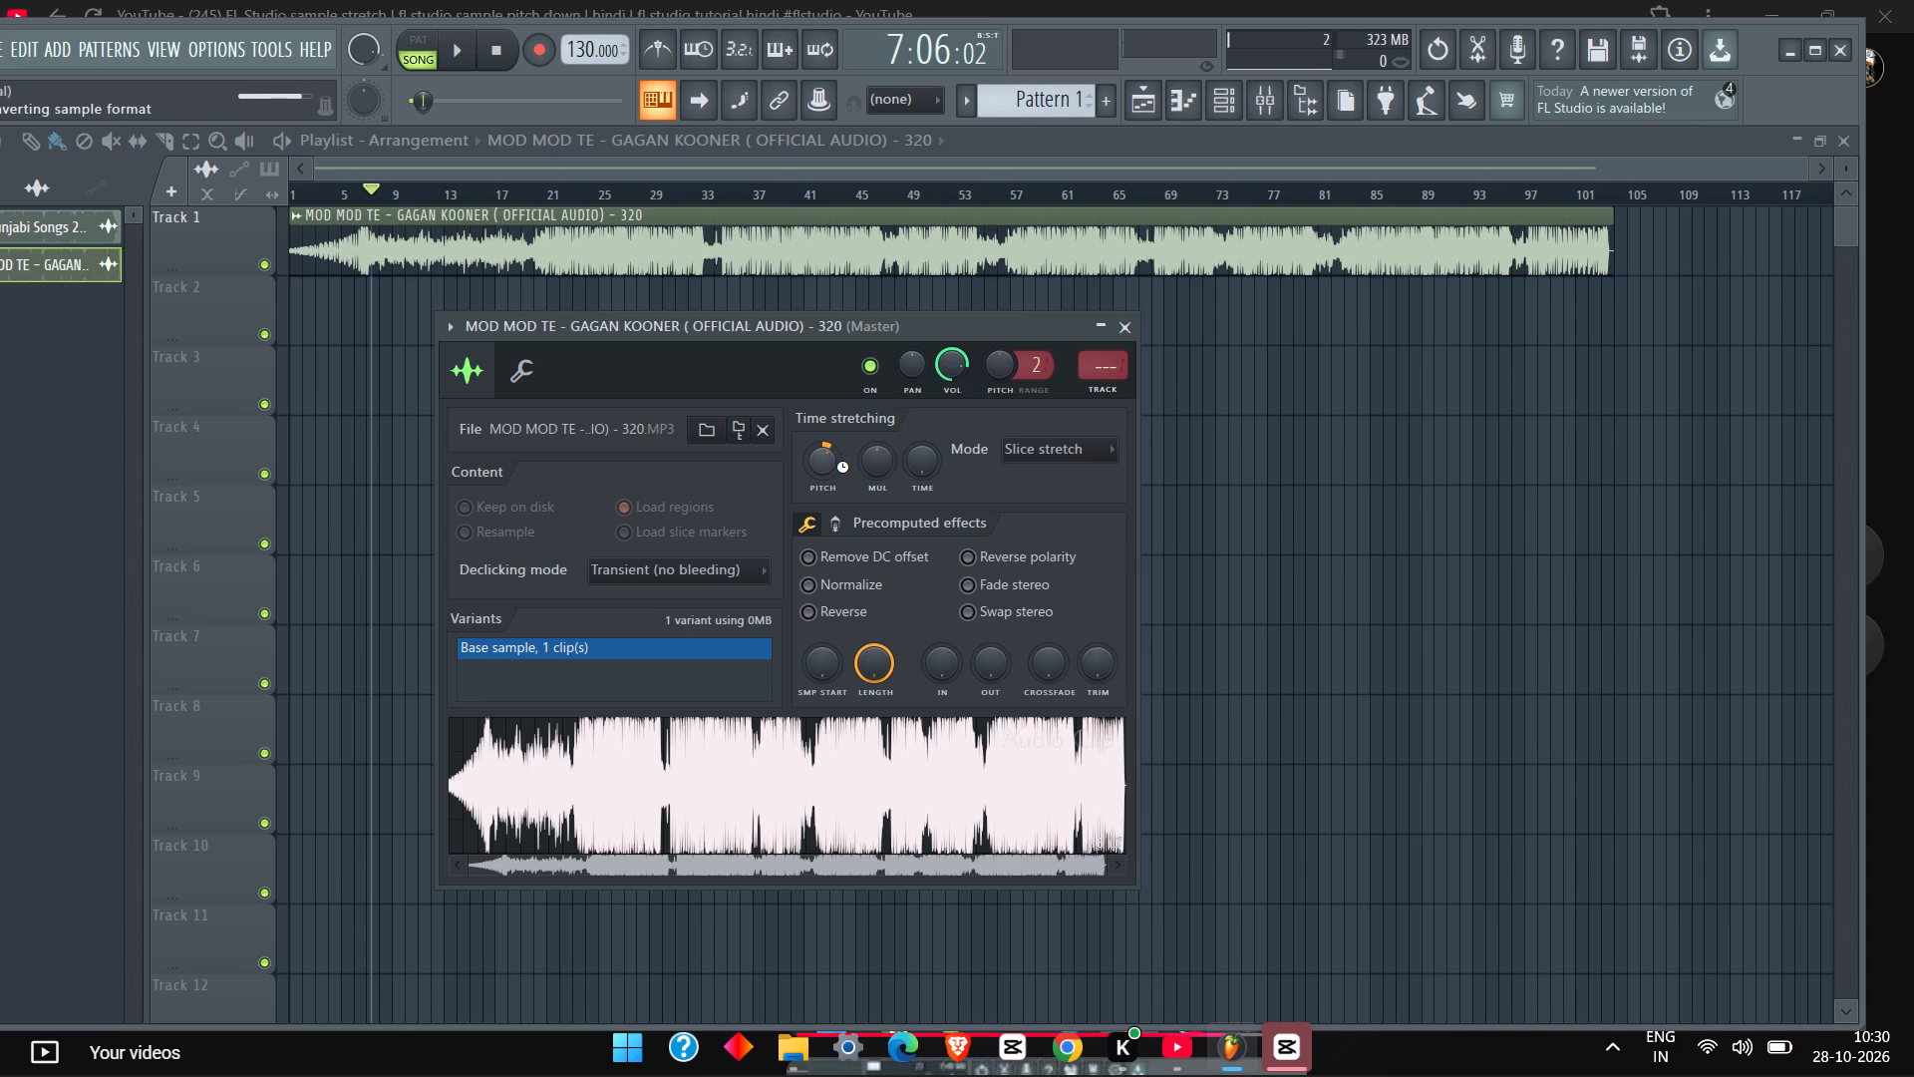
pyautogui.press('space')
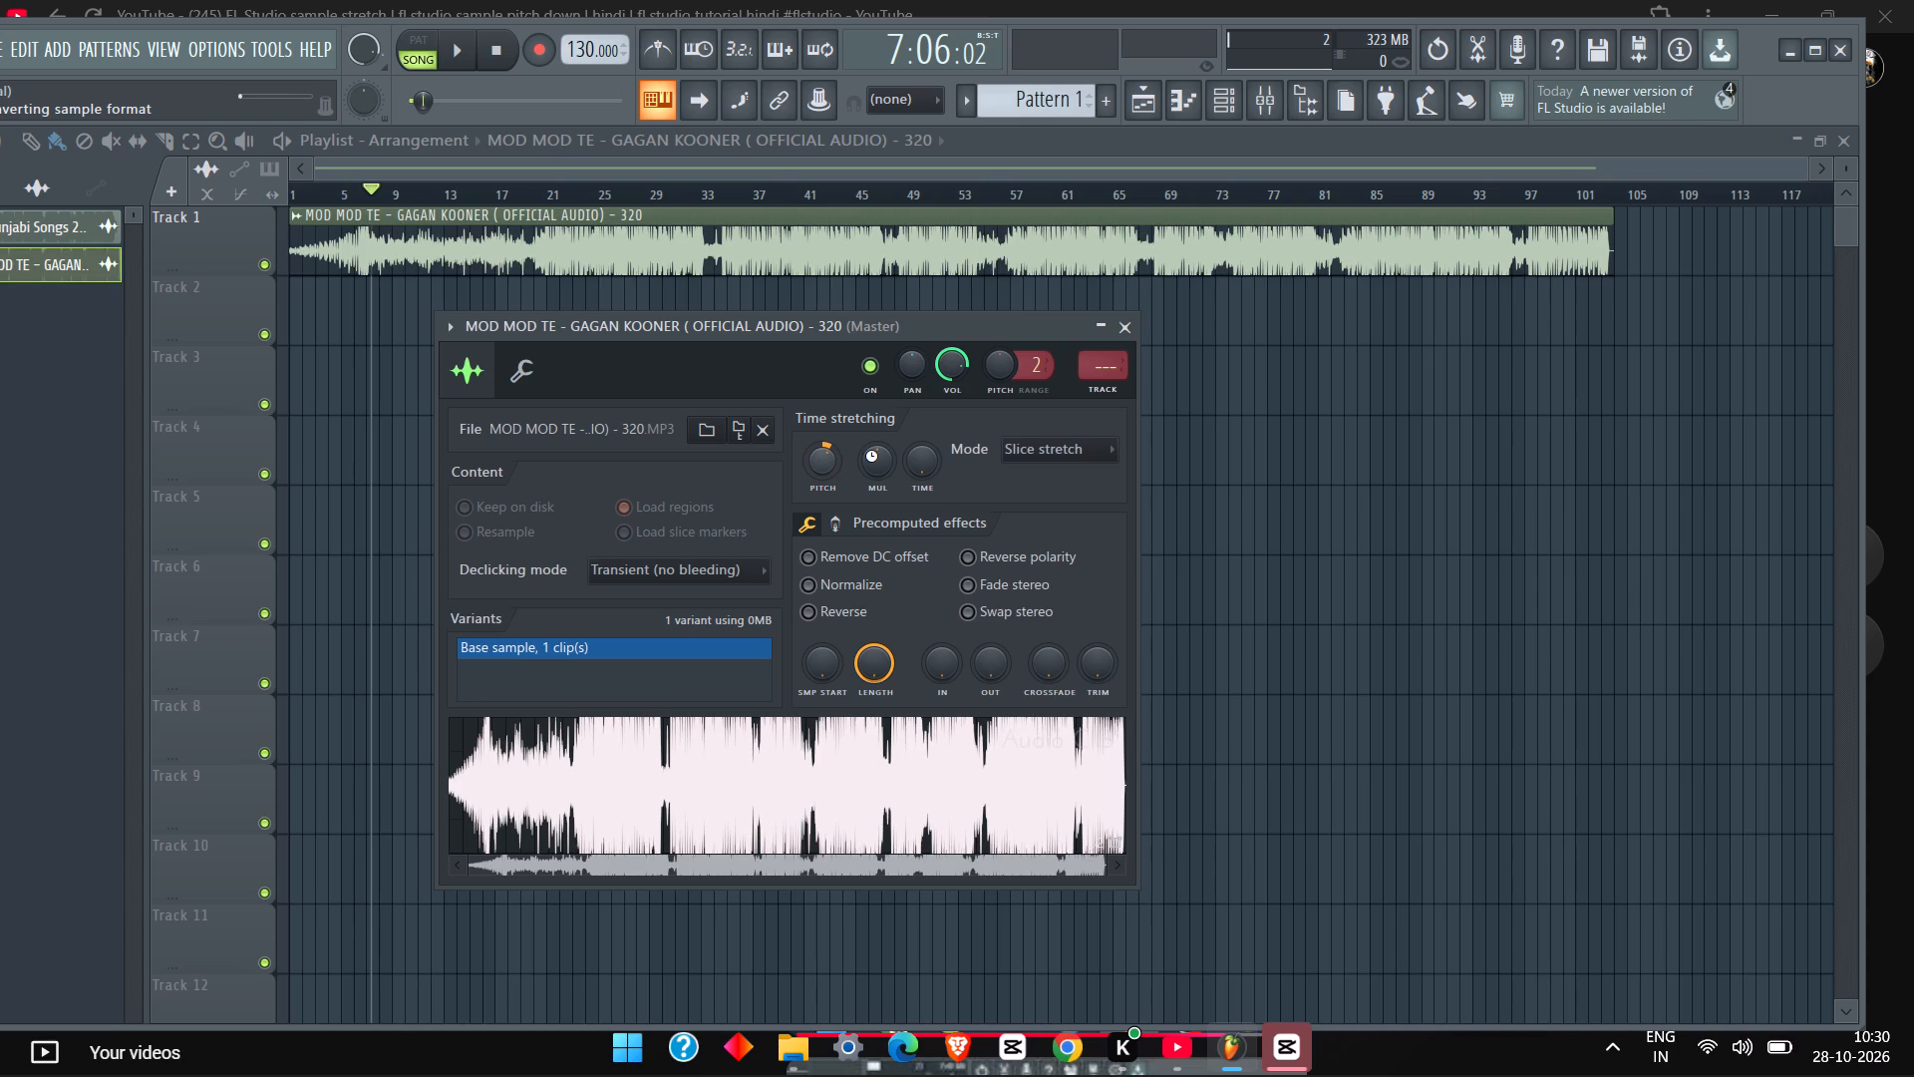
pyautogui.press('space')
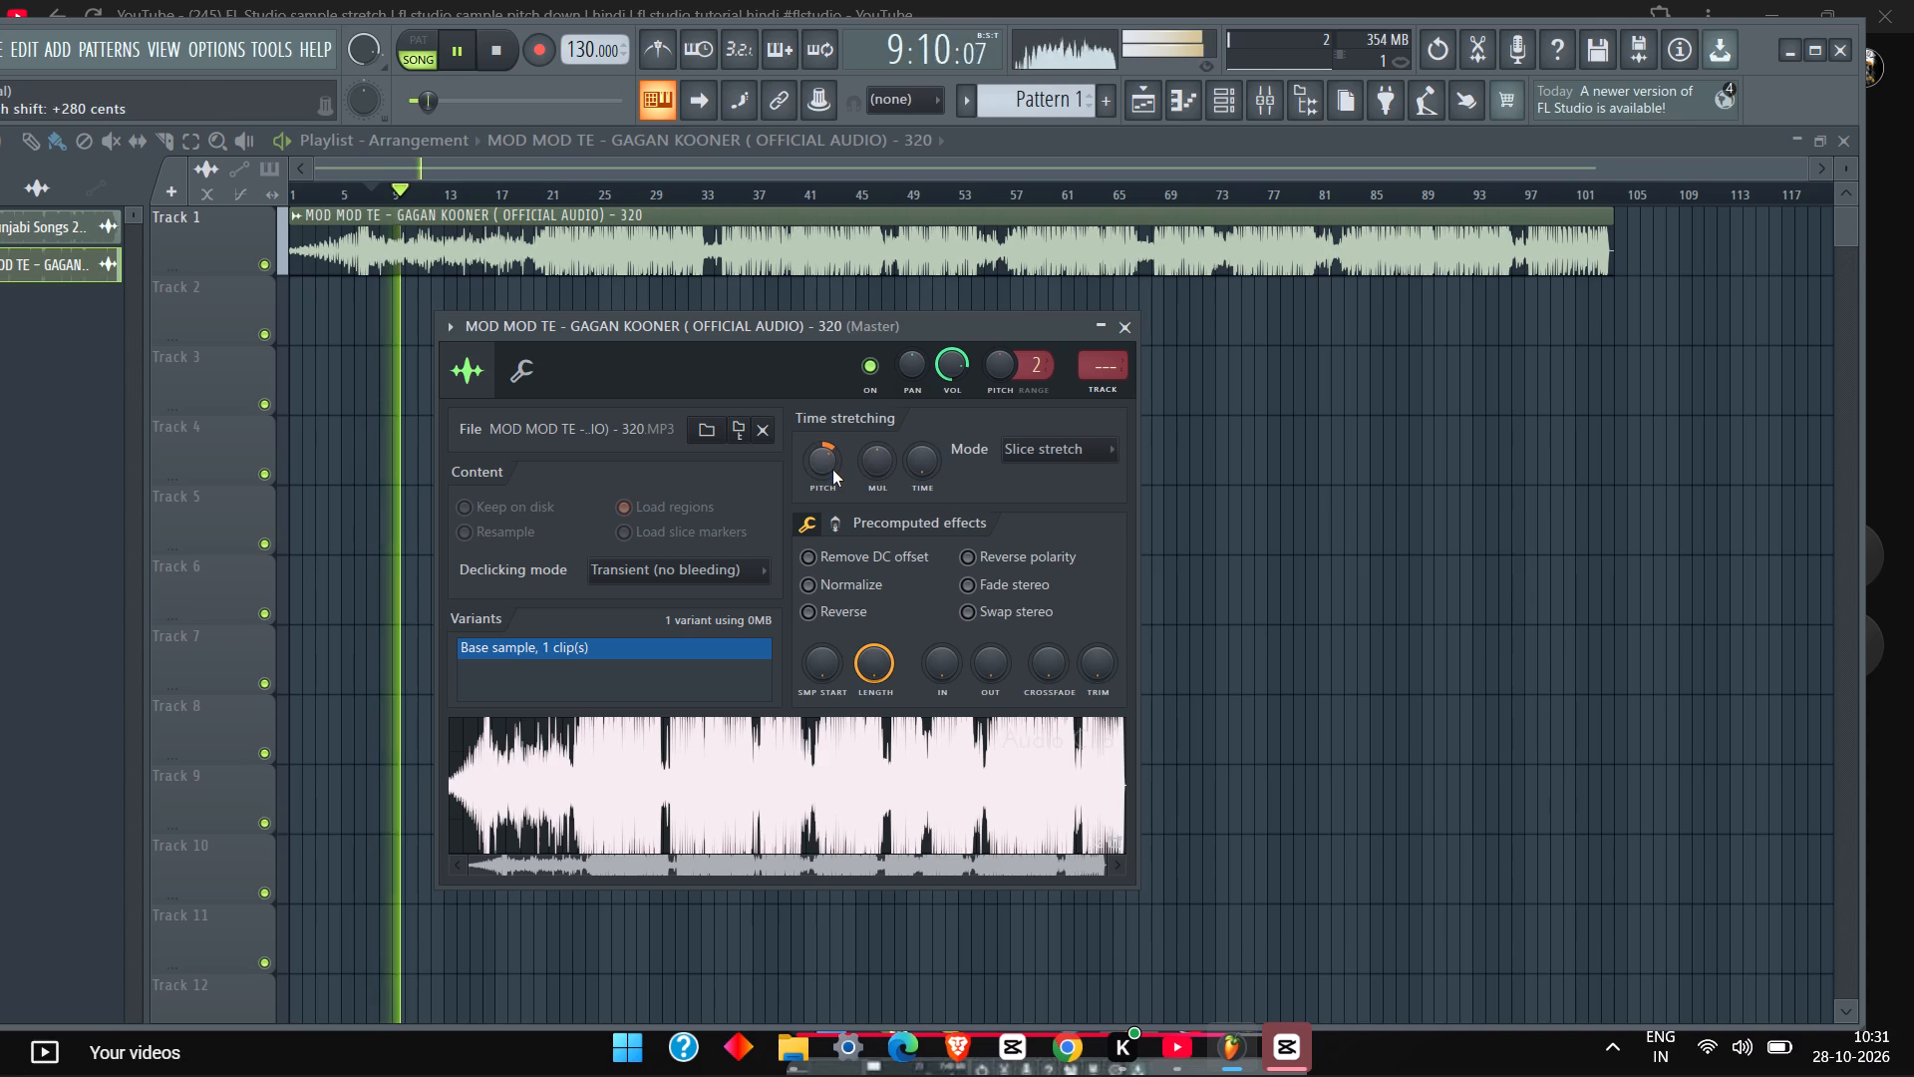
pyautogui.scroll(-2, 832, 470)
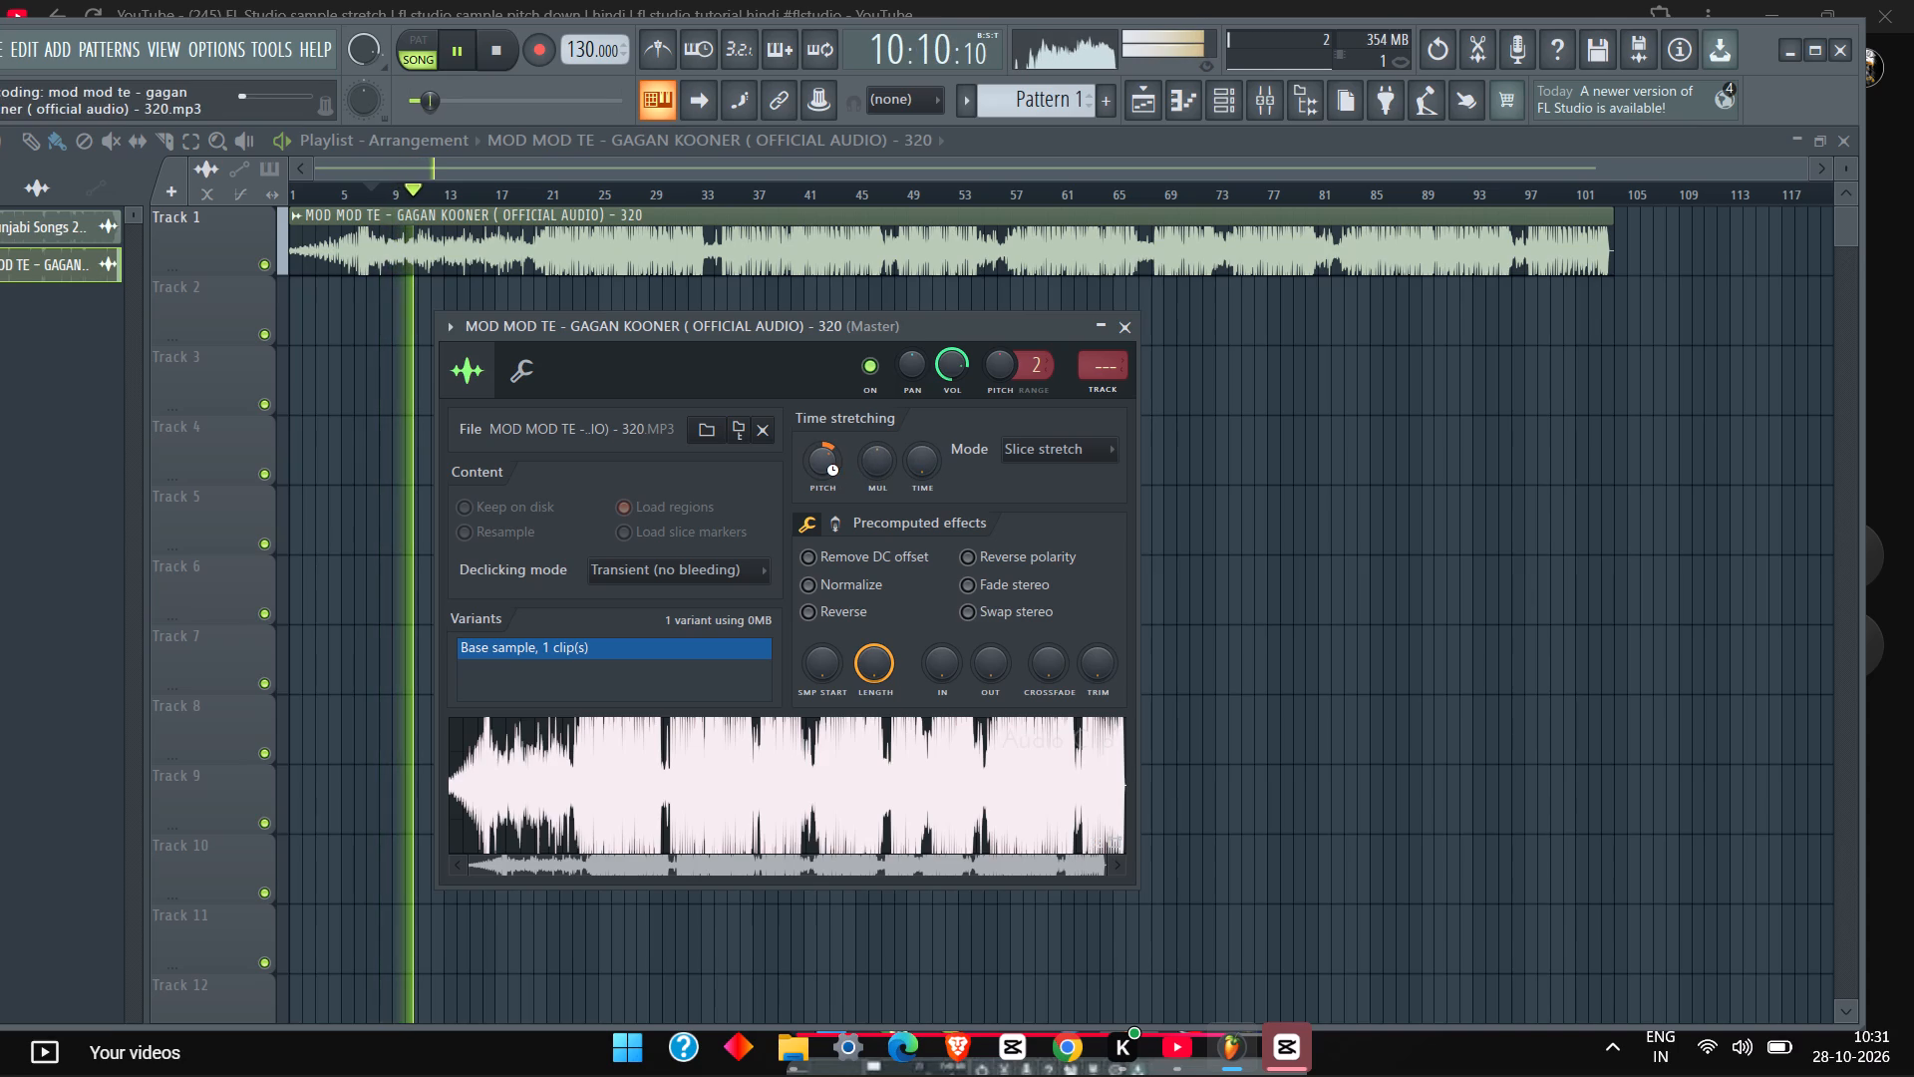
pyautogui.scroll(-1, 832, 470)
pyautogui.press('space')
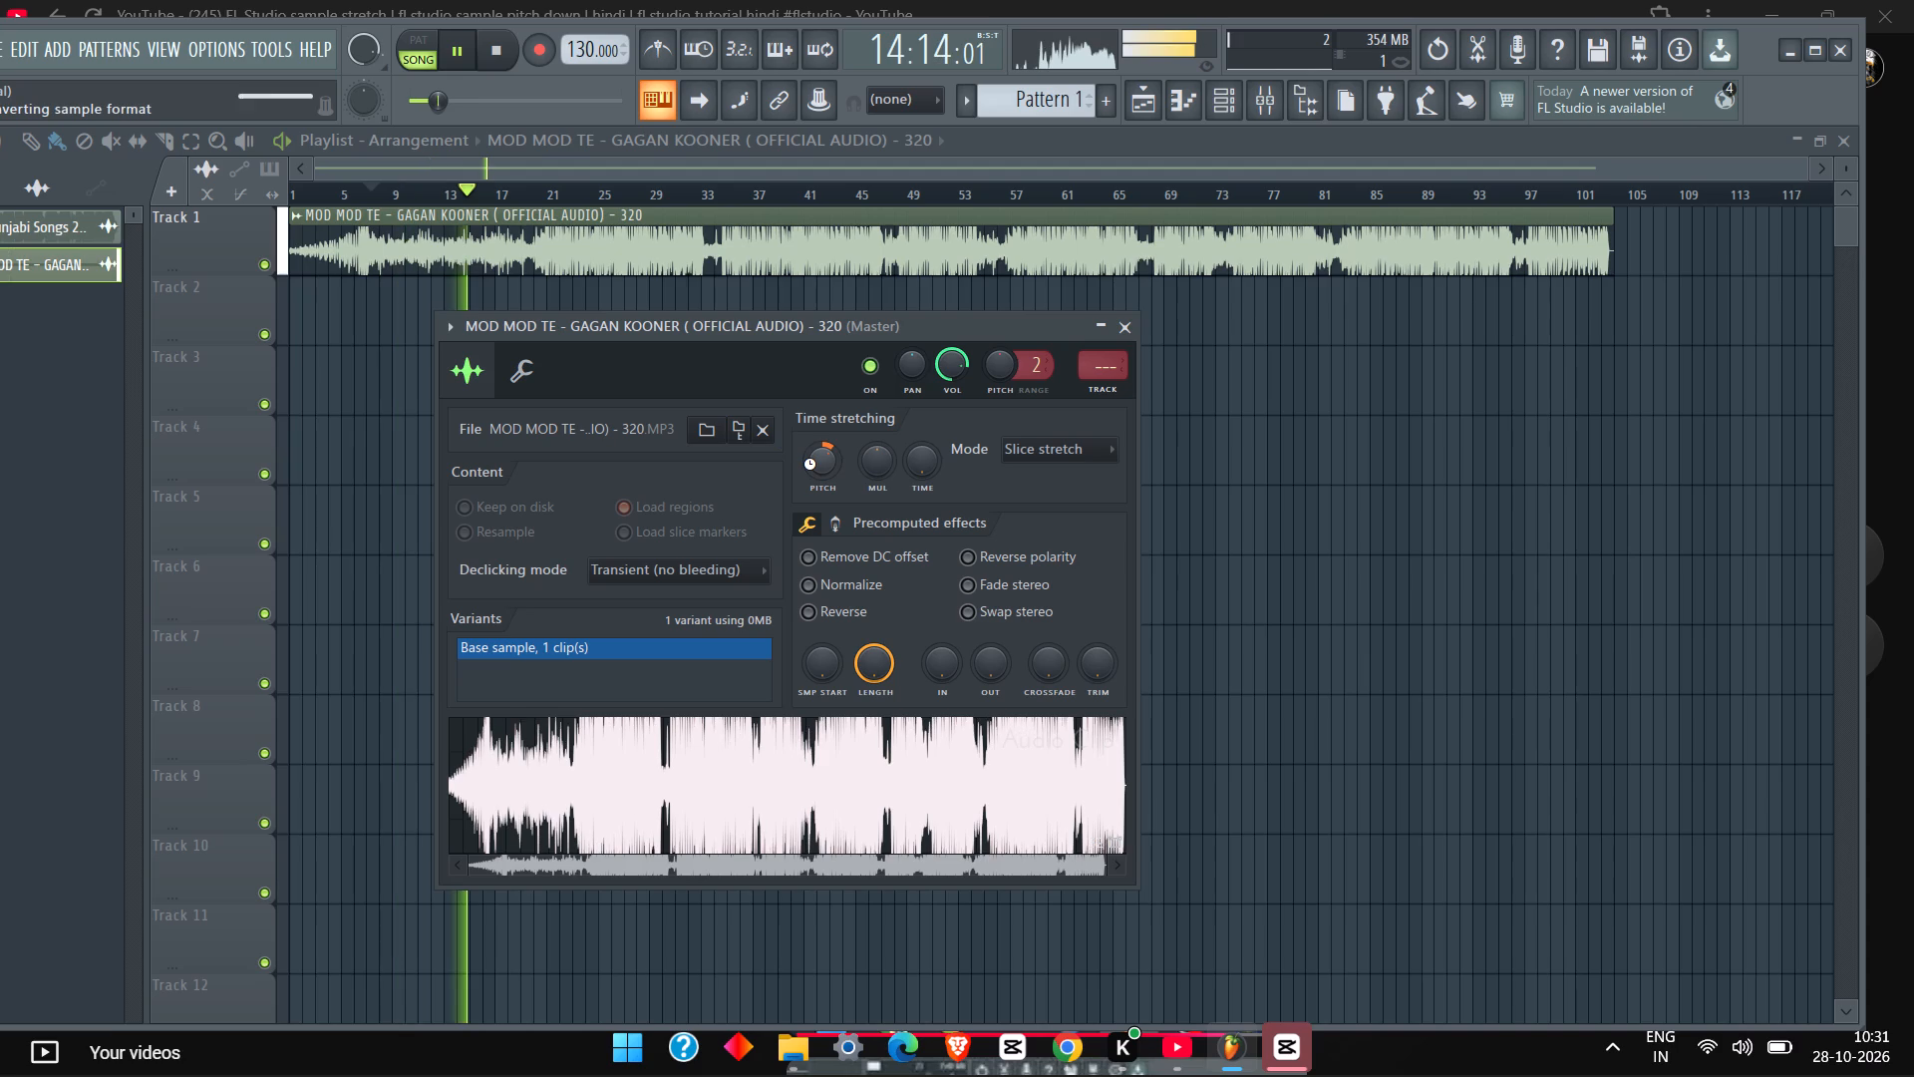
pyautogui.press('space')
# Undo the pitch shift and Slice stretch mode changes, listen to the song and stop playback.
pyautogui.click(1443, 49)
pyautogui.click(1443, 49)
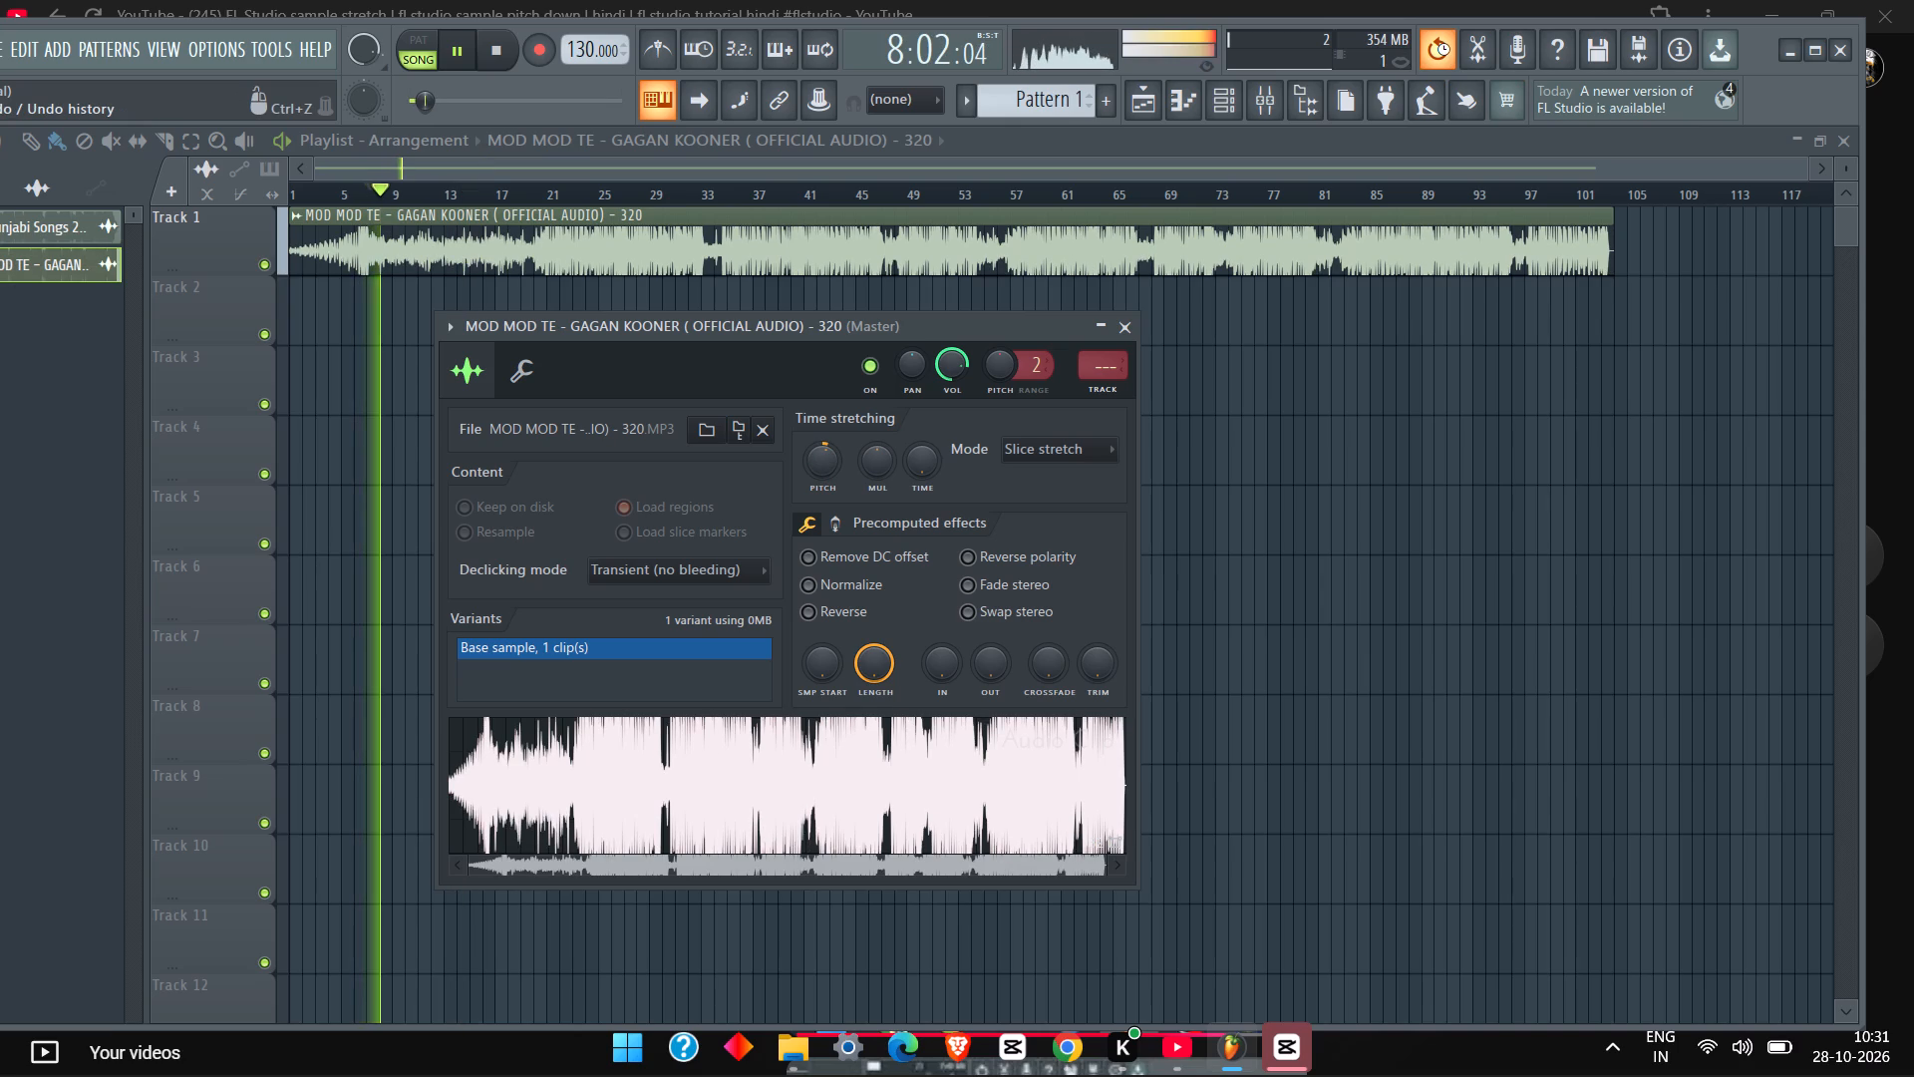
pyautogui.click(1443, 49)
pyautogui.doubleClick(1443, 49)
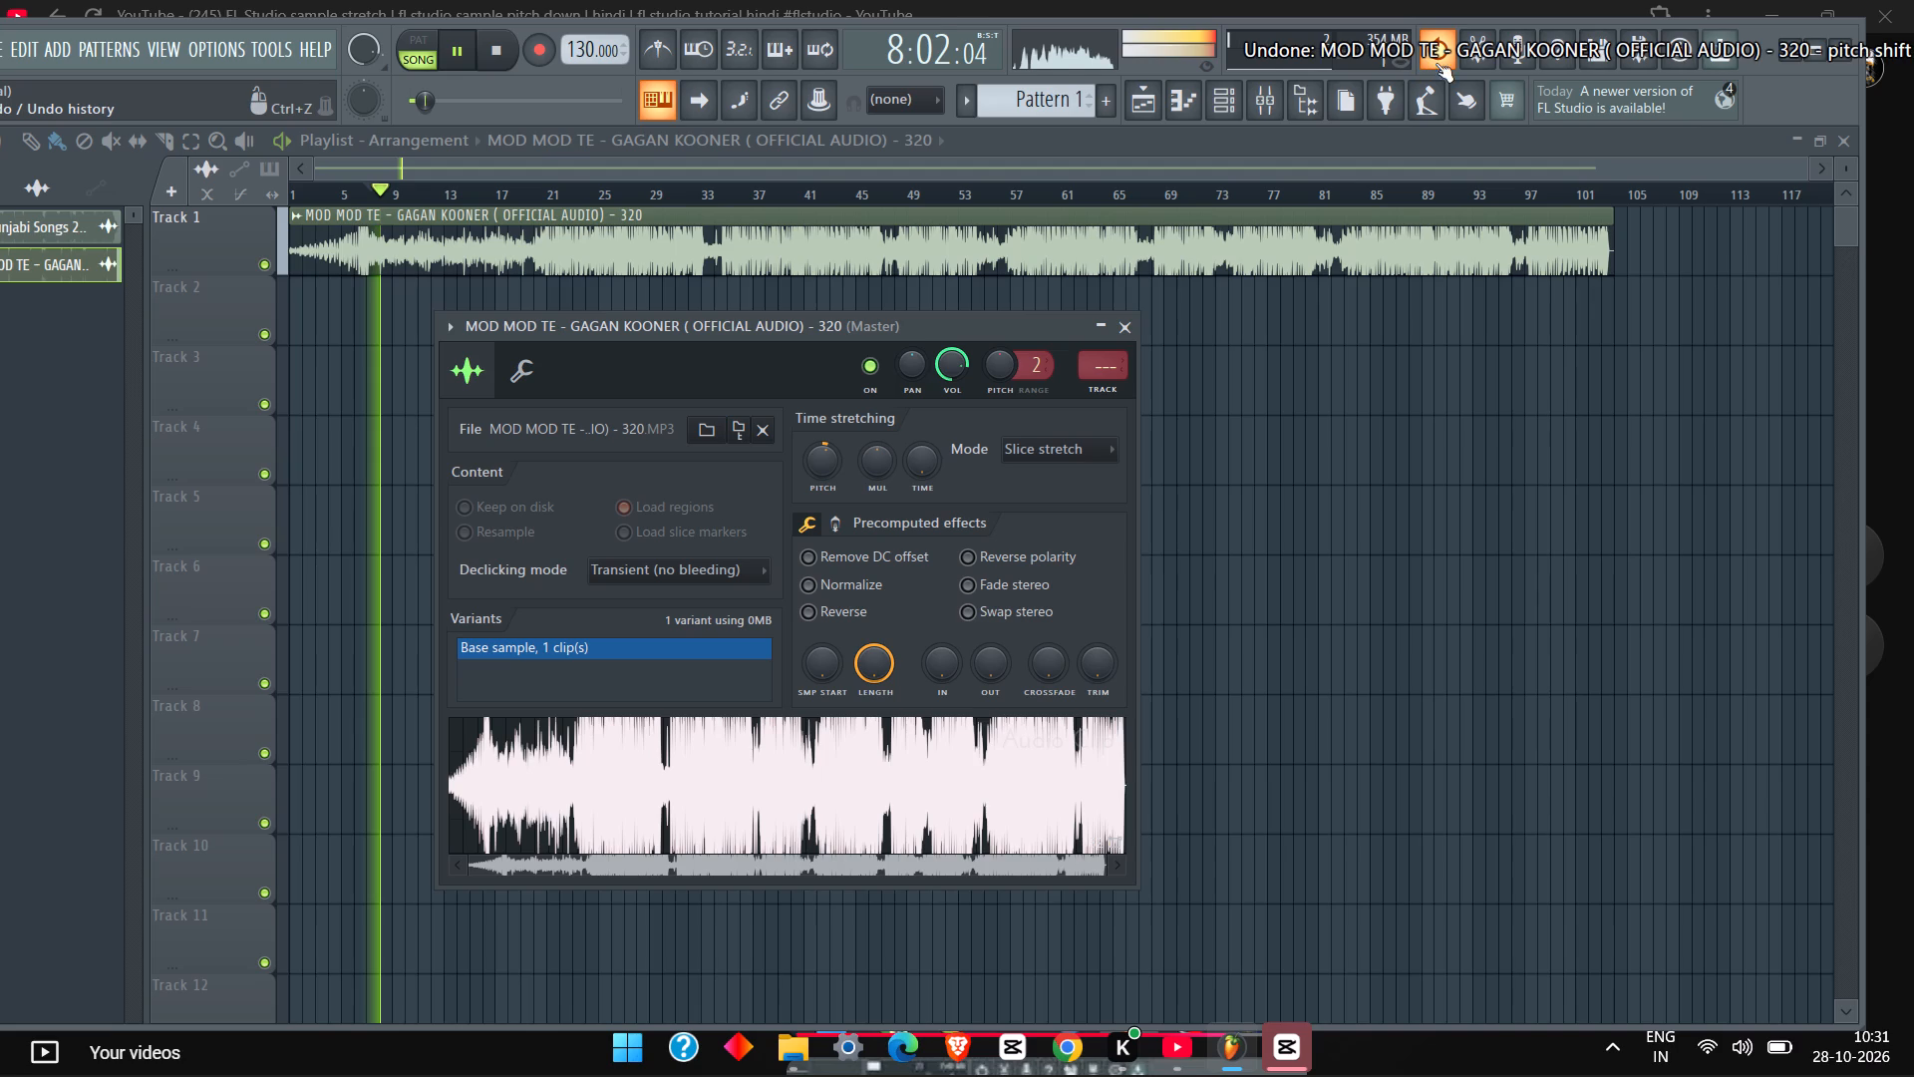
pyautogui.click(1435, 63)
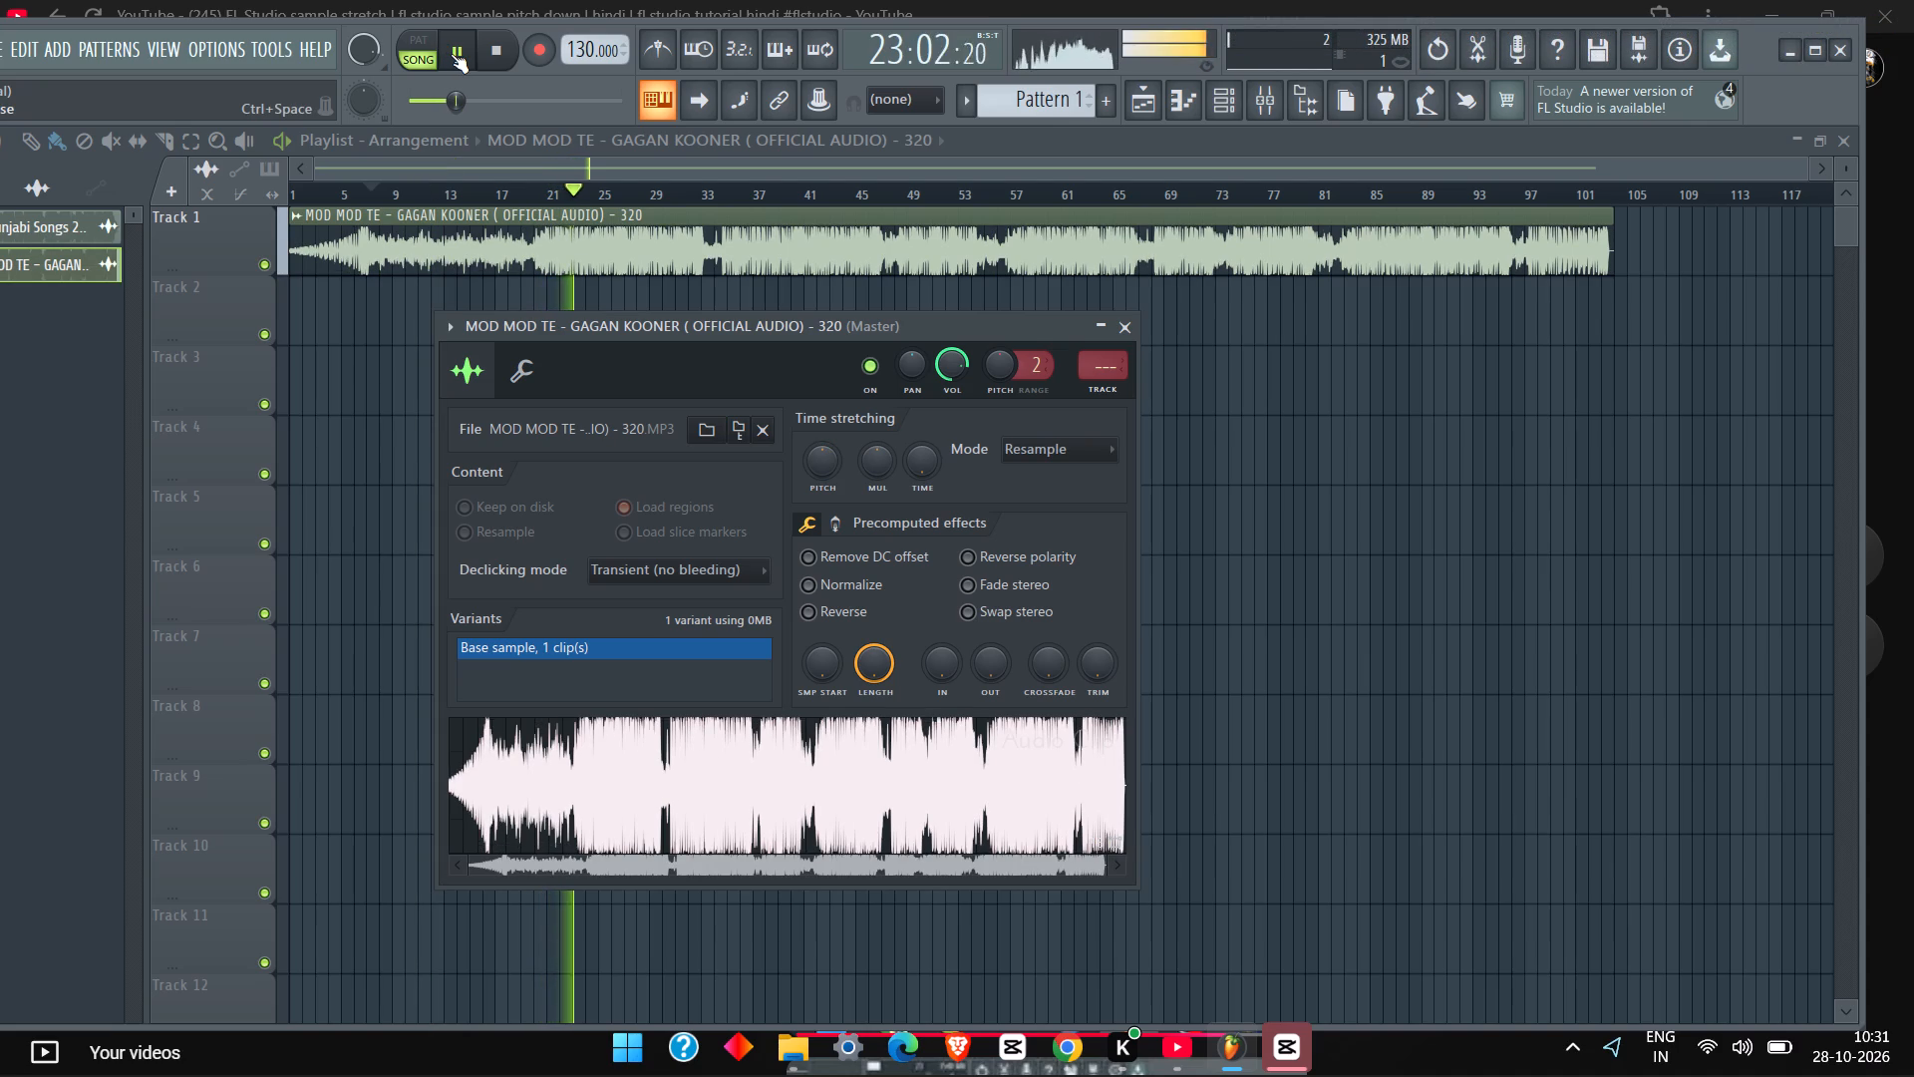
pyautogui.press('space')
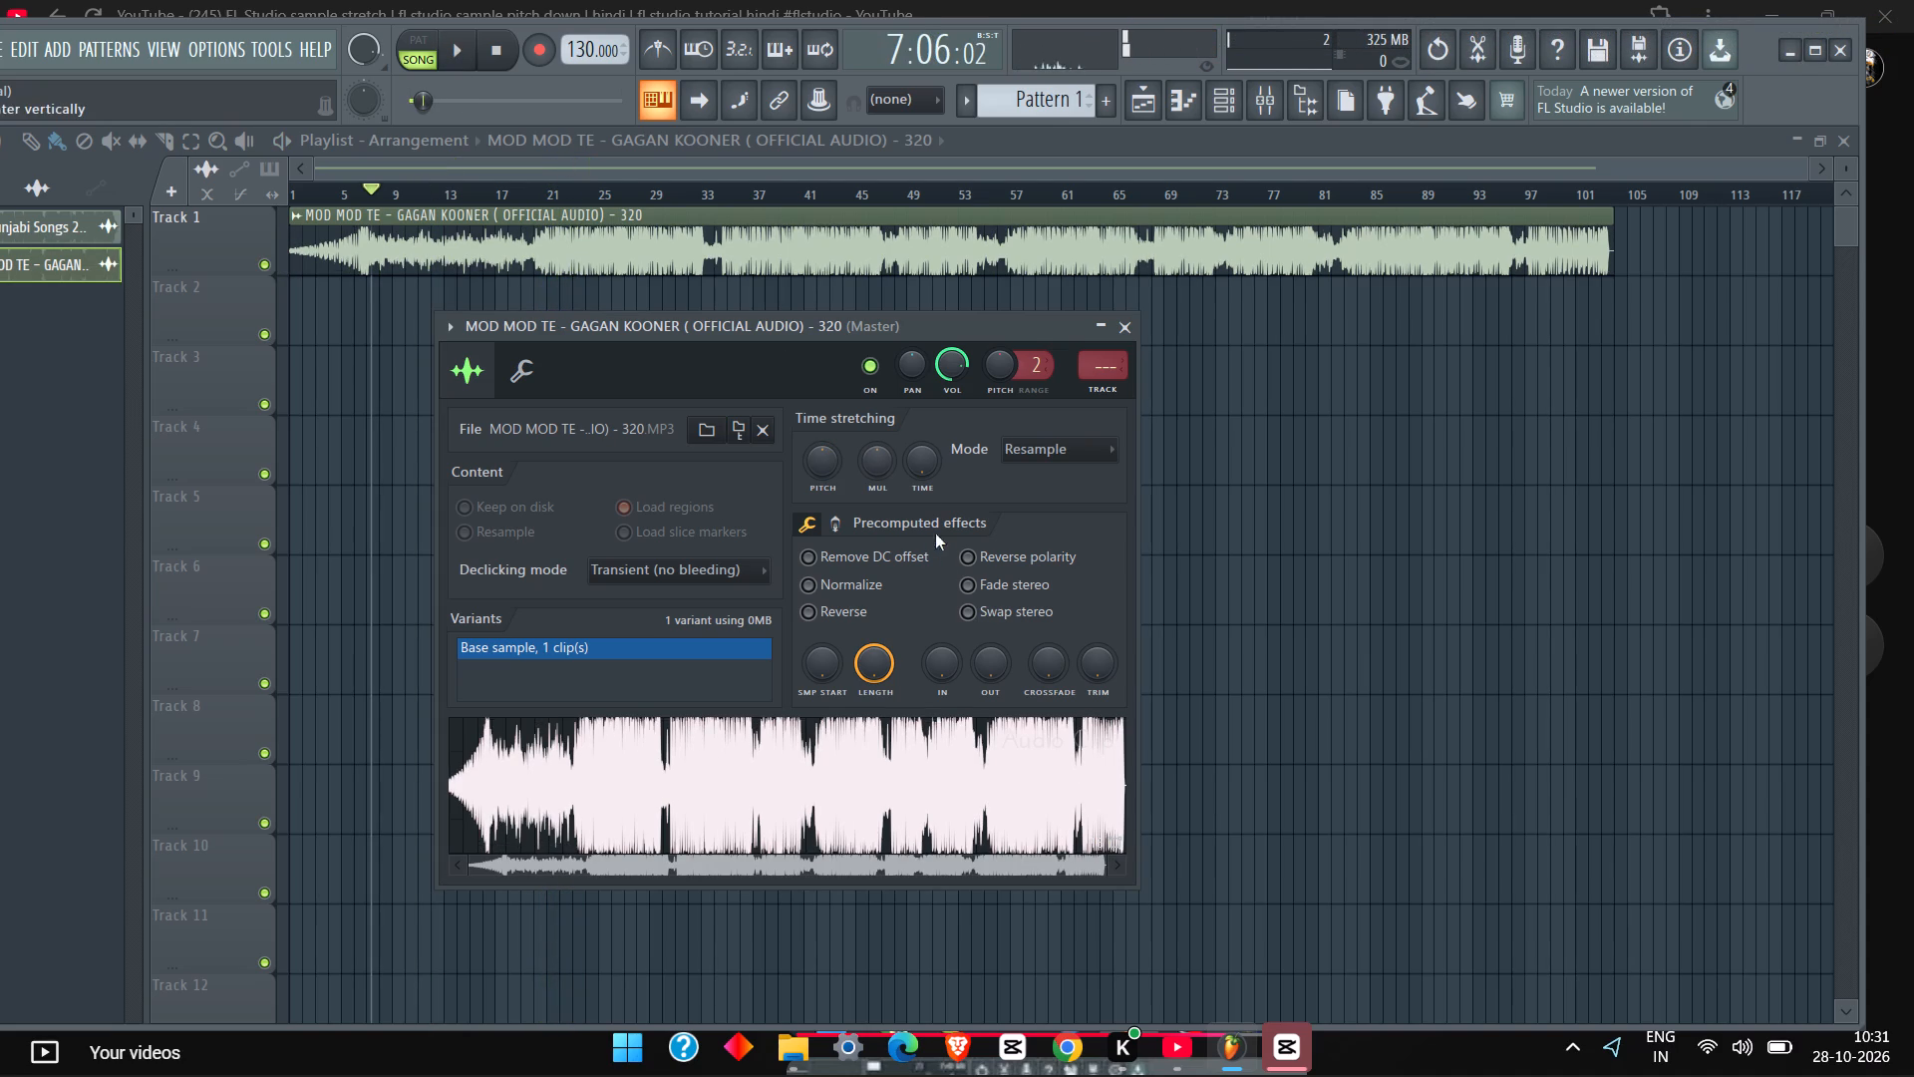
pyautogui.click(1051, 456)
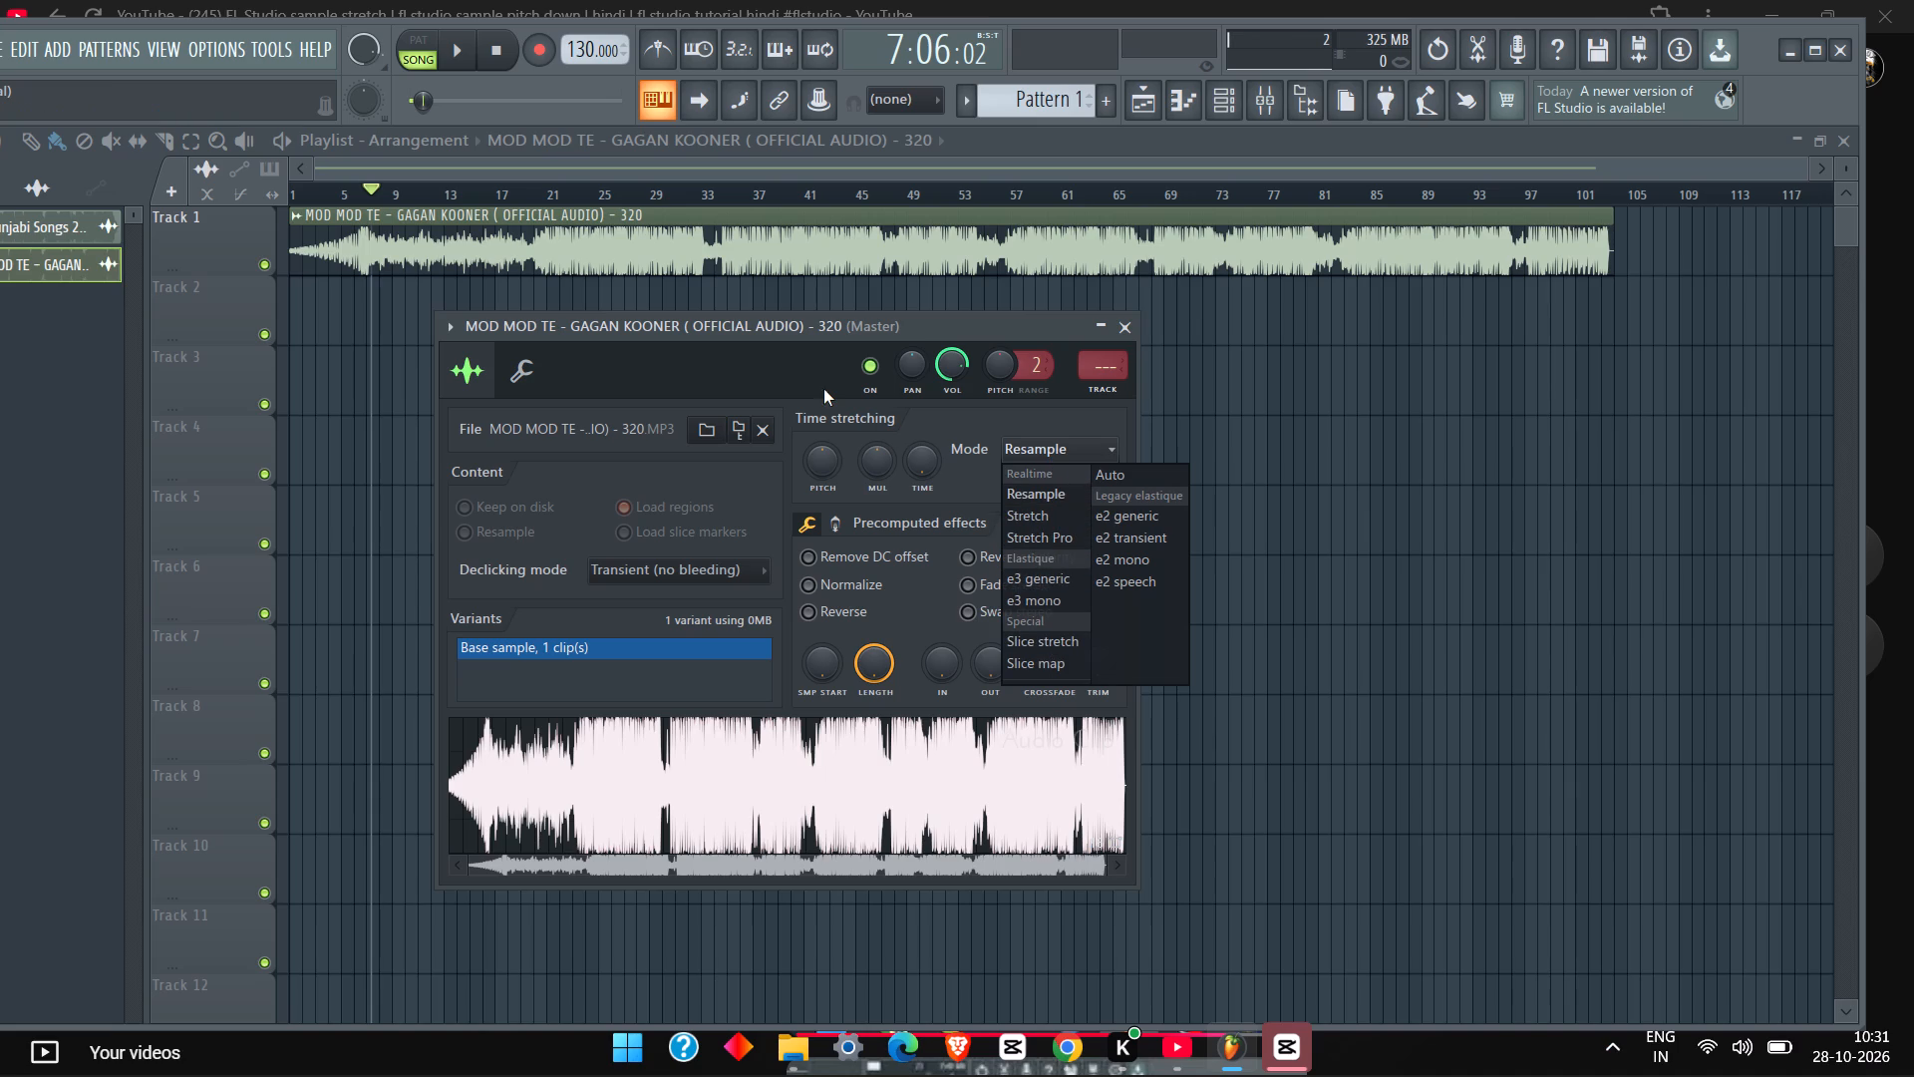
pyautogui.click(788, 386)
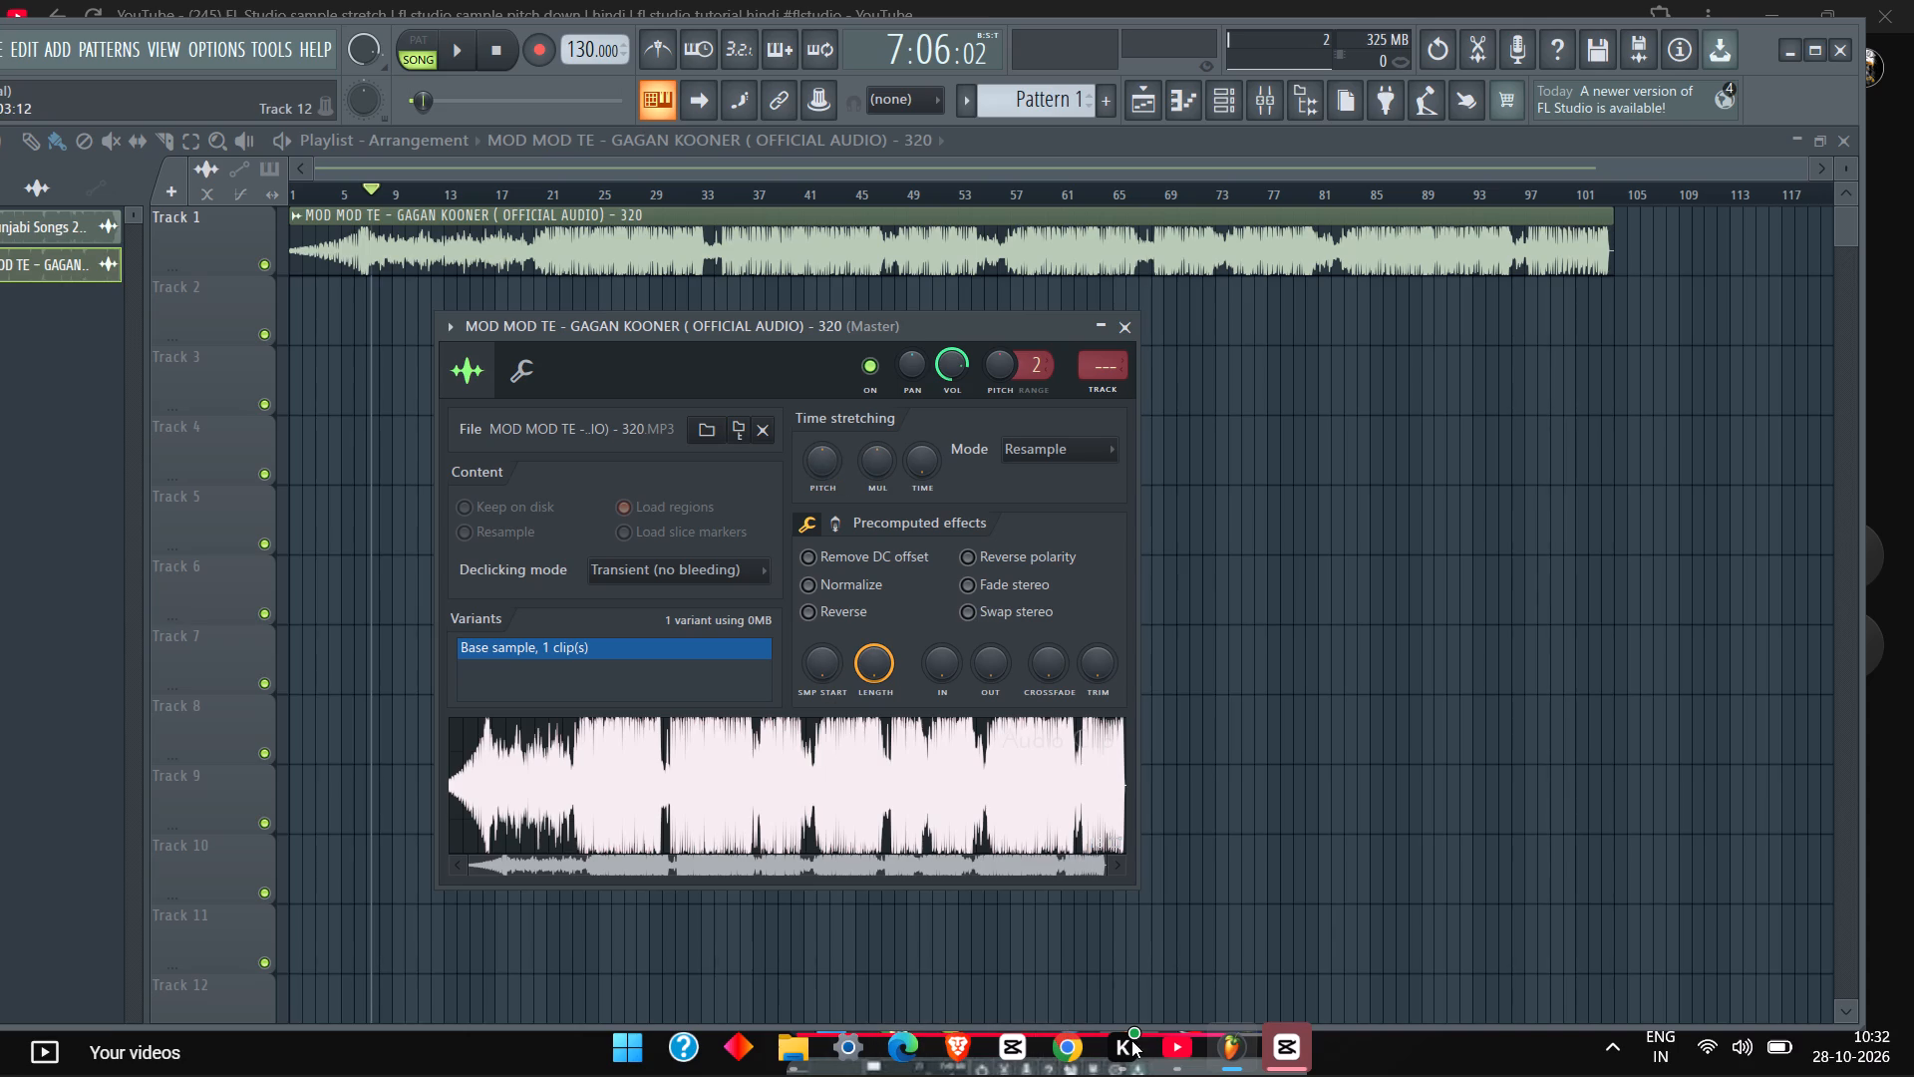
# Search YouTube for "fl studio make song faster", watch the short on creating sped up and slowed down remixes, and pause it.
pyautogui.click(1181, 1066)
pyautogui.scroll(-4, 930, 524)
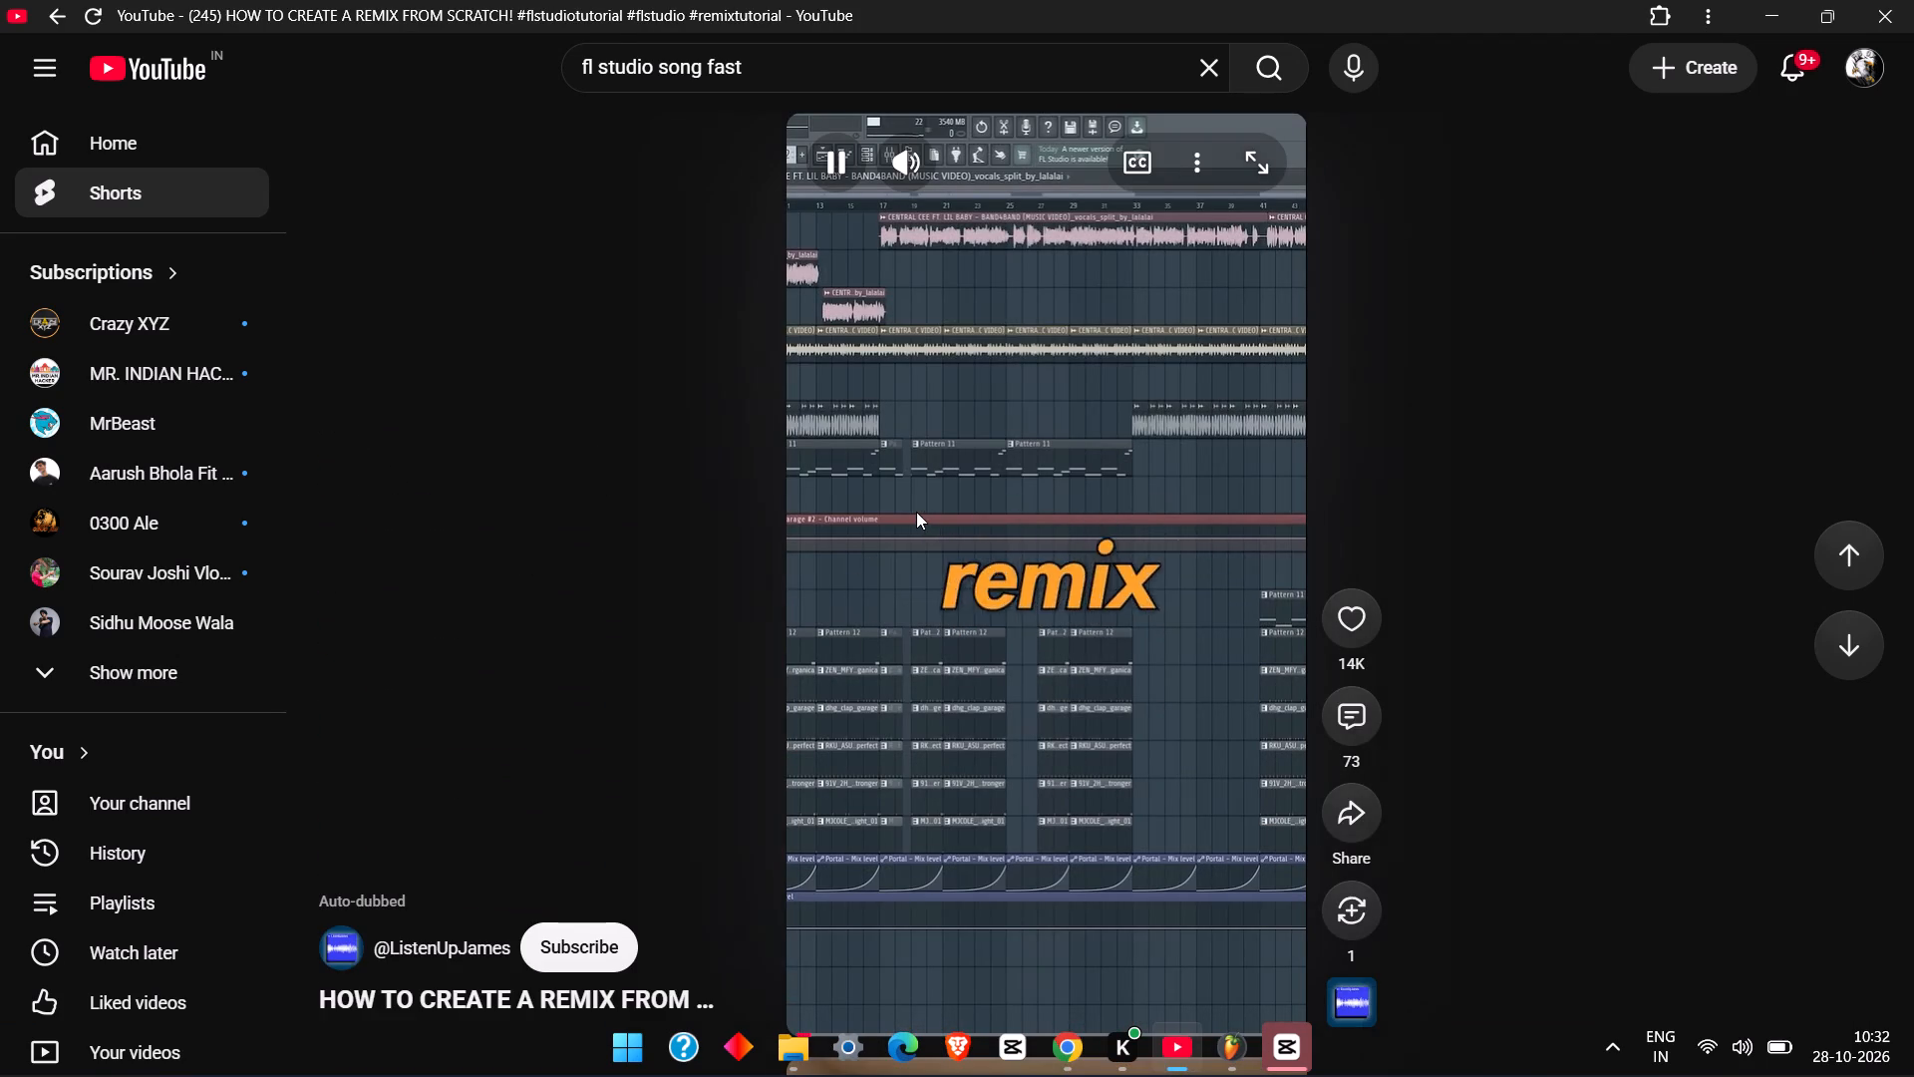
pyautogui.press('space')
pyautogui.click(775, 72)
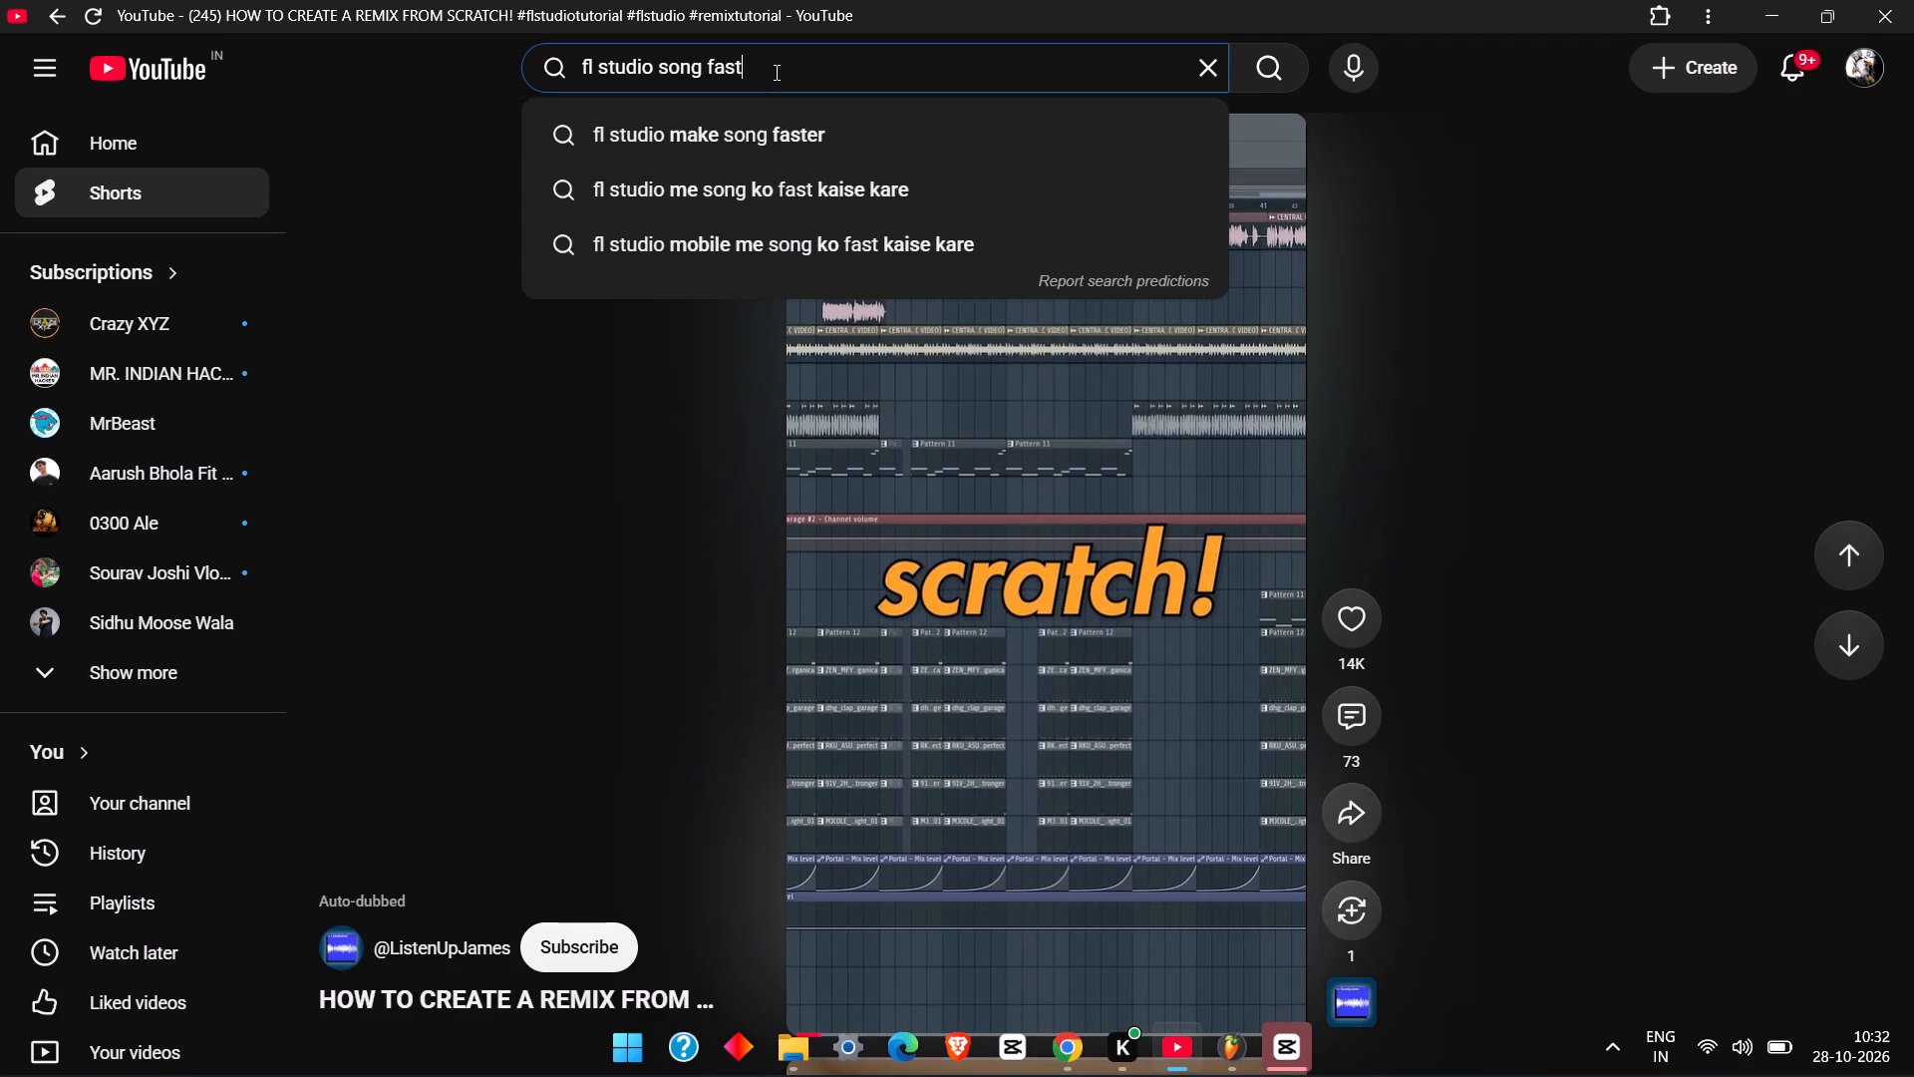
pyautogui.click(774, 158)
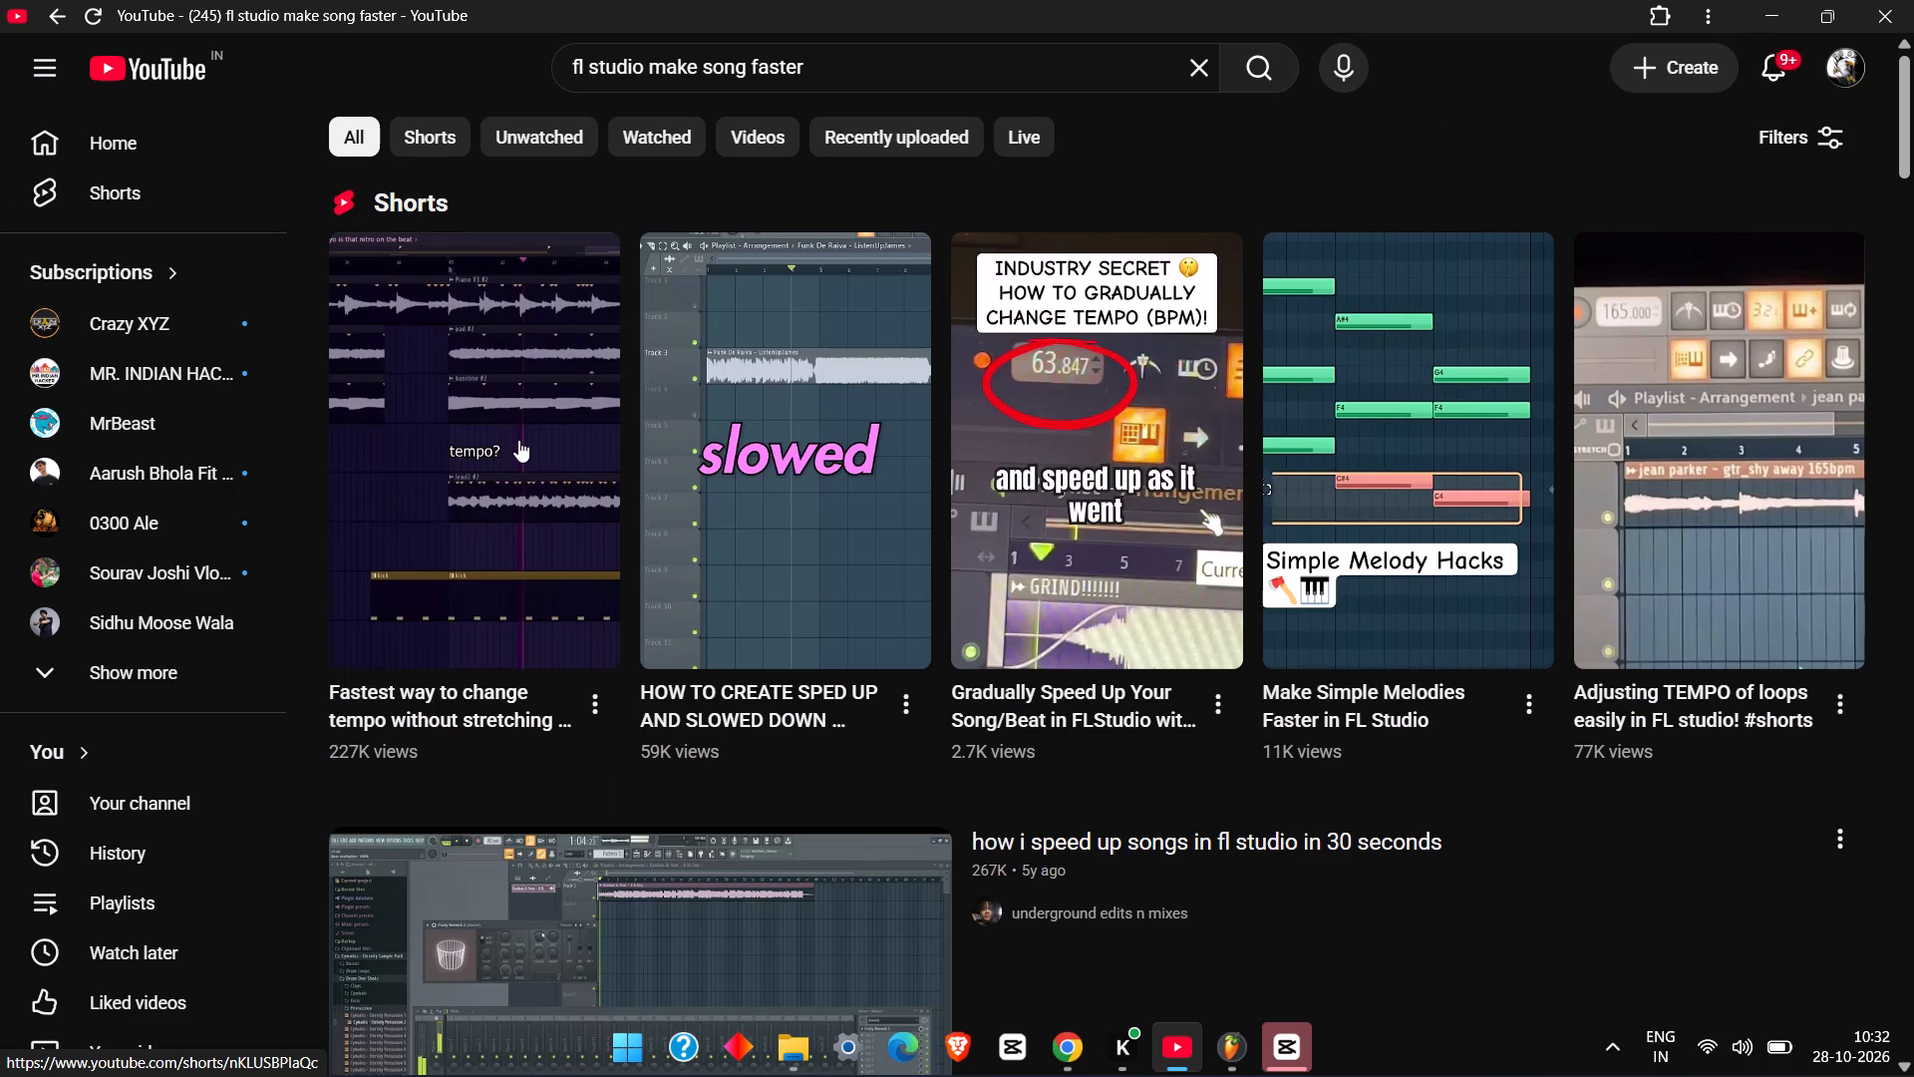
pyautogui.click(702, 439)
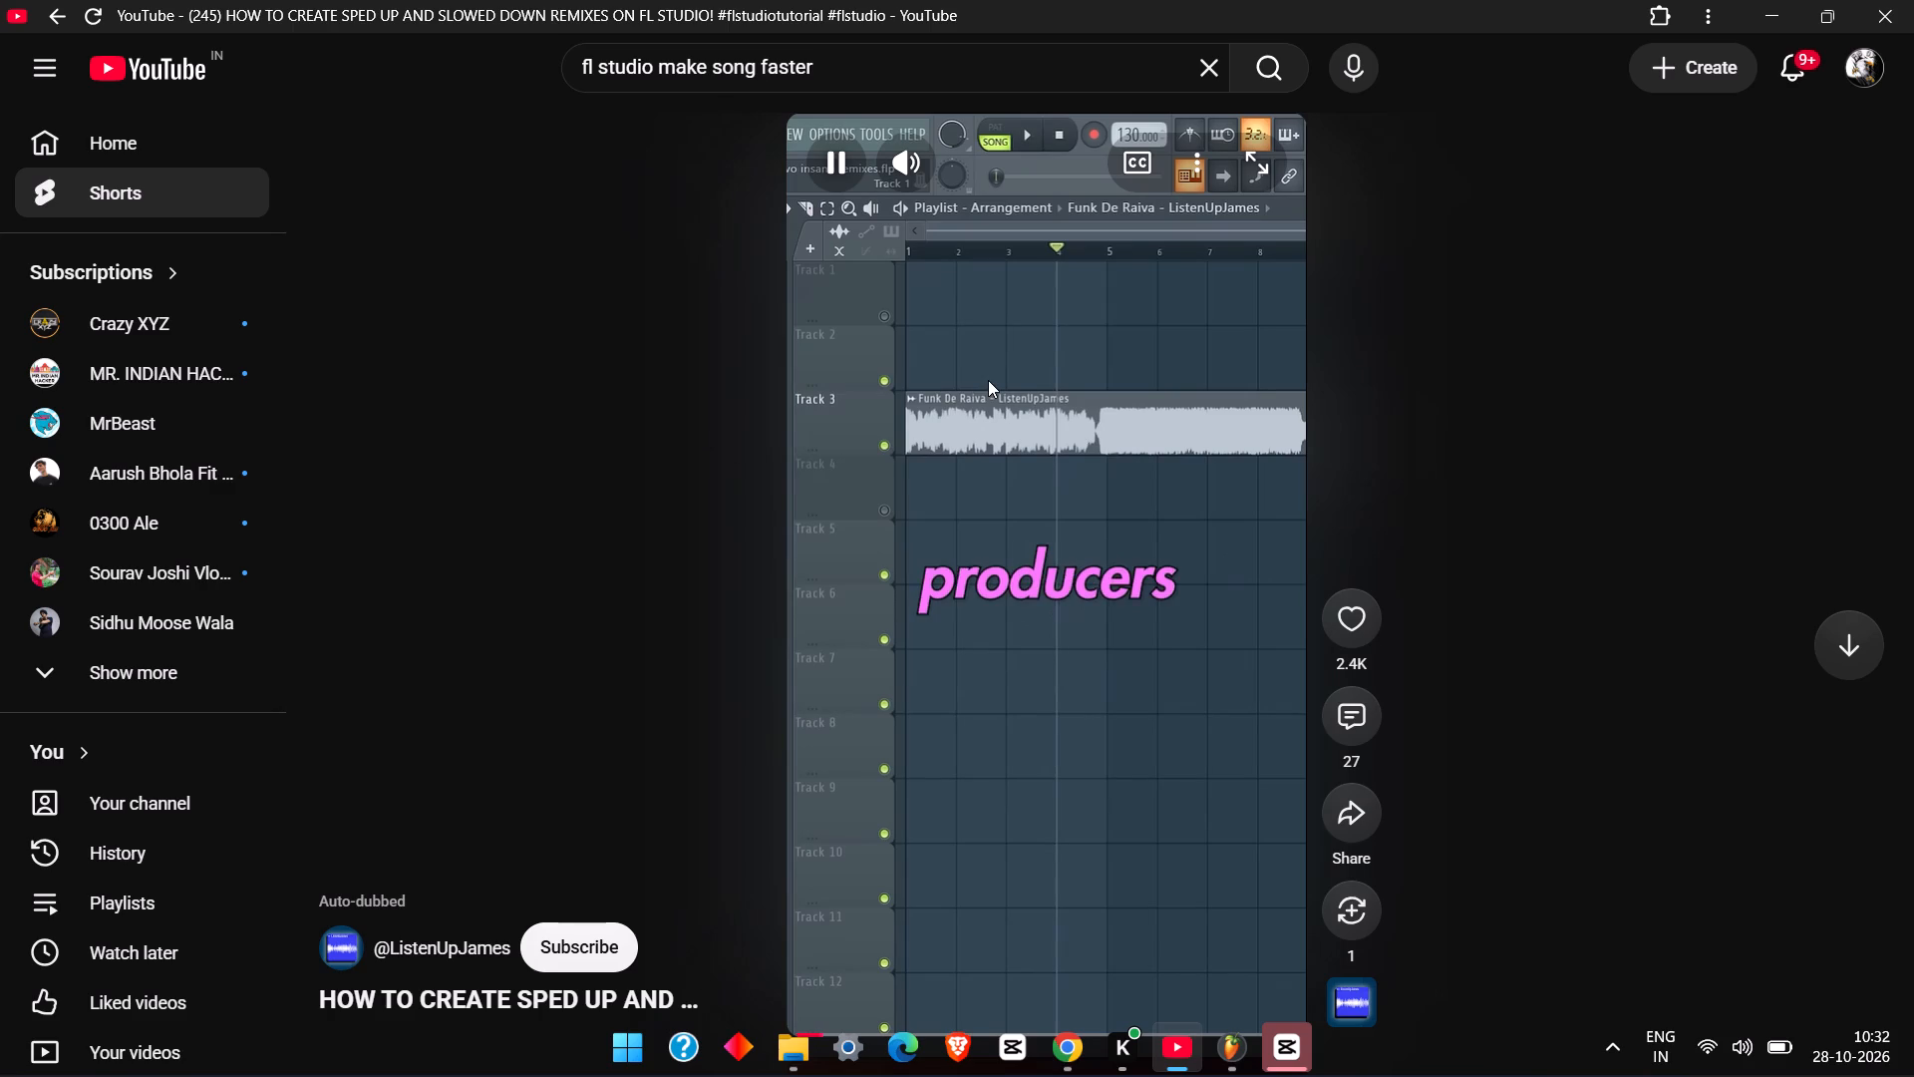
pyautogui.moveTo(988, 380); pyautogui.dragTo(1184, 344)
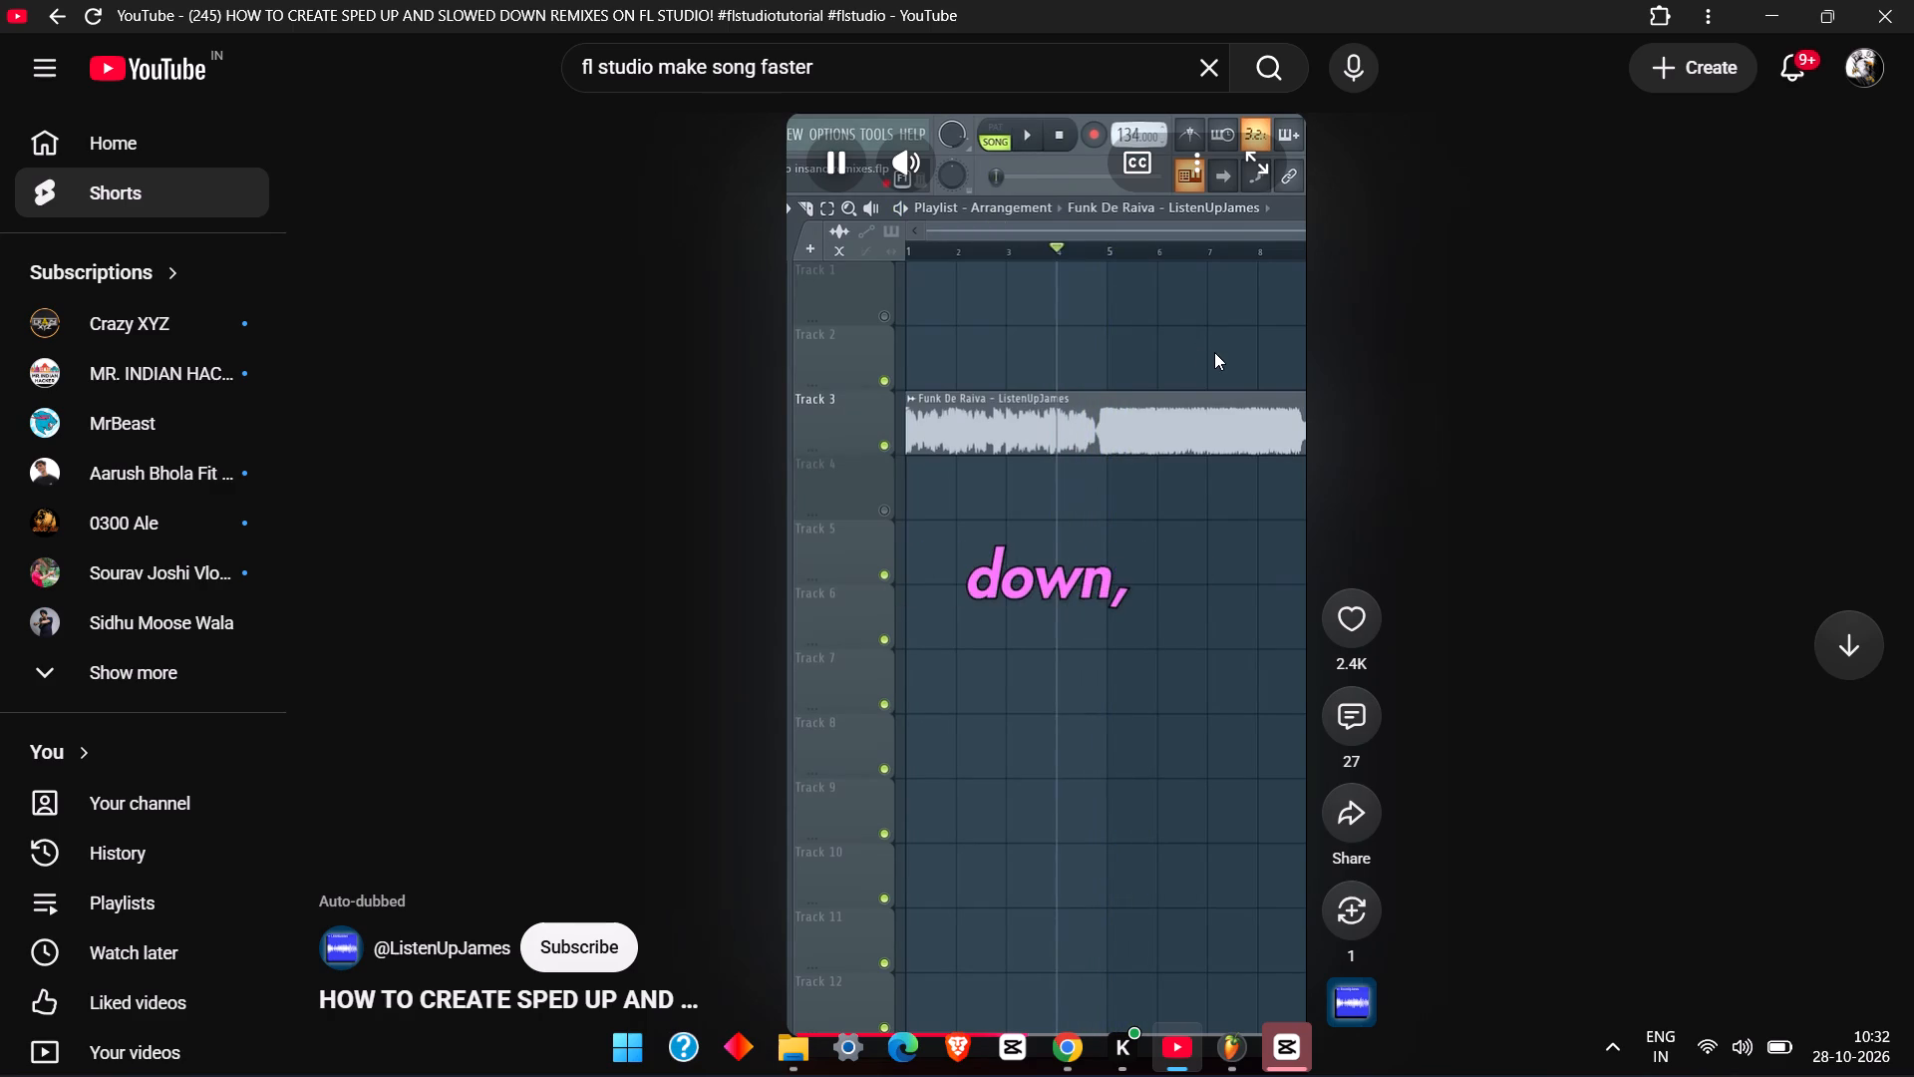
pyautogui.press('space')
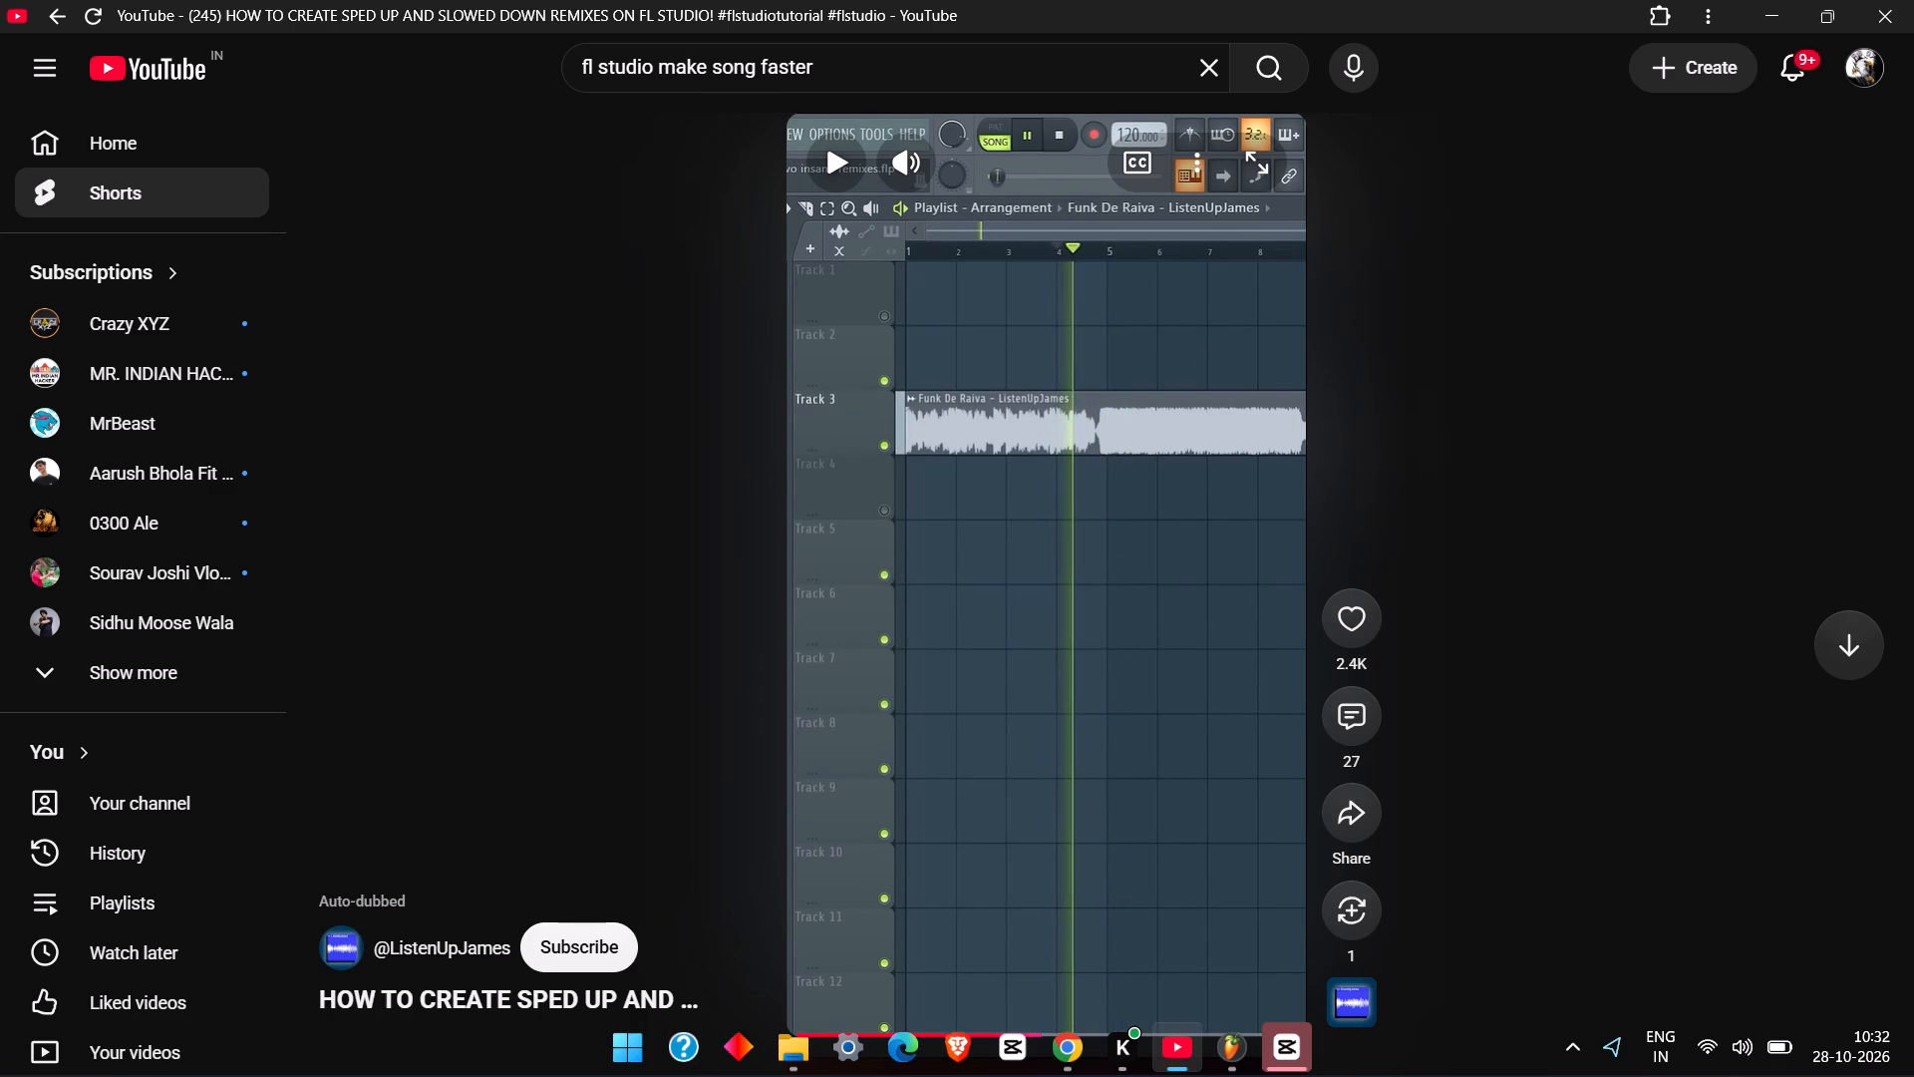
# Return to FL Studio, set the sample's time-stretching mode to Stretch and audition the song from about bar 7.
pyautogui.click(1229, 1026)
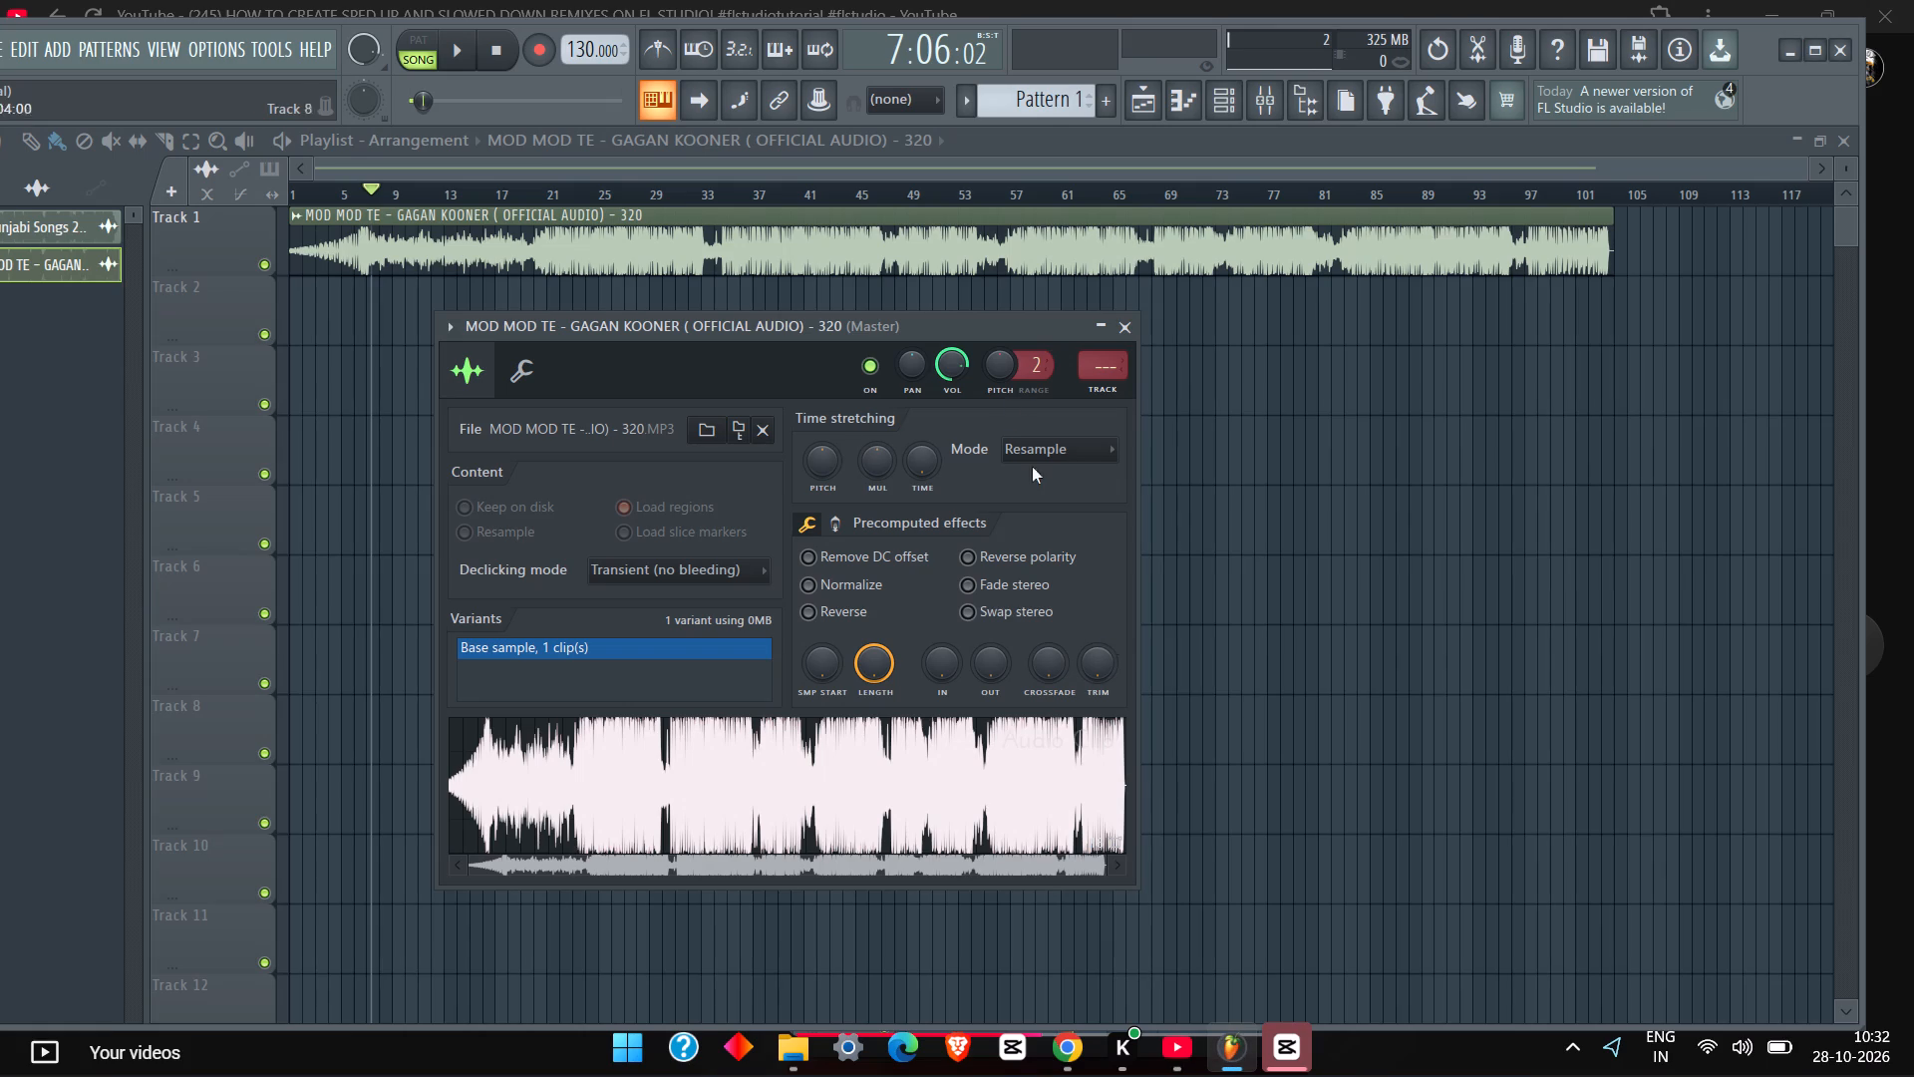
pyautogui.click(1073, 443)
pyautogui.click(1055, 511)
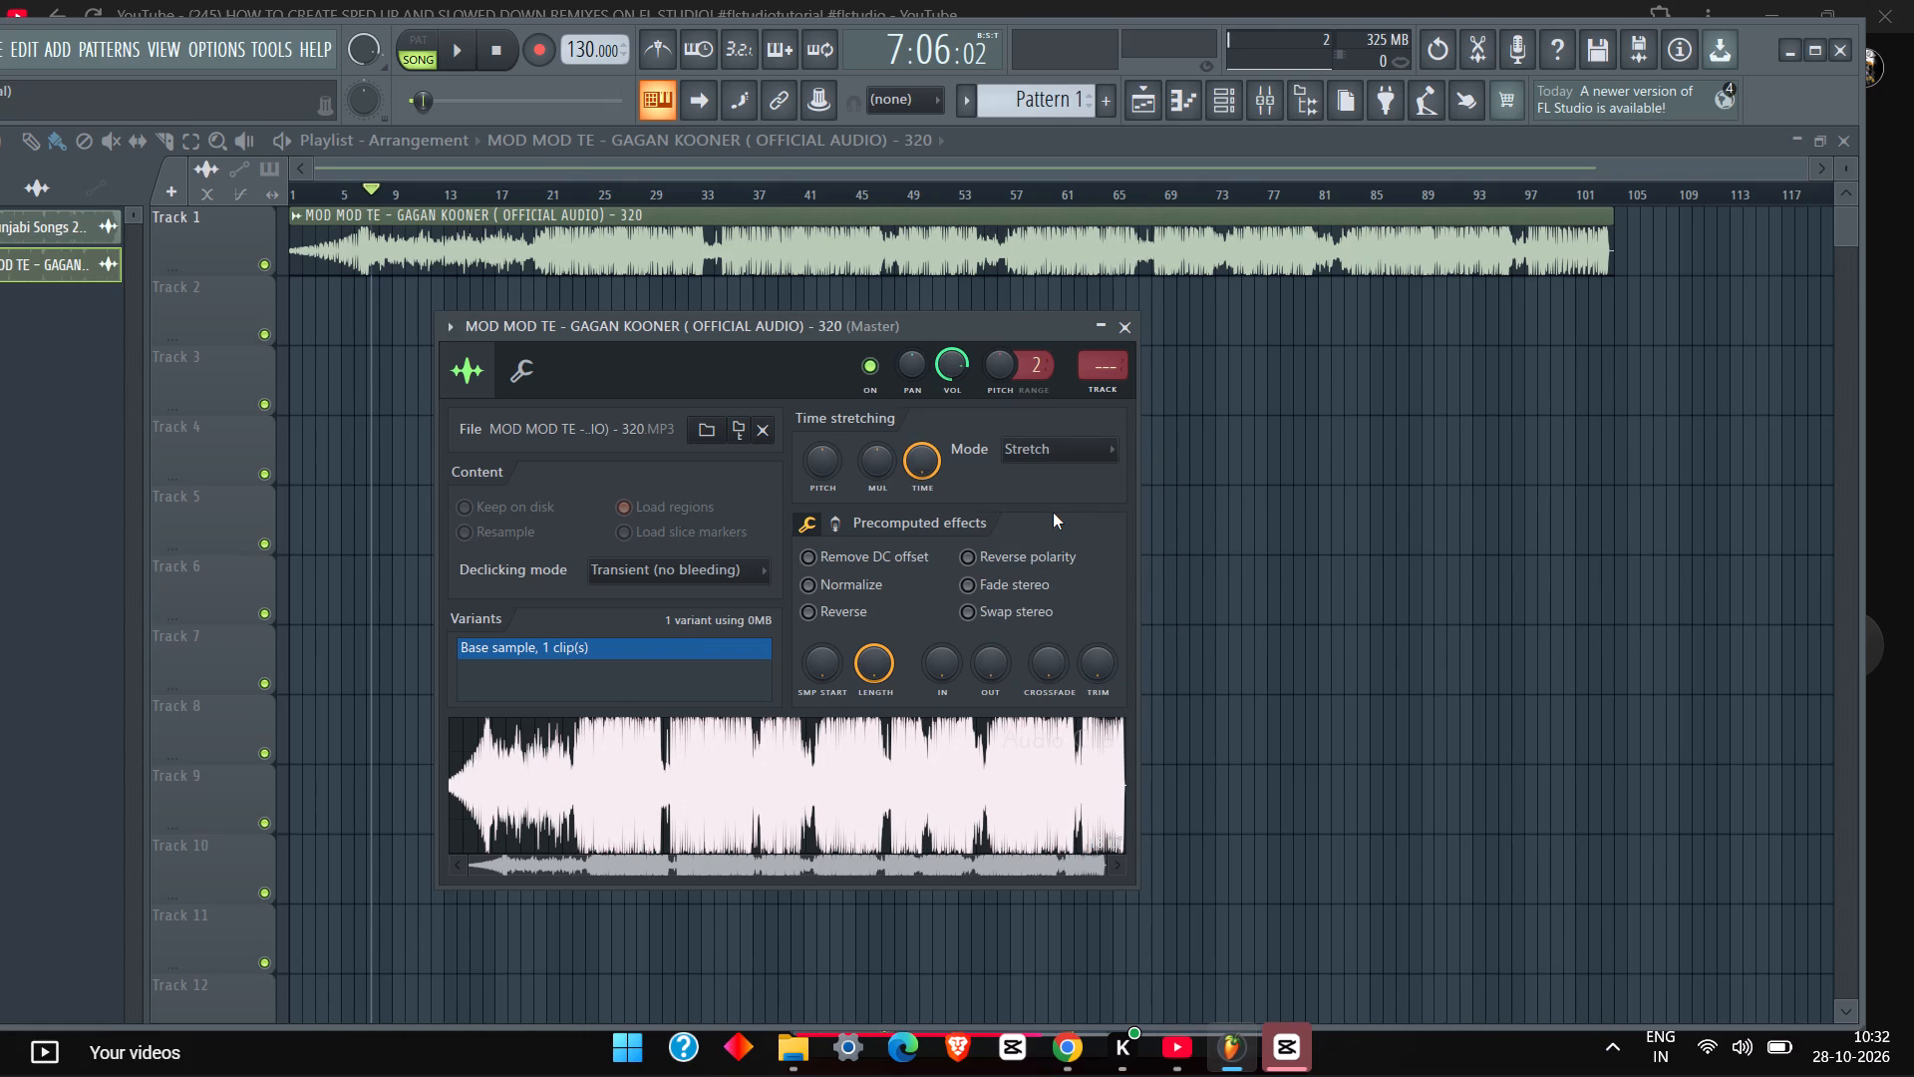
pyautogui.press('space')
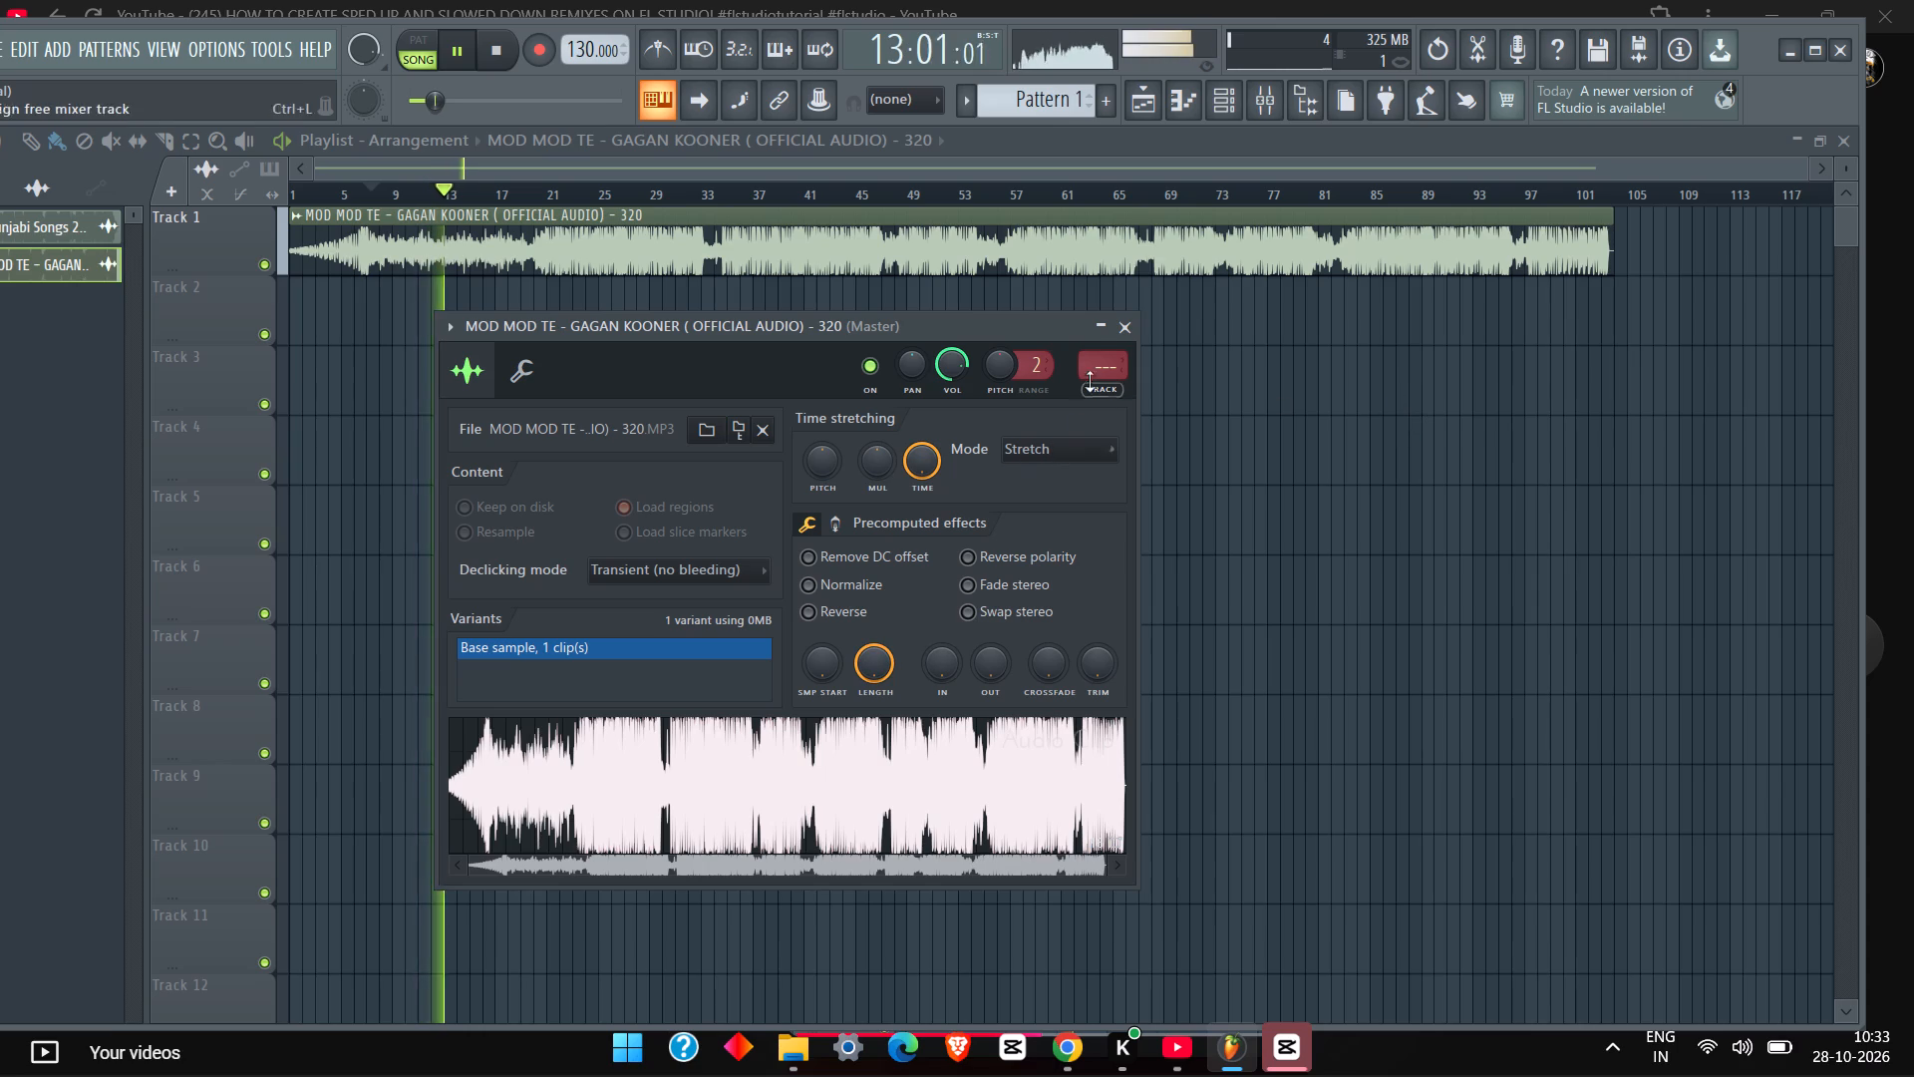
pyautogui.click(1067, 454)
pyautogui.click(1063, 432)
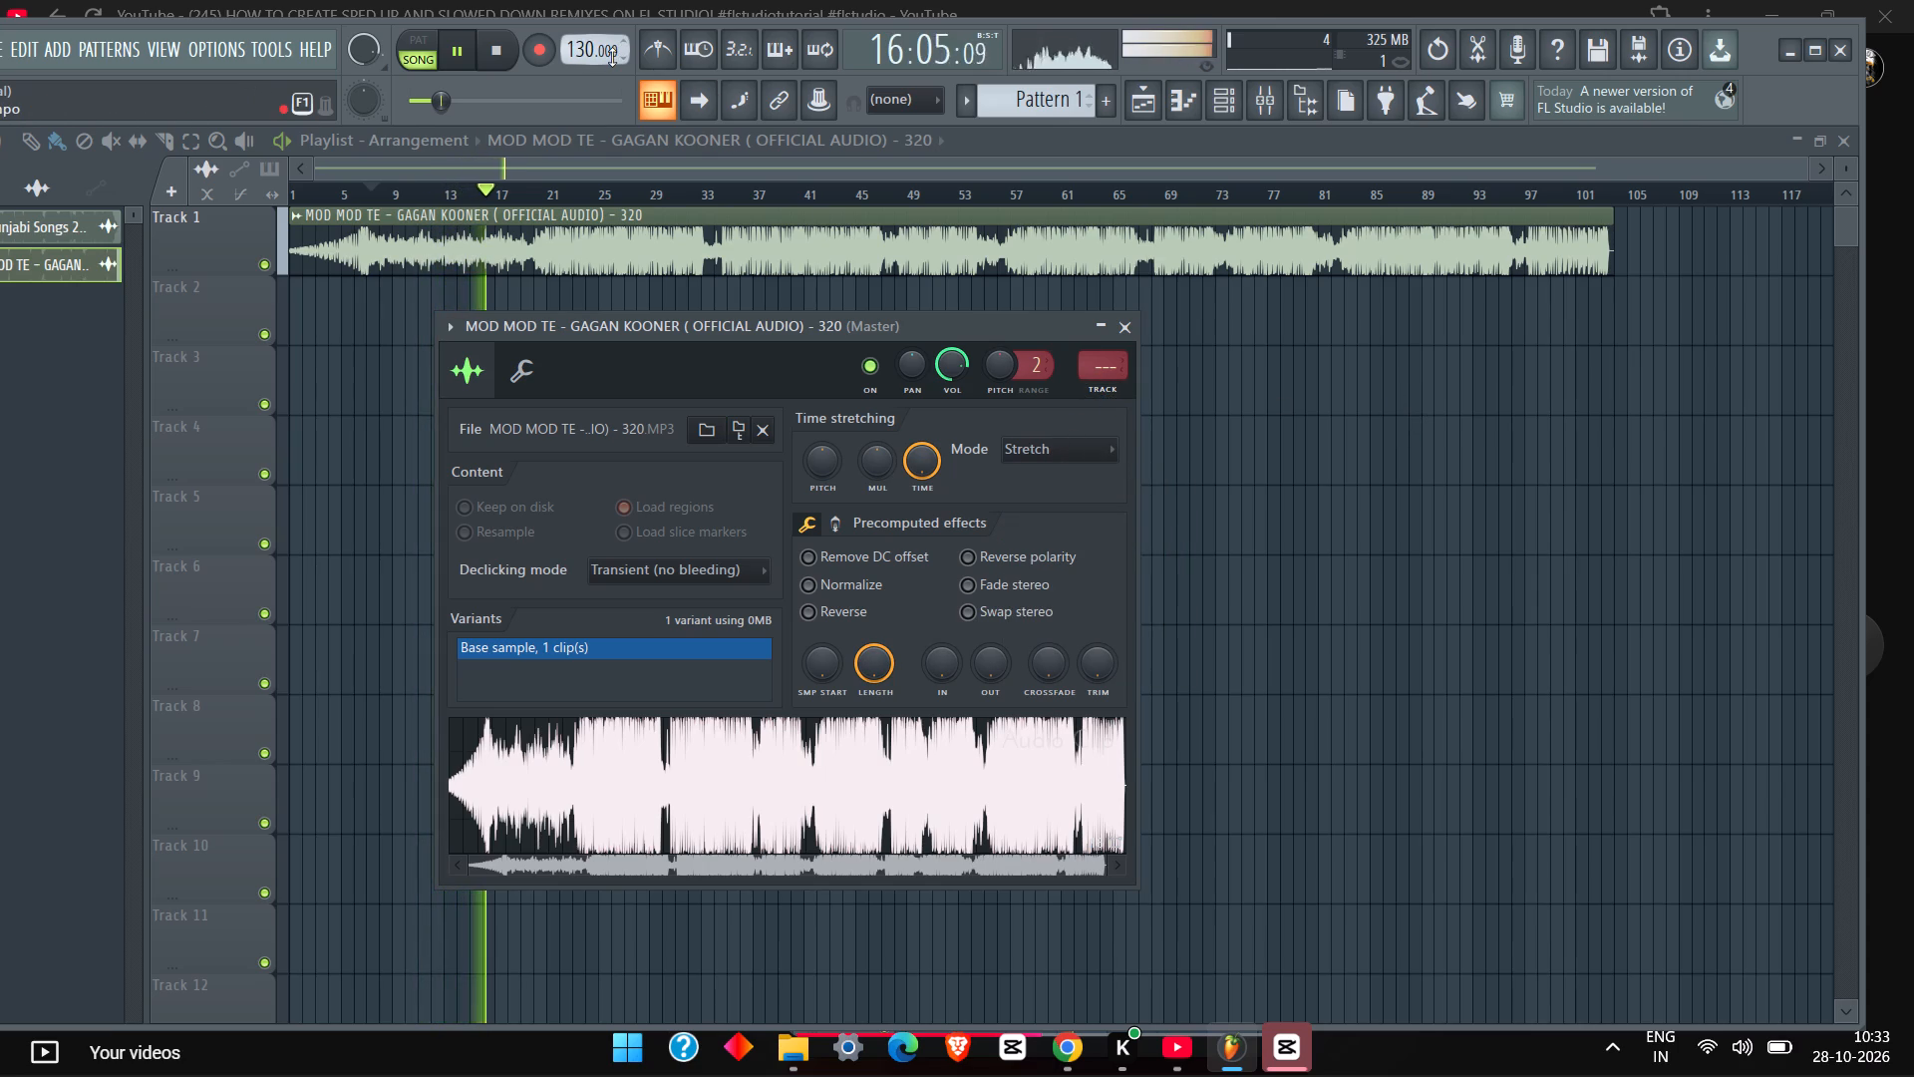
# Raise the project tempo to 130.156 BPM while the song plays.
pyautogui.scroll(3, 612, 57)
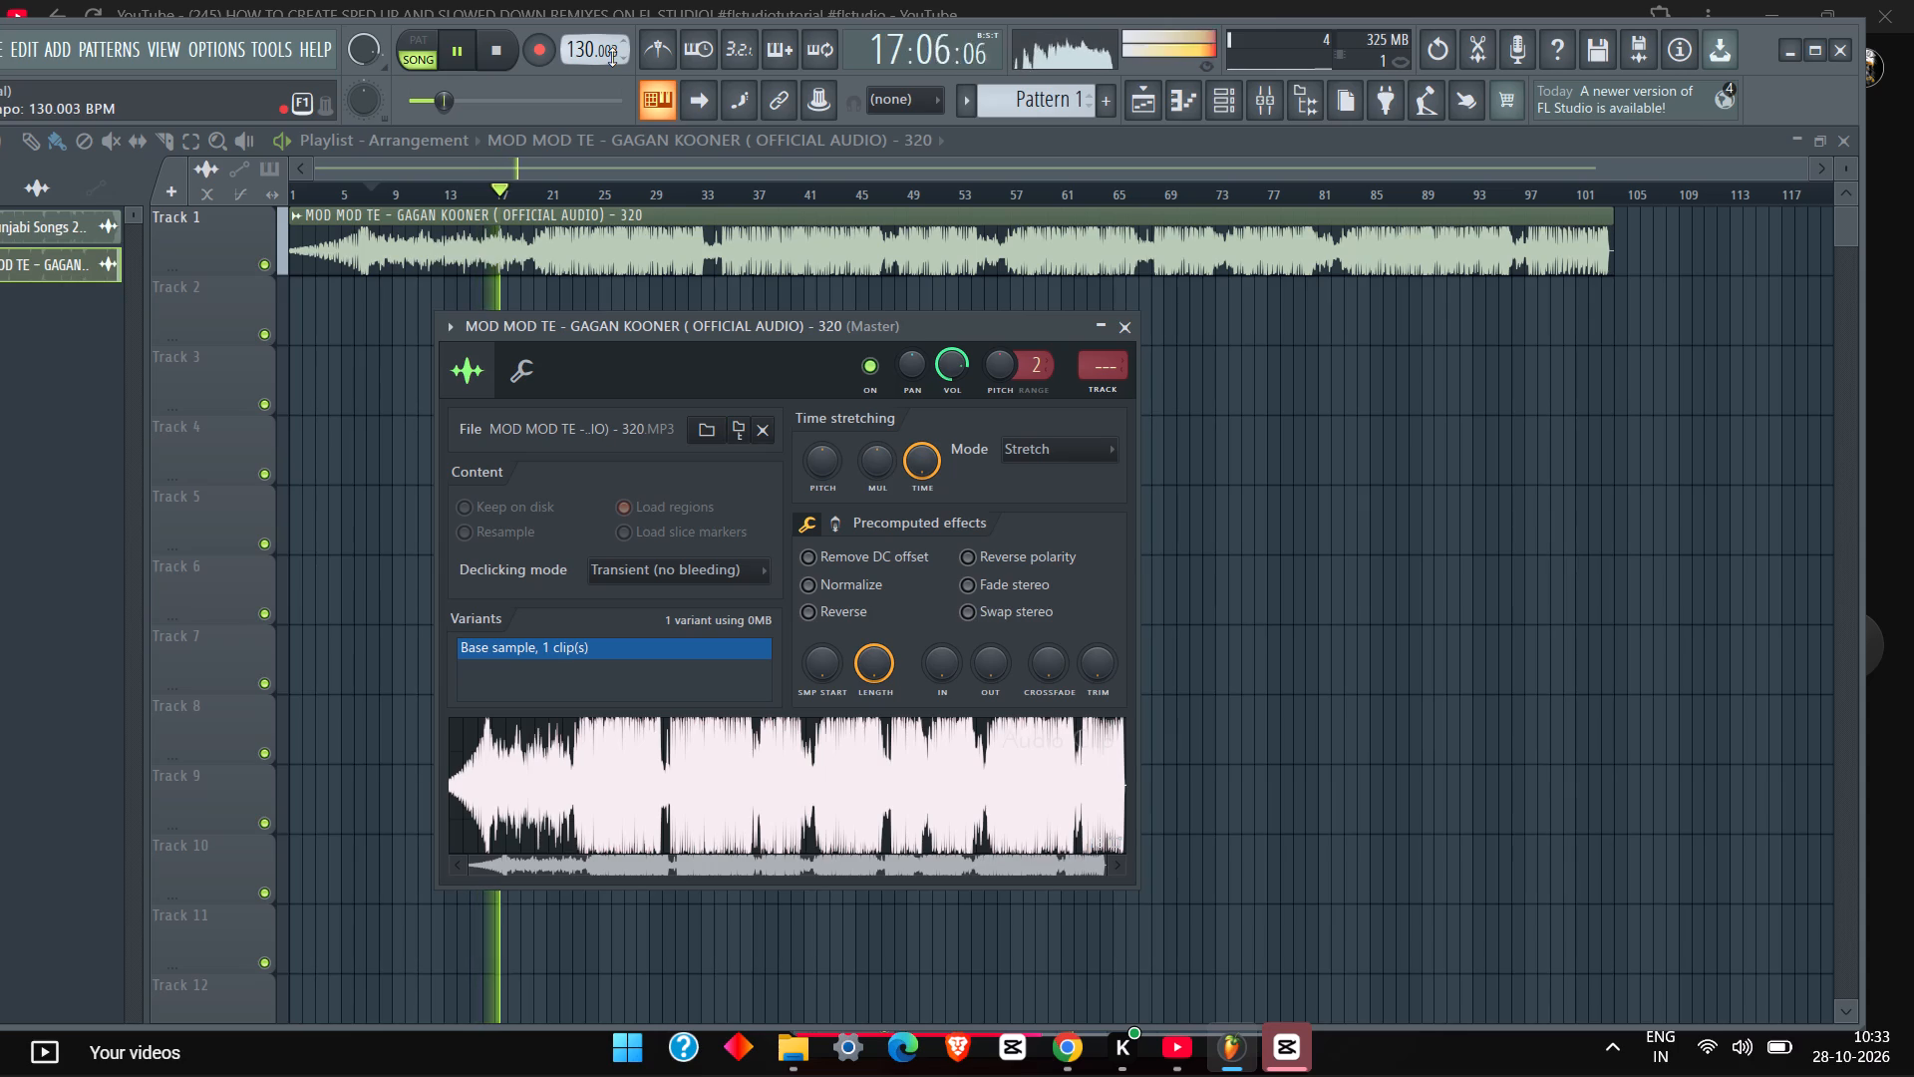
pyautogui.scroll(16, 612, 57)
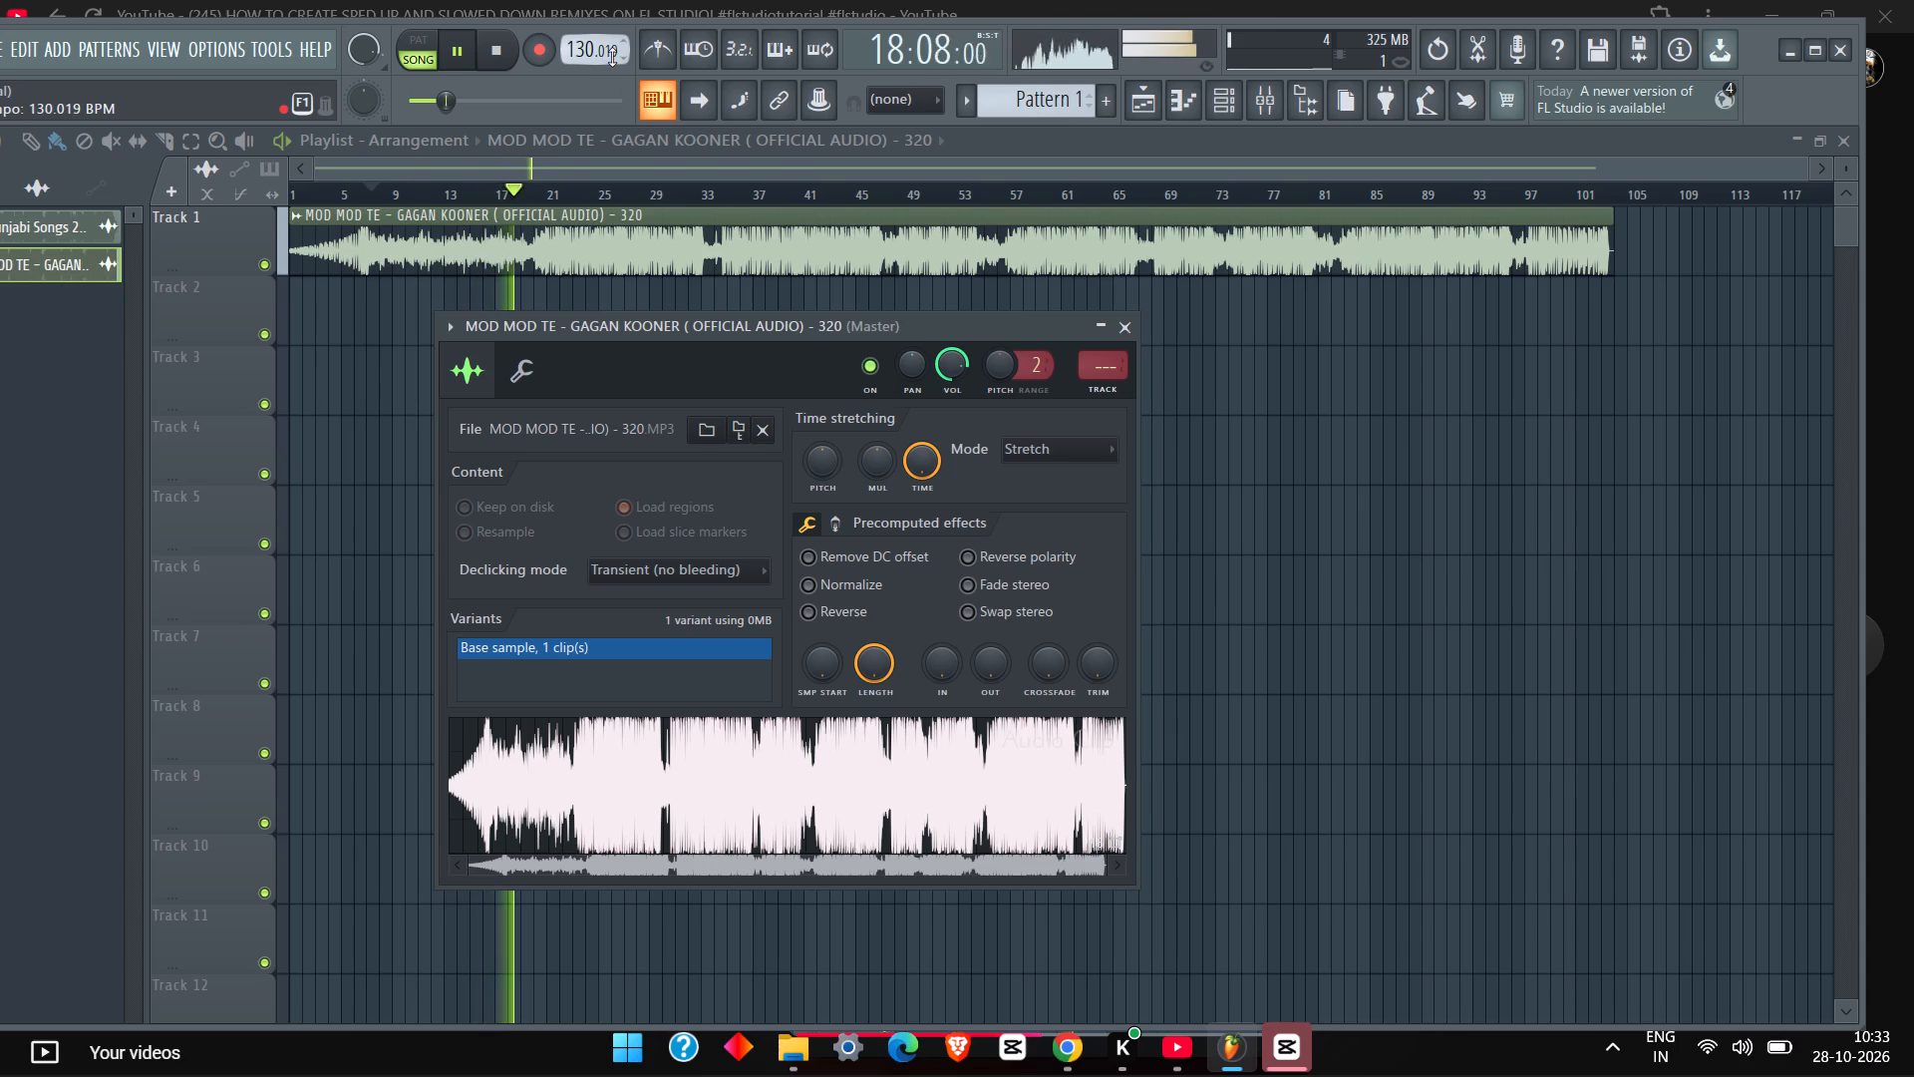
pyautogui.scroll(9, 612, 57)
pyautogui.moveTo(612, 57); pyautogui.dragTo(600, 915)
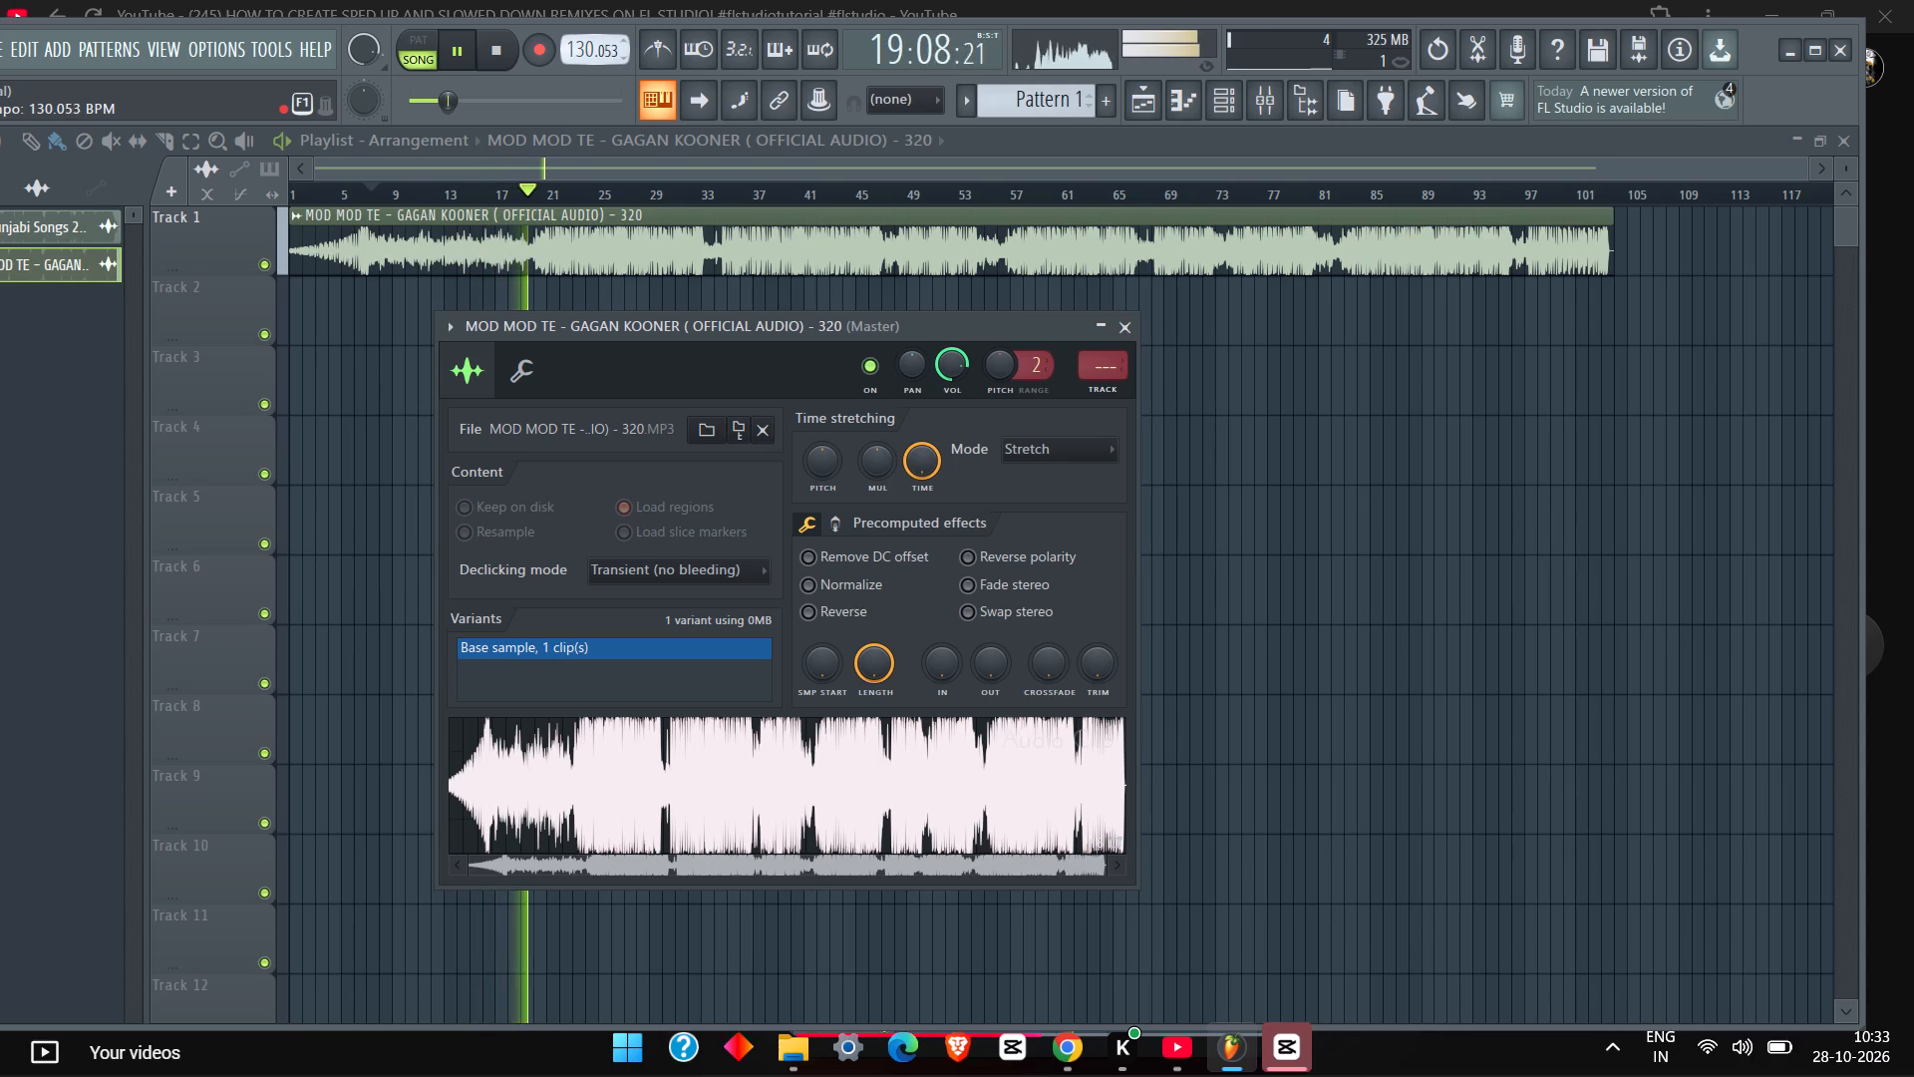
pyautogui.moveTo(600, 915); pyautogui.dragTo(598, 317)
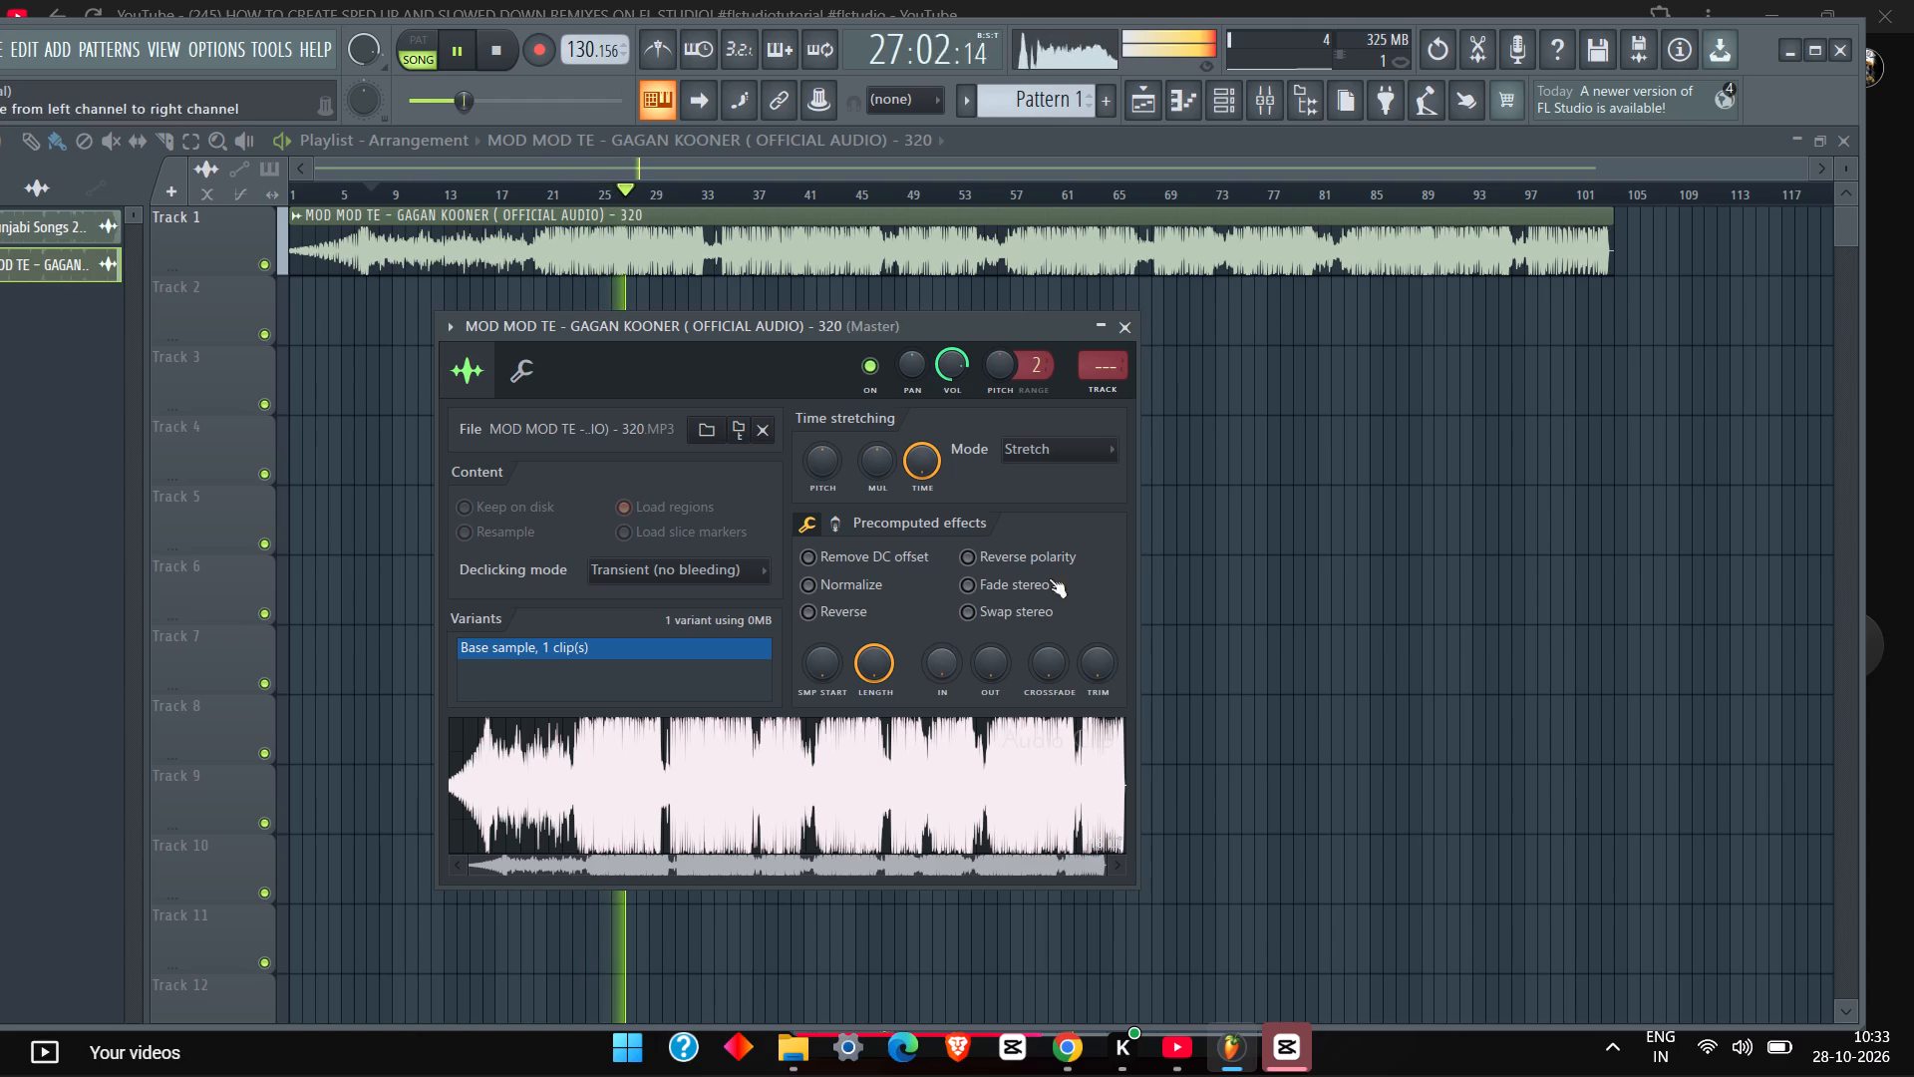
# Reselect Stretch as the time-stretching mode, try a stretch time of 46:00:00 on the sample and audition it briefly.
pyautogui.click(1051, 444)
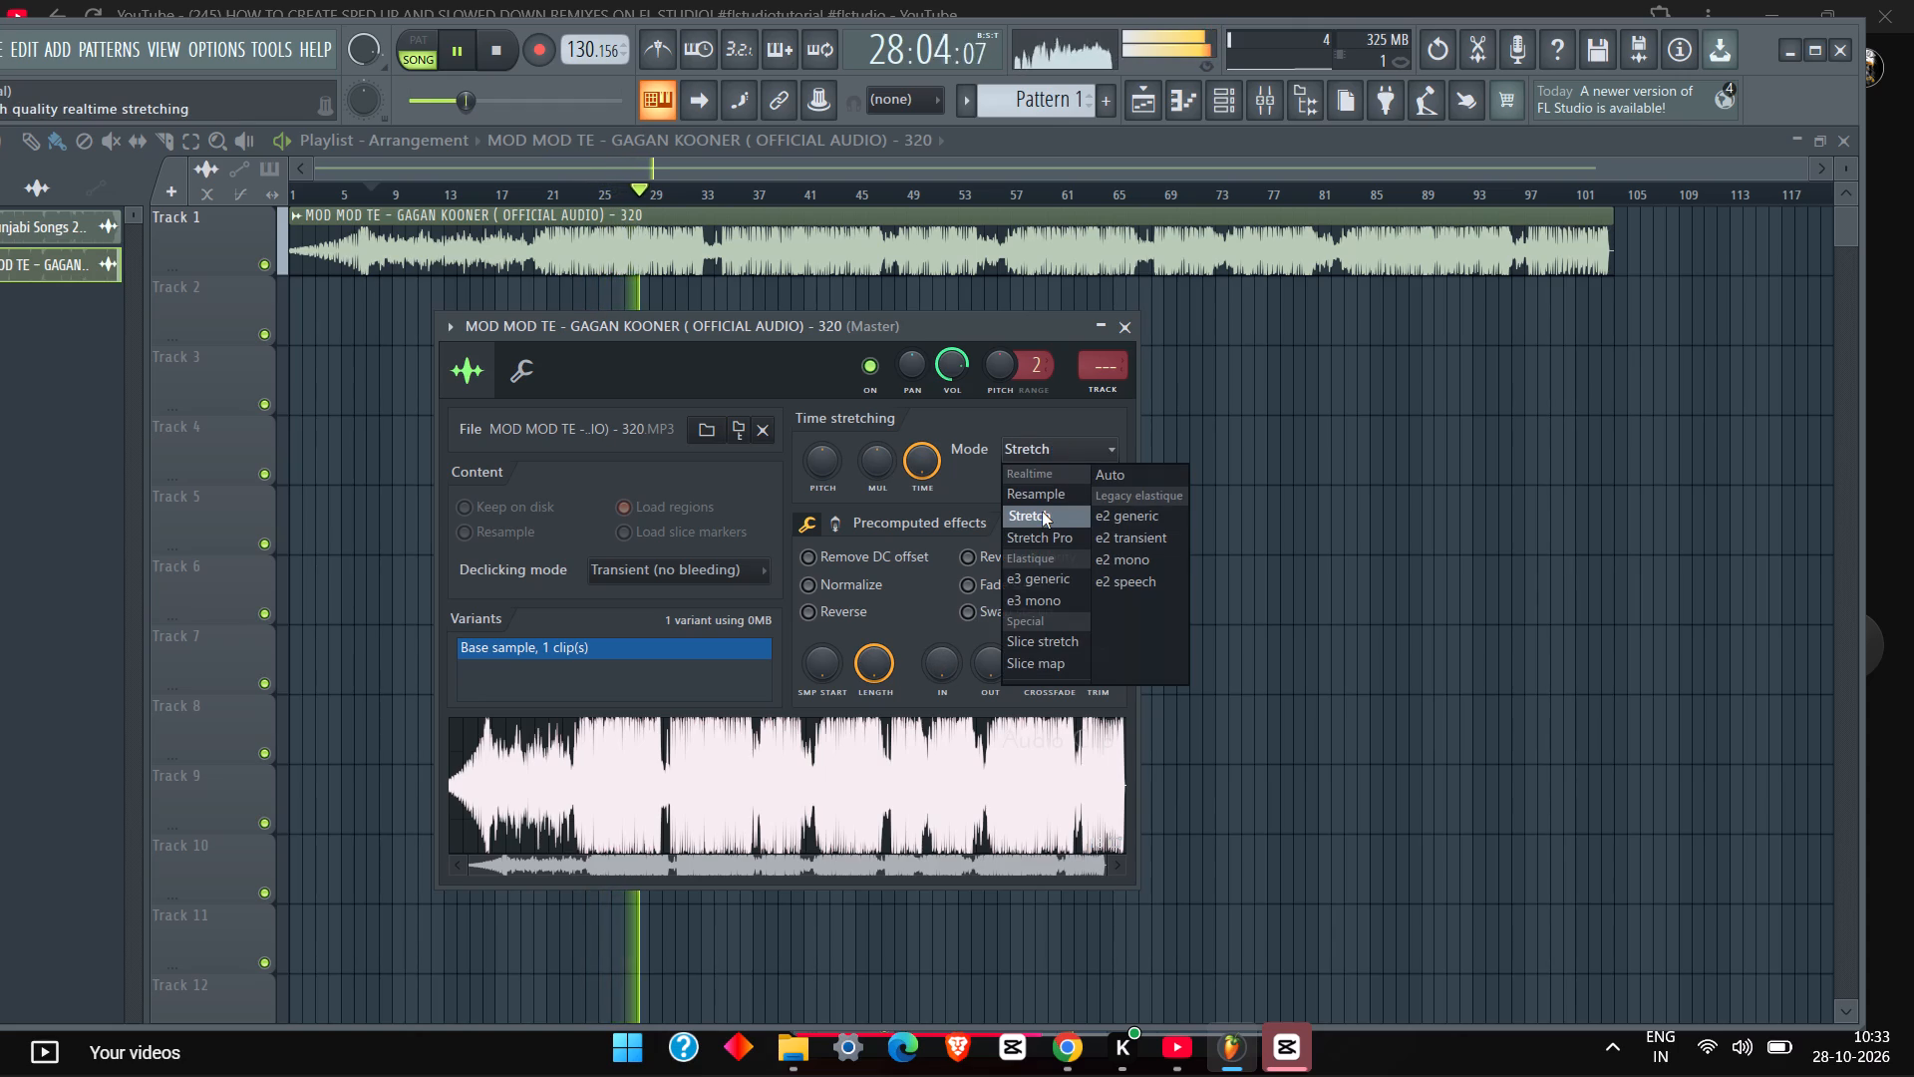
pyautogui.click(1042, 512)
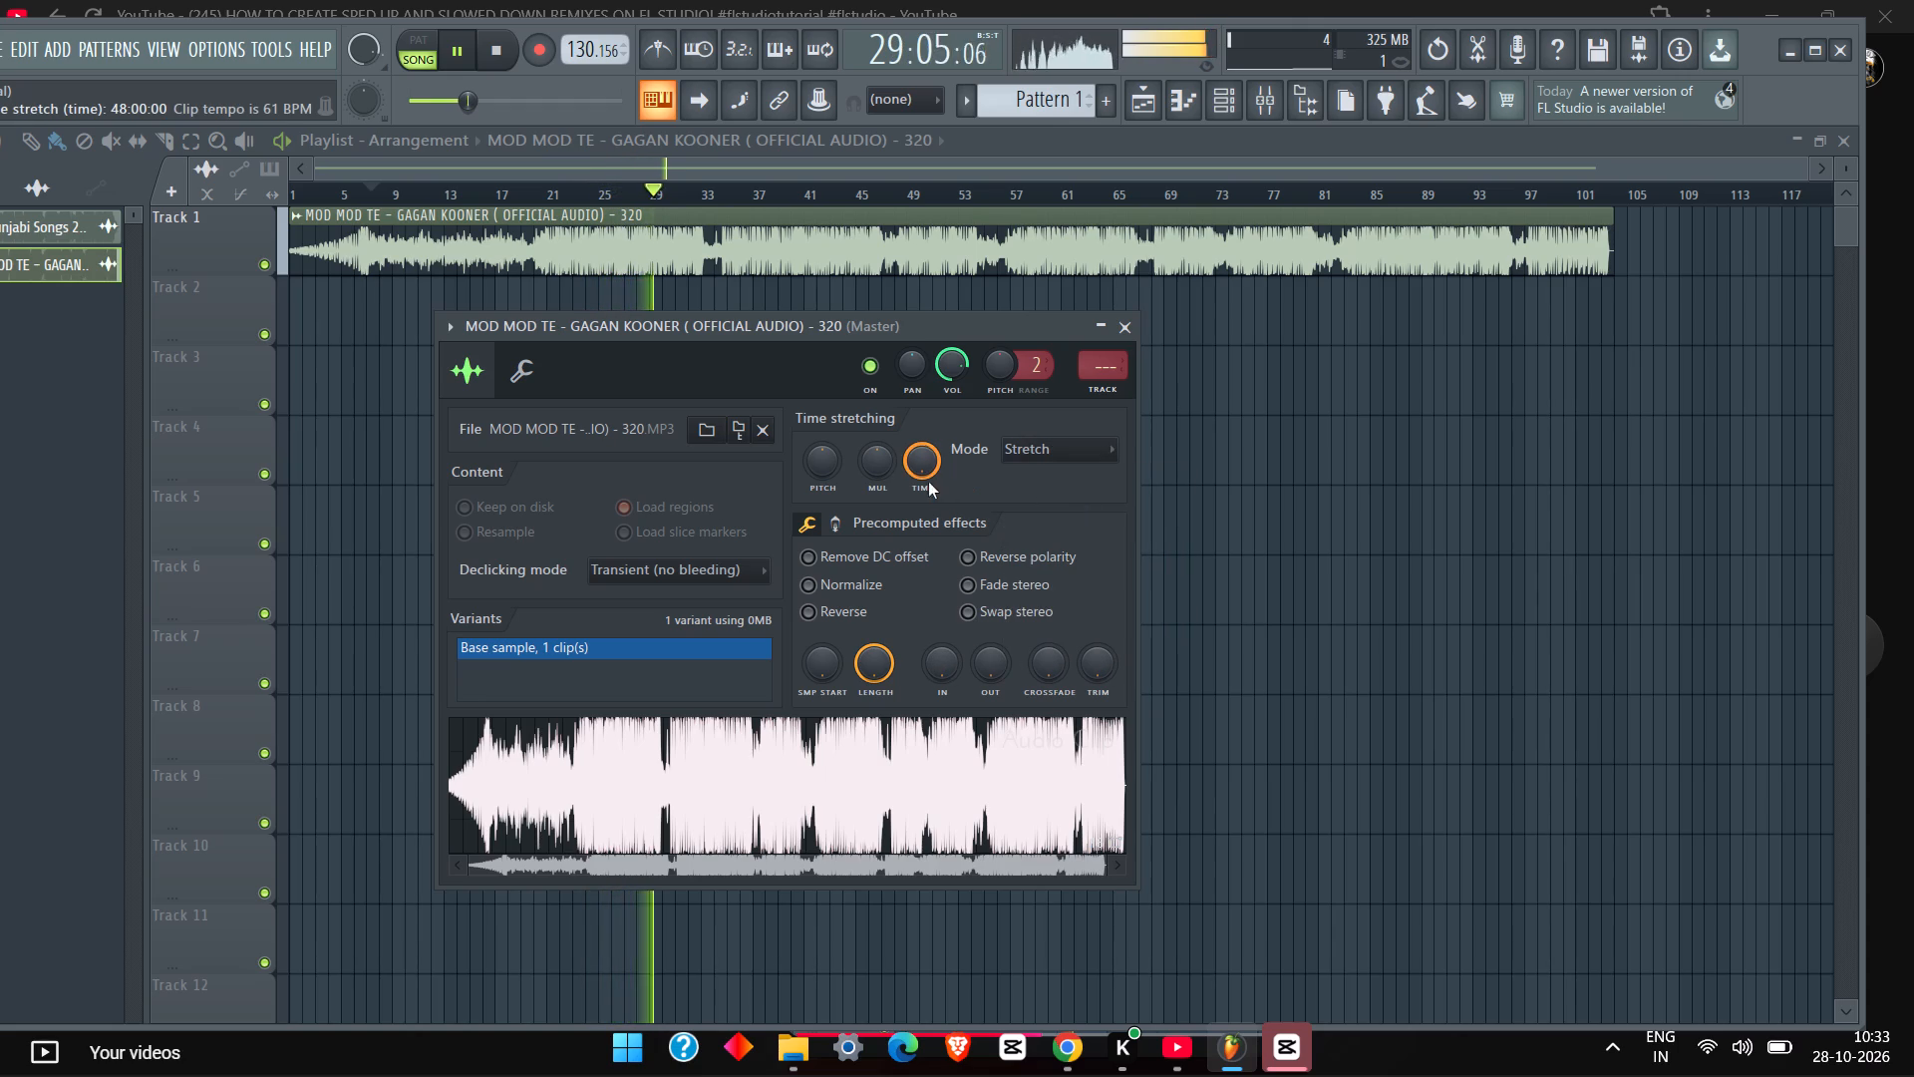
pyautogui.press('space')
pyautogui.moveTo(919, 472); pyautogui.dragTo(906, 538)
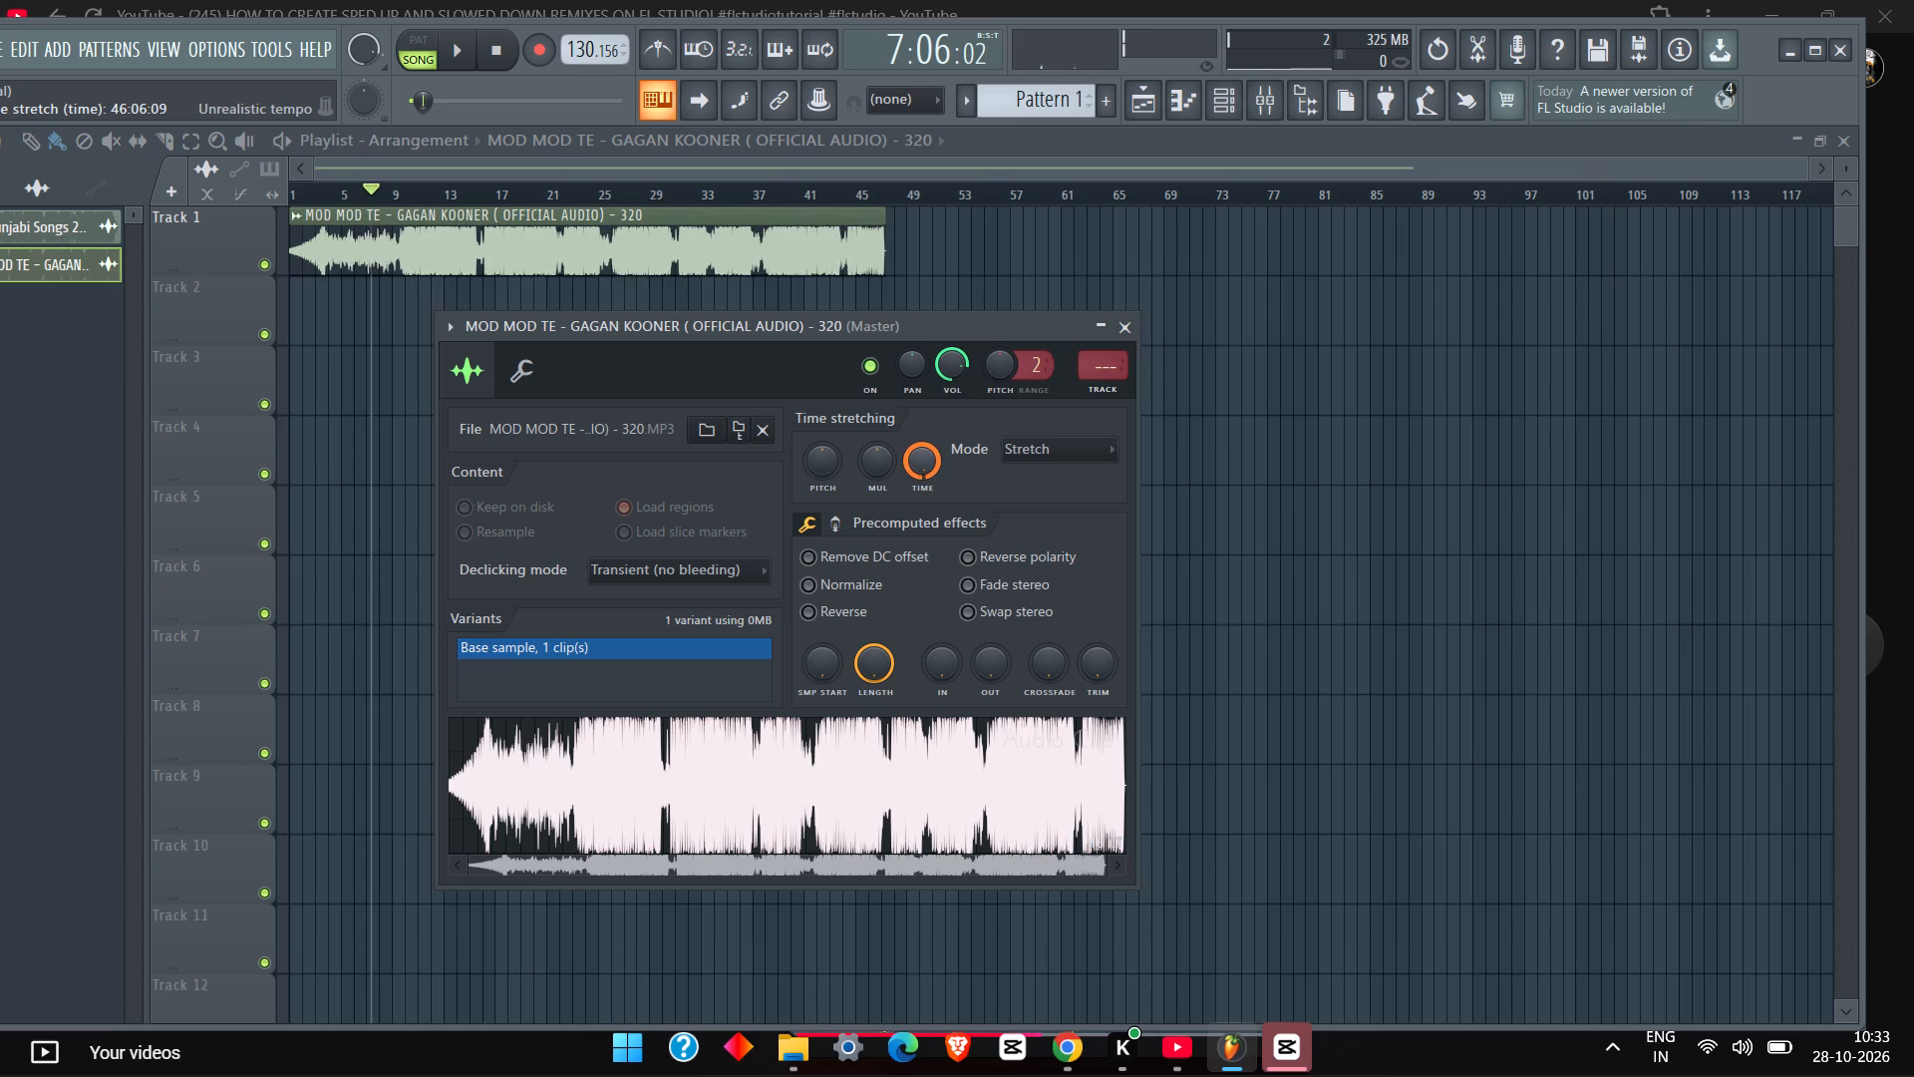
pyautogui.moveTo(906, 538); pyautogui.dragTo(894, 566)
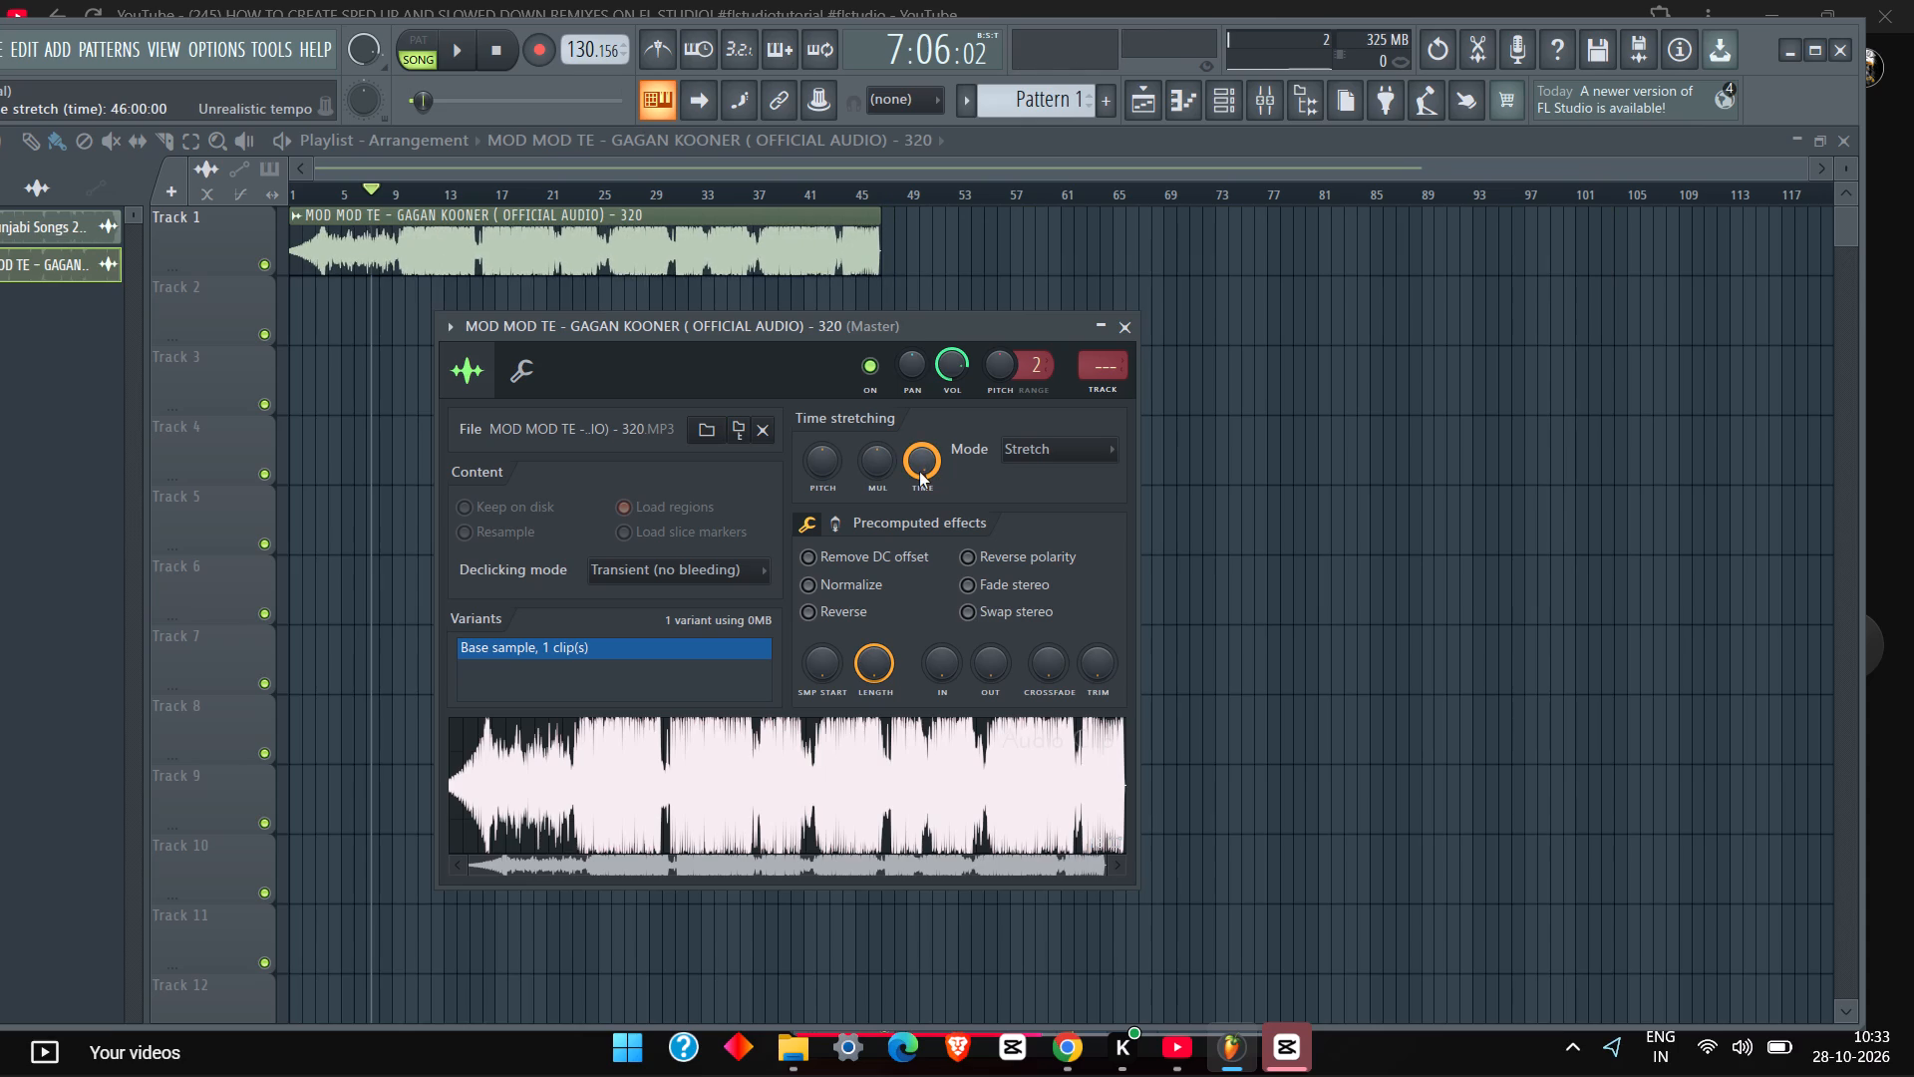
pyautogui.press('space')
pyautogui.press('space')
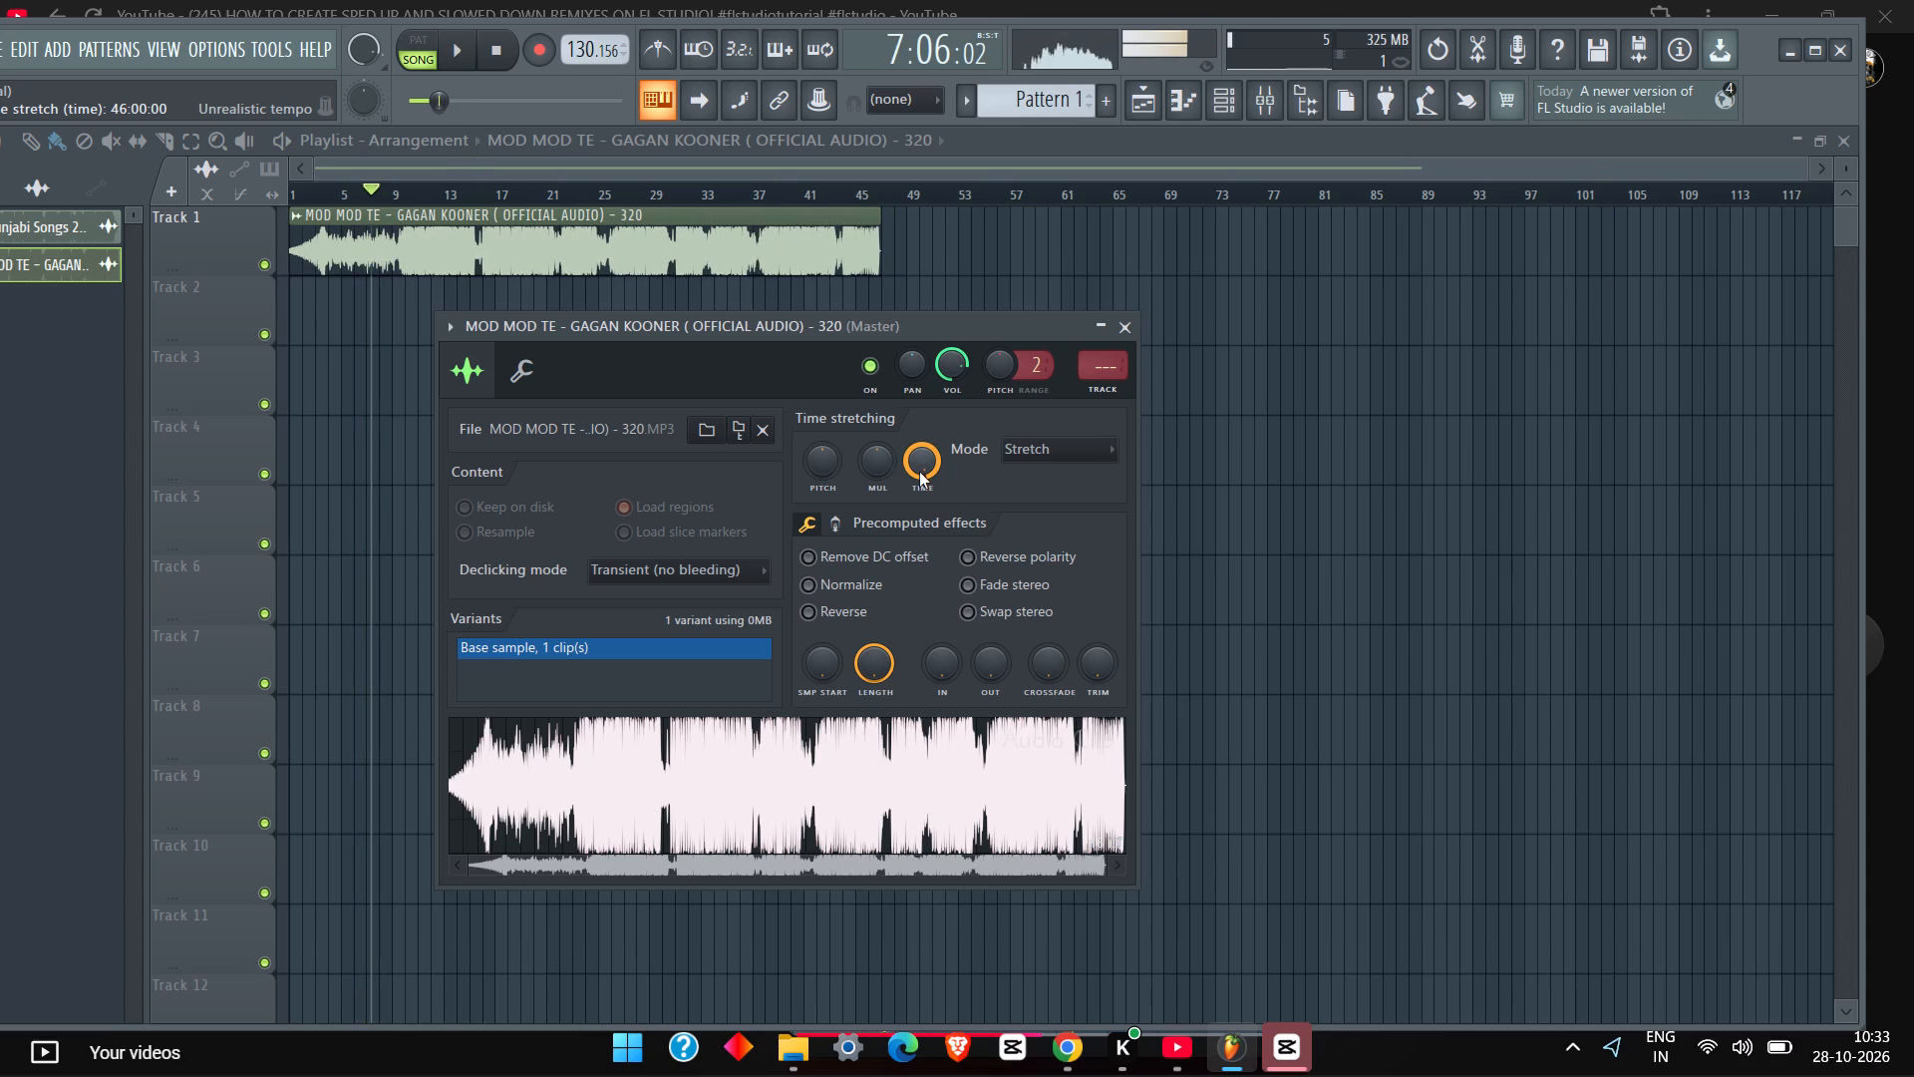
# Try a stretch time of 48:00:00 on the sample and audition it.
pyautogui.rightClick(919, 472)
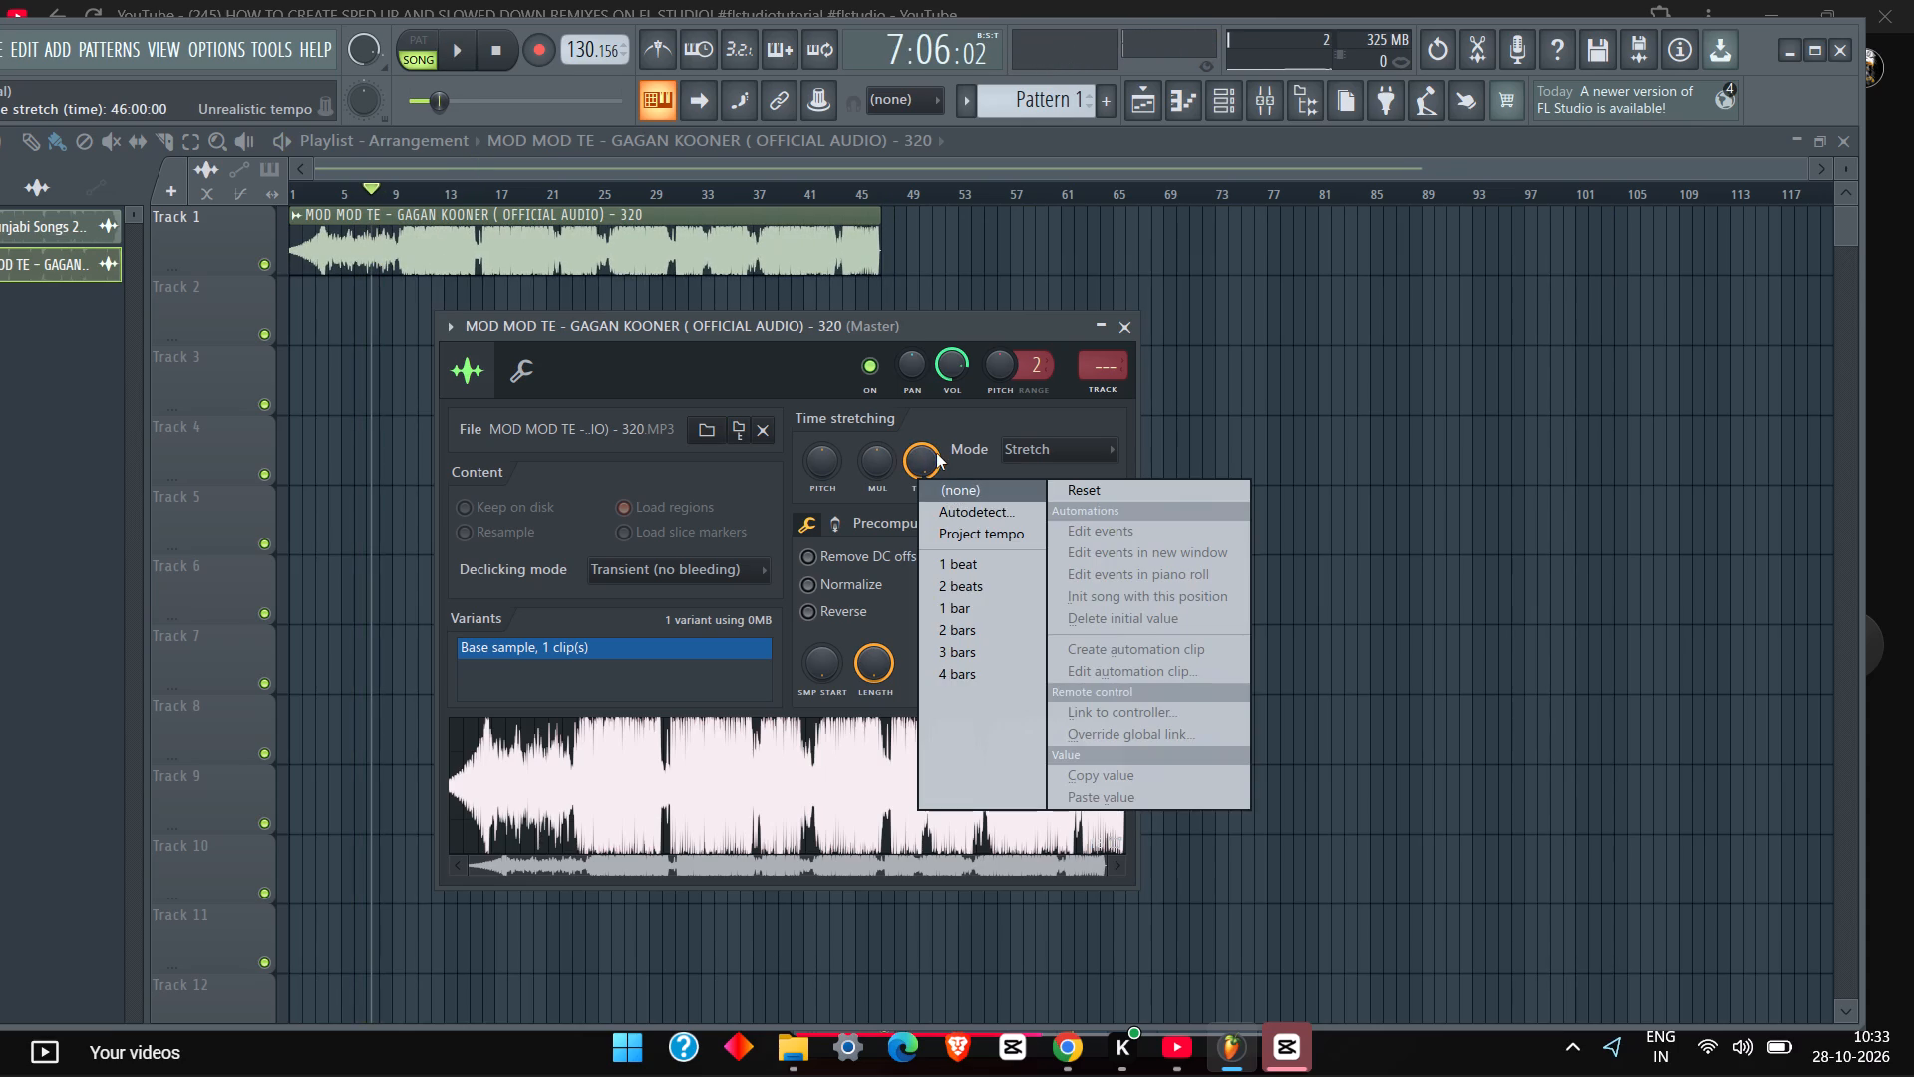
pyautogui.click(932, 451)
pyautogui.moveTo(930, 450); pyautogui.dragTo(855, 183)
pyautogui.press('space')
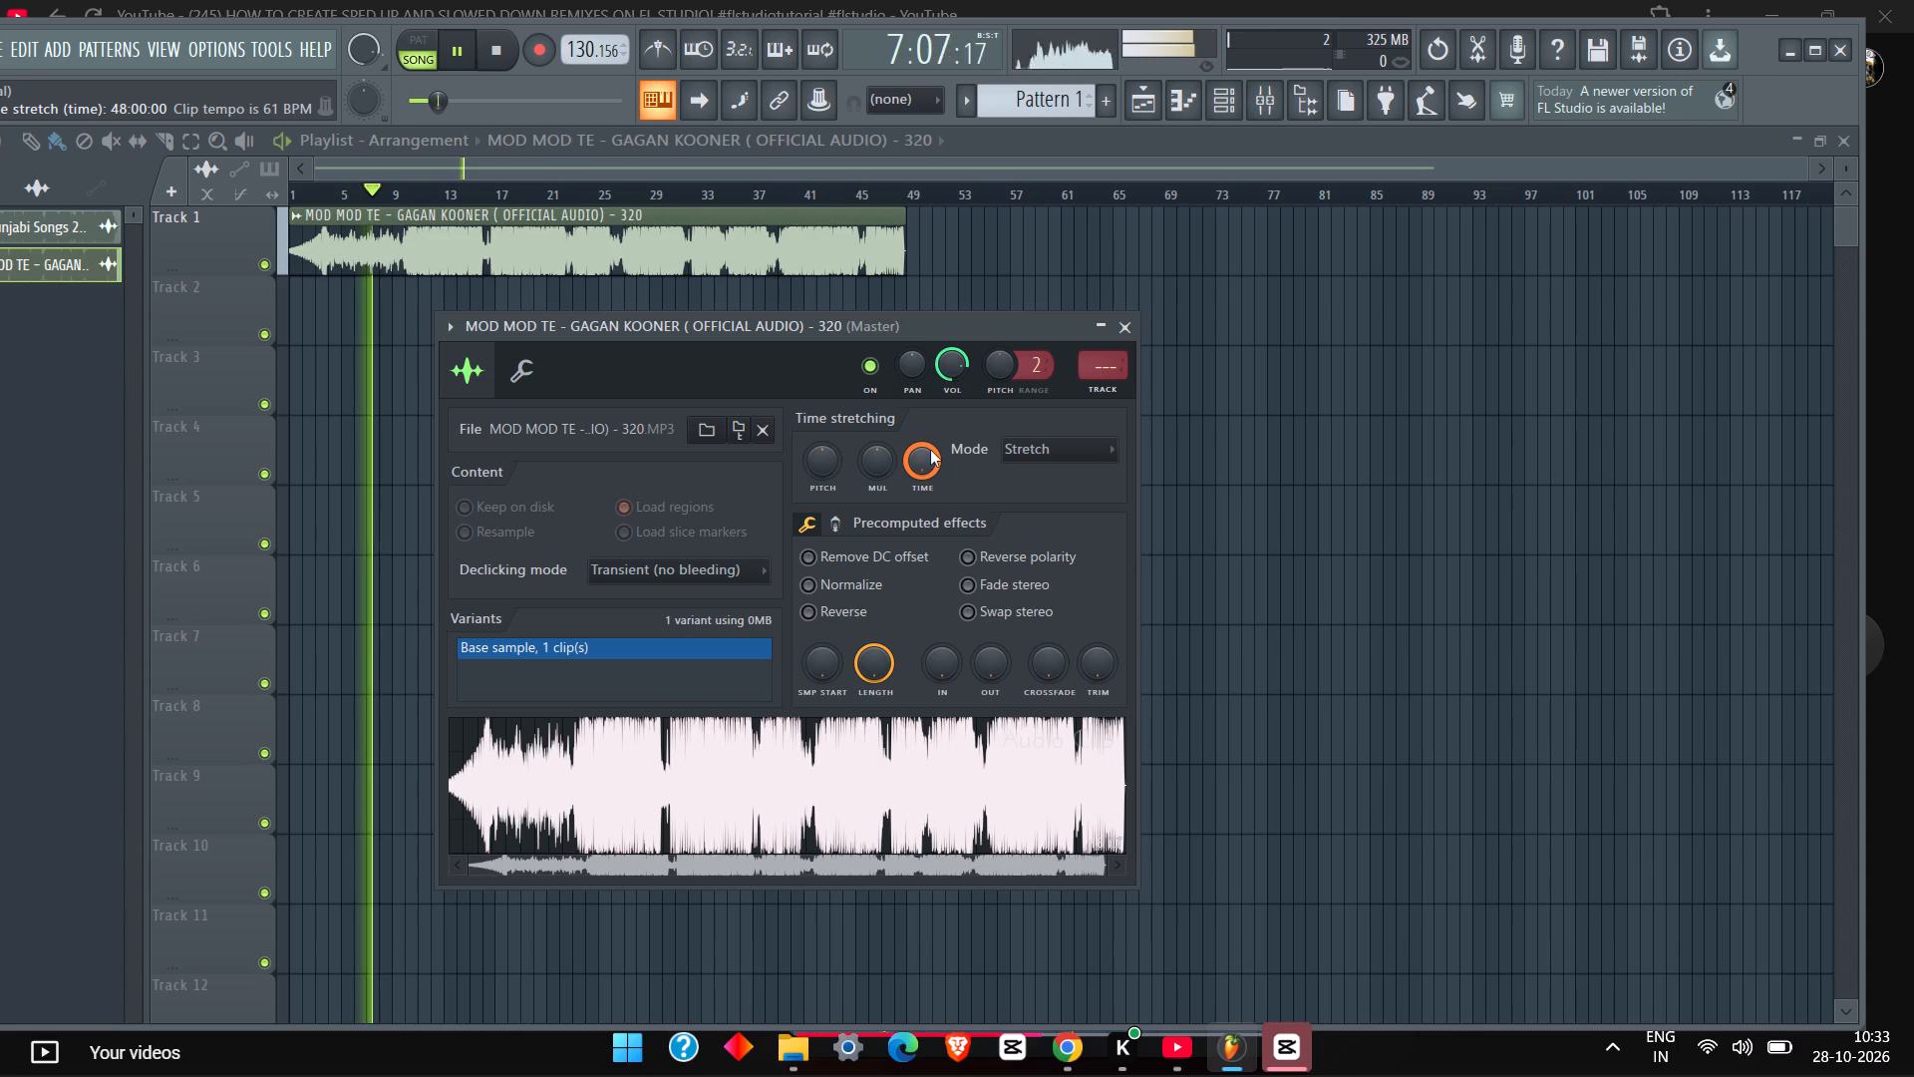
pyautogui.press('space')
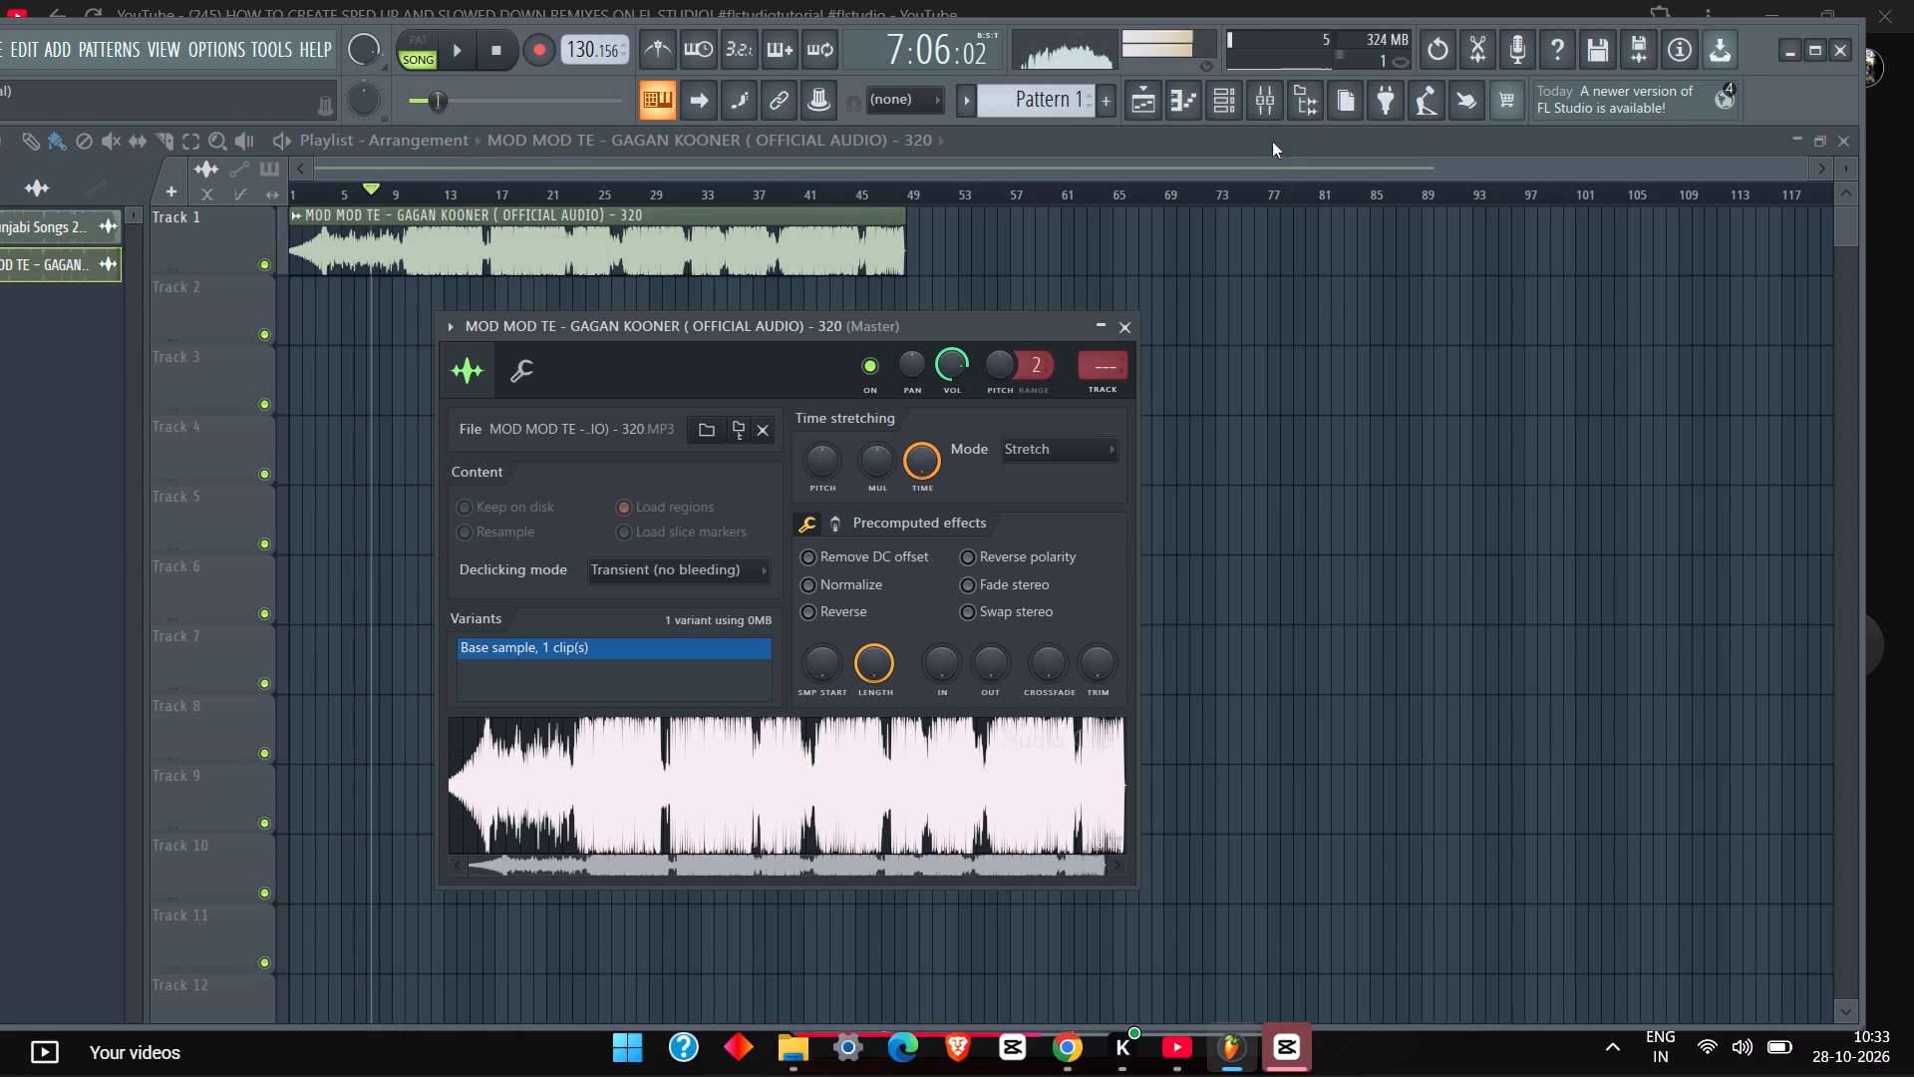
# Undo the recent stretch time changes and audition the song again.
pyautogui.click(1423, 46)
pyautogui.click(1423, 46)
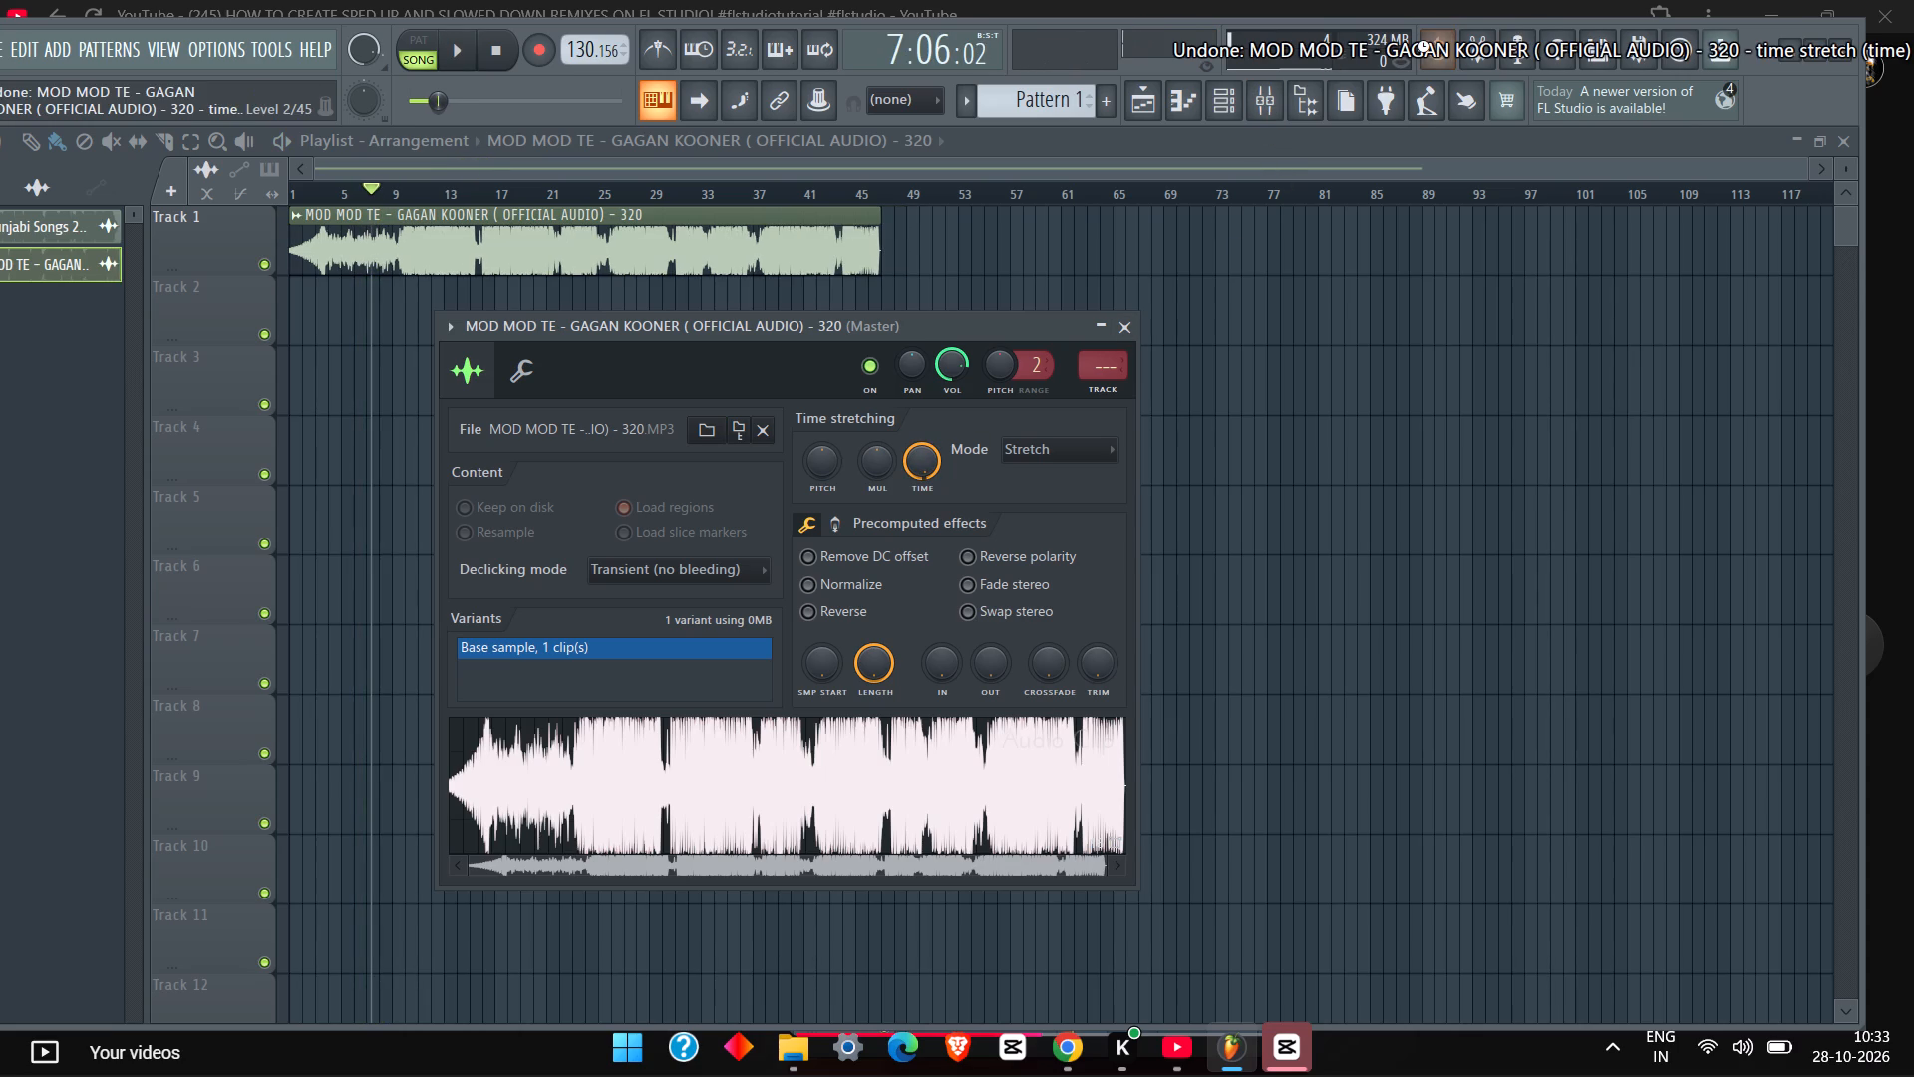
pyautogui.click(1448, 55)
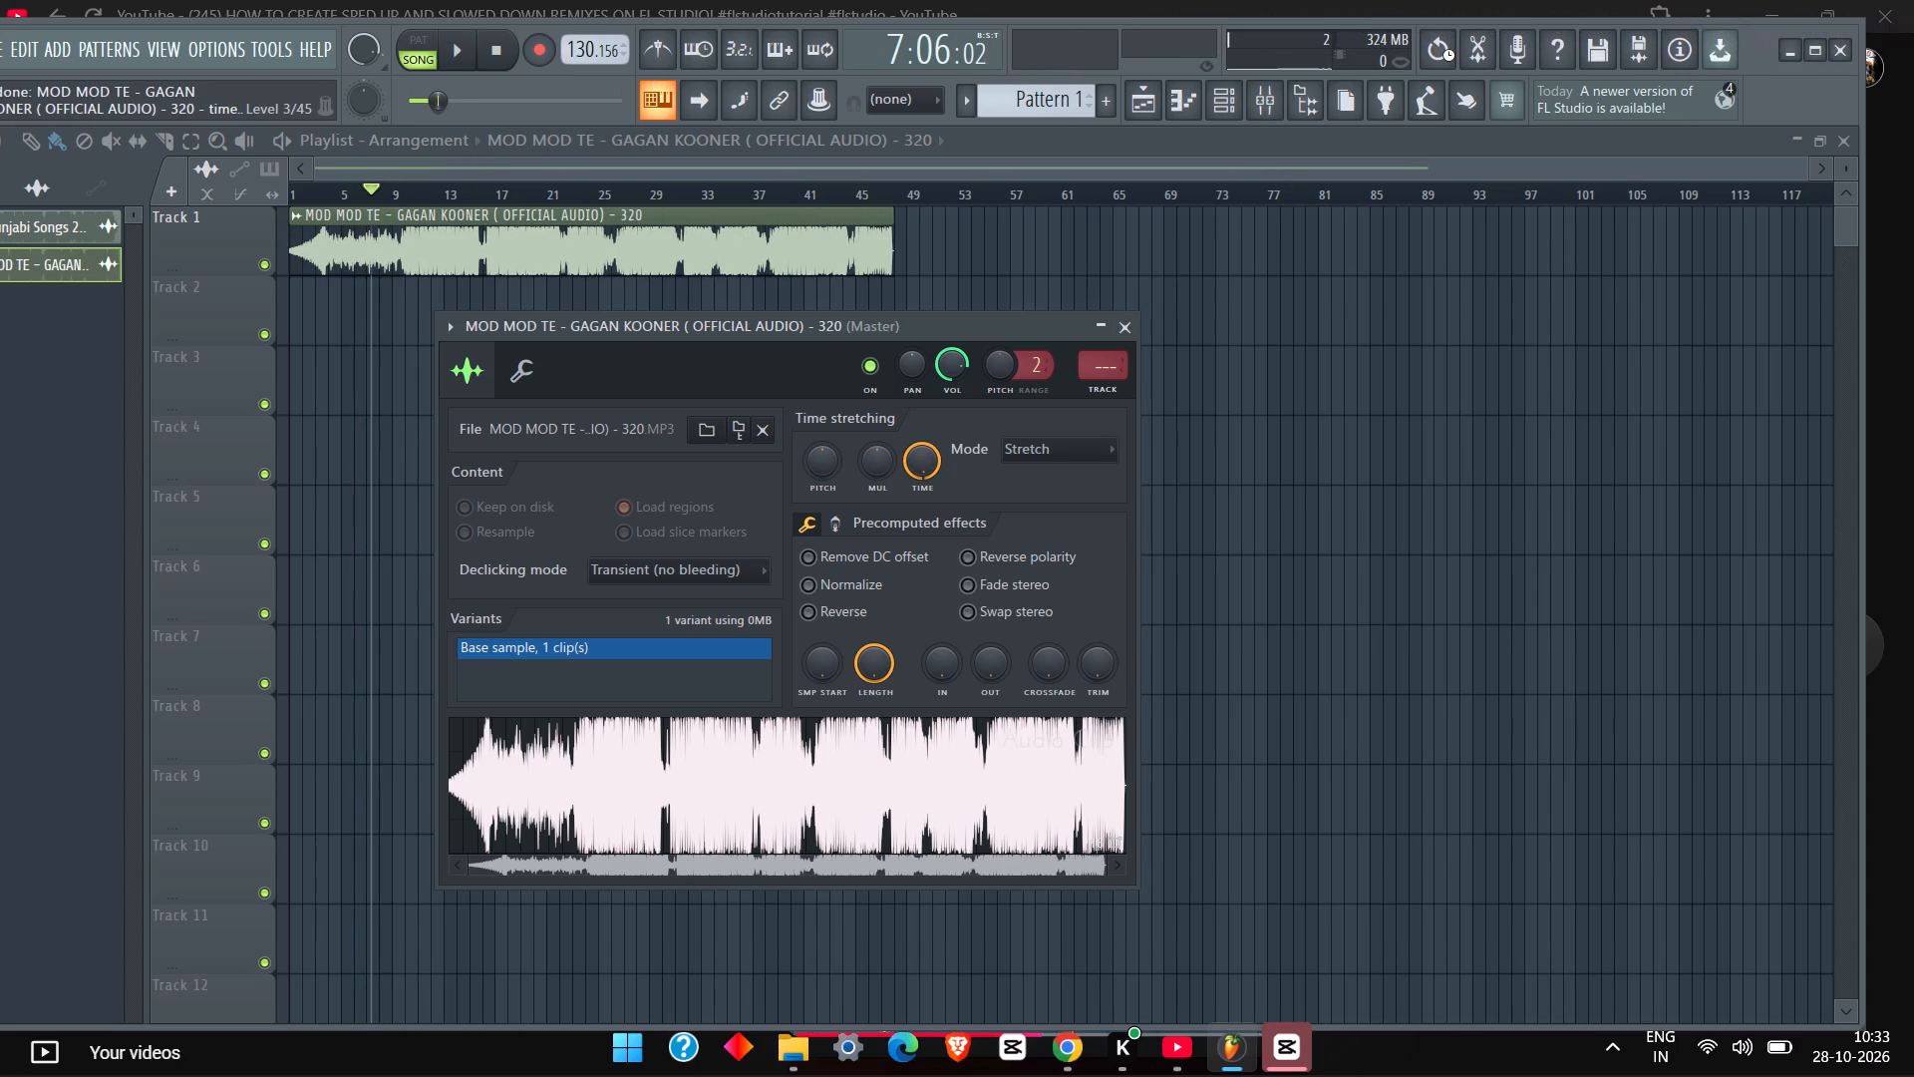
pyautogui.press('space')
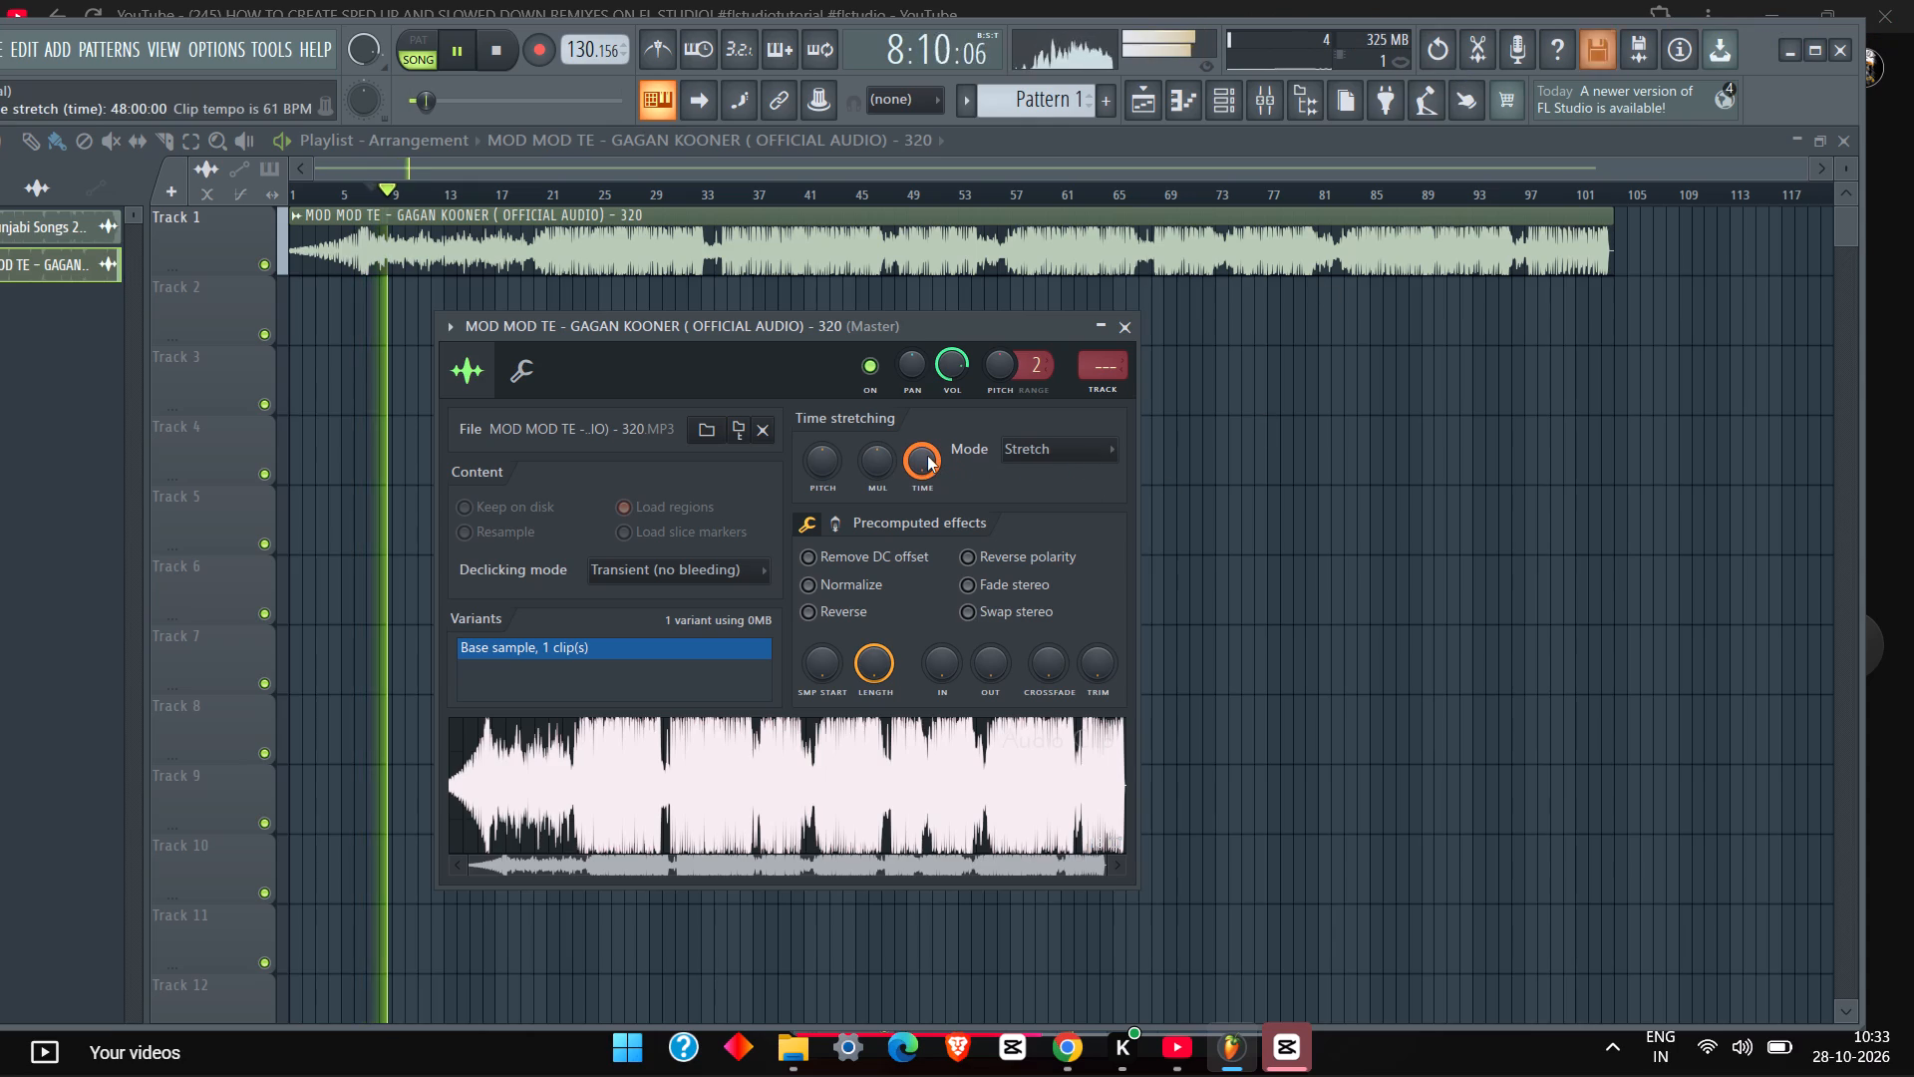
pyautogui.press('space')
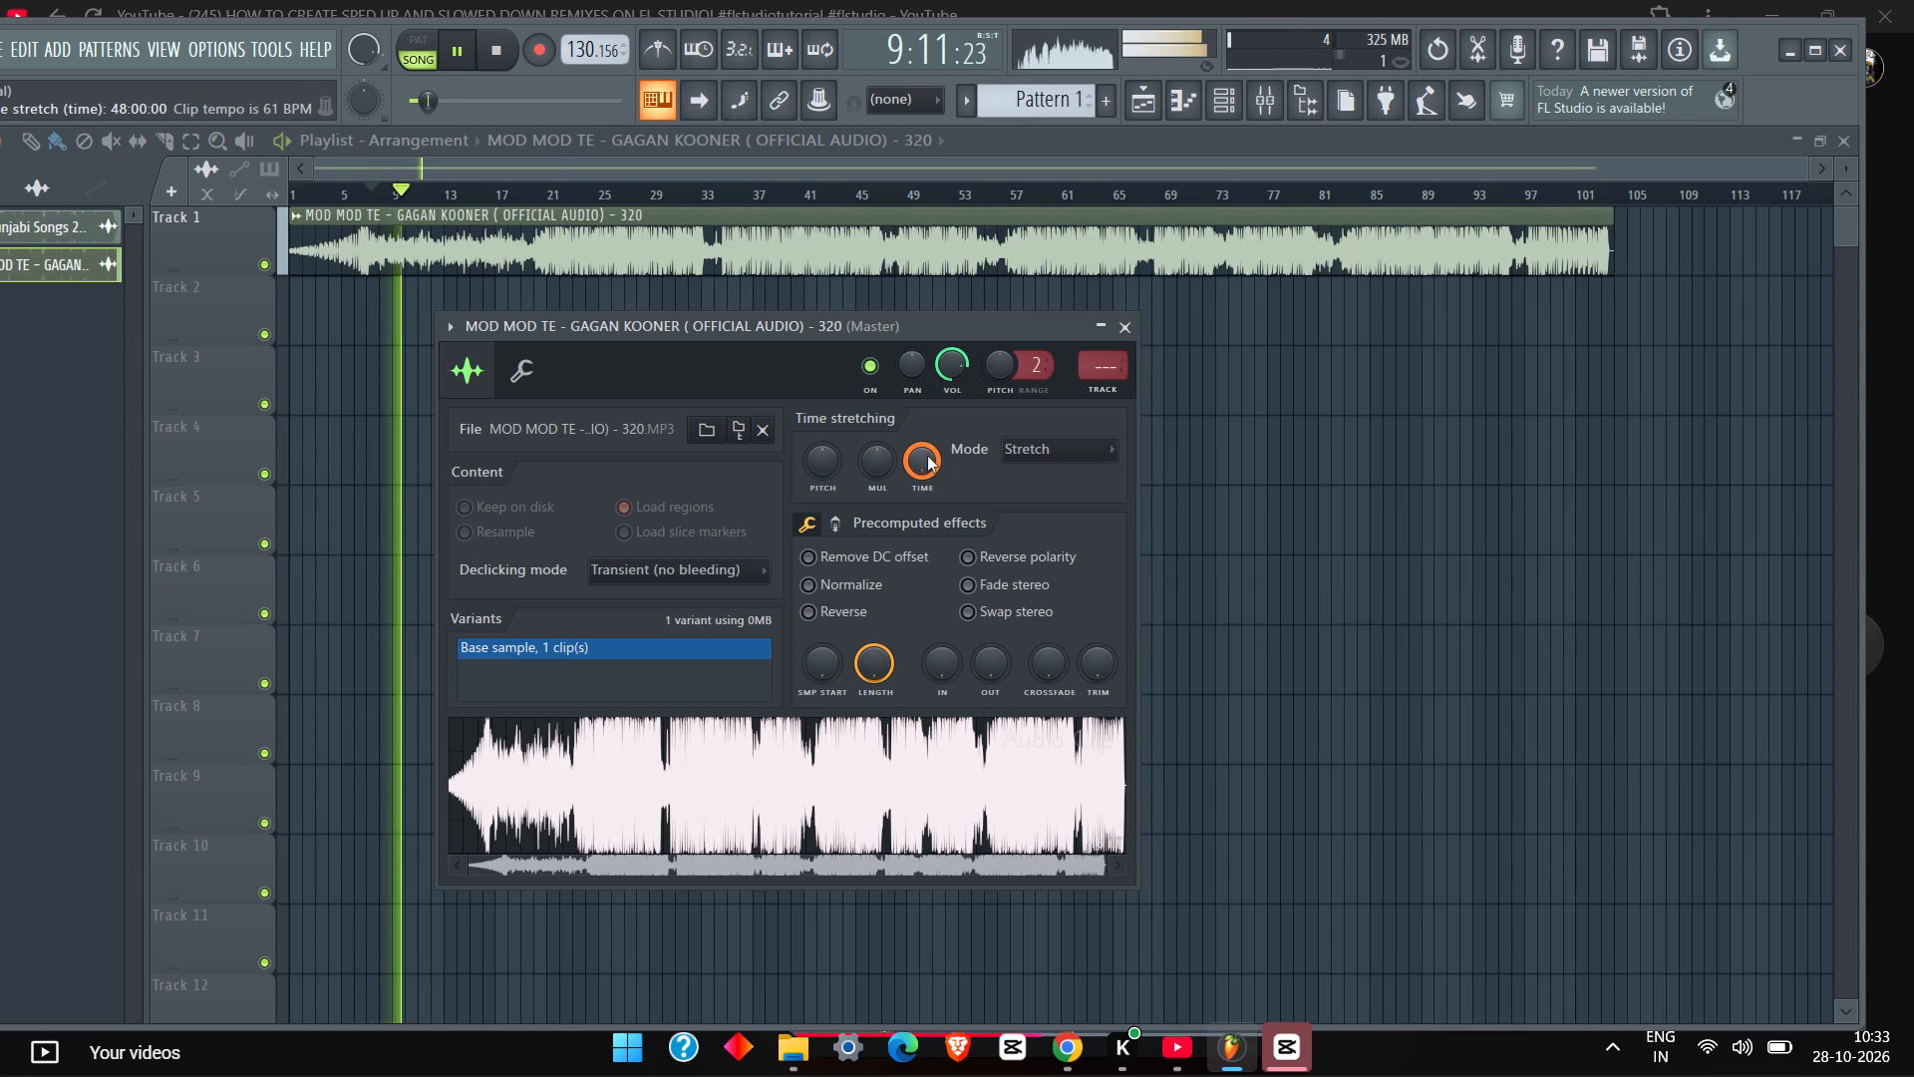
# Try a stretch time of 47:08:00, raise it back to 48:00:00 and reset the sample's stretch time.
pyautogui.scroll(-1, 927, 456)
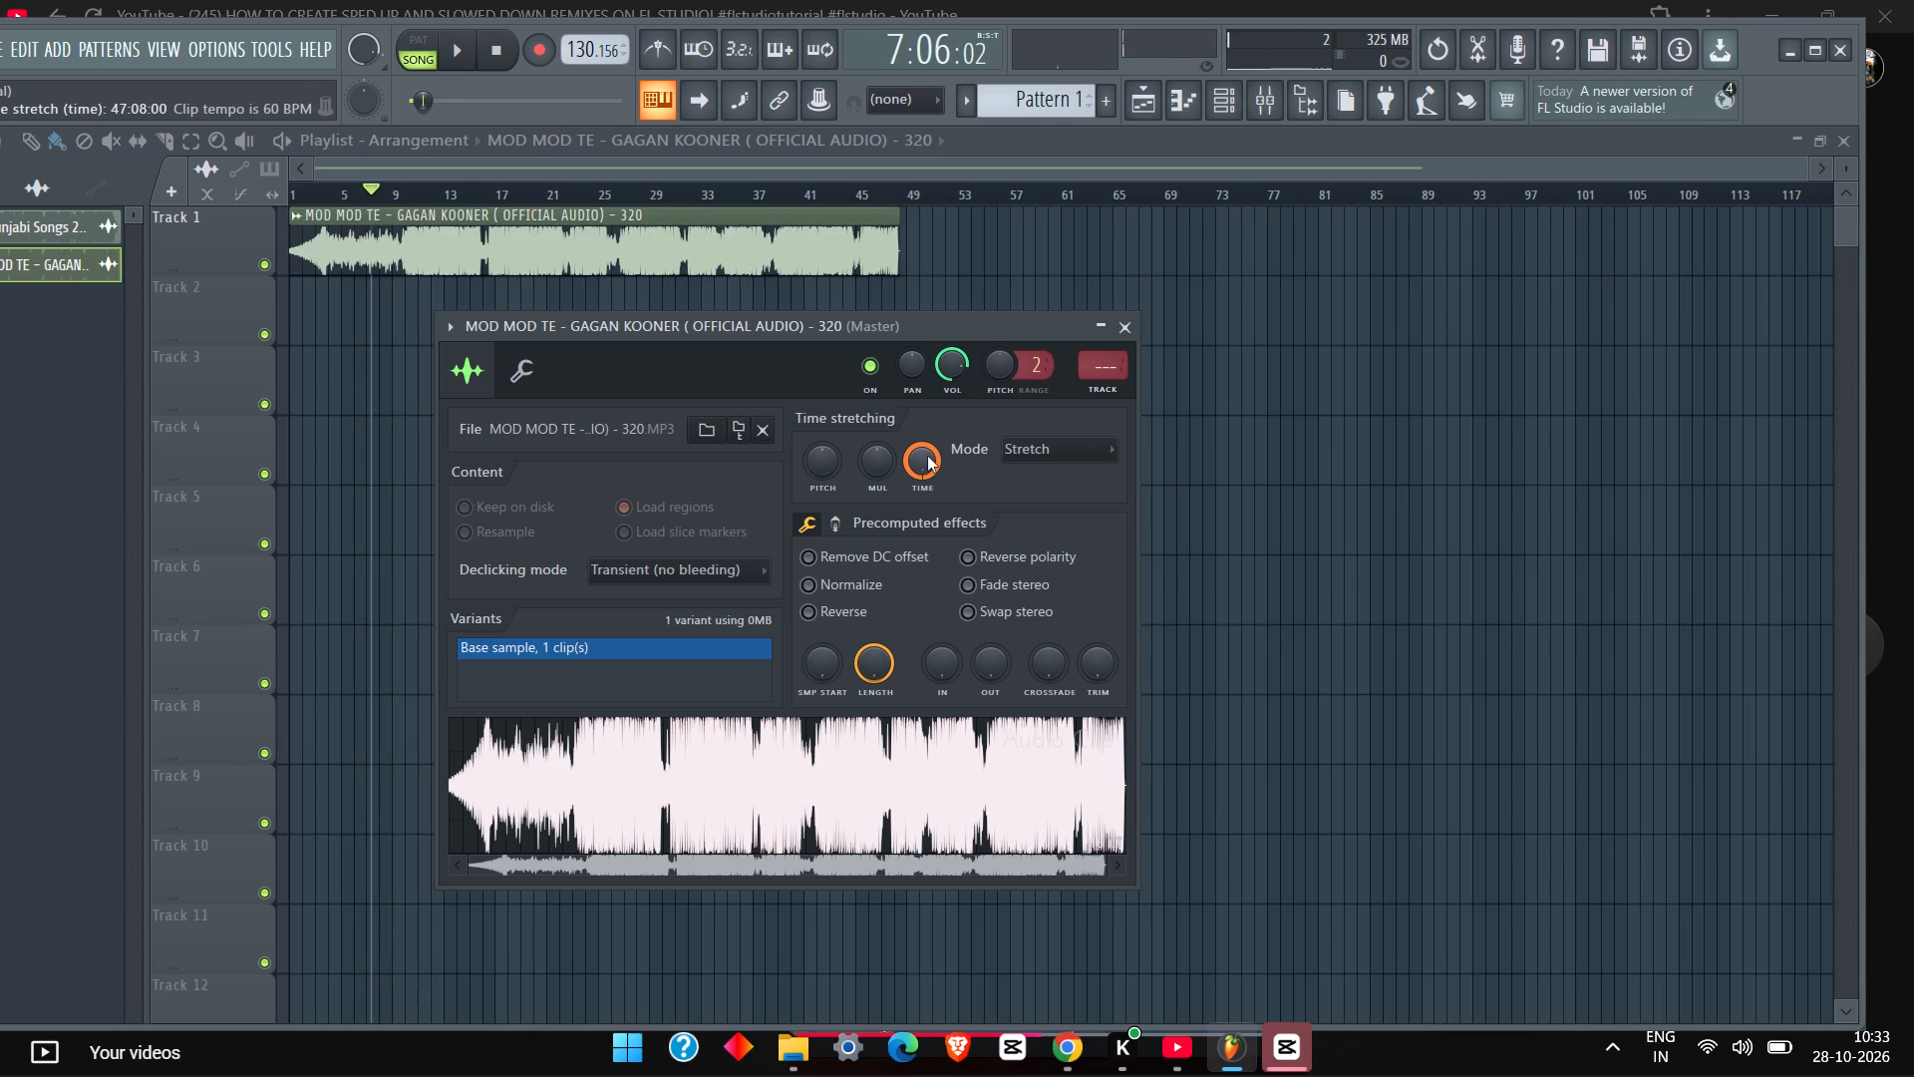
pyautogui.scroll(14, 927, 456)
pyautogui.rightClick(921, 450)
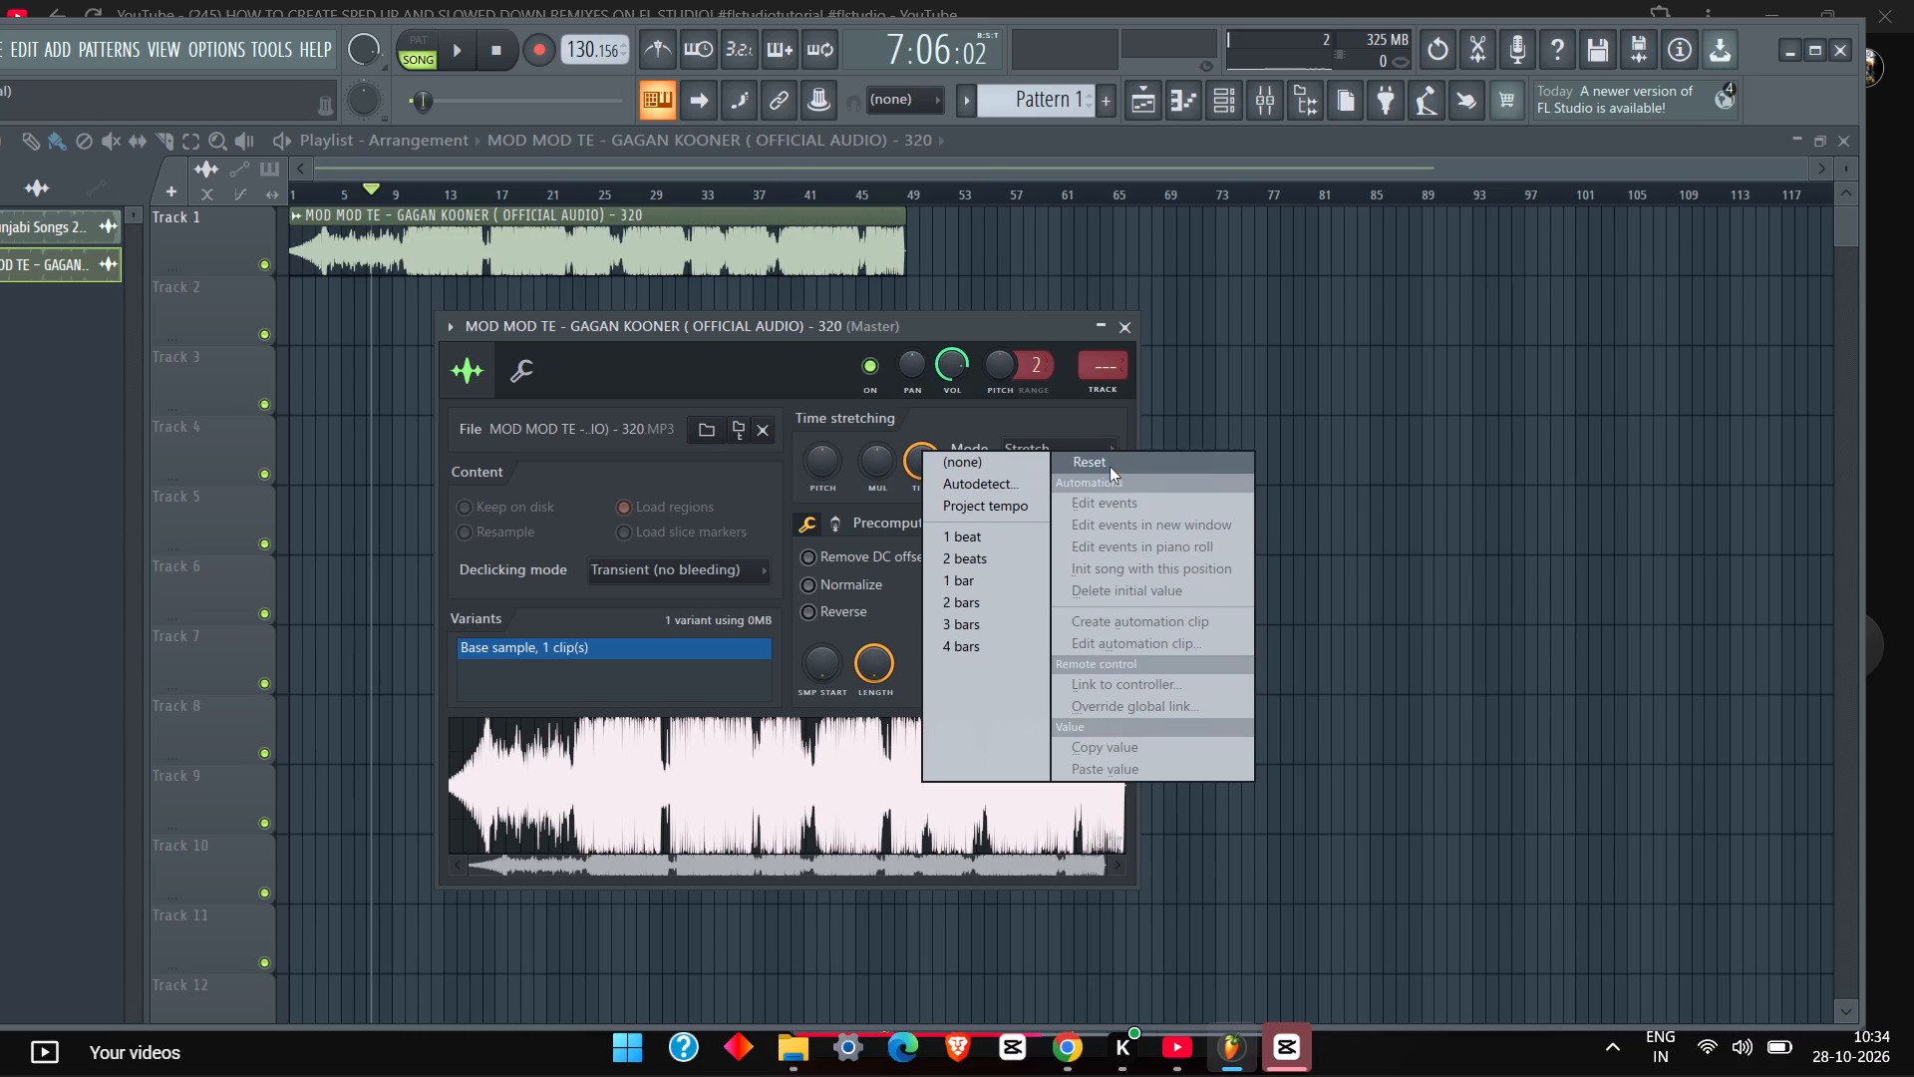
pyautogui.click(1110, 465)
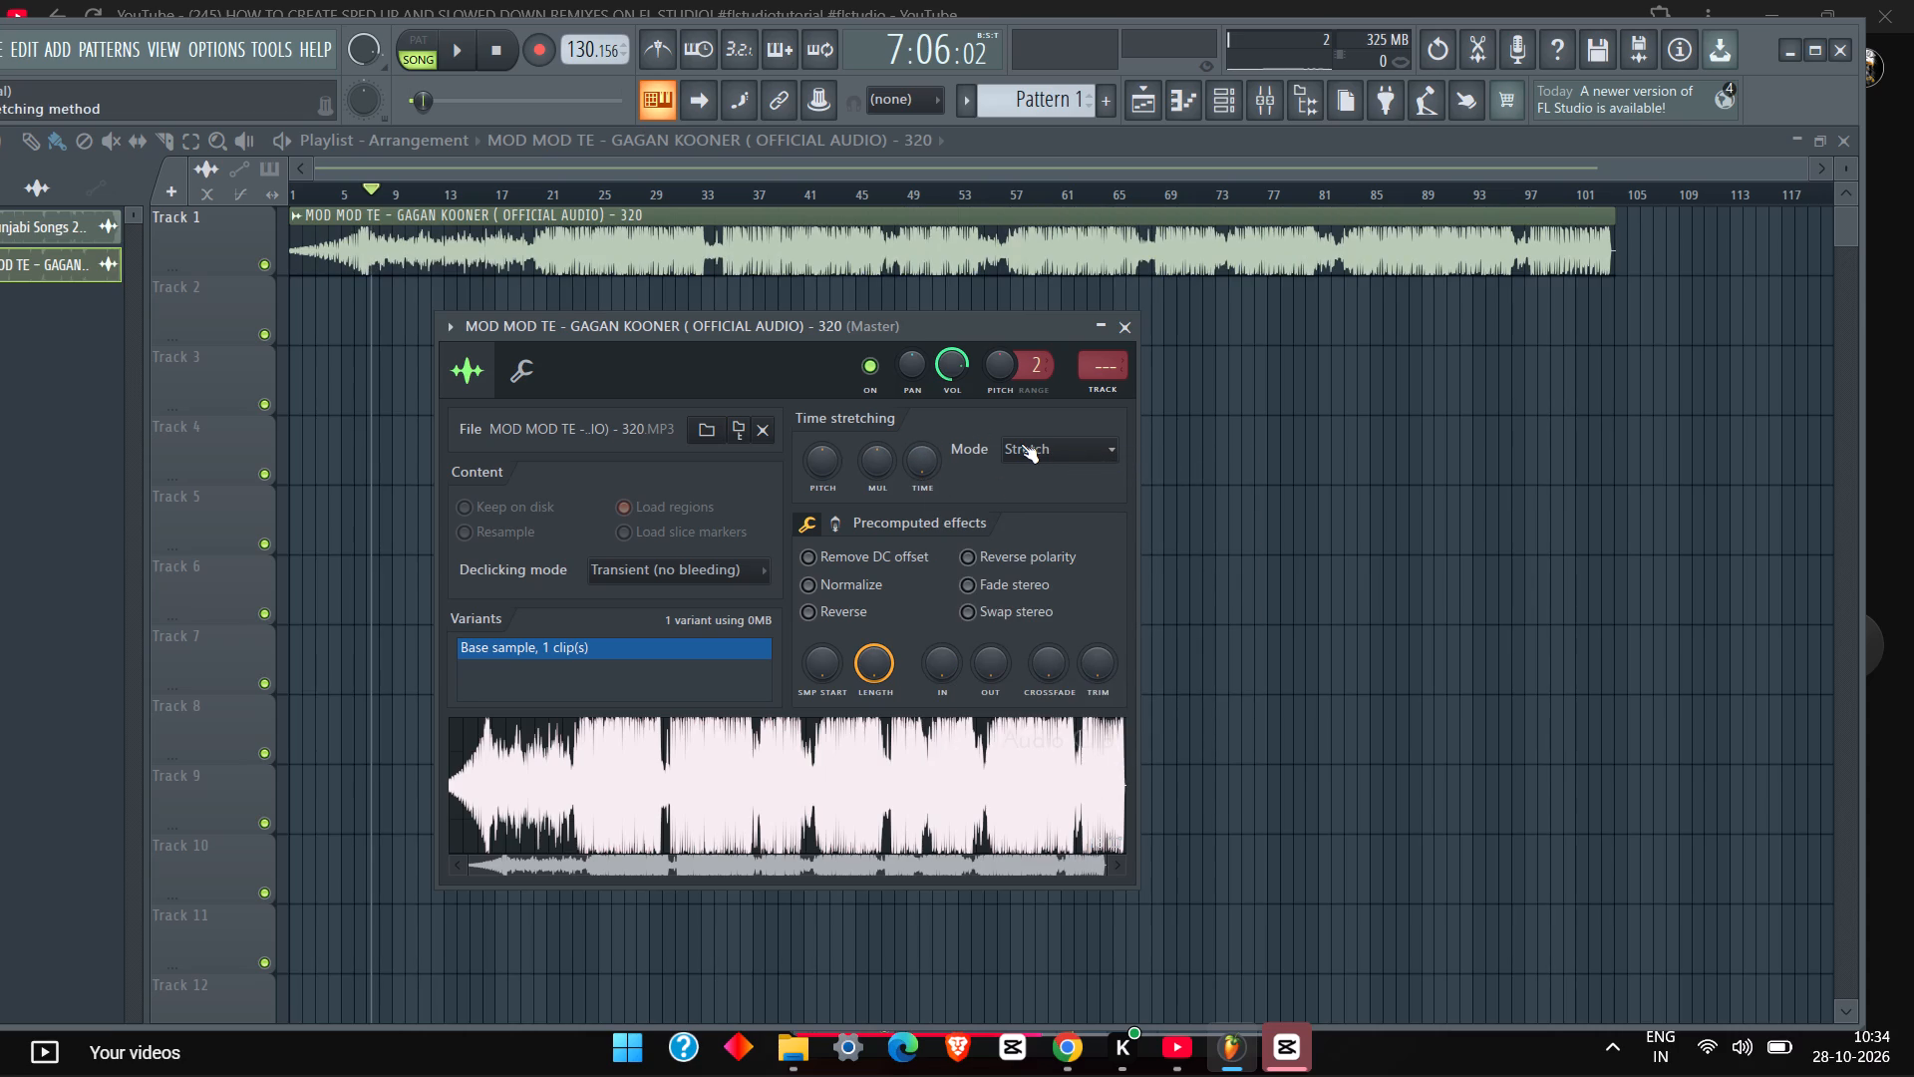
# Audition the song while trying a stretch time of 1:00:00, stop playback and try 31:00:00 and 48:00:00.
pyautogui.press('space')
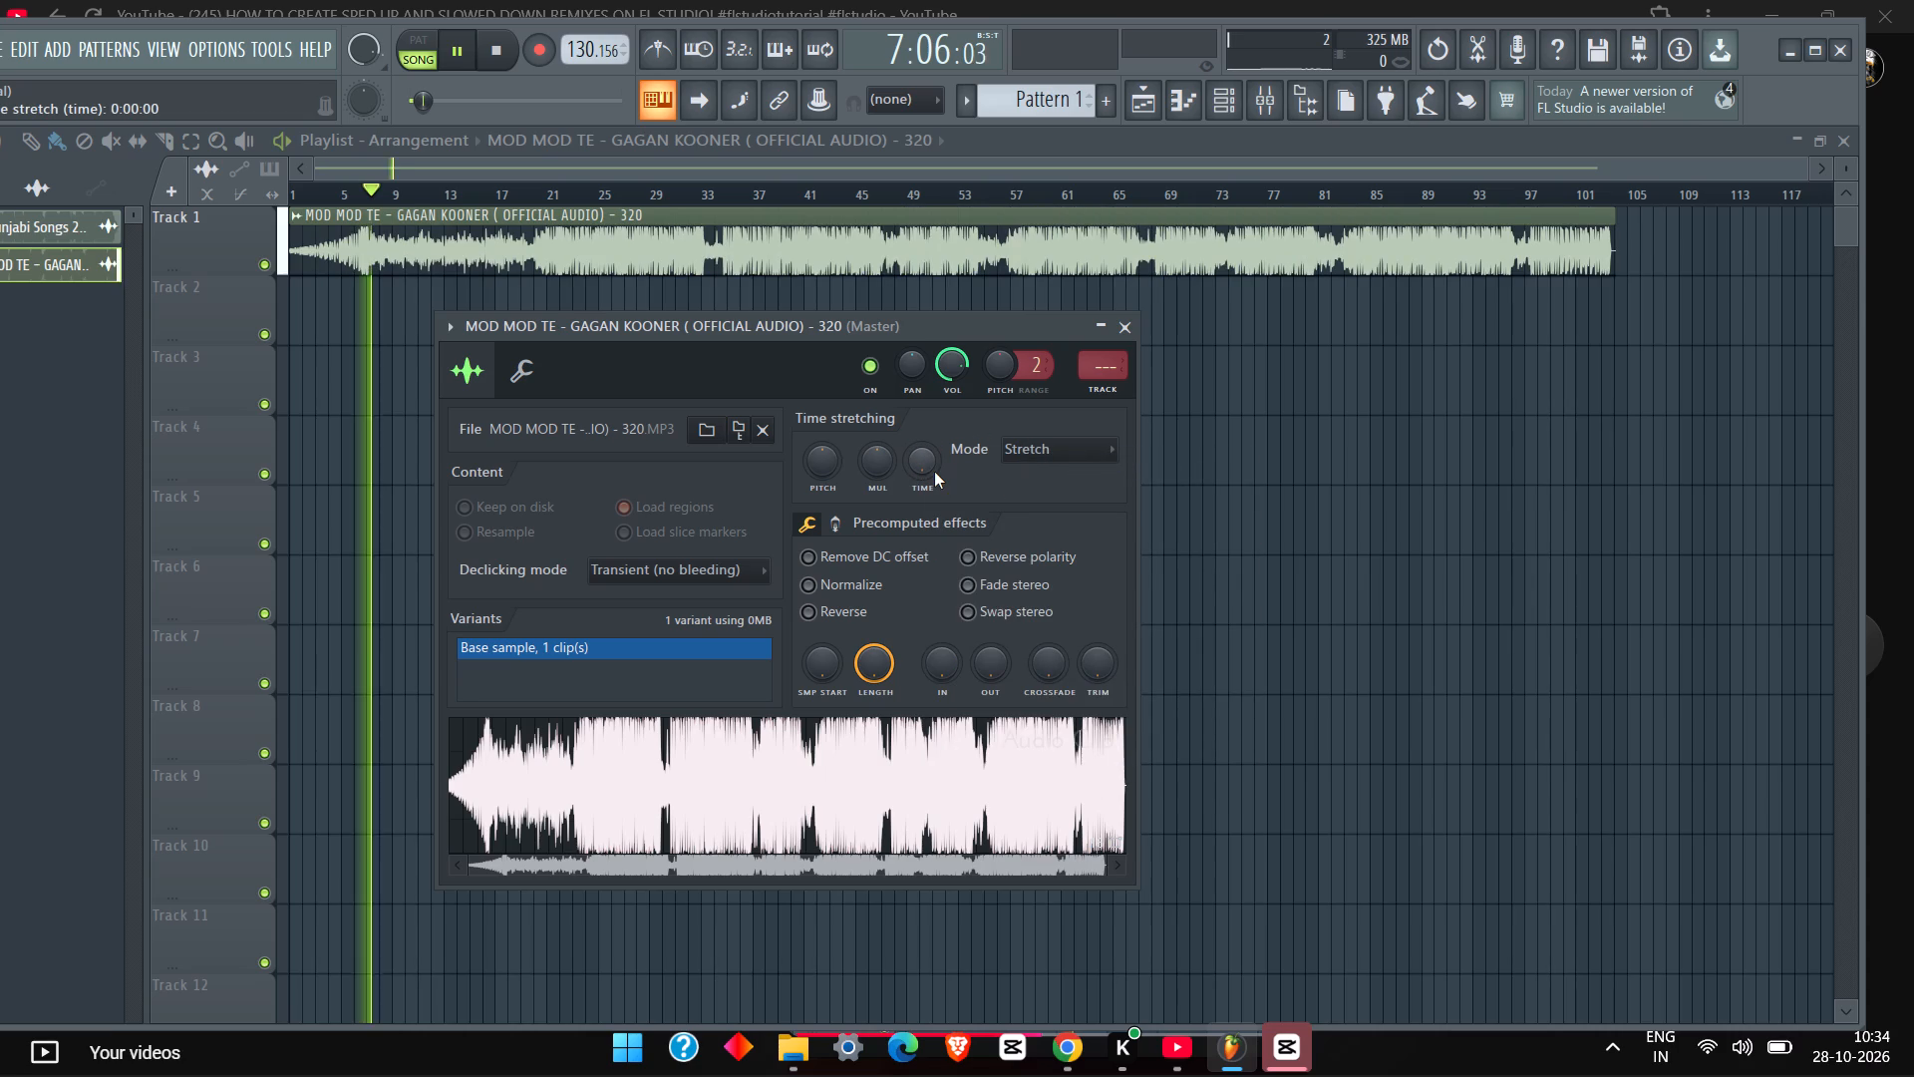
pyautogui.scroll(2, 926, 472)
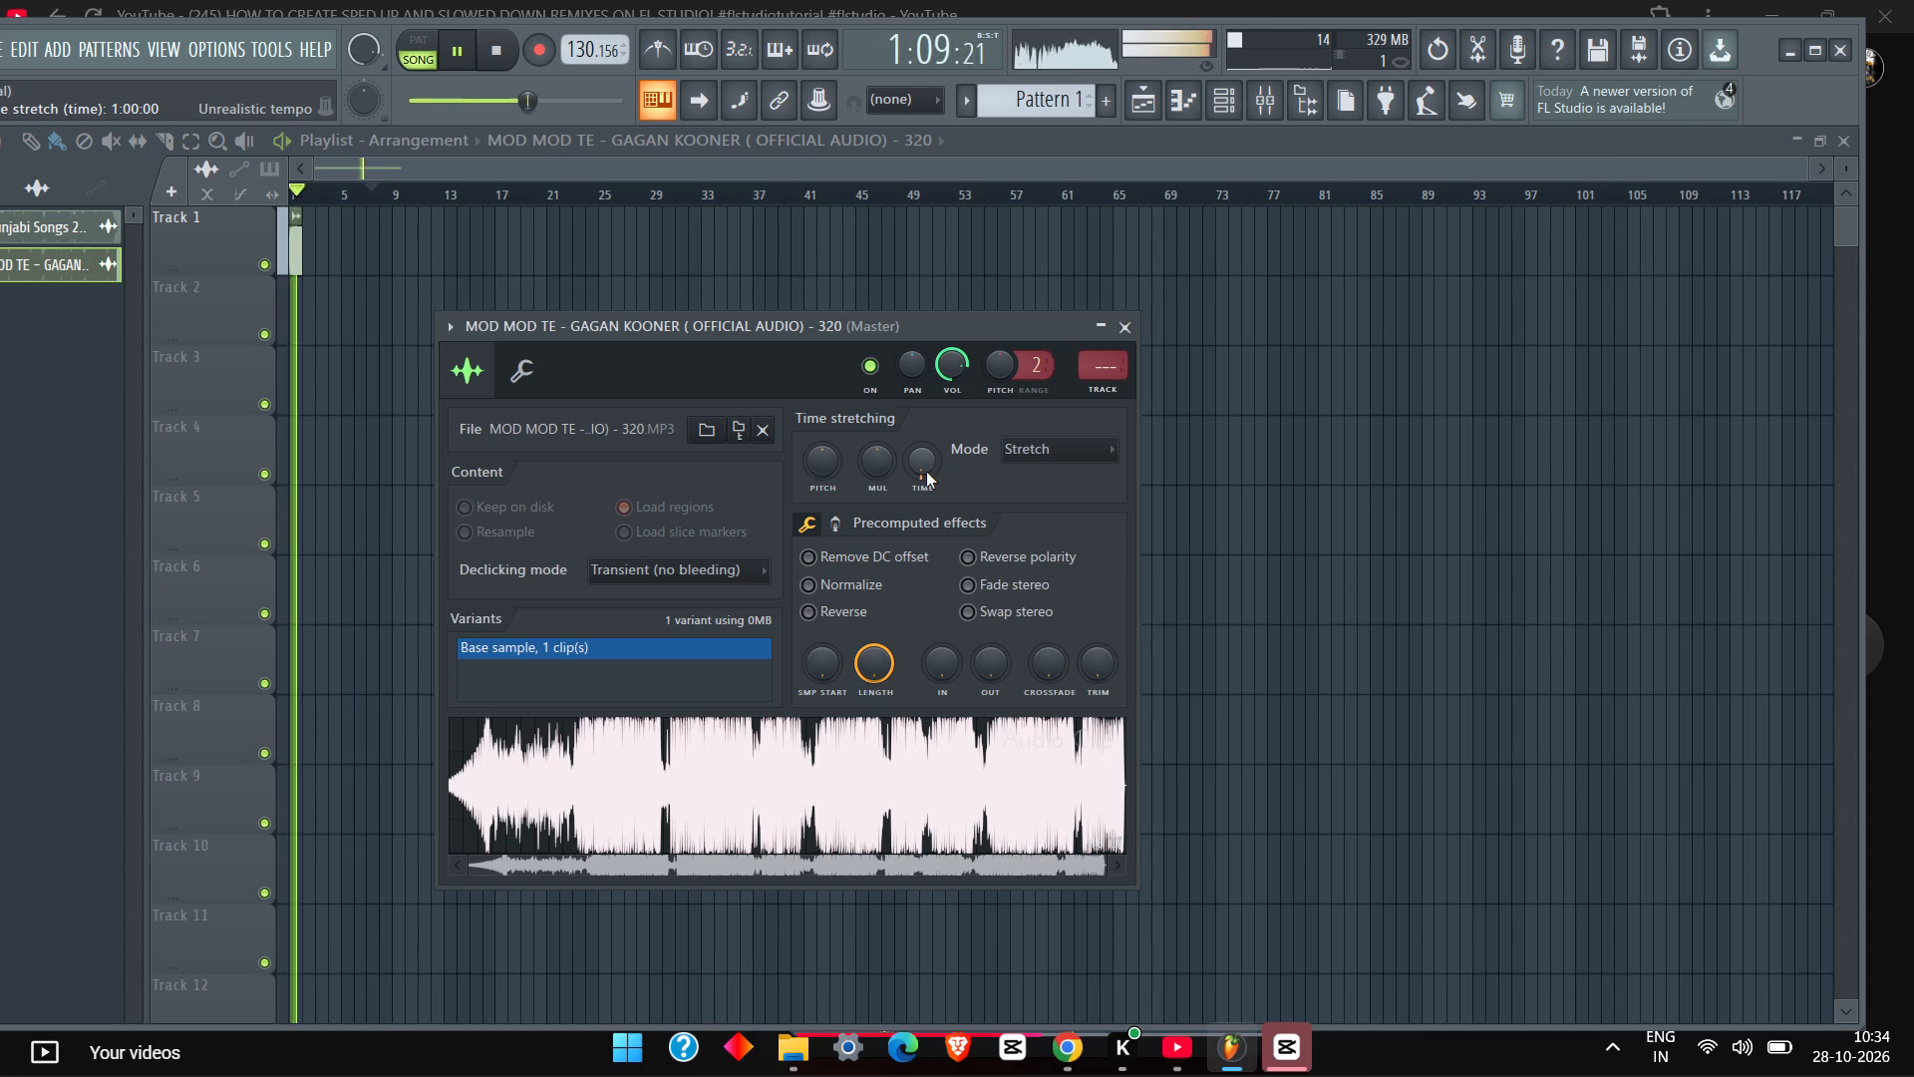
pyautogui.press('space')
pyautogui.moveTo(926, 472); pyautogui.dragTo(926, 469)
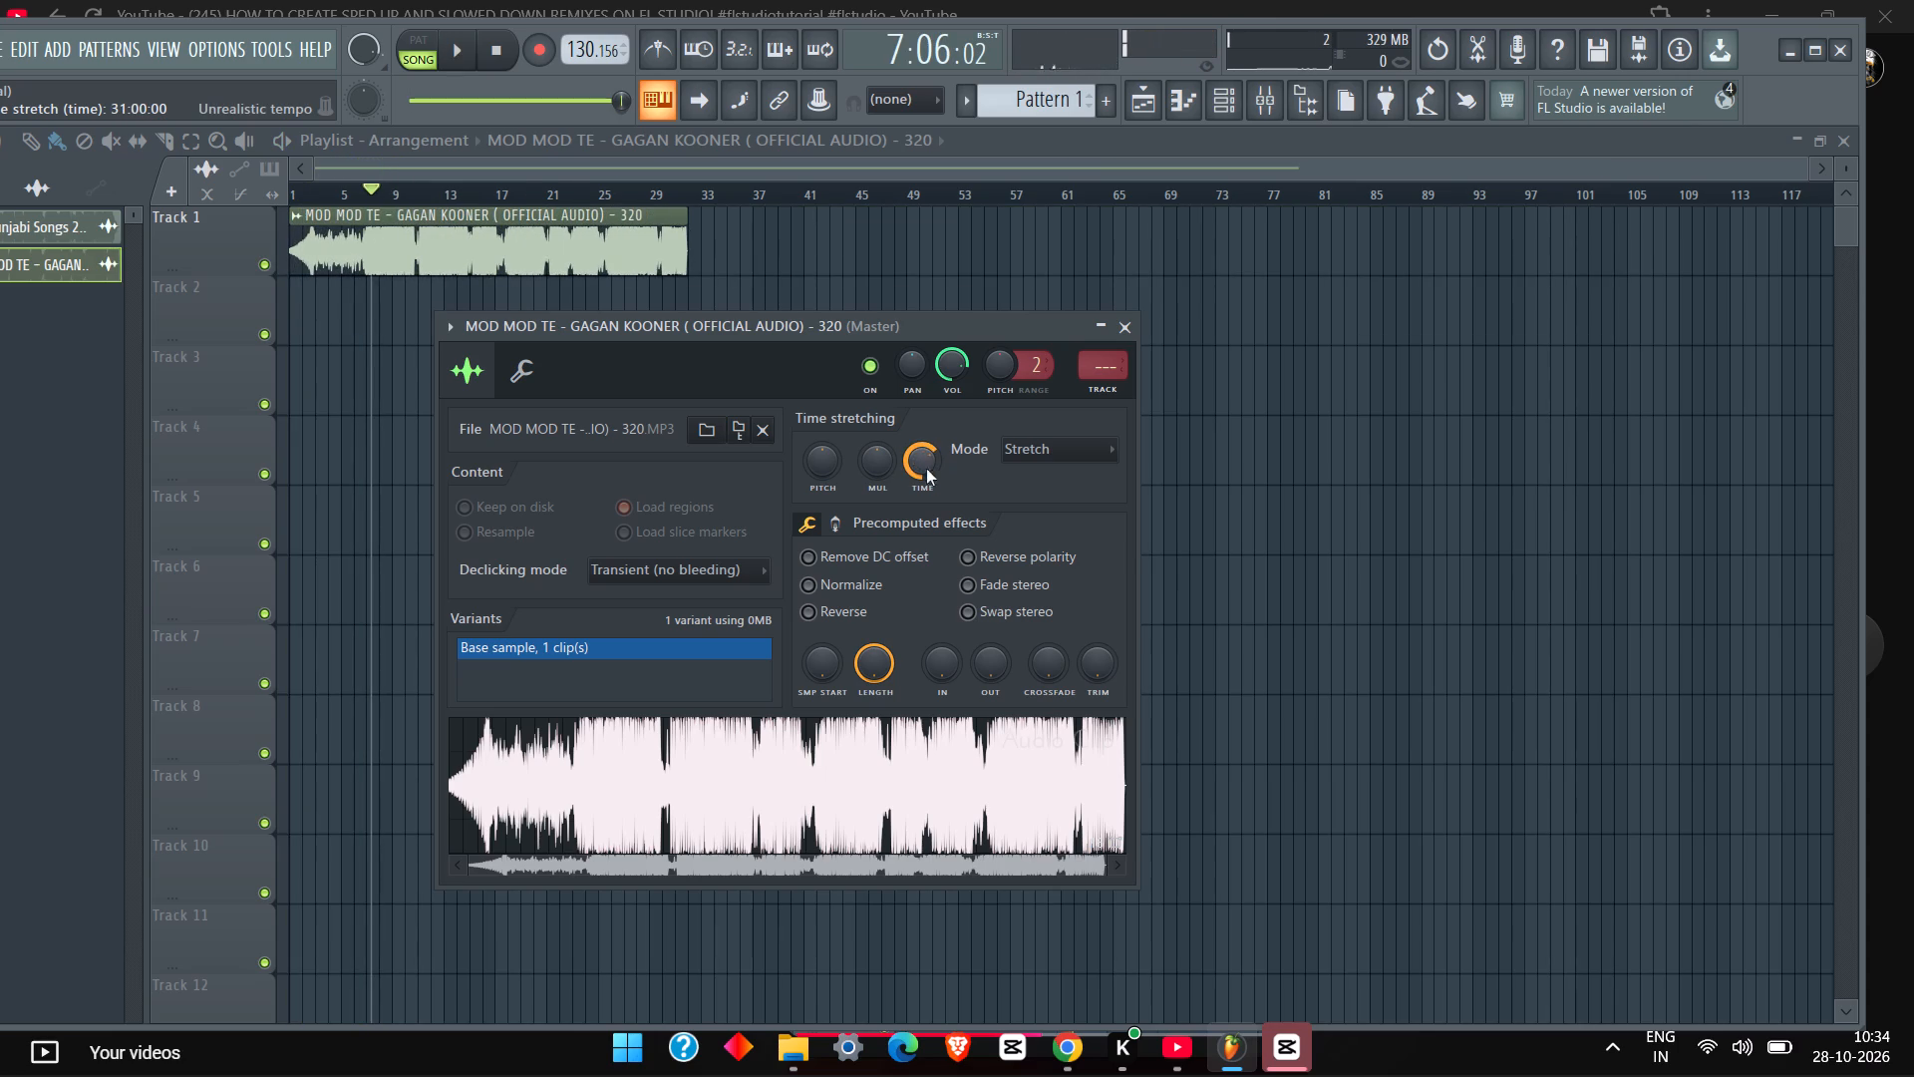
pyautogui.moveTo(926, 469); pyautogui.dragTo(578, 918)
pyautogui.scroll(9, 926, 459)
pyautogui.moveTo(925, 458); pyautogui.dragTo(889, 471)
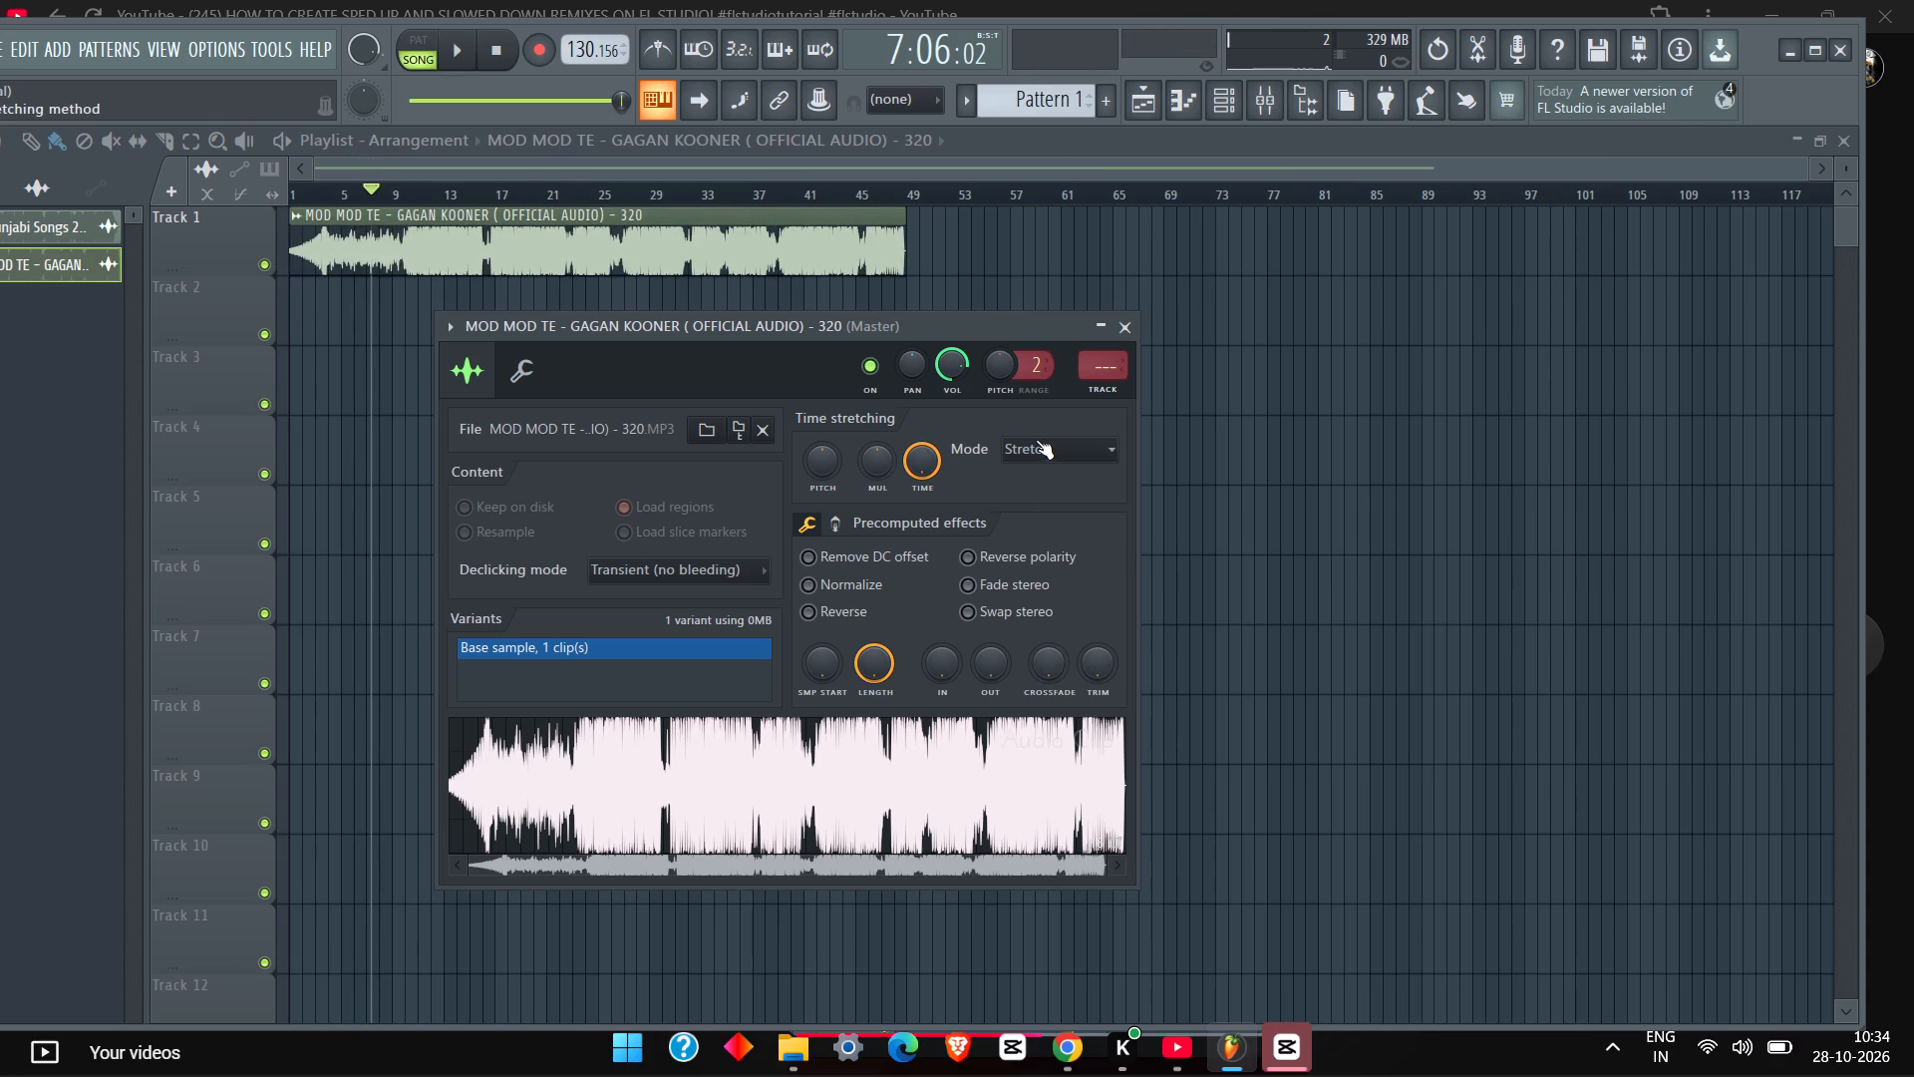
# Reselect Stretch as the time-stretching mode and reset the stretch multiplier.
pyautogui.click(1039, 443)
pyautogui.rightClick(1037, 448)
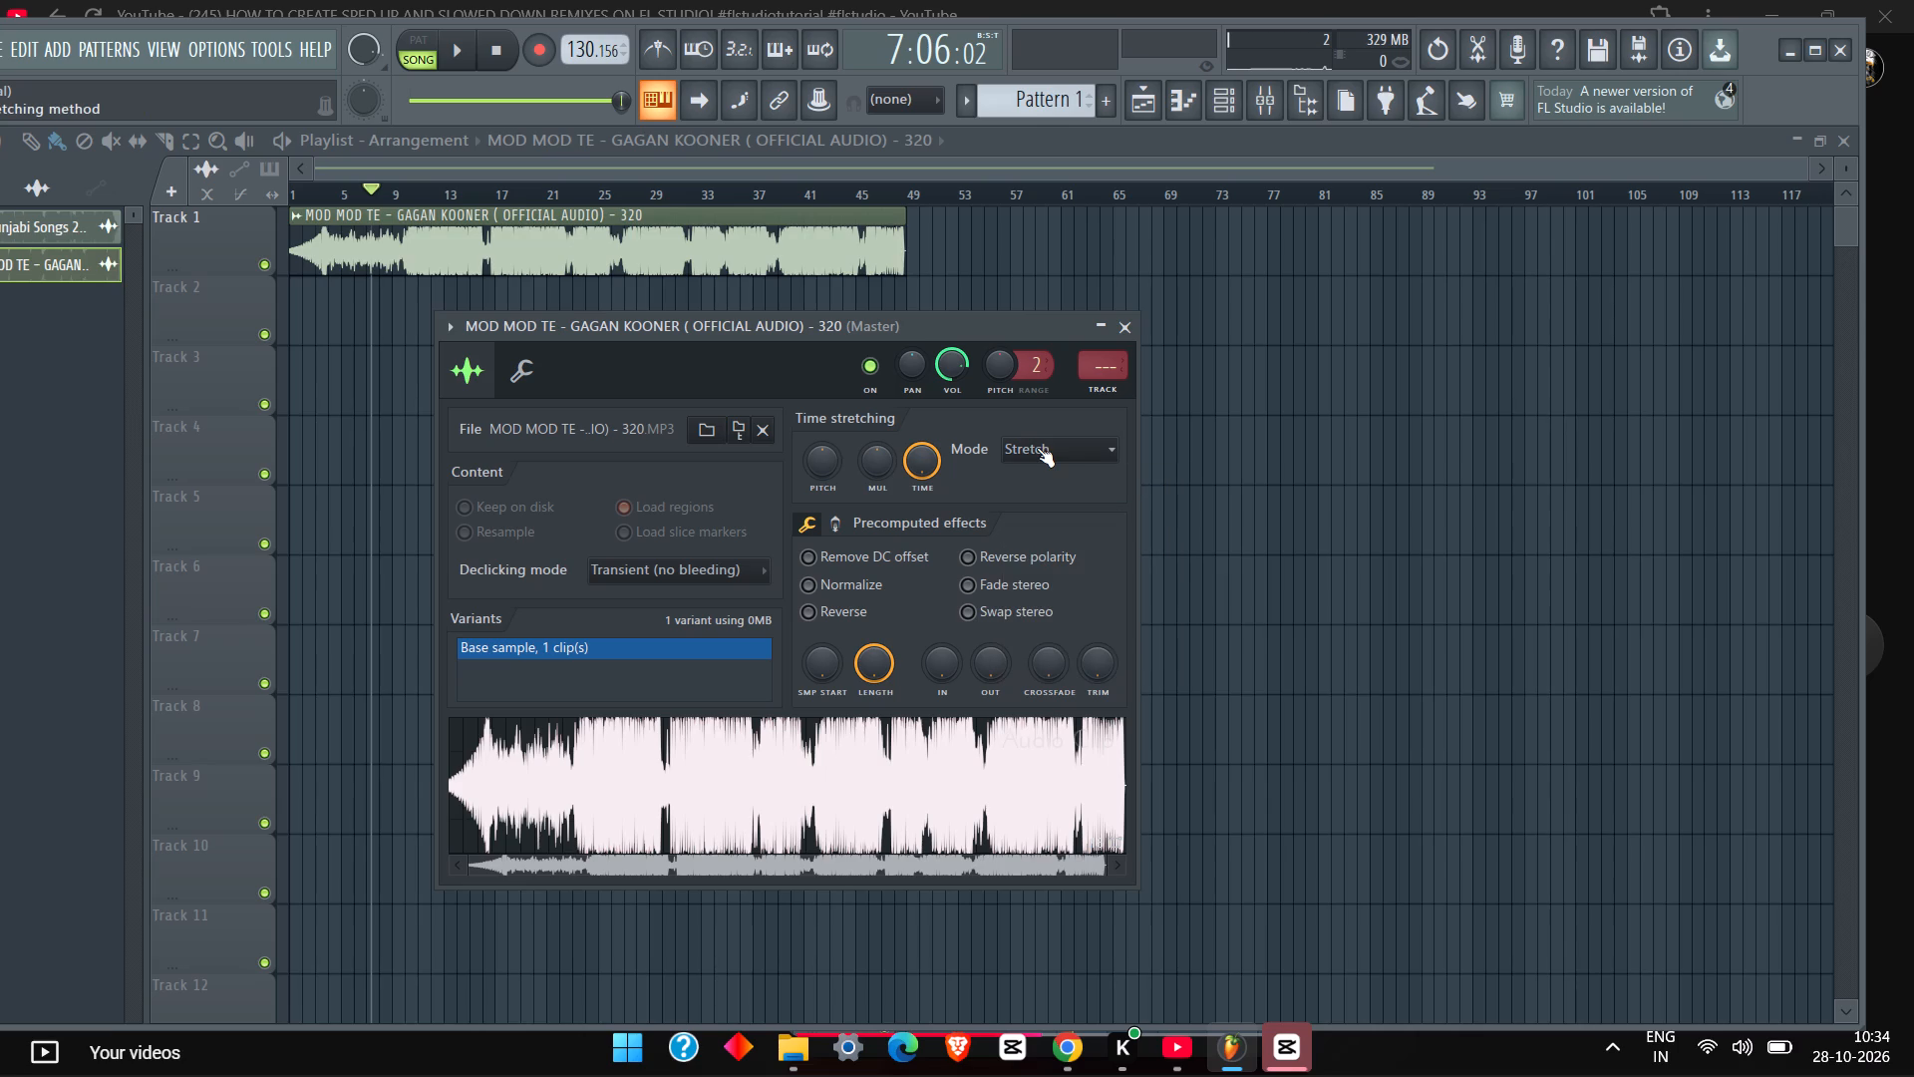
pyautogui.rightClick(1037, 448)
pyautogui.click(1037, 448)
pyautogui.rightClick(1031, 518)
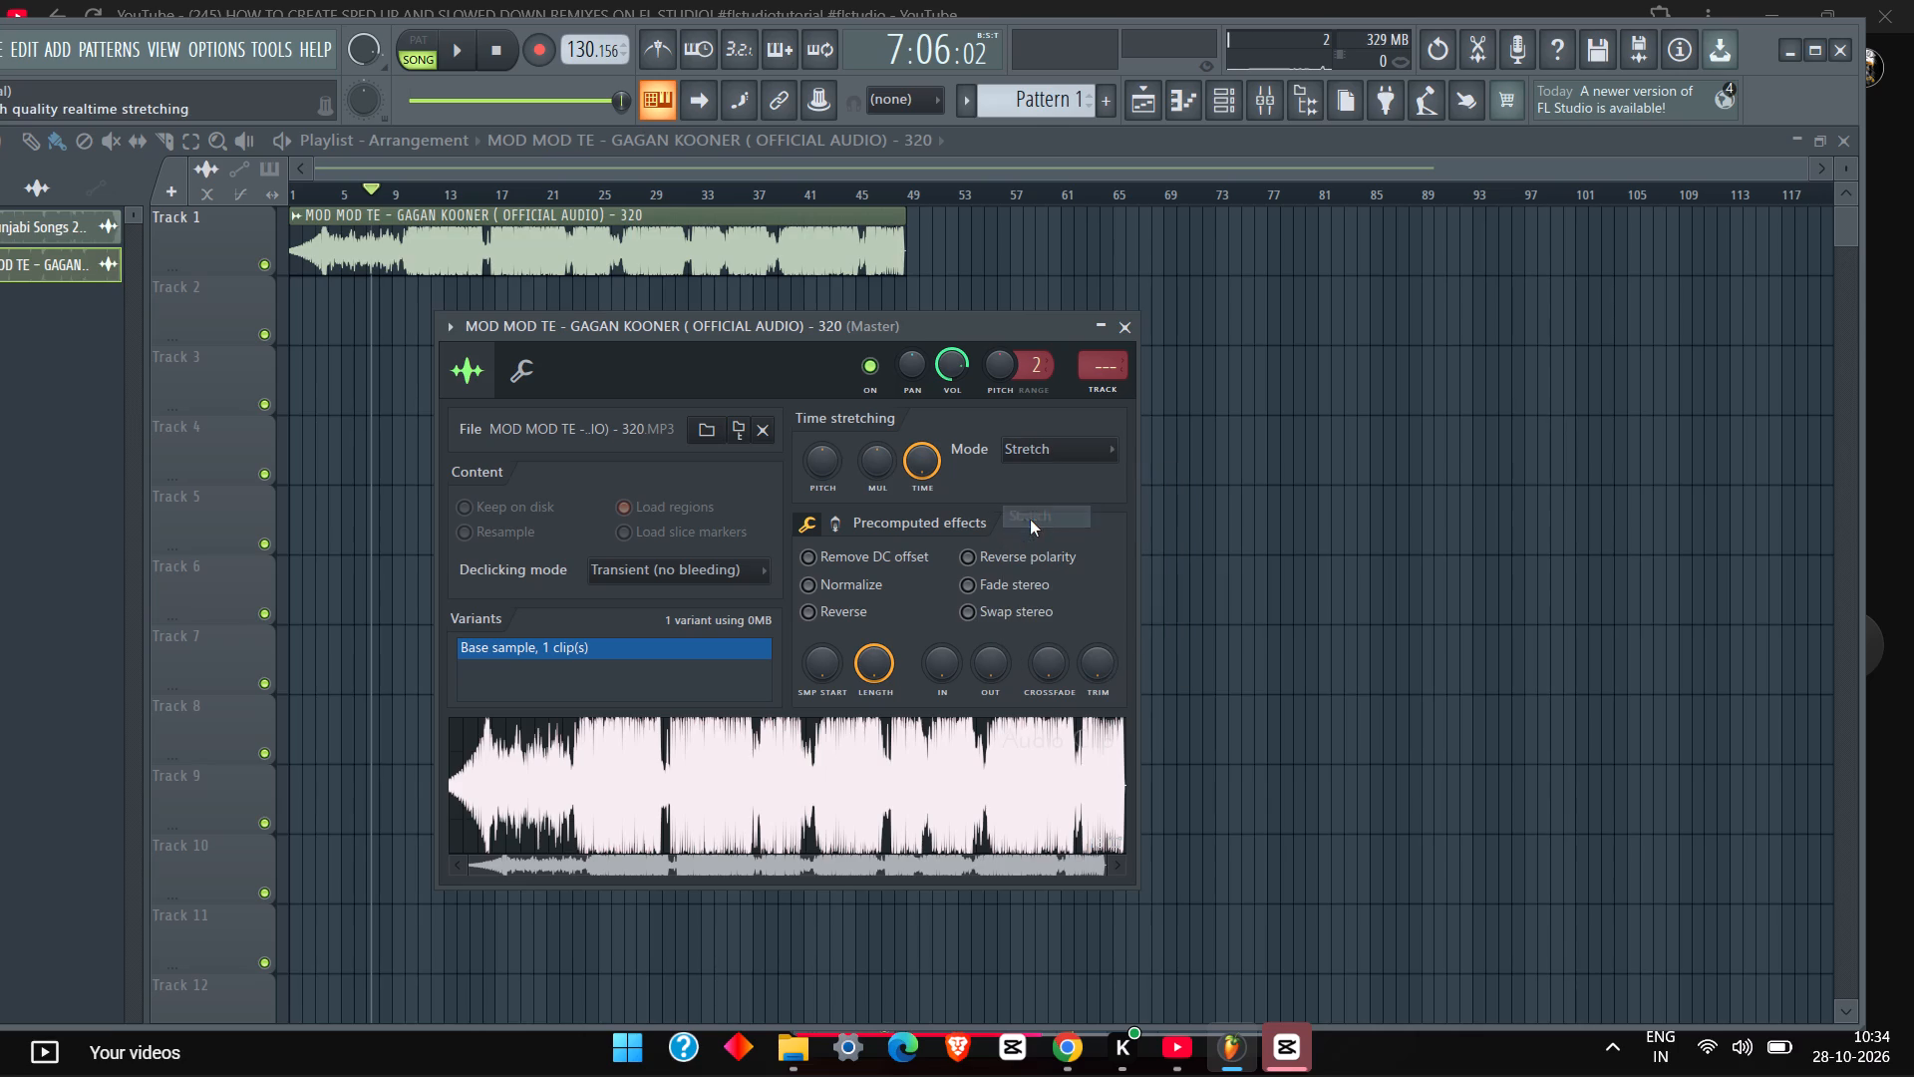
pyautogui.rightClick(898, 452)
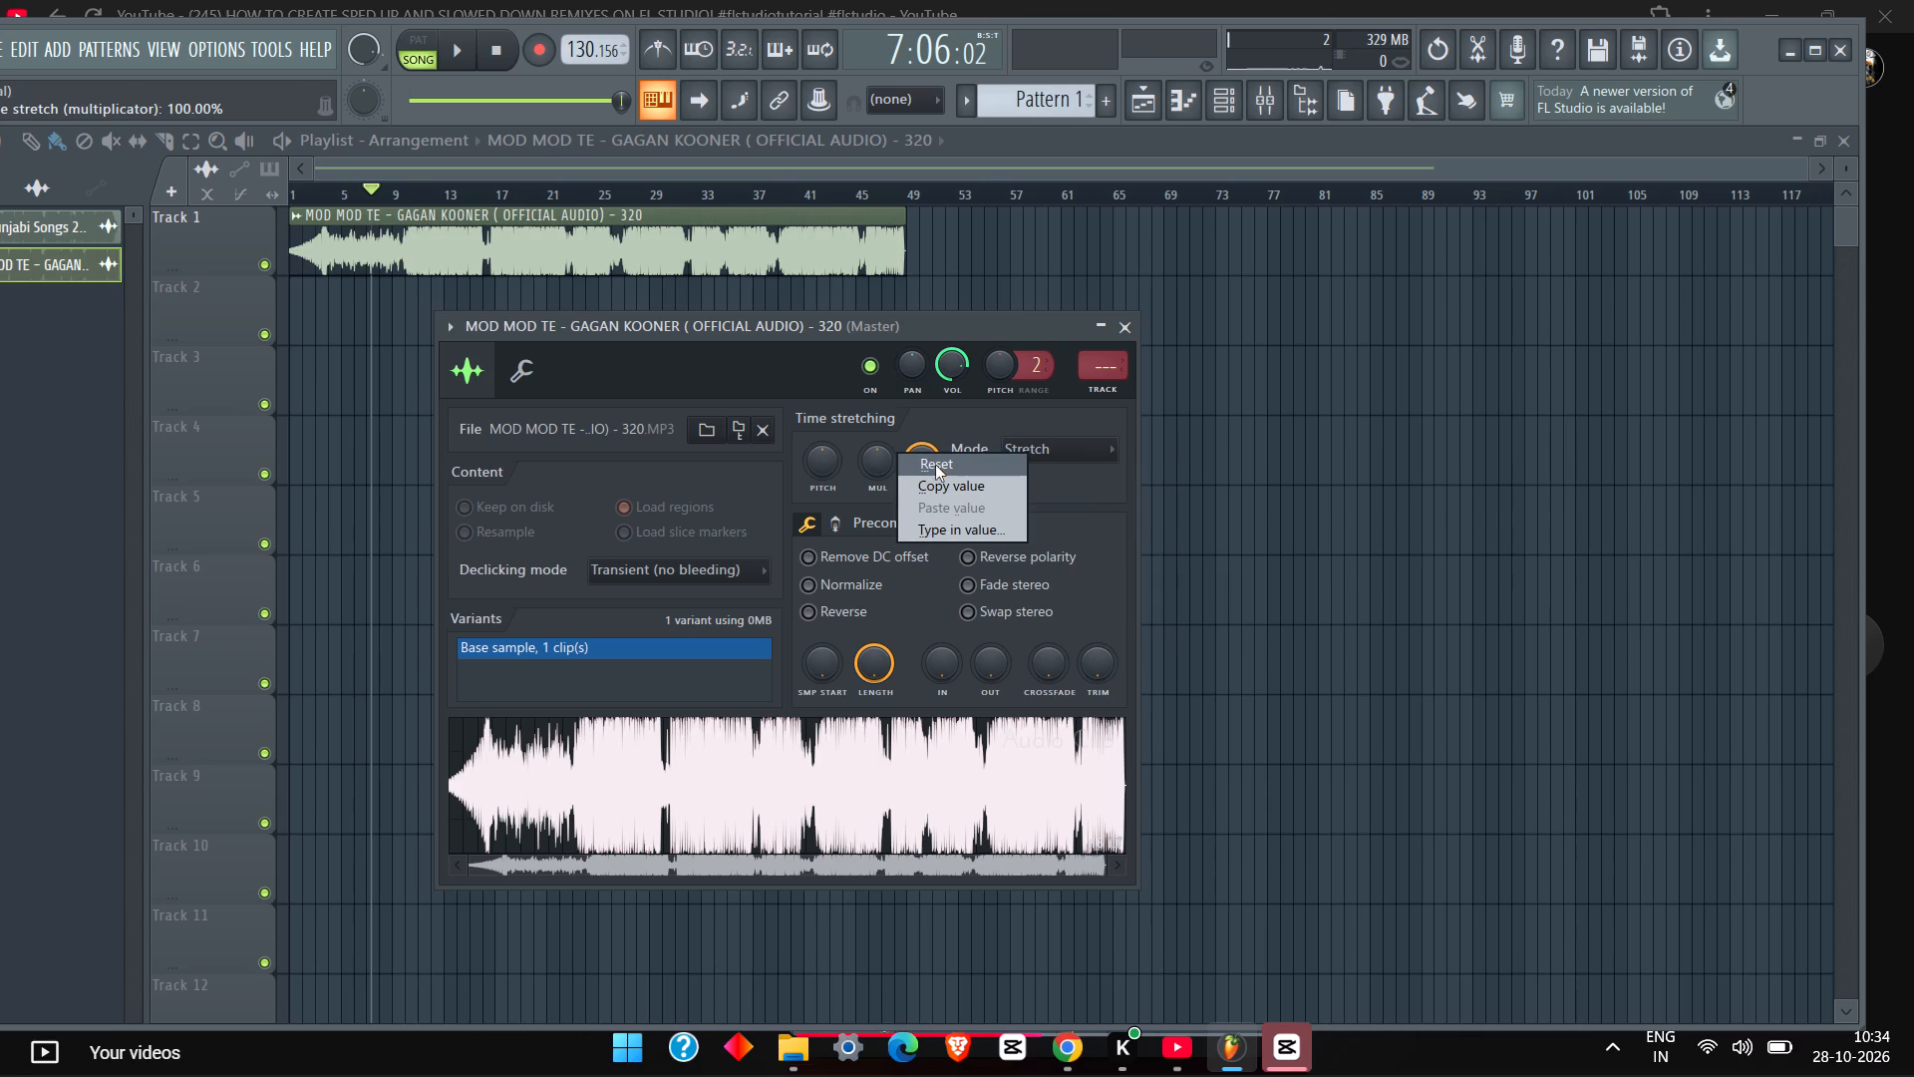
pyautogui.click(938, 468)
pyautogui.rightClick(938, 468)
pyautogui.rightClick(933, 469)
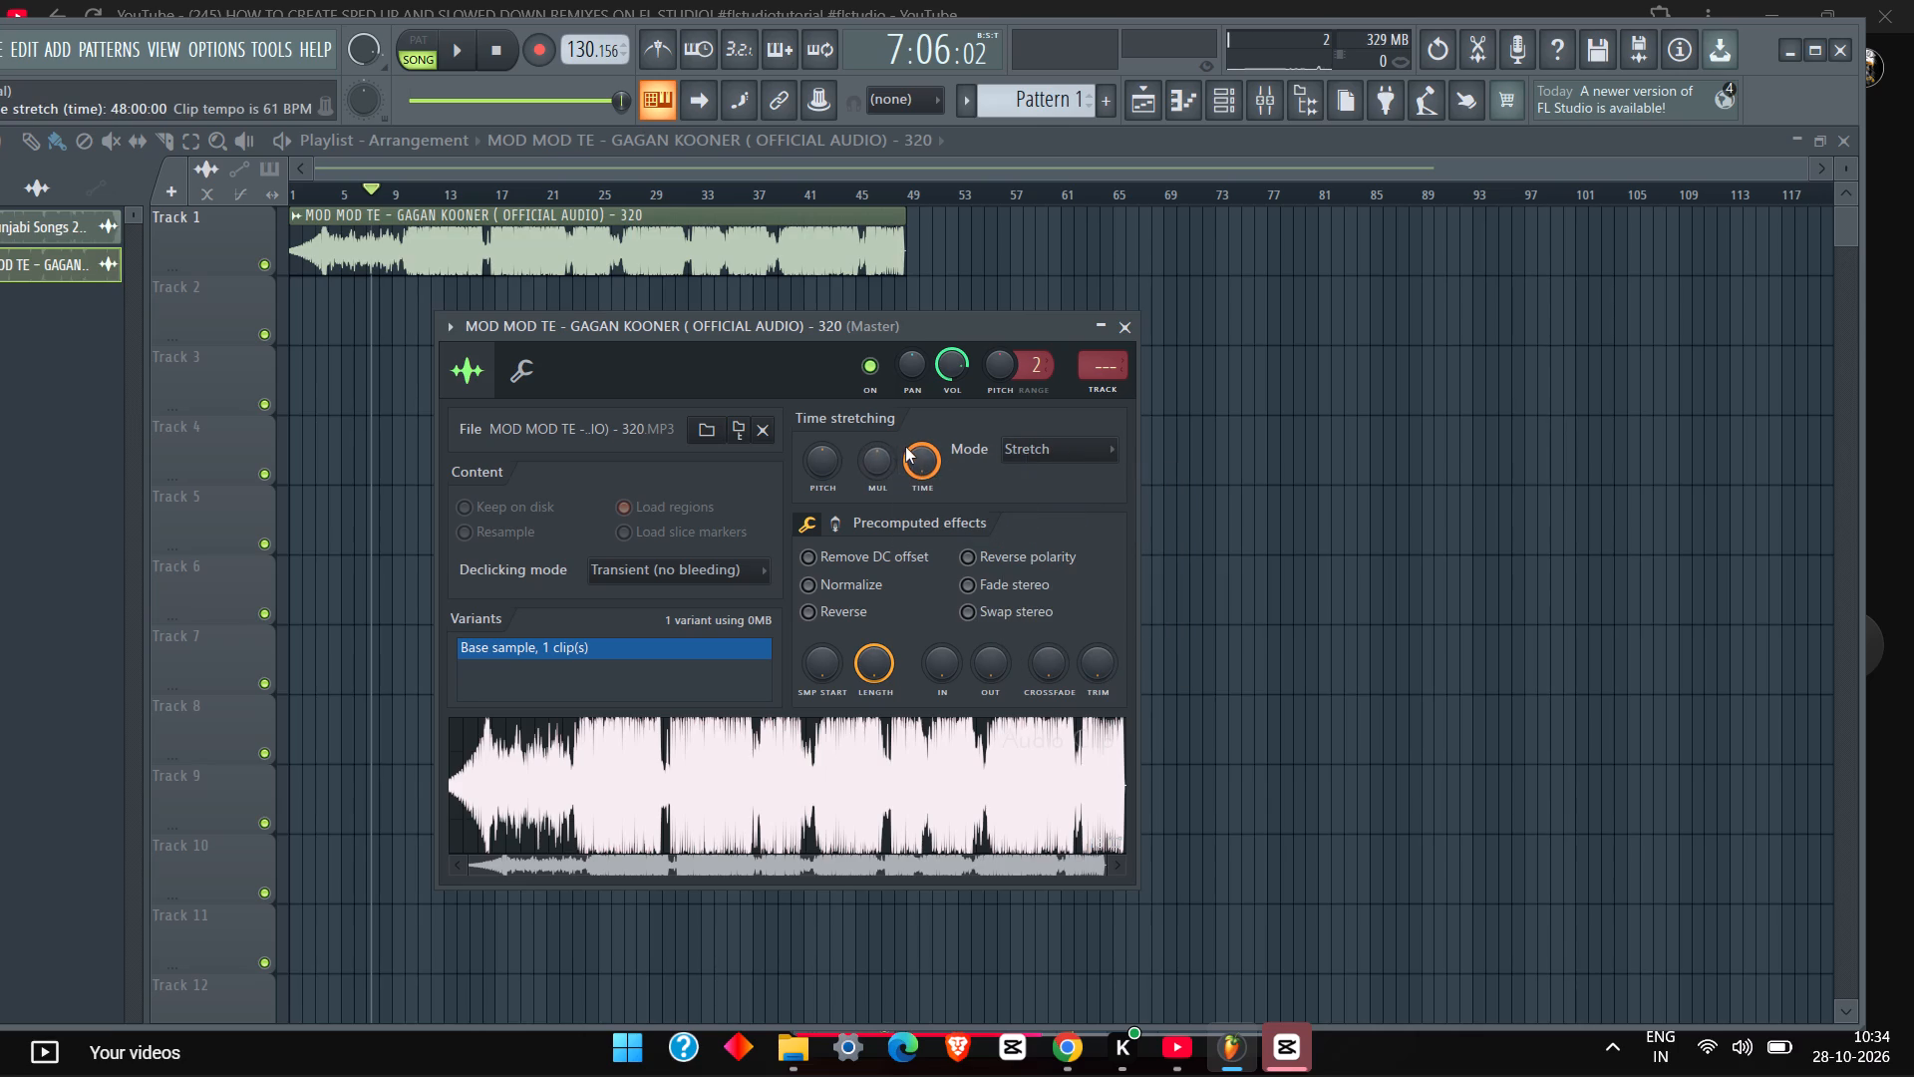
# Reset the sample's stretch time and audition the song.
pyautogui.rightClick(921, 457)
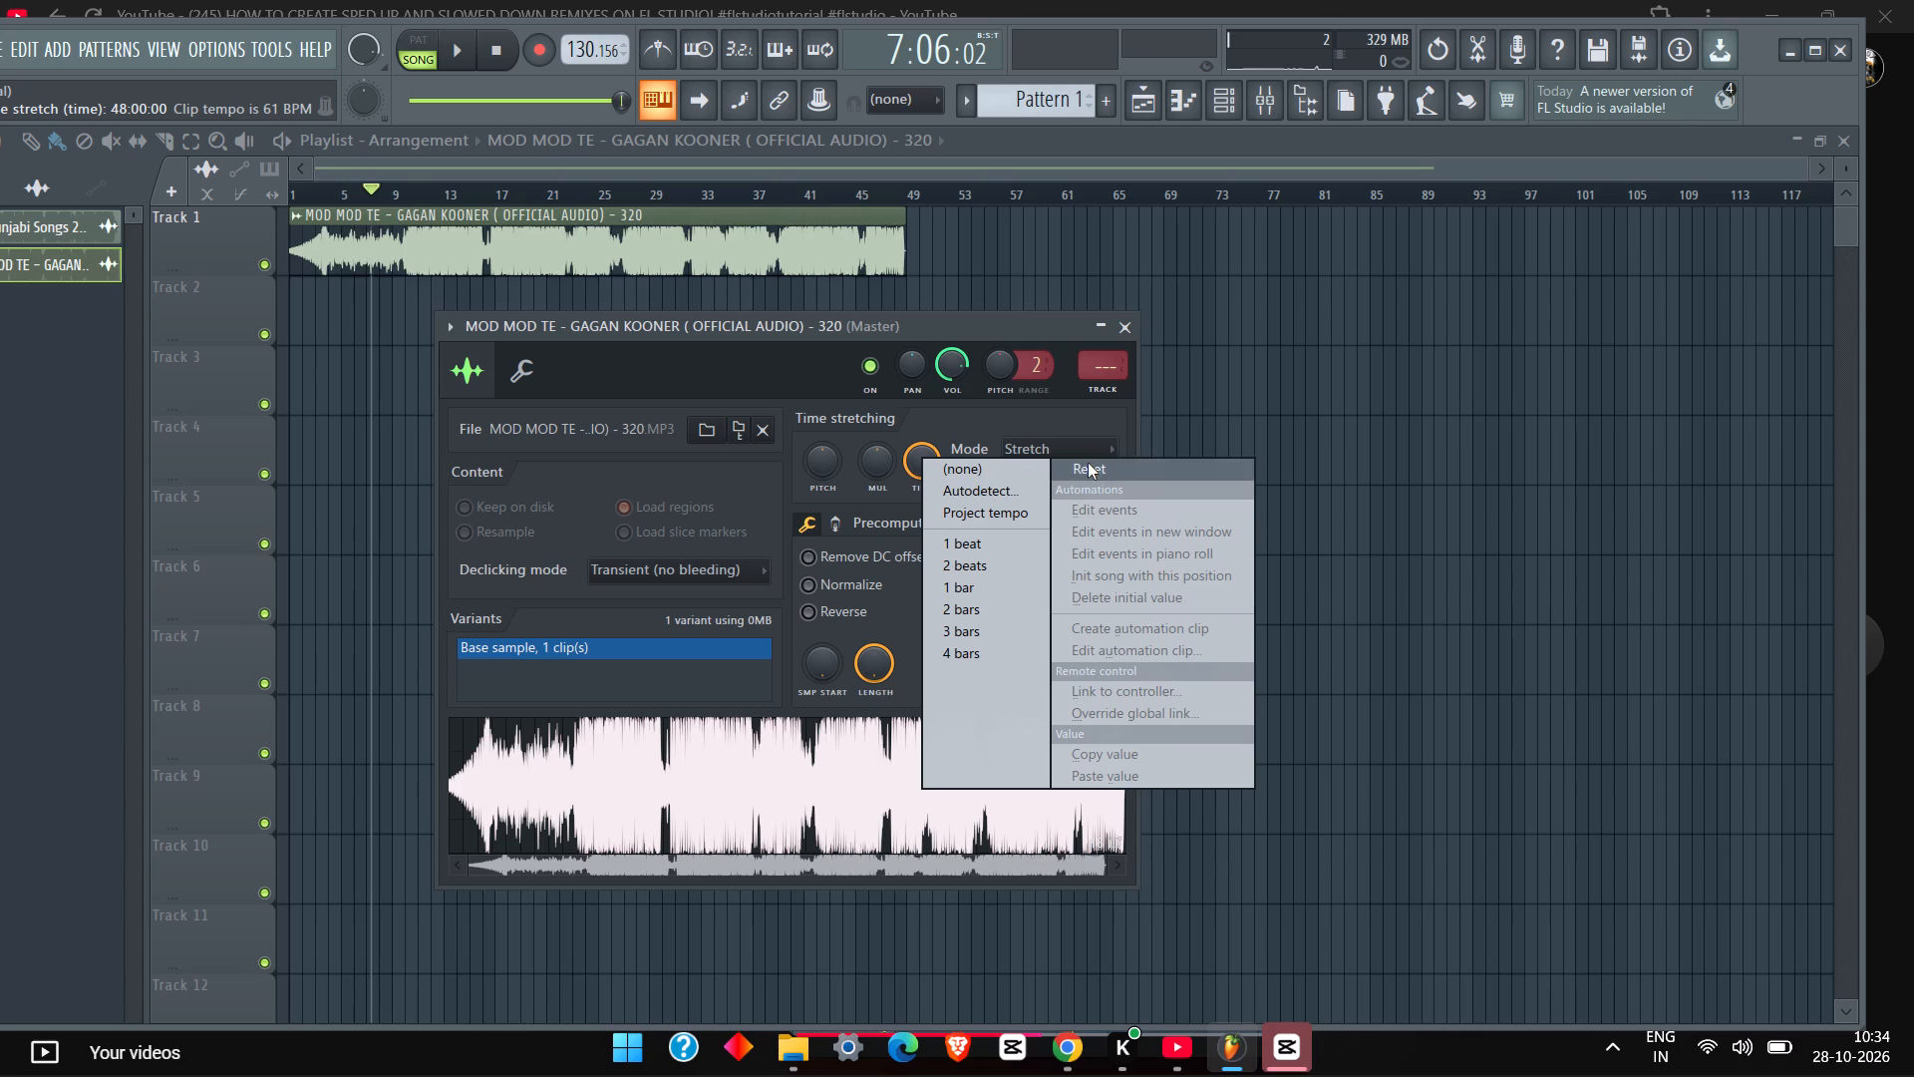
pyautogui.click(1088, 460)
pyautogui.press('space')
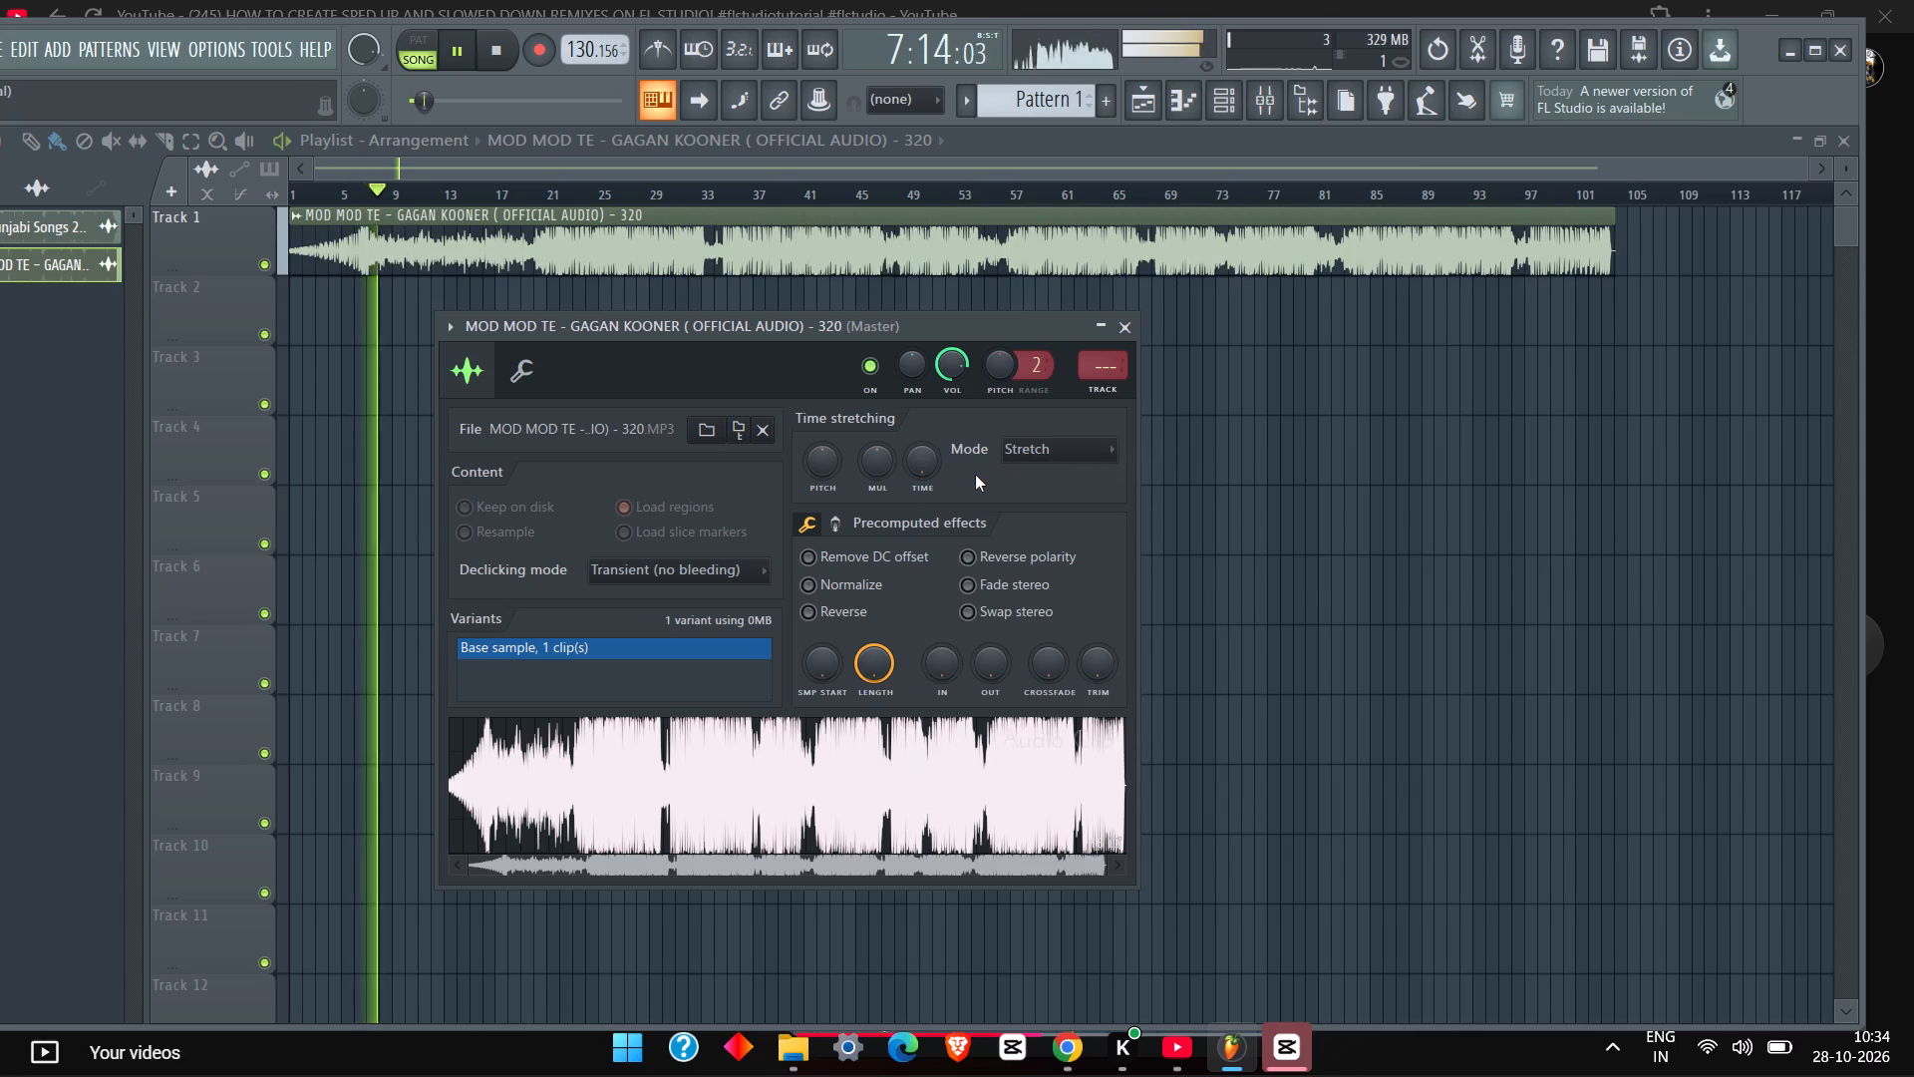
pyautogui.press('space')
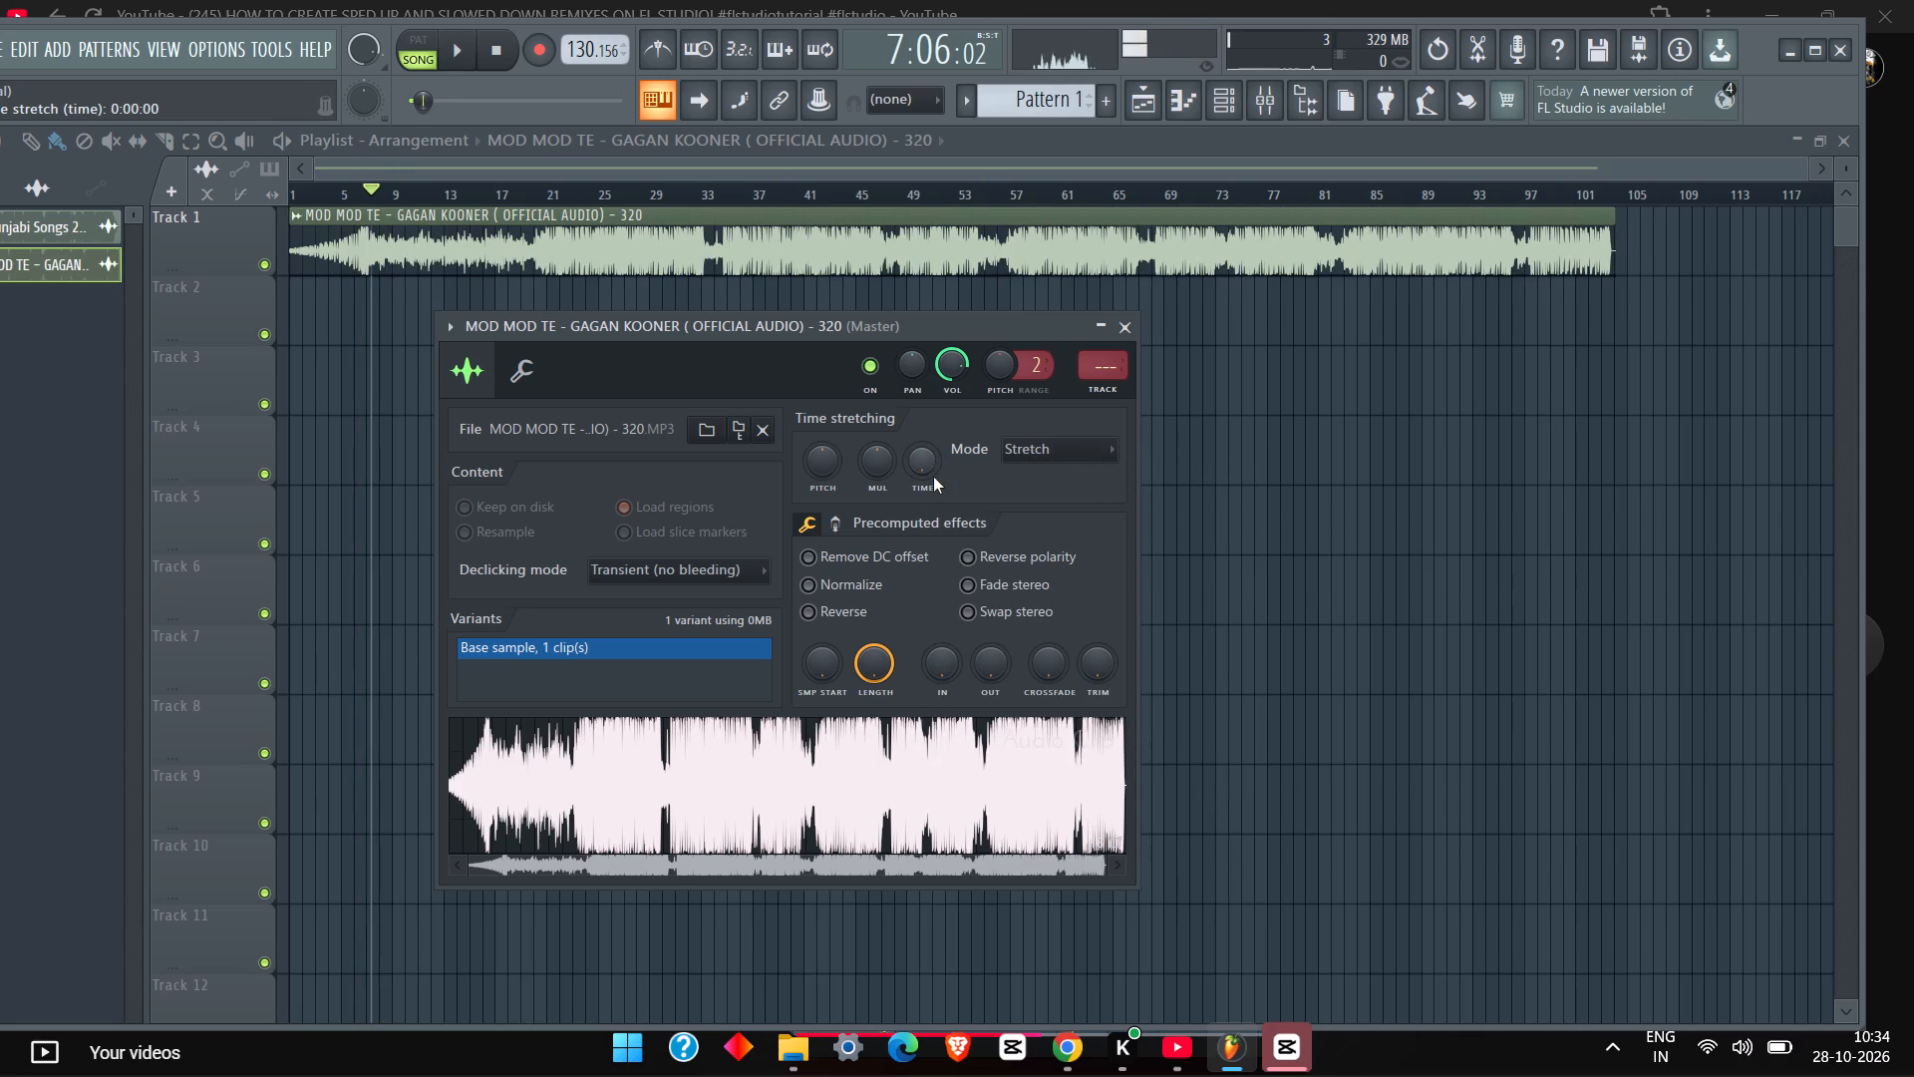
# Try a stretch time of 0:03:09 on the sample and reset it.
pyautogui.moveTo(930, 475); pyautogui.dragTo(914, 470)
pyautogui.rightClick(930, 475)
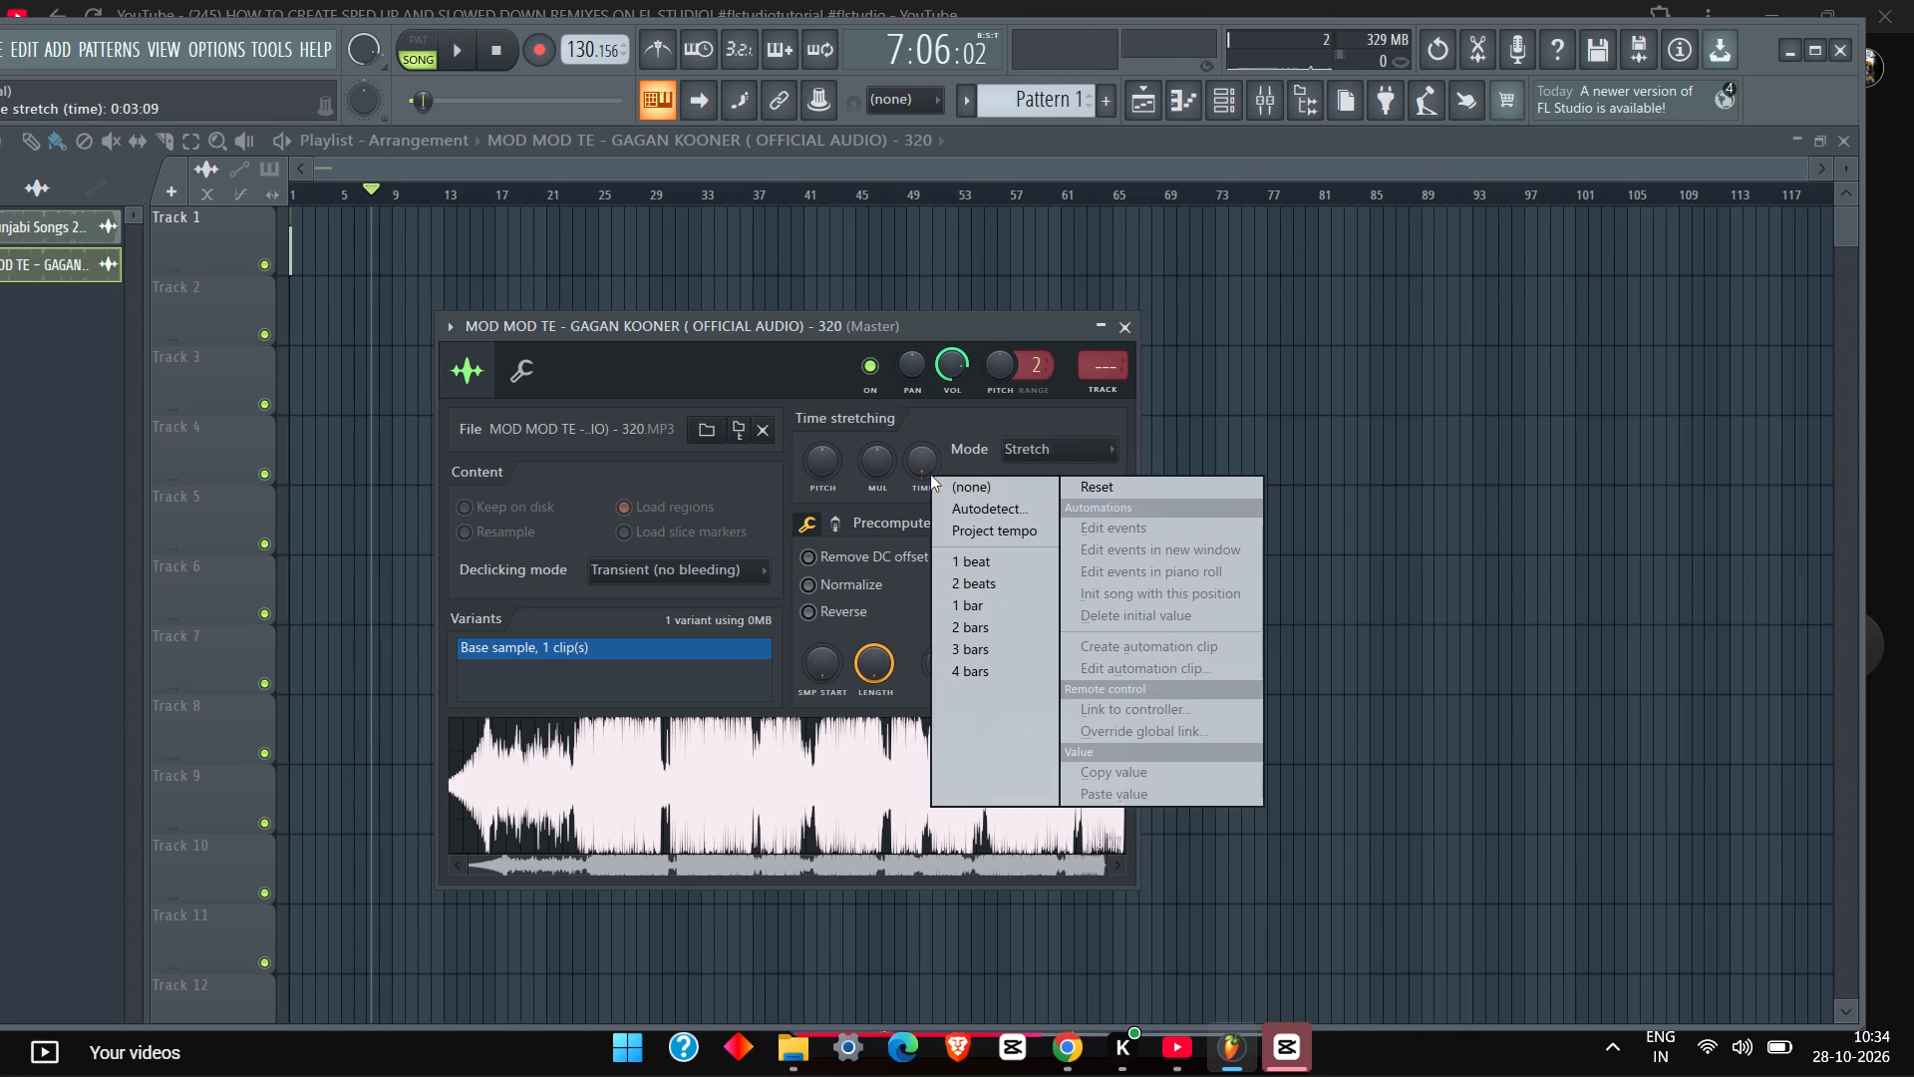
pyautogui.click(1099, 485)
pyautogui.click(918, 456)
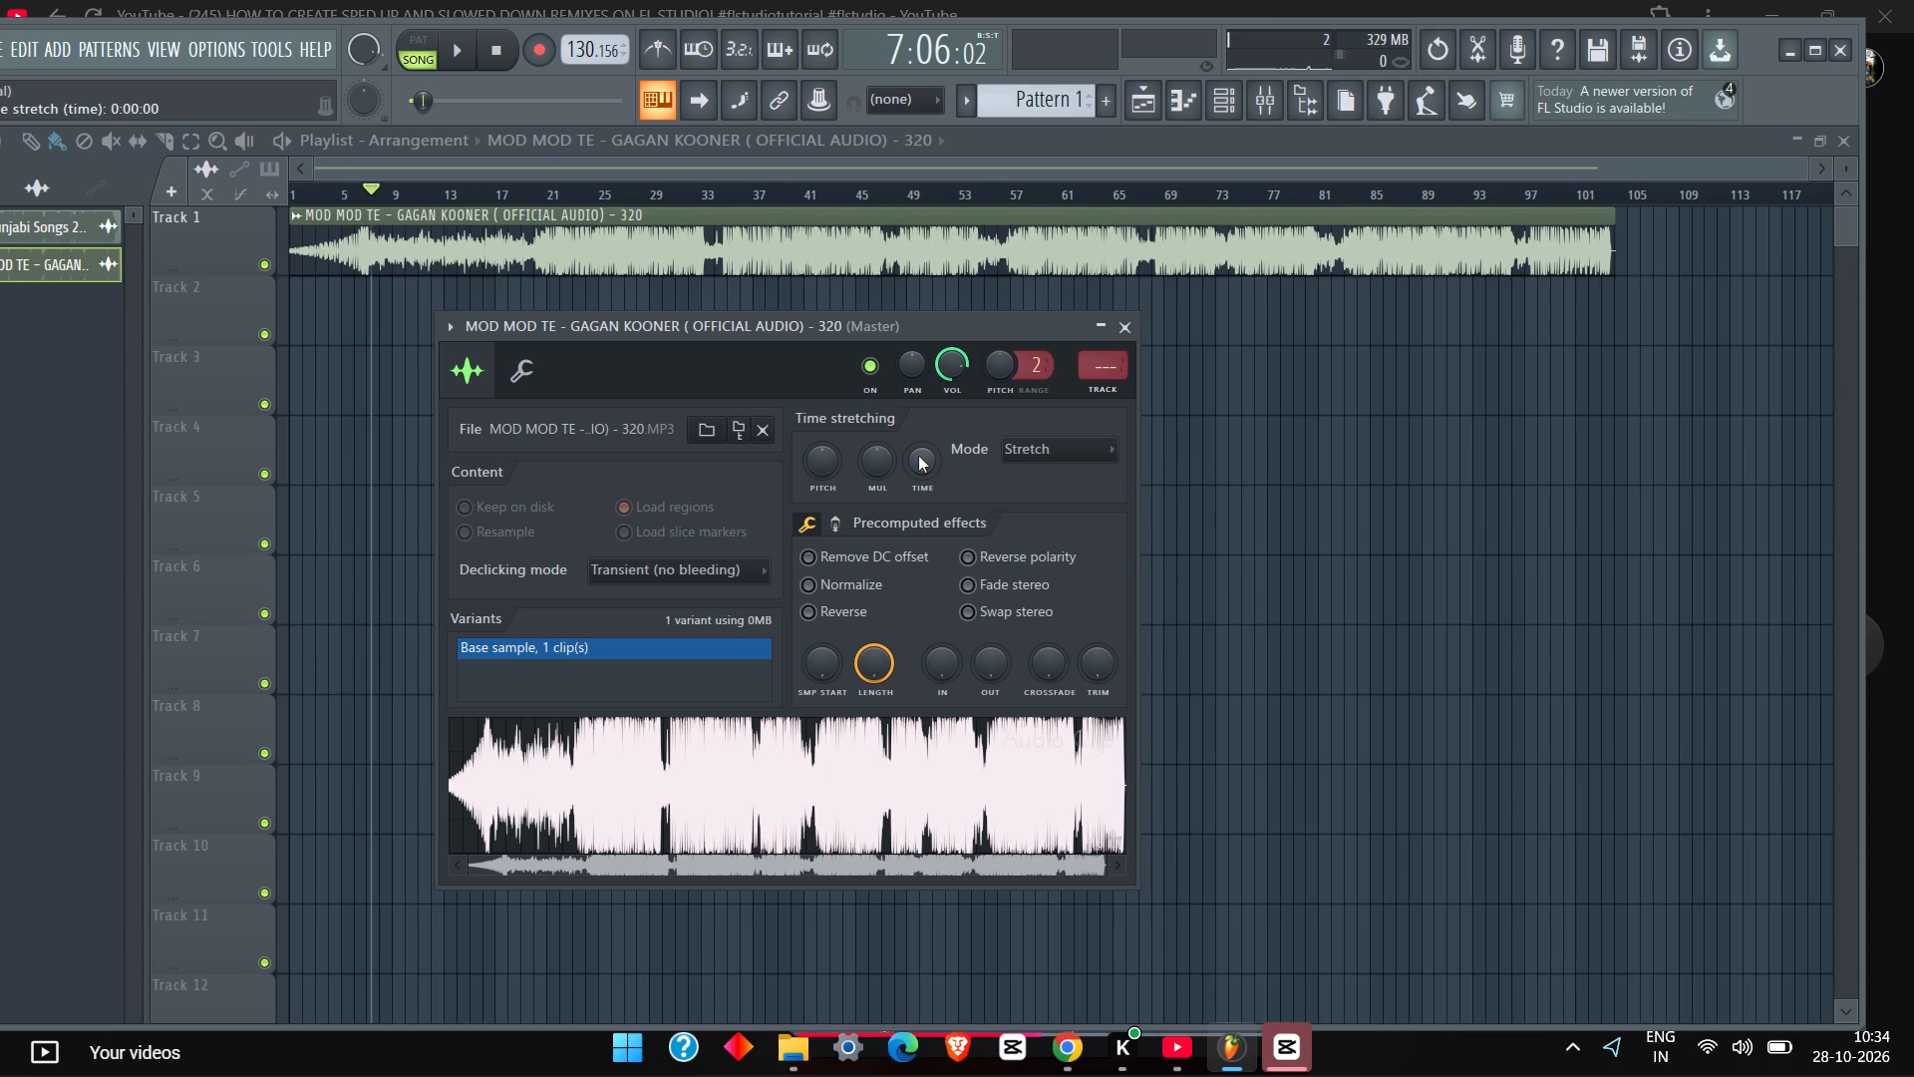
# Set the sample's stretch time to 1 beat, audition it, change it to 1 bar and stop playback.
pyautogui.rightClick(918, 456)
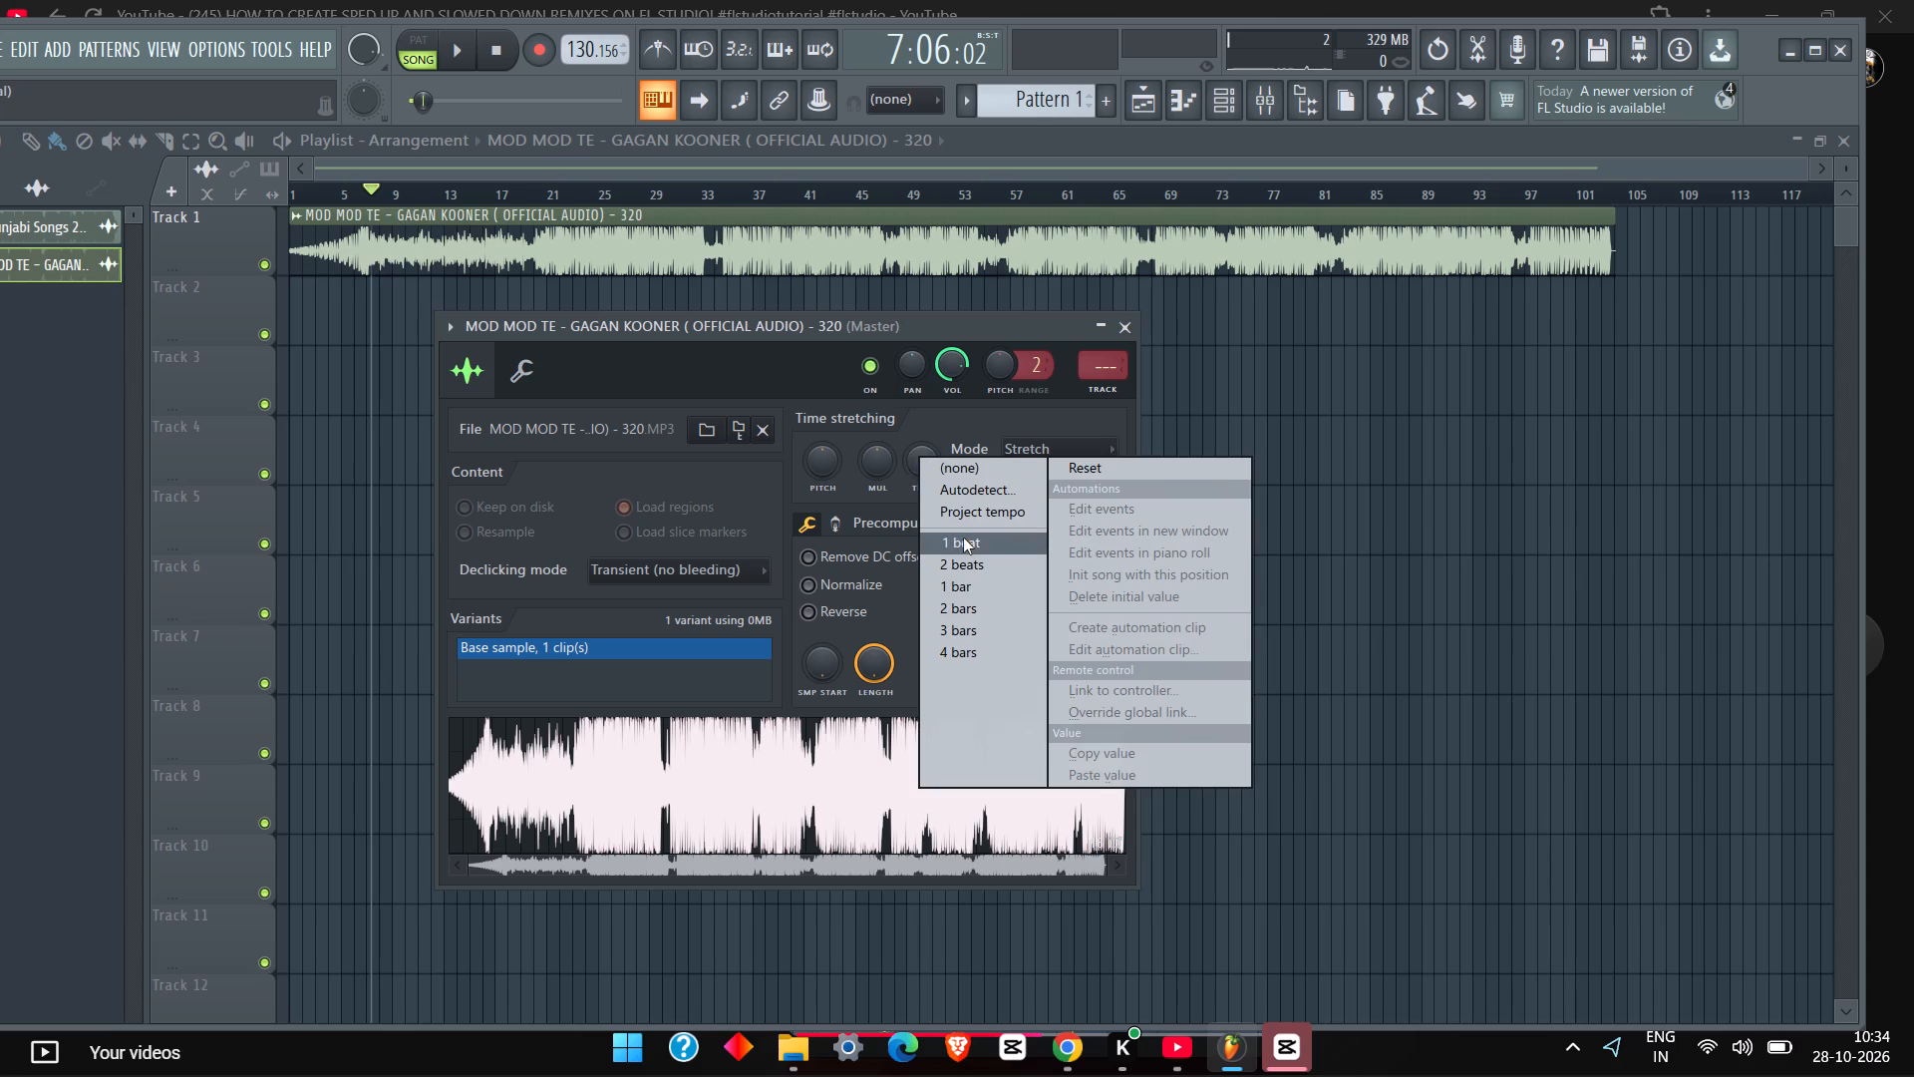
pyautogui.click(963, 538)
pyautogui.press('space')
pyautogui.rightClick(927, 473)
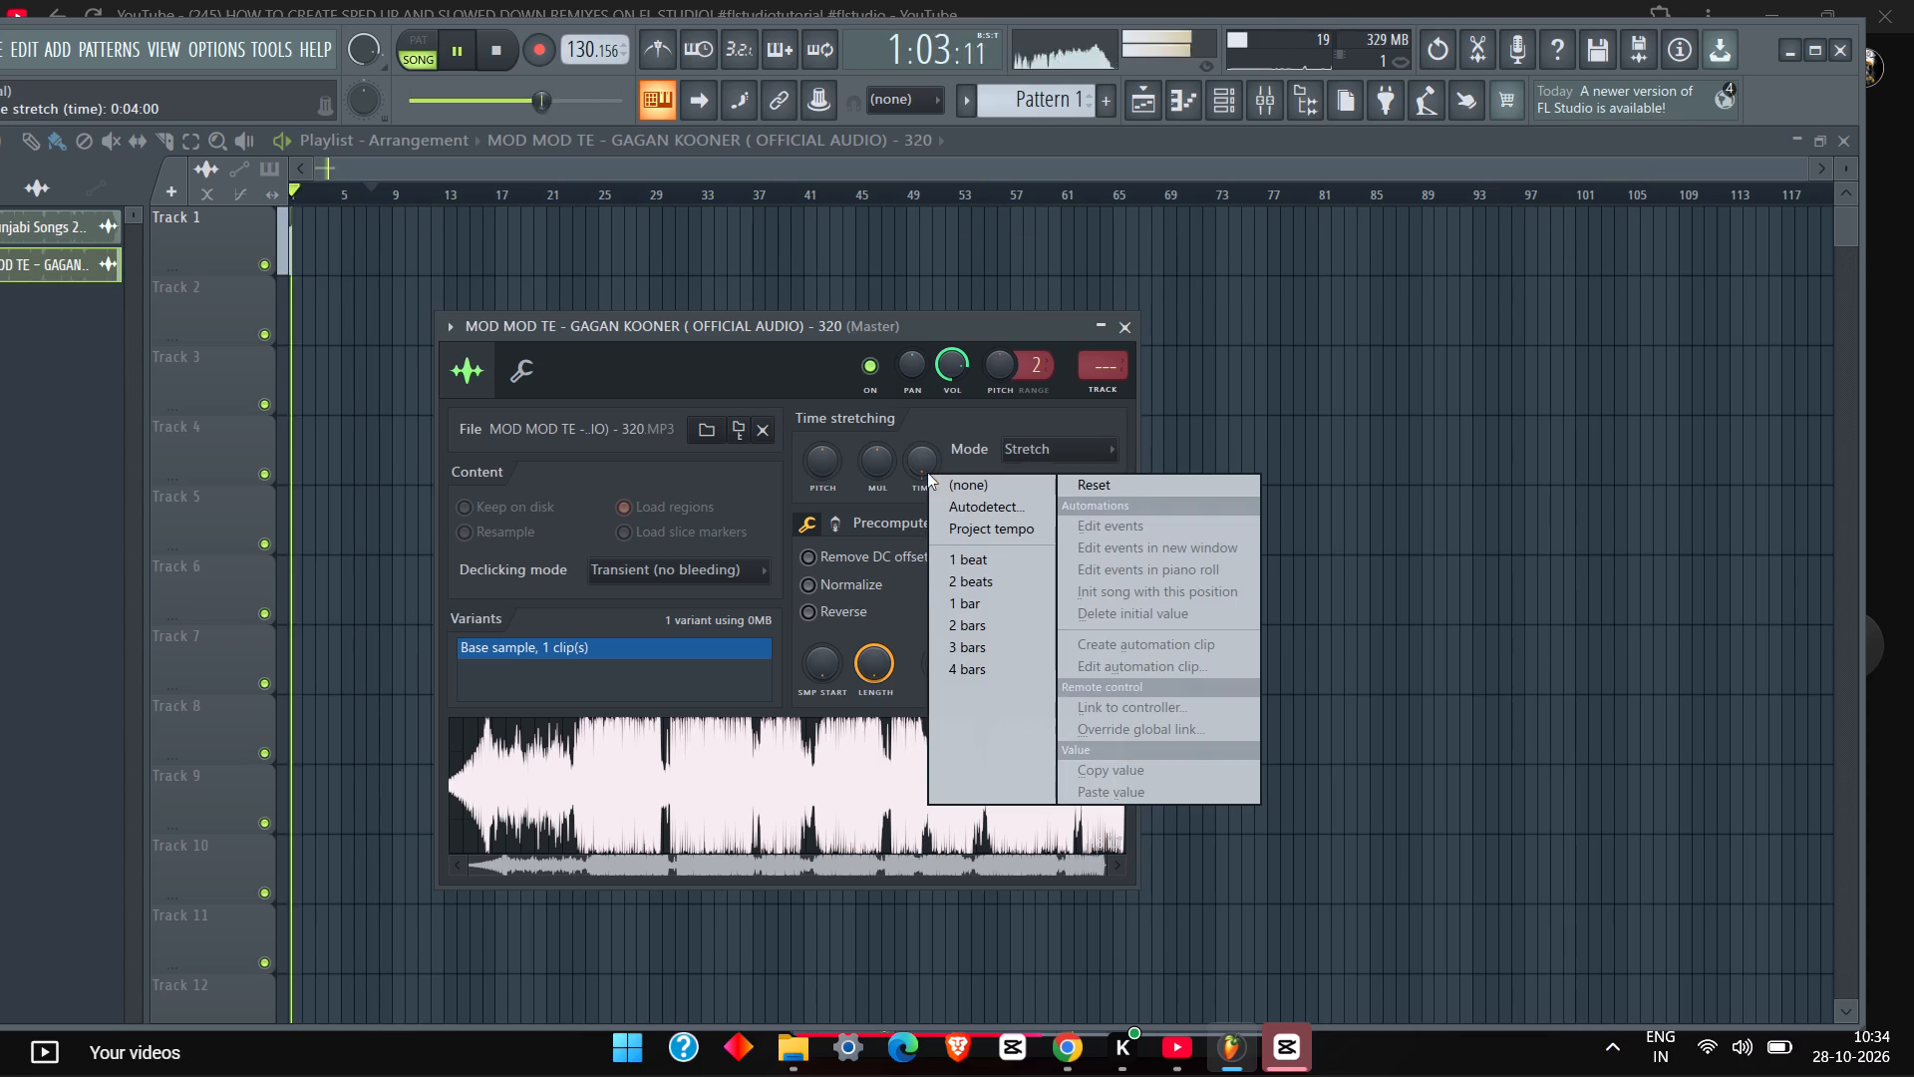
pyautogui.click(971, 601)
pyautogui.press('space')
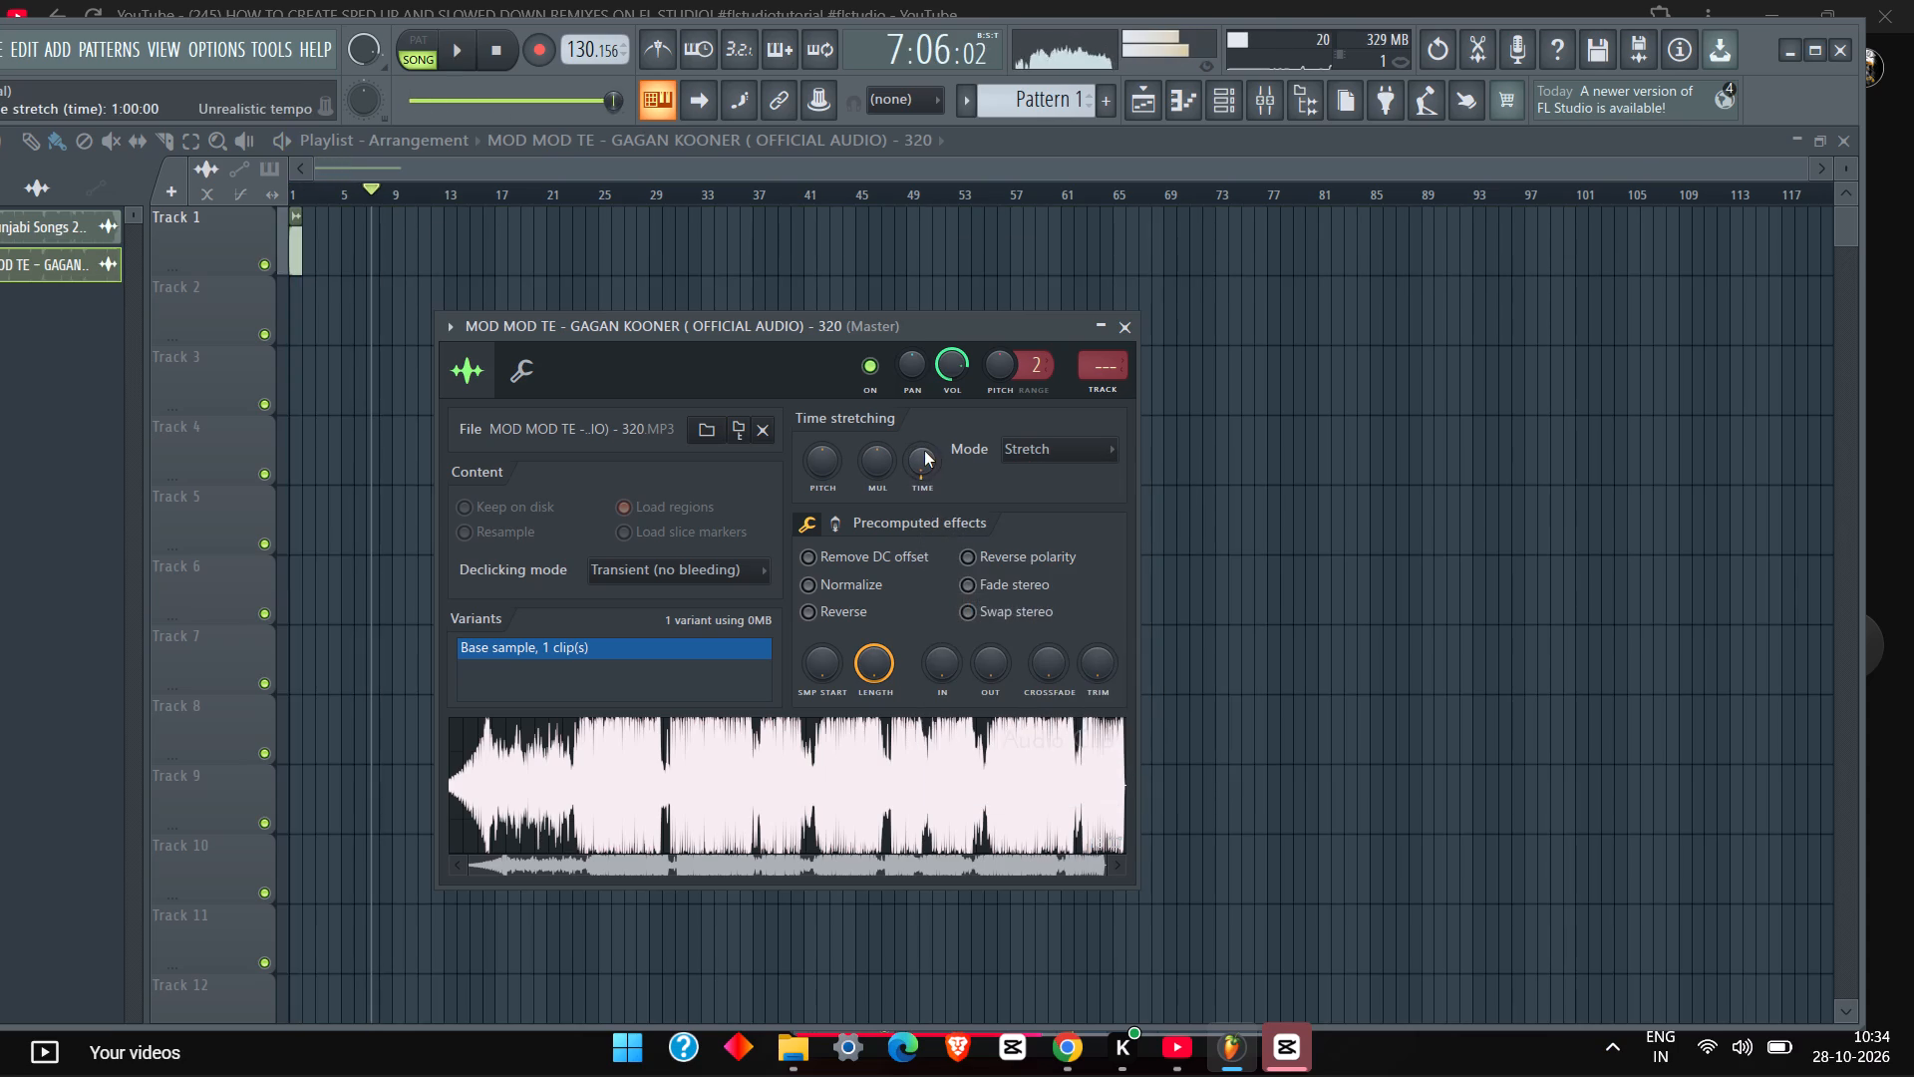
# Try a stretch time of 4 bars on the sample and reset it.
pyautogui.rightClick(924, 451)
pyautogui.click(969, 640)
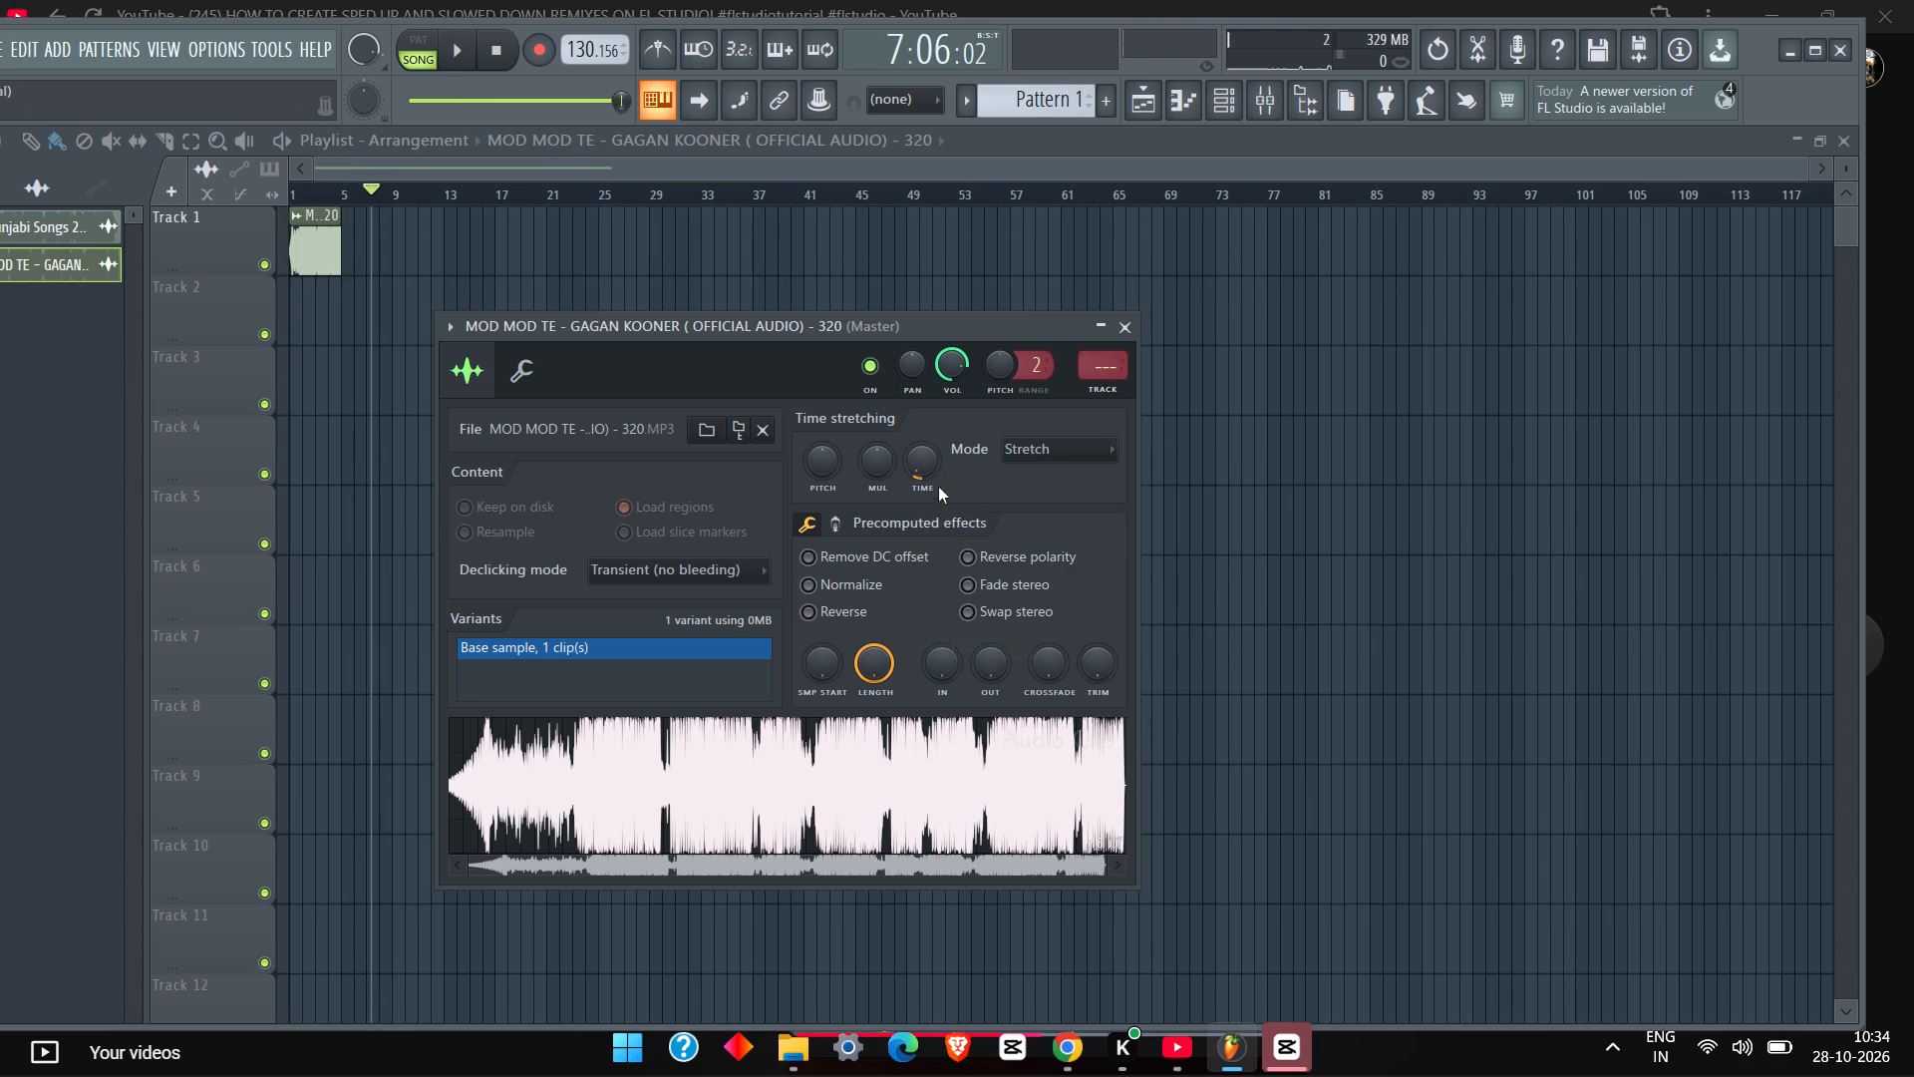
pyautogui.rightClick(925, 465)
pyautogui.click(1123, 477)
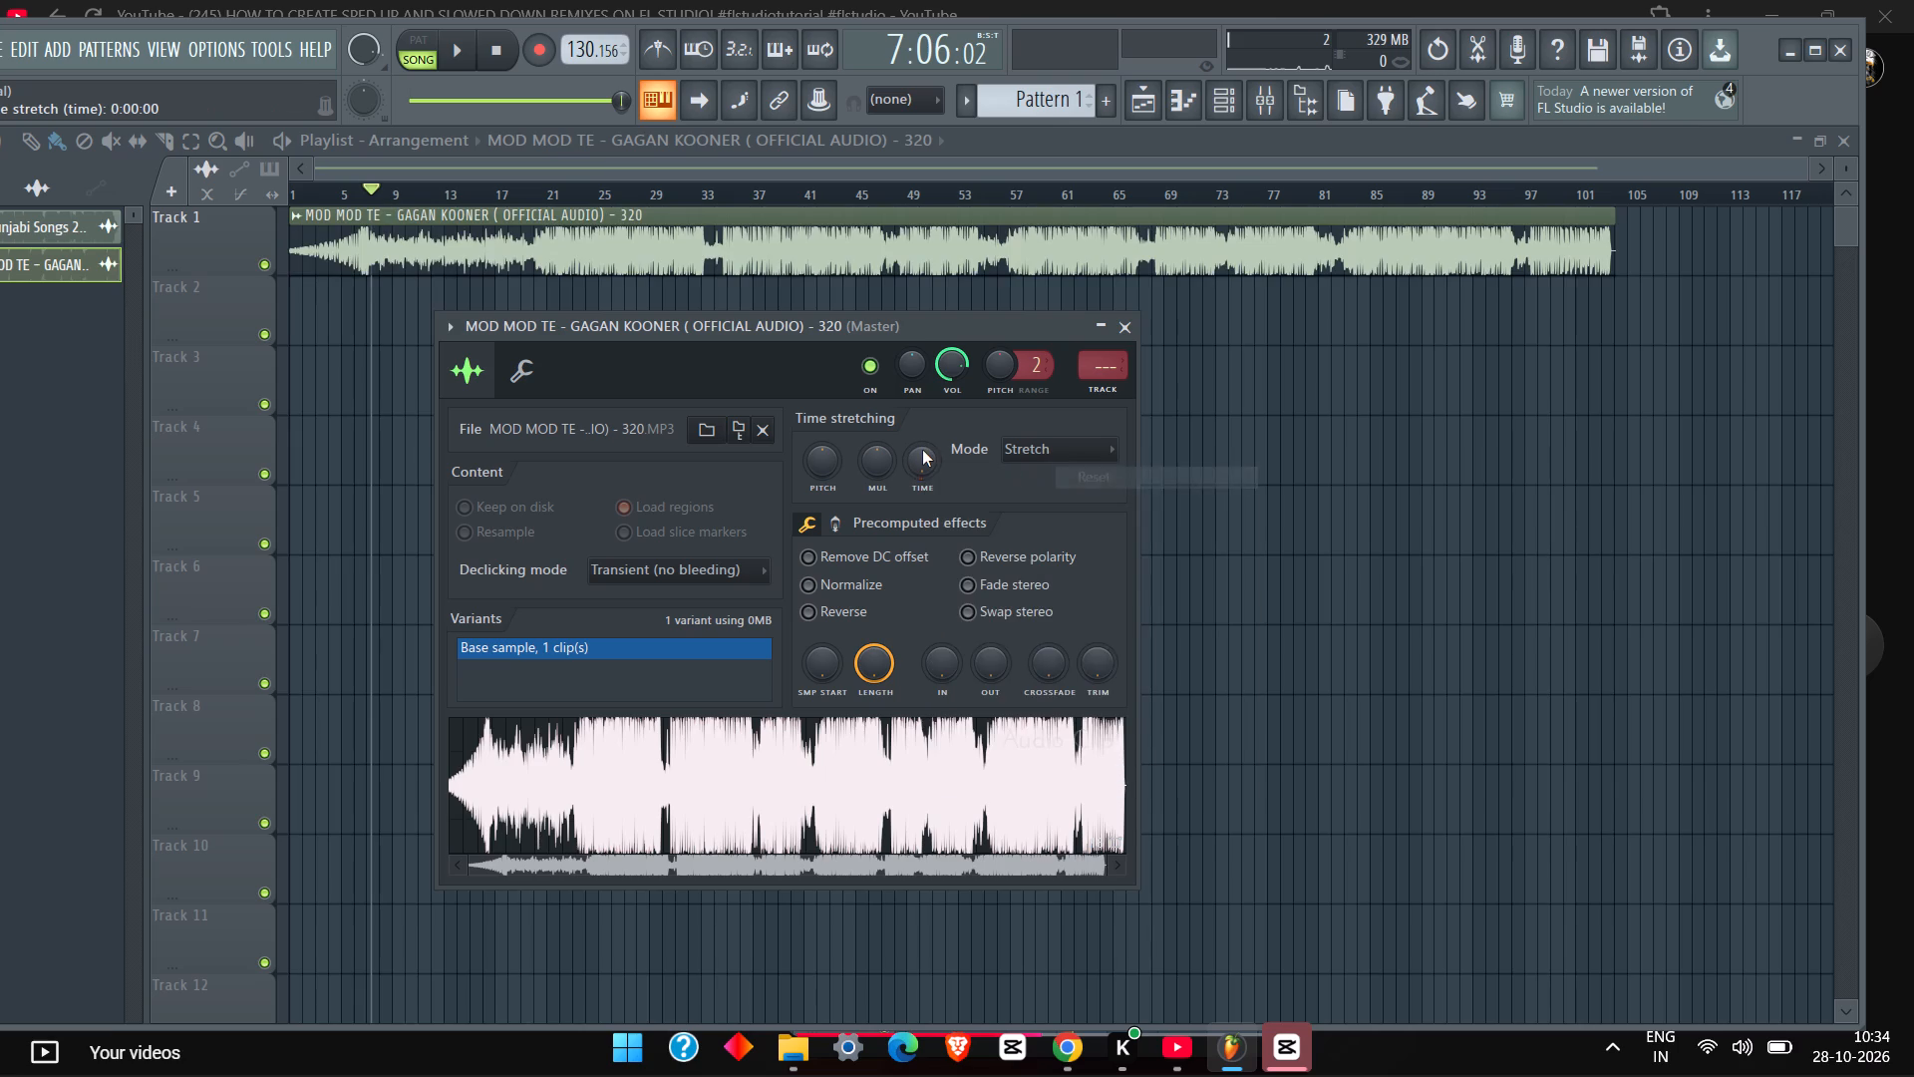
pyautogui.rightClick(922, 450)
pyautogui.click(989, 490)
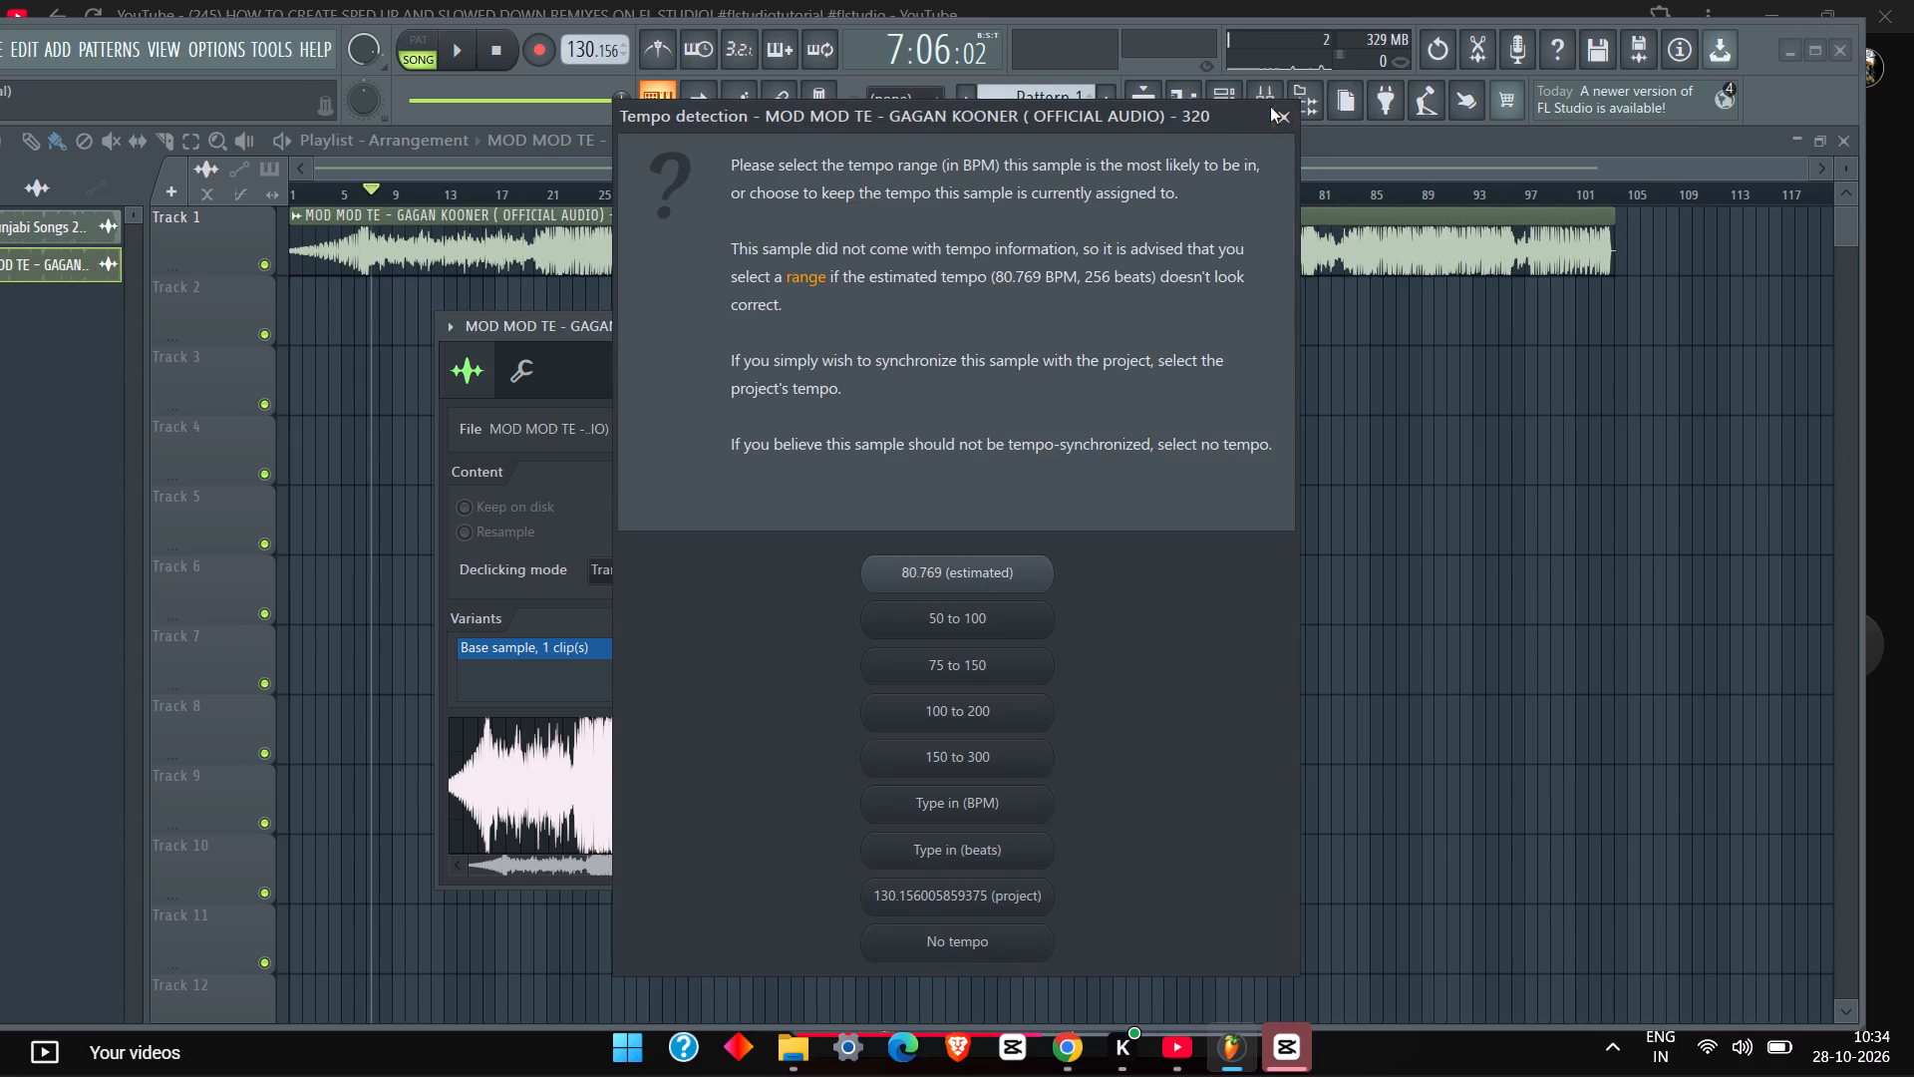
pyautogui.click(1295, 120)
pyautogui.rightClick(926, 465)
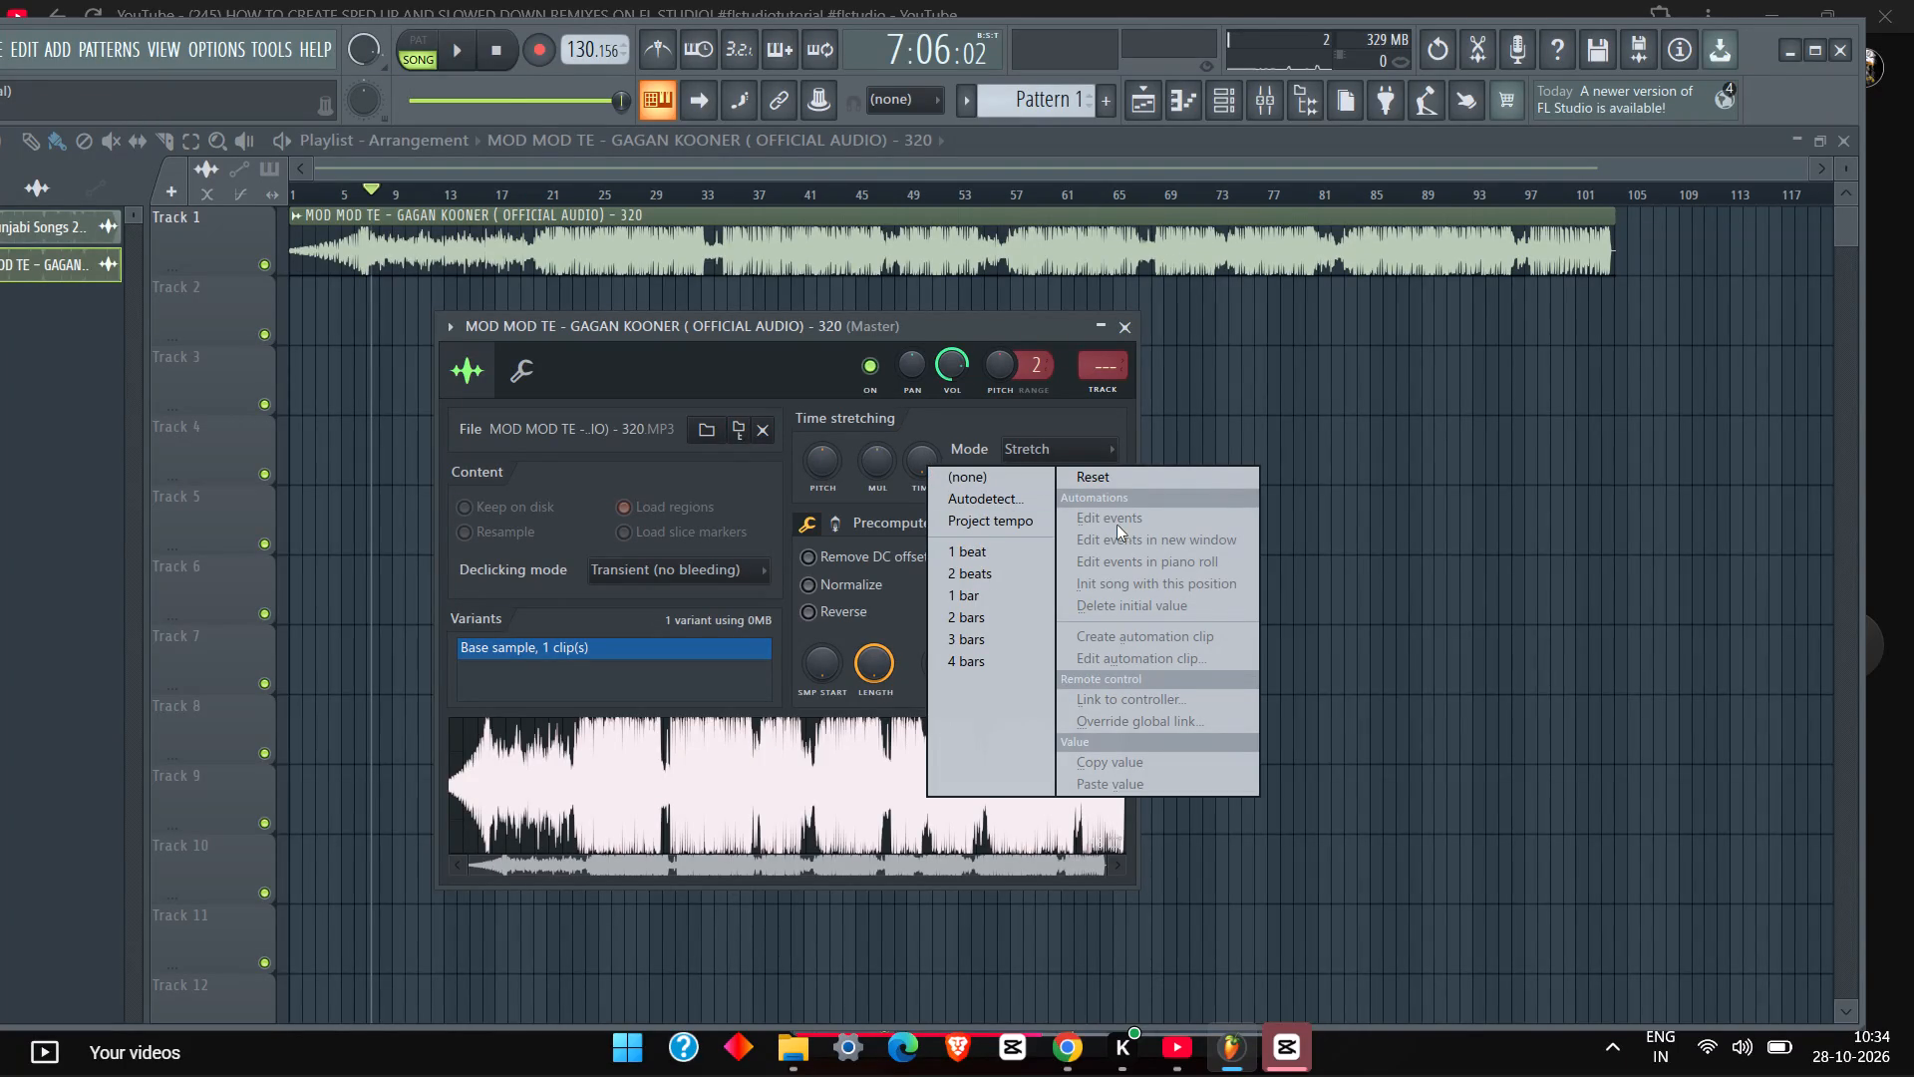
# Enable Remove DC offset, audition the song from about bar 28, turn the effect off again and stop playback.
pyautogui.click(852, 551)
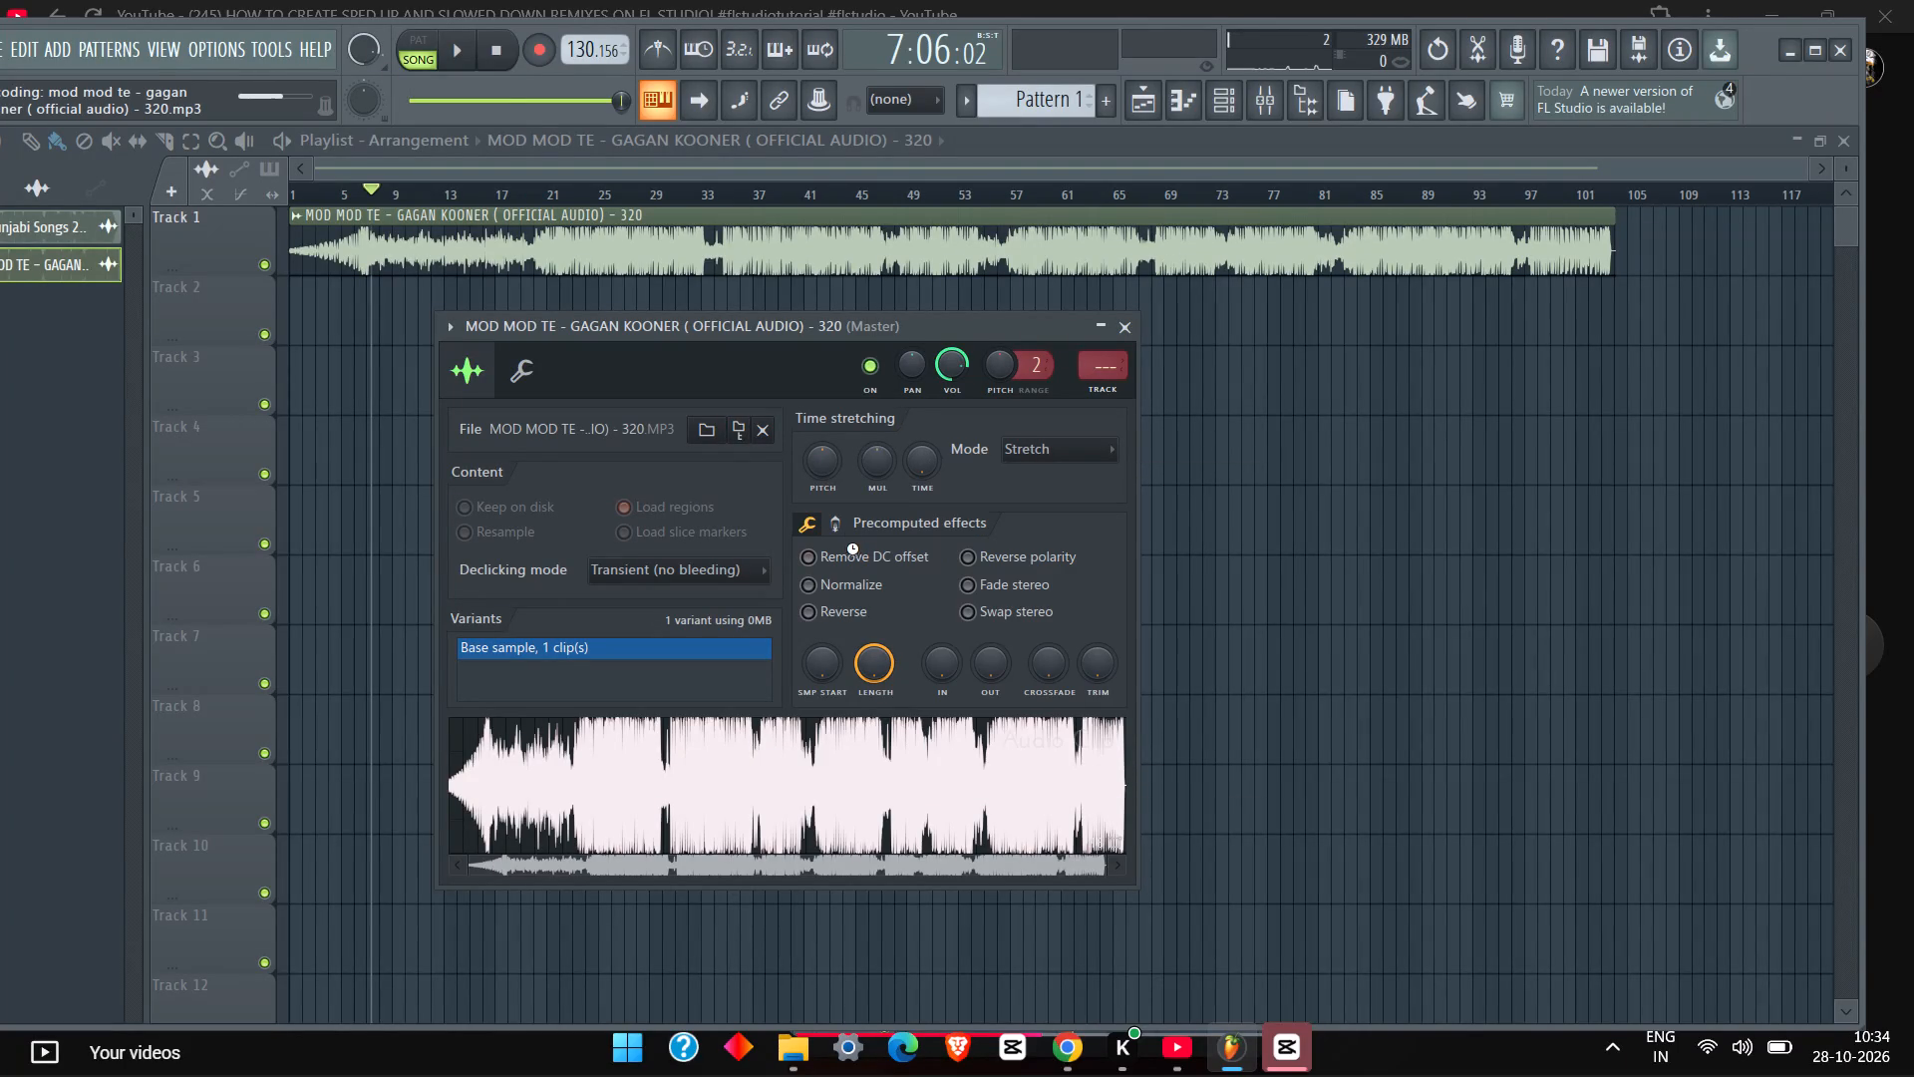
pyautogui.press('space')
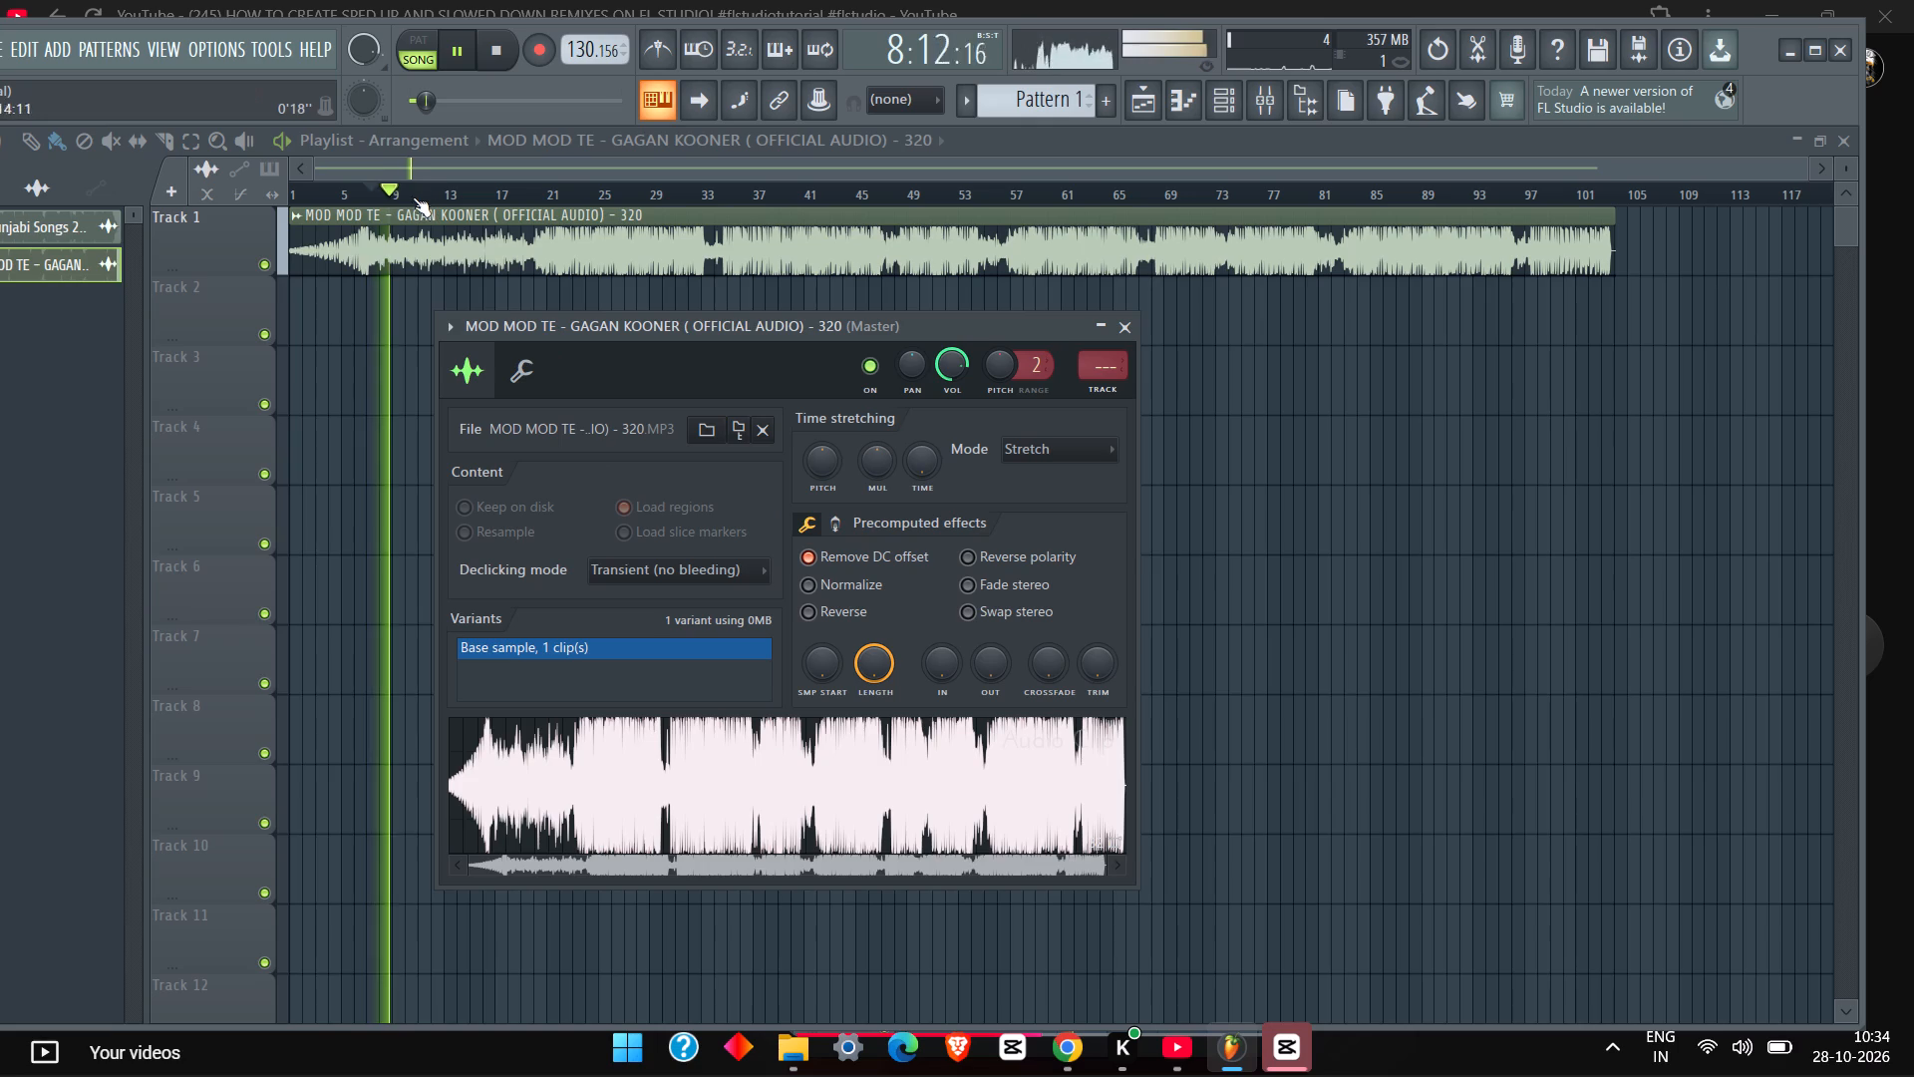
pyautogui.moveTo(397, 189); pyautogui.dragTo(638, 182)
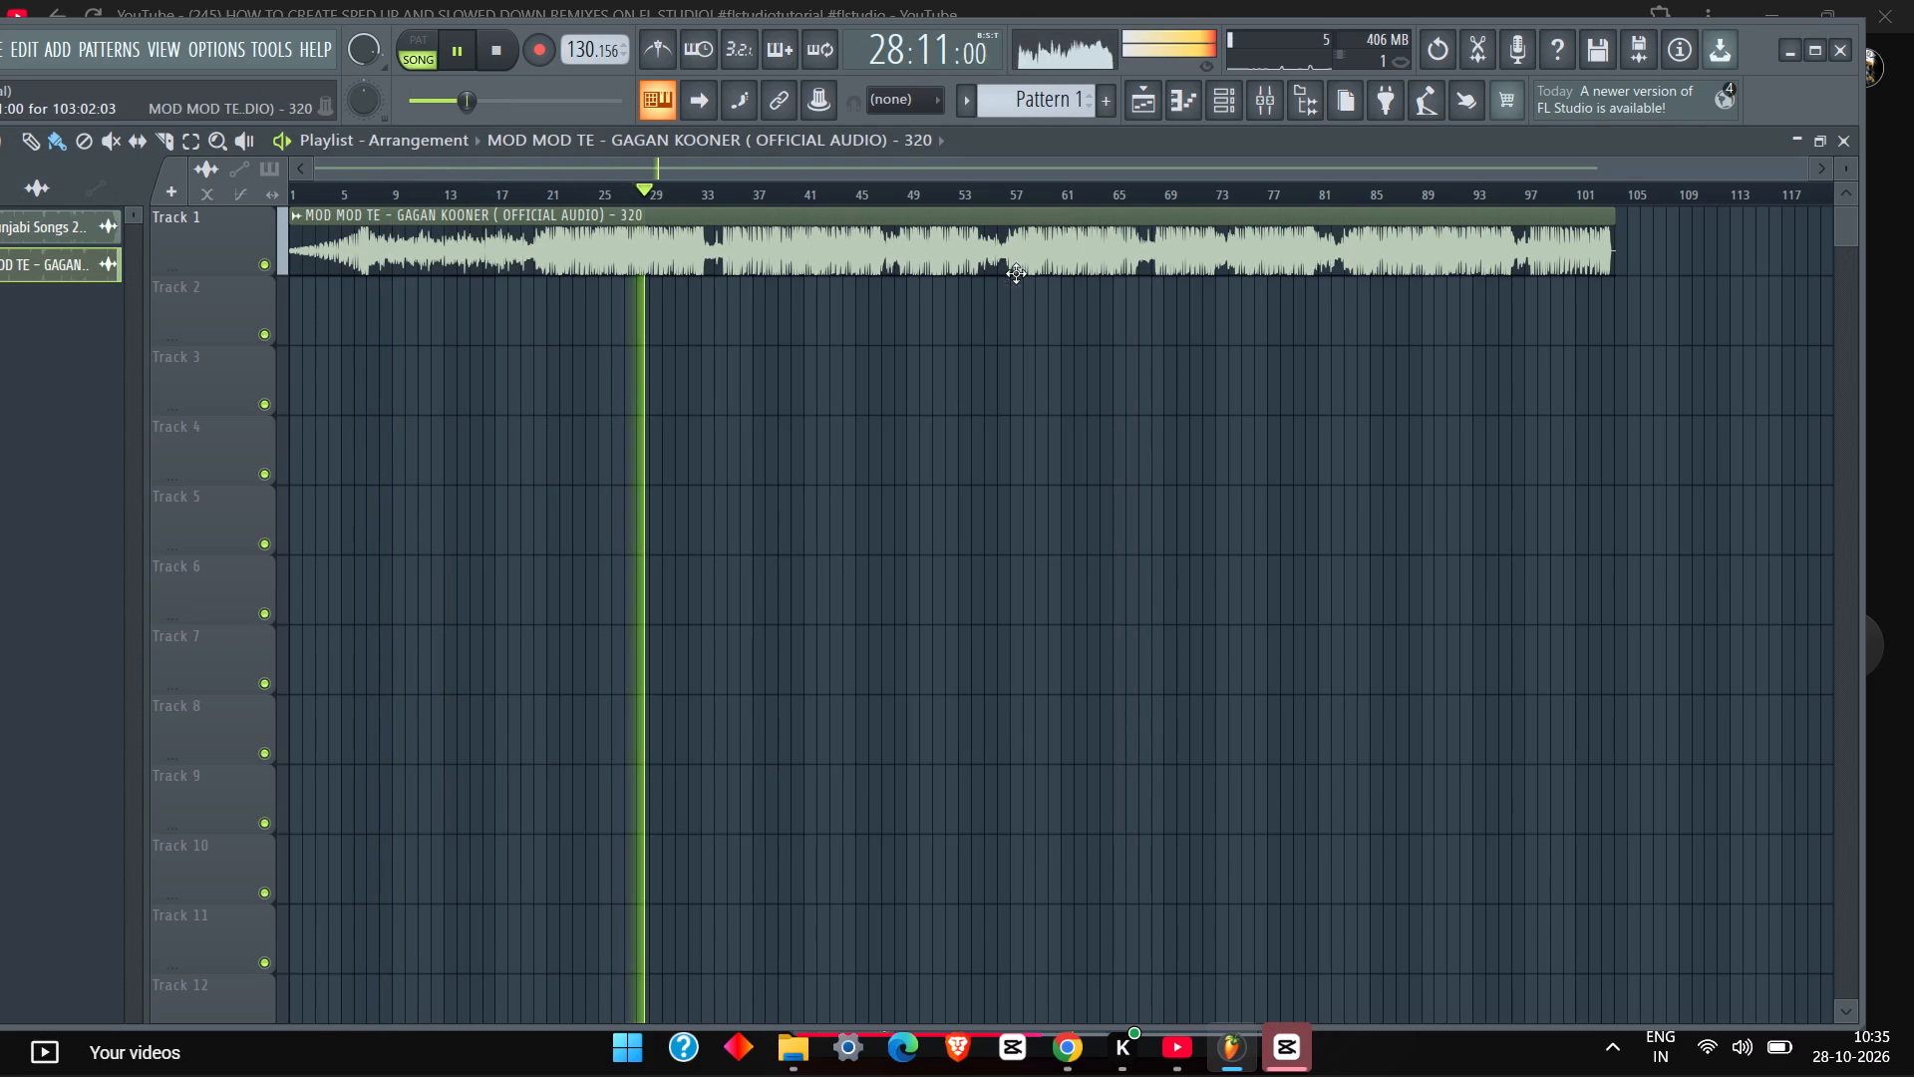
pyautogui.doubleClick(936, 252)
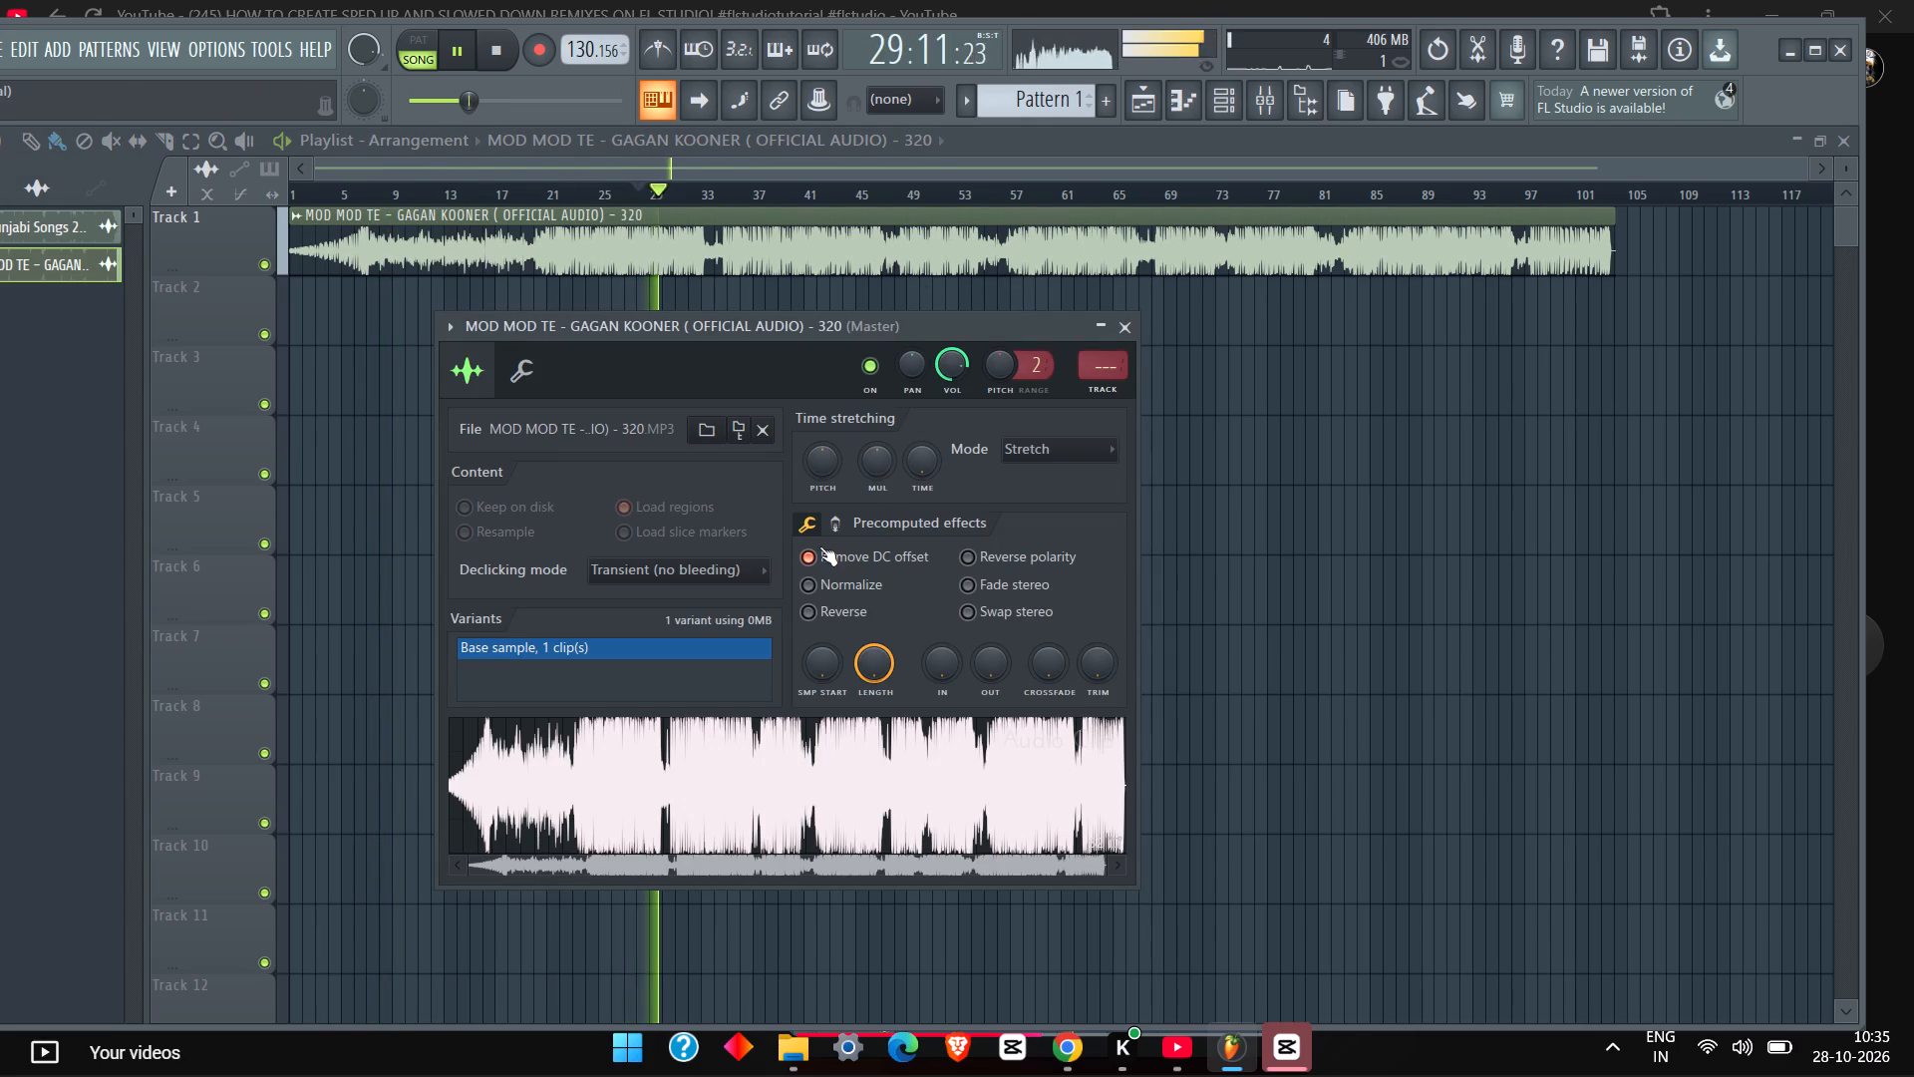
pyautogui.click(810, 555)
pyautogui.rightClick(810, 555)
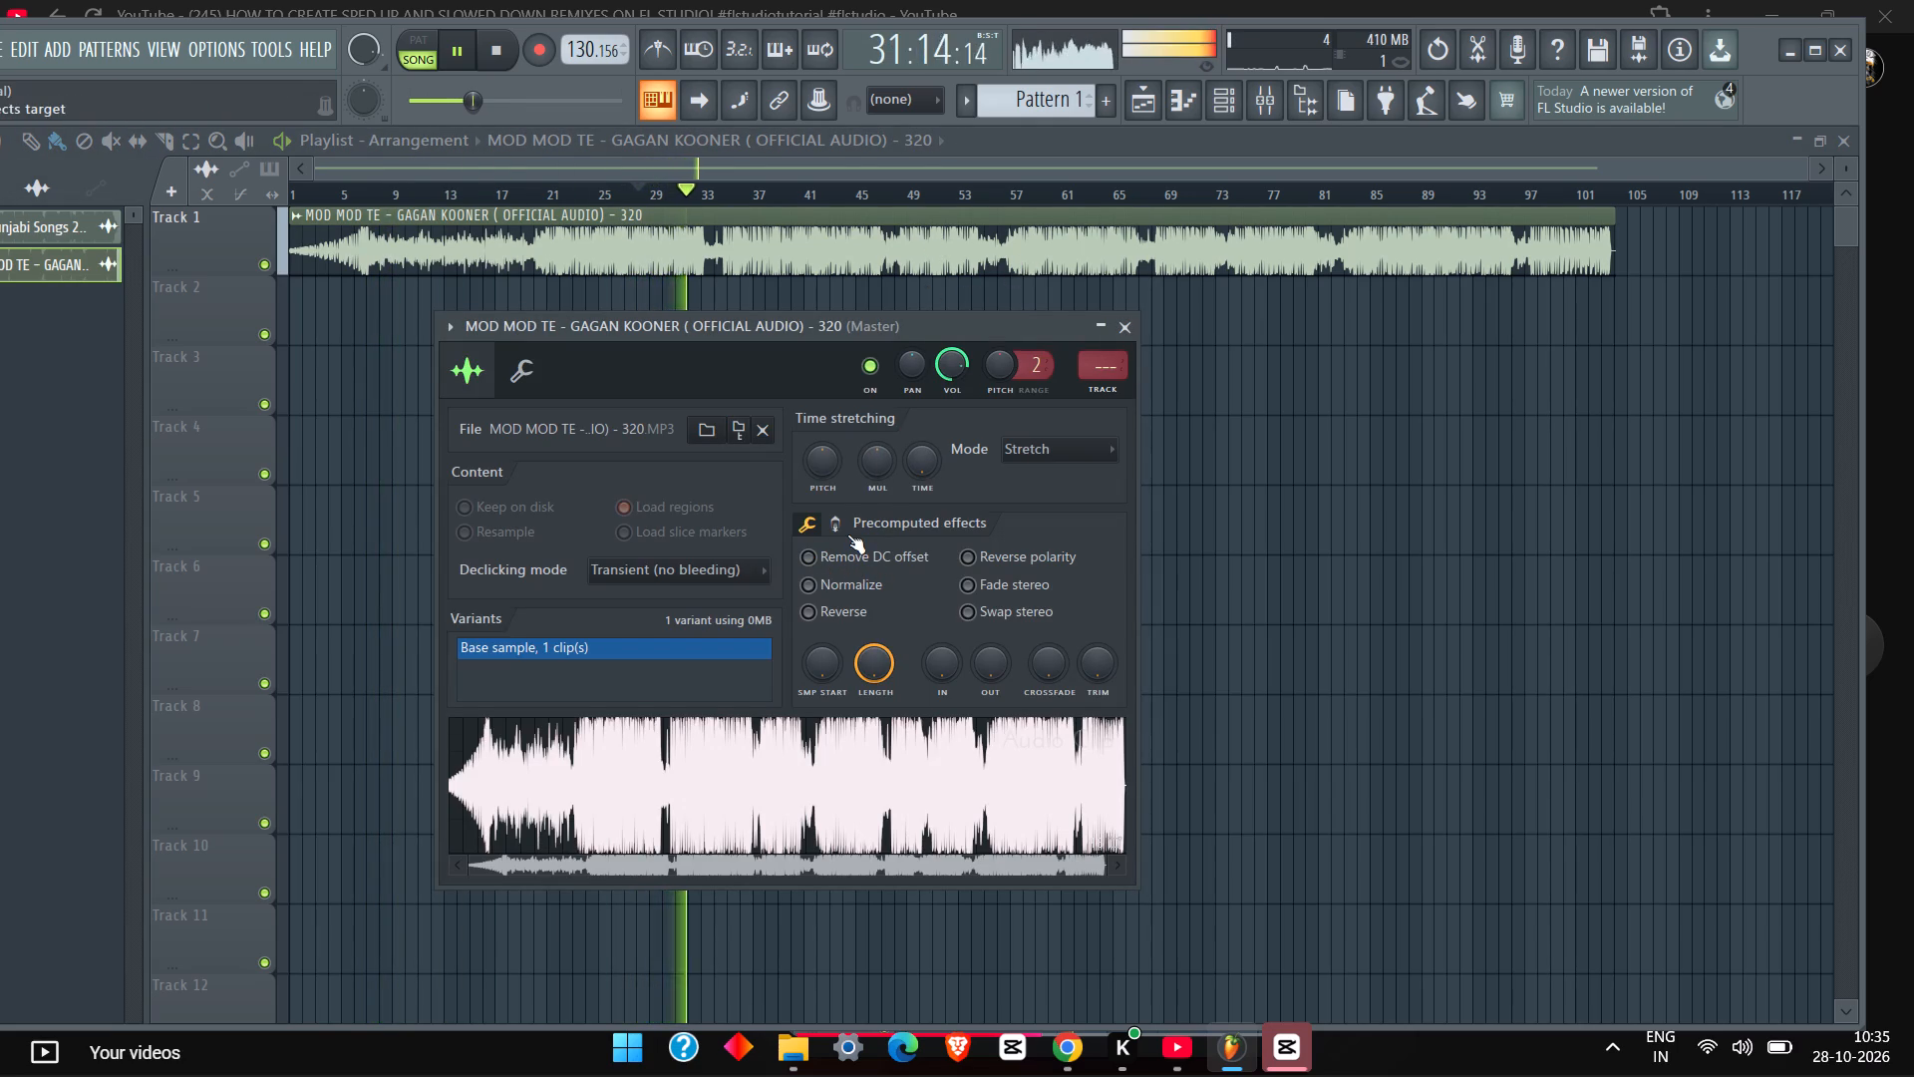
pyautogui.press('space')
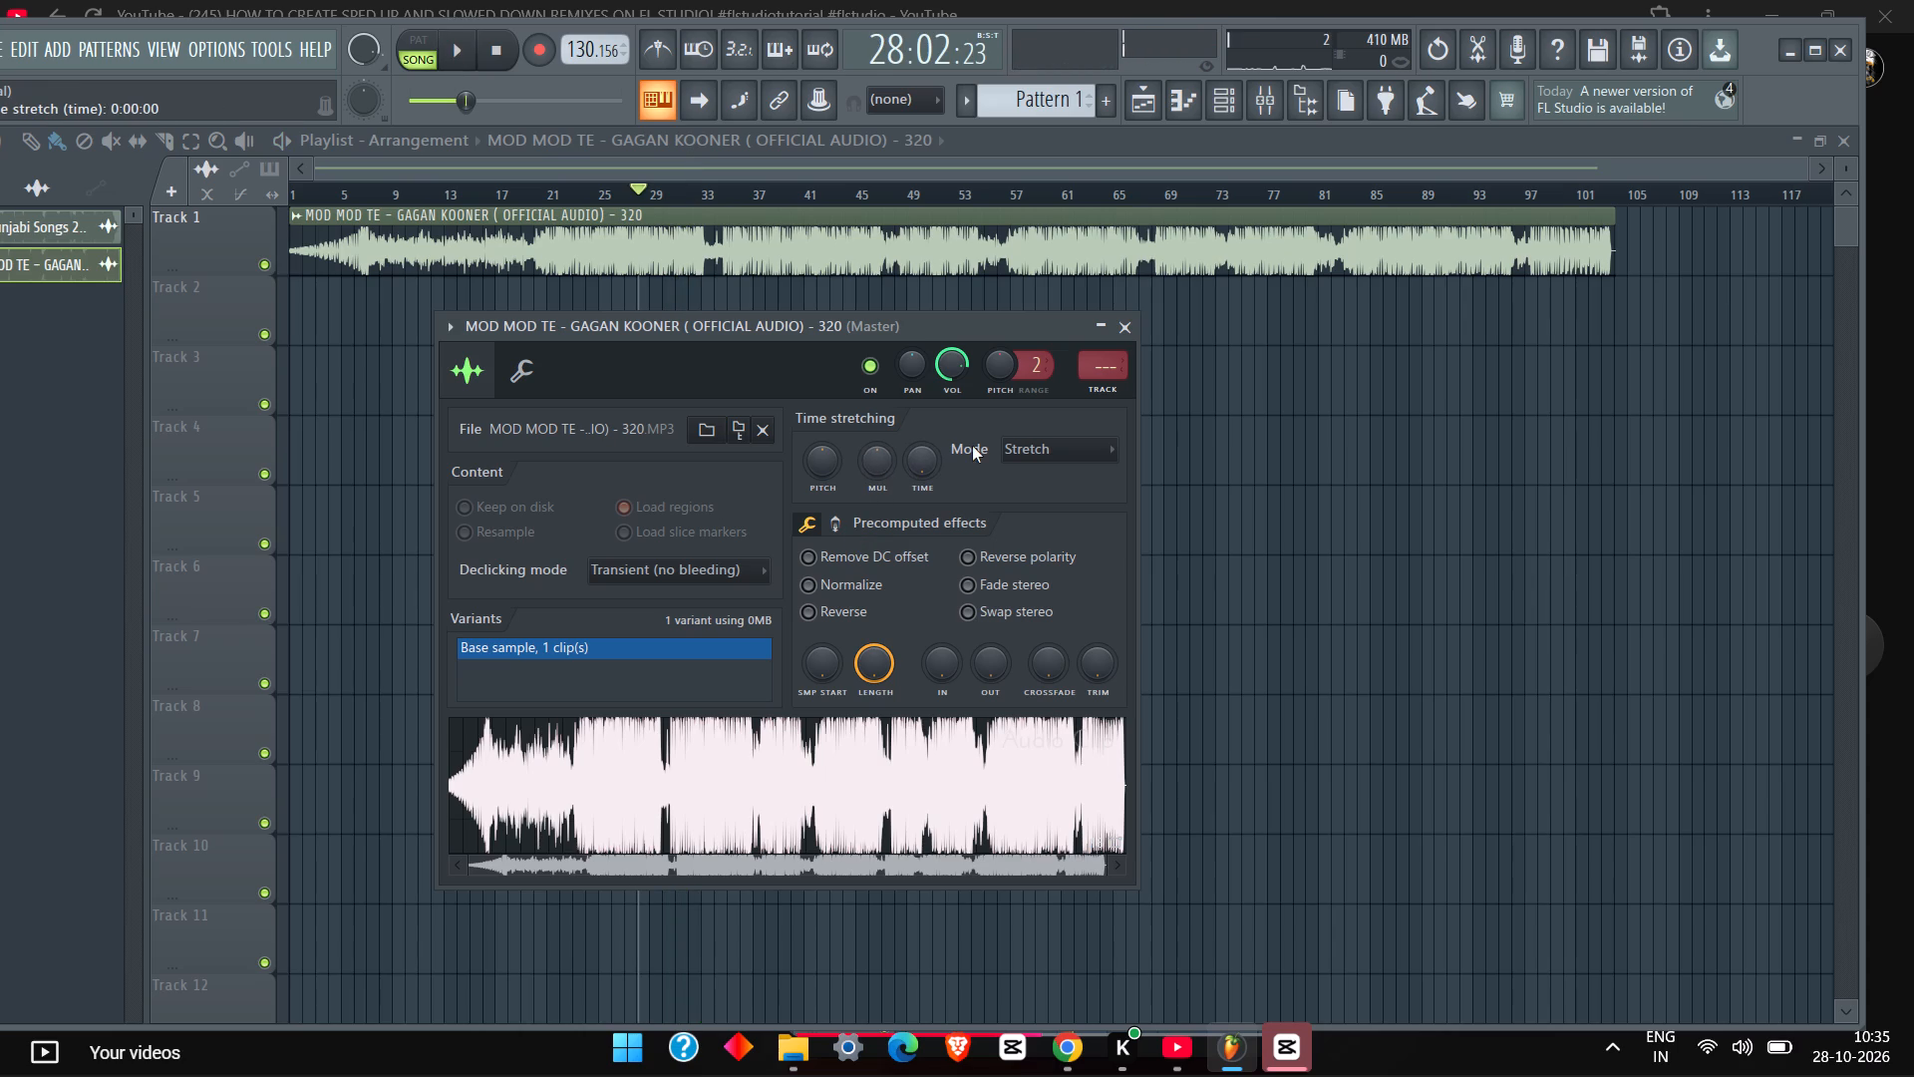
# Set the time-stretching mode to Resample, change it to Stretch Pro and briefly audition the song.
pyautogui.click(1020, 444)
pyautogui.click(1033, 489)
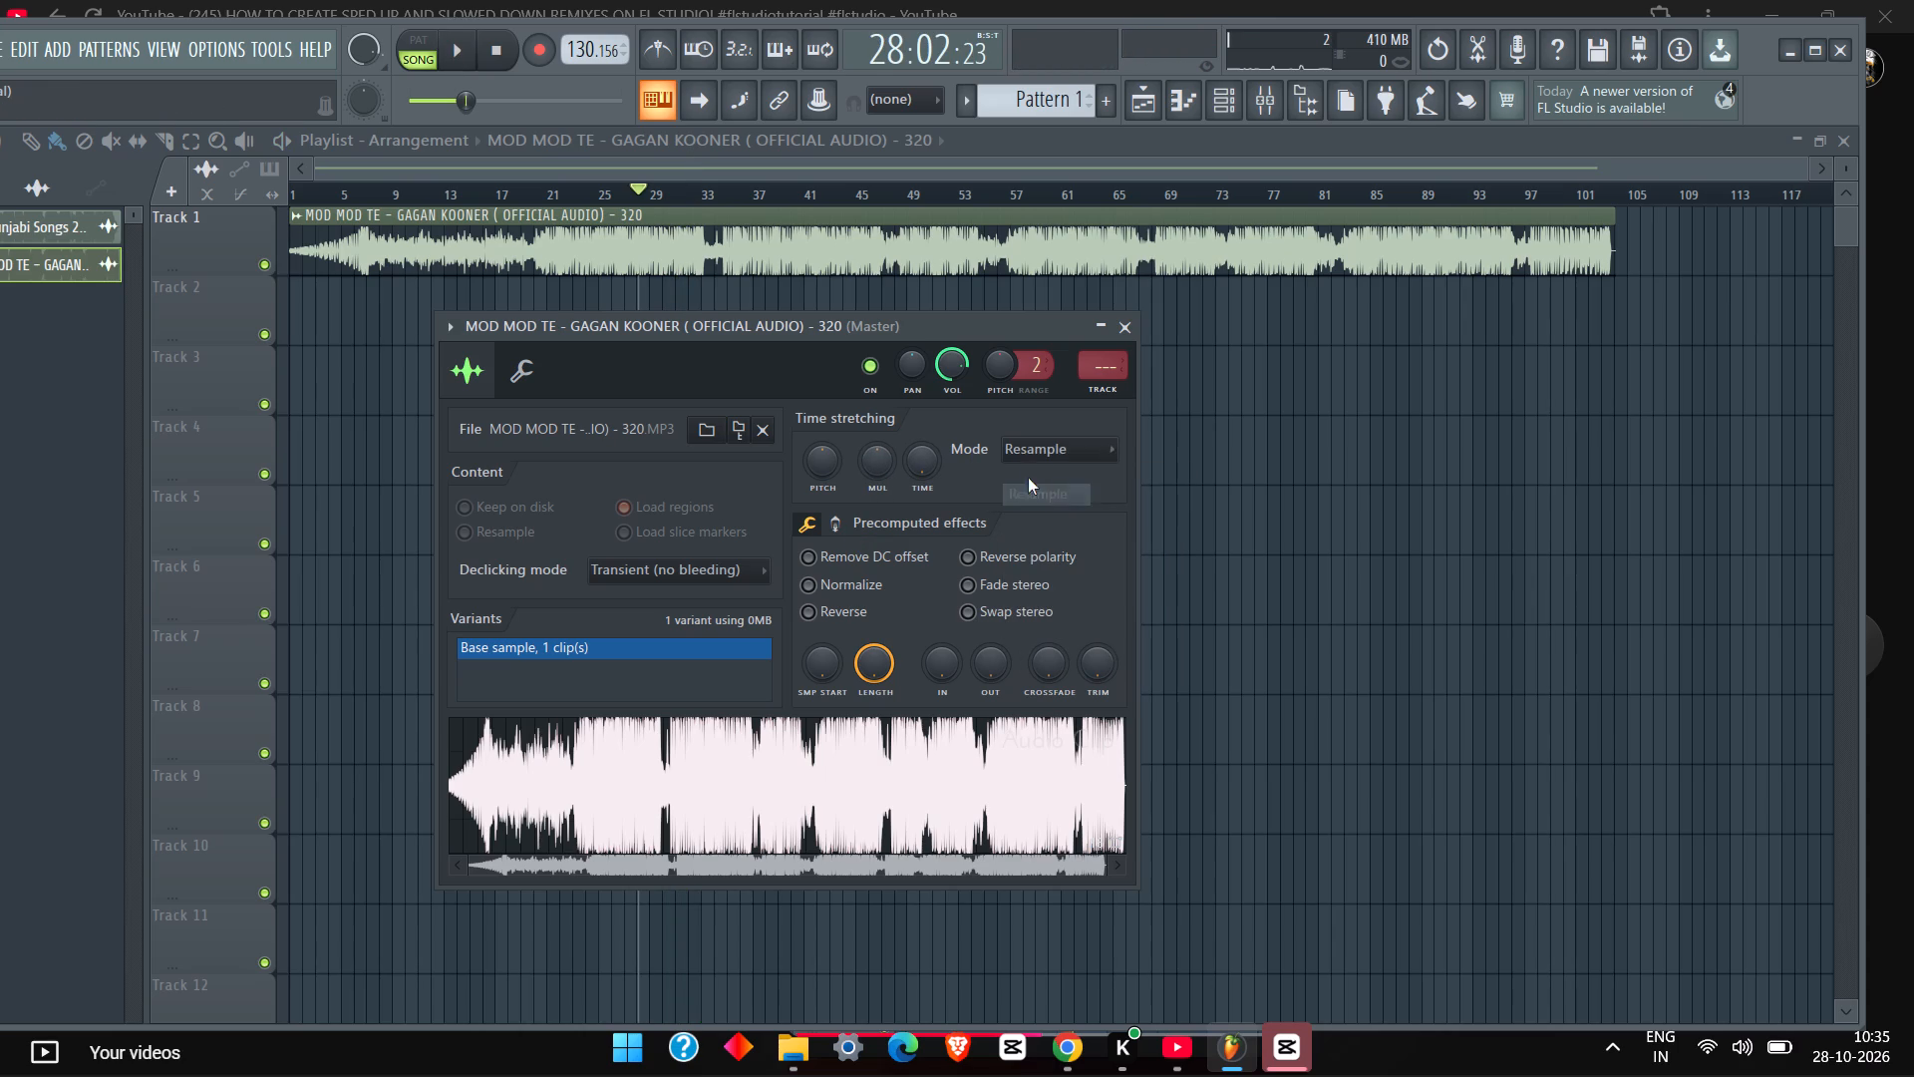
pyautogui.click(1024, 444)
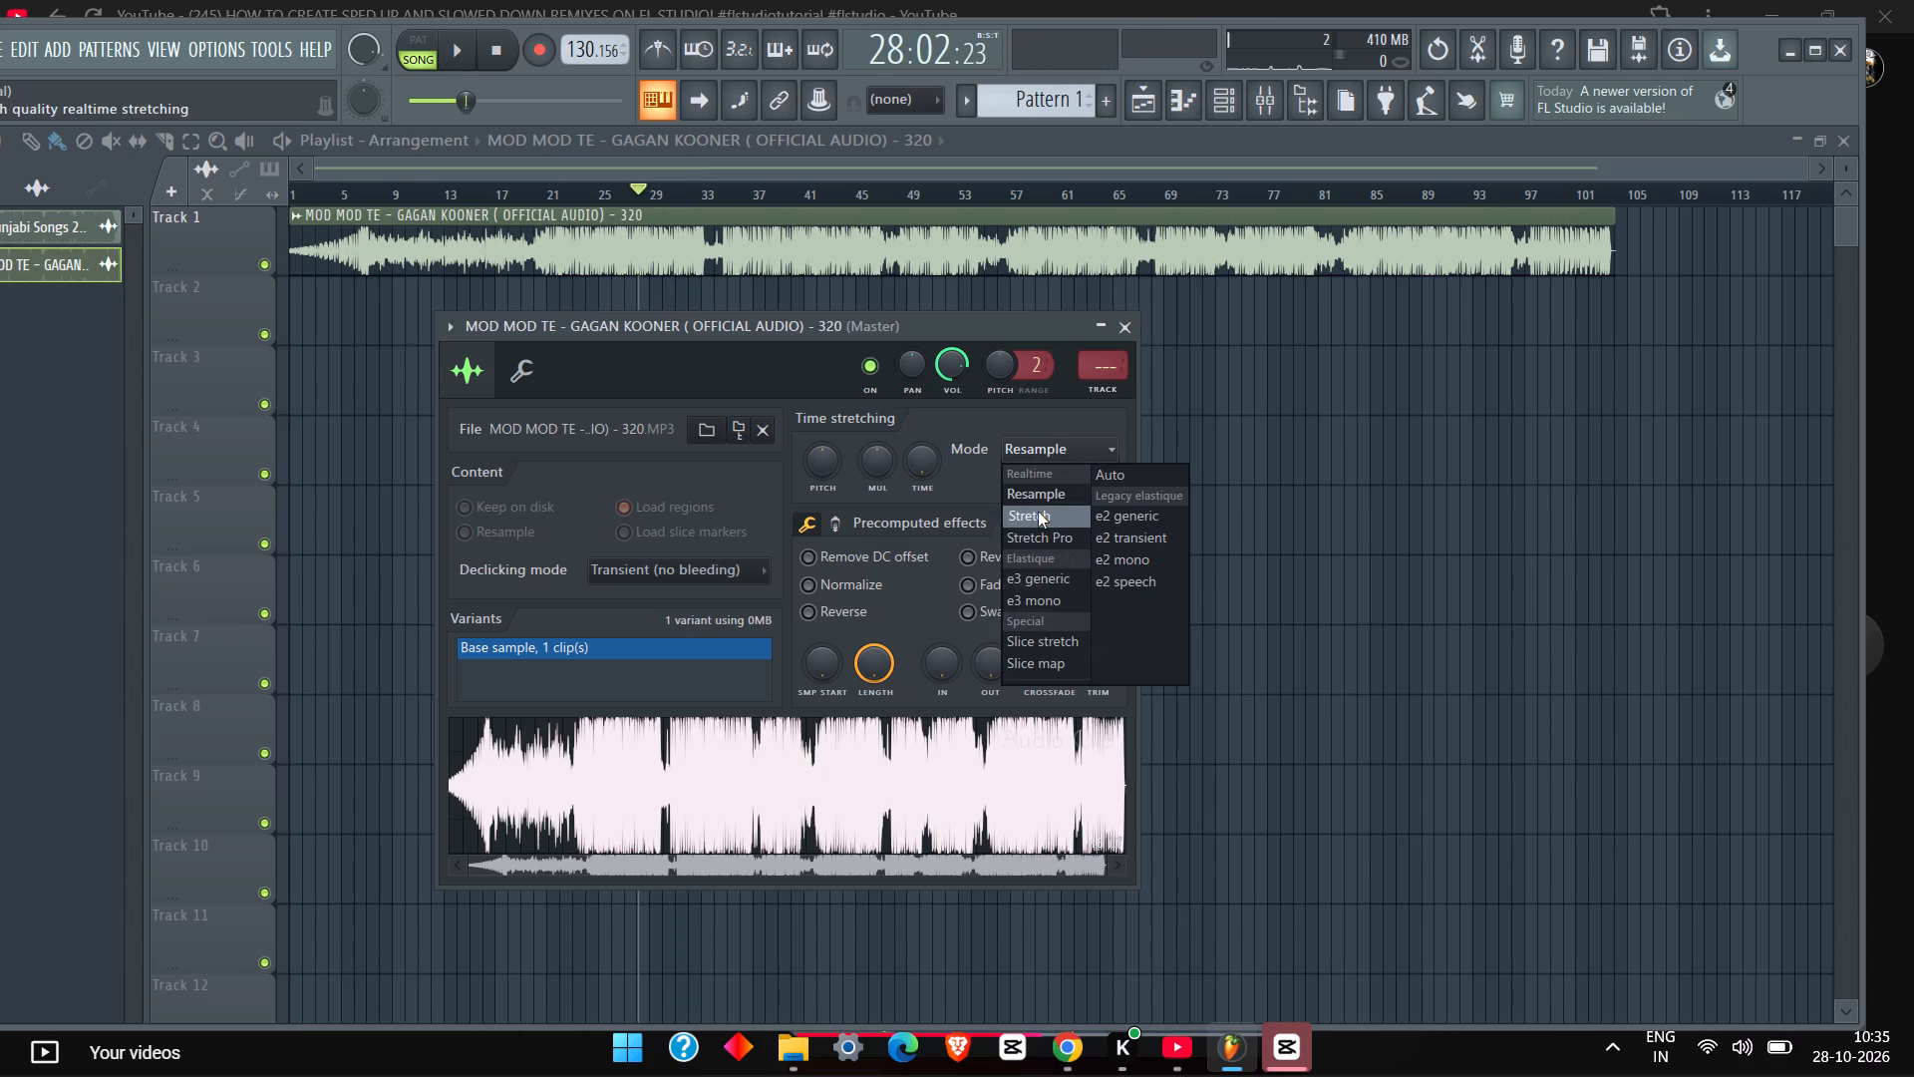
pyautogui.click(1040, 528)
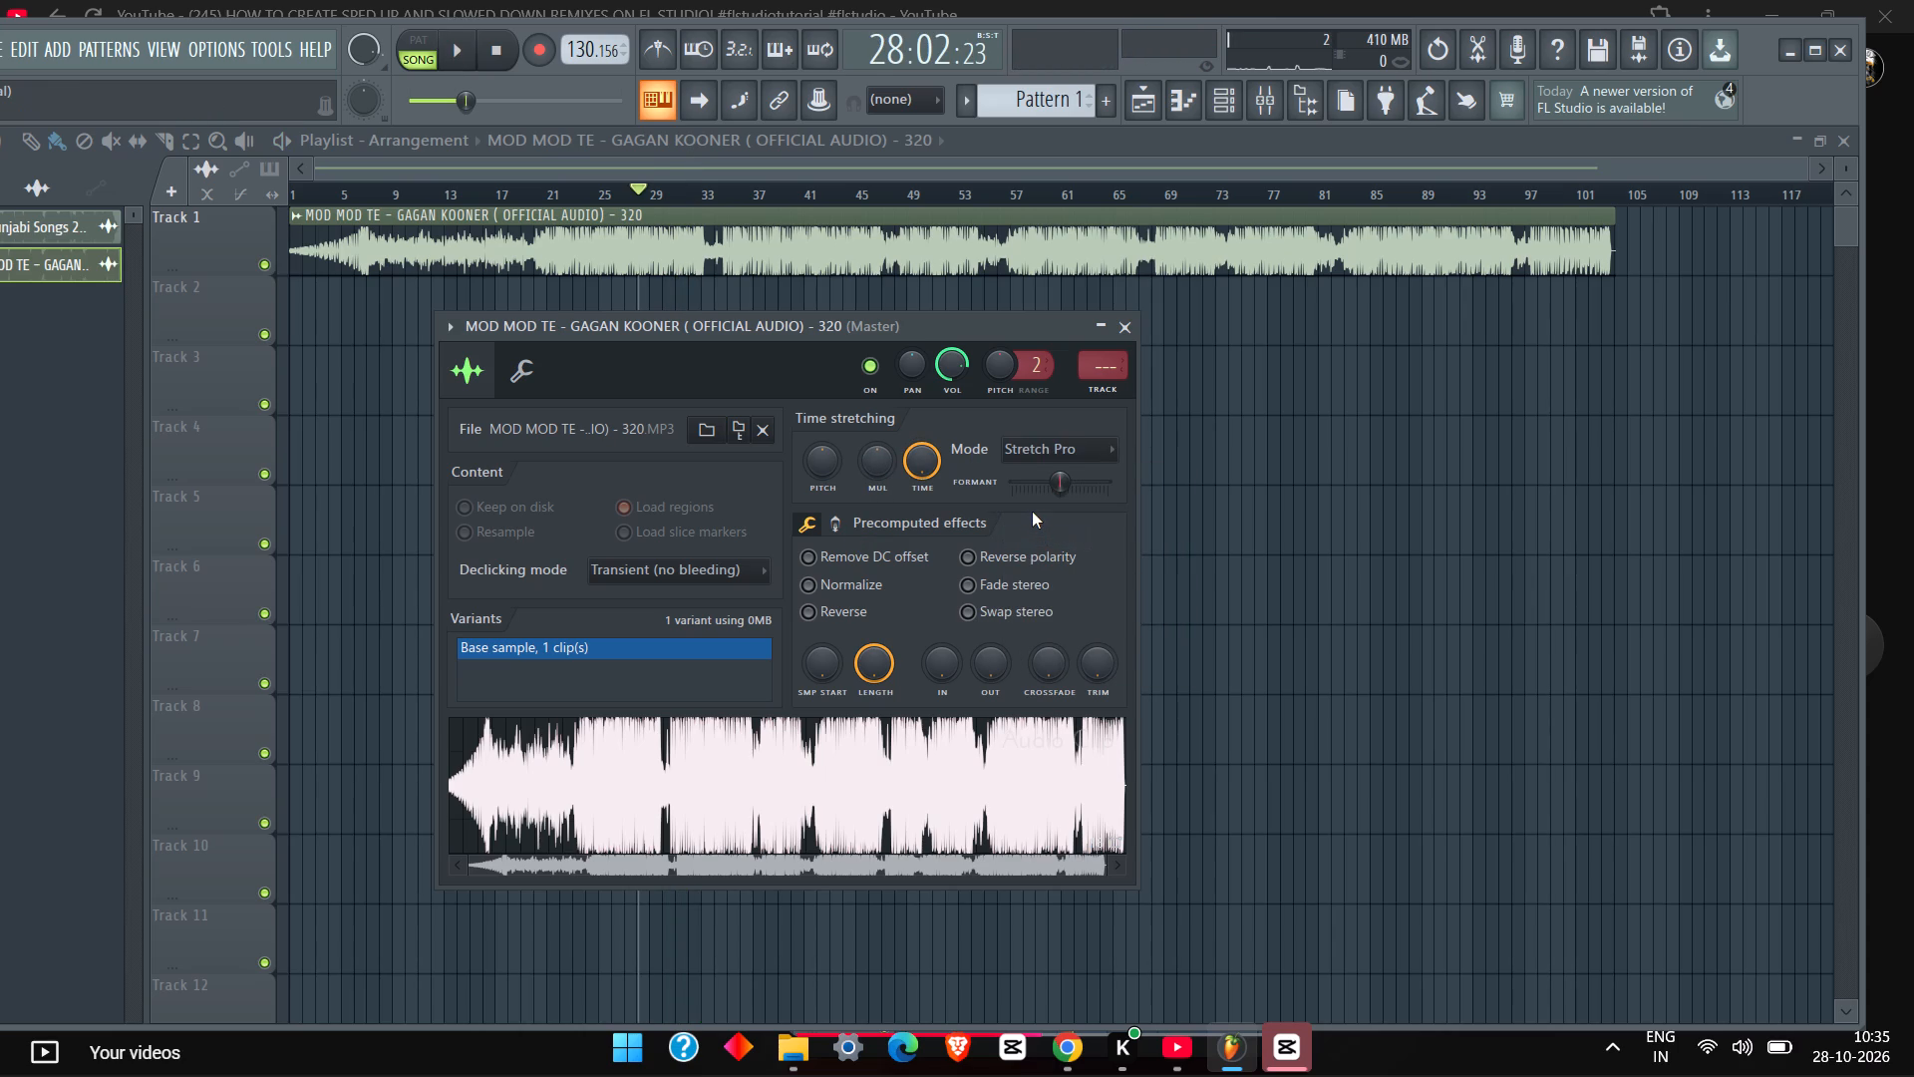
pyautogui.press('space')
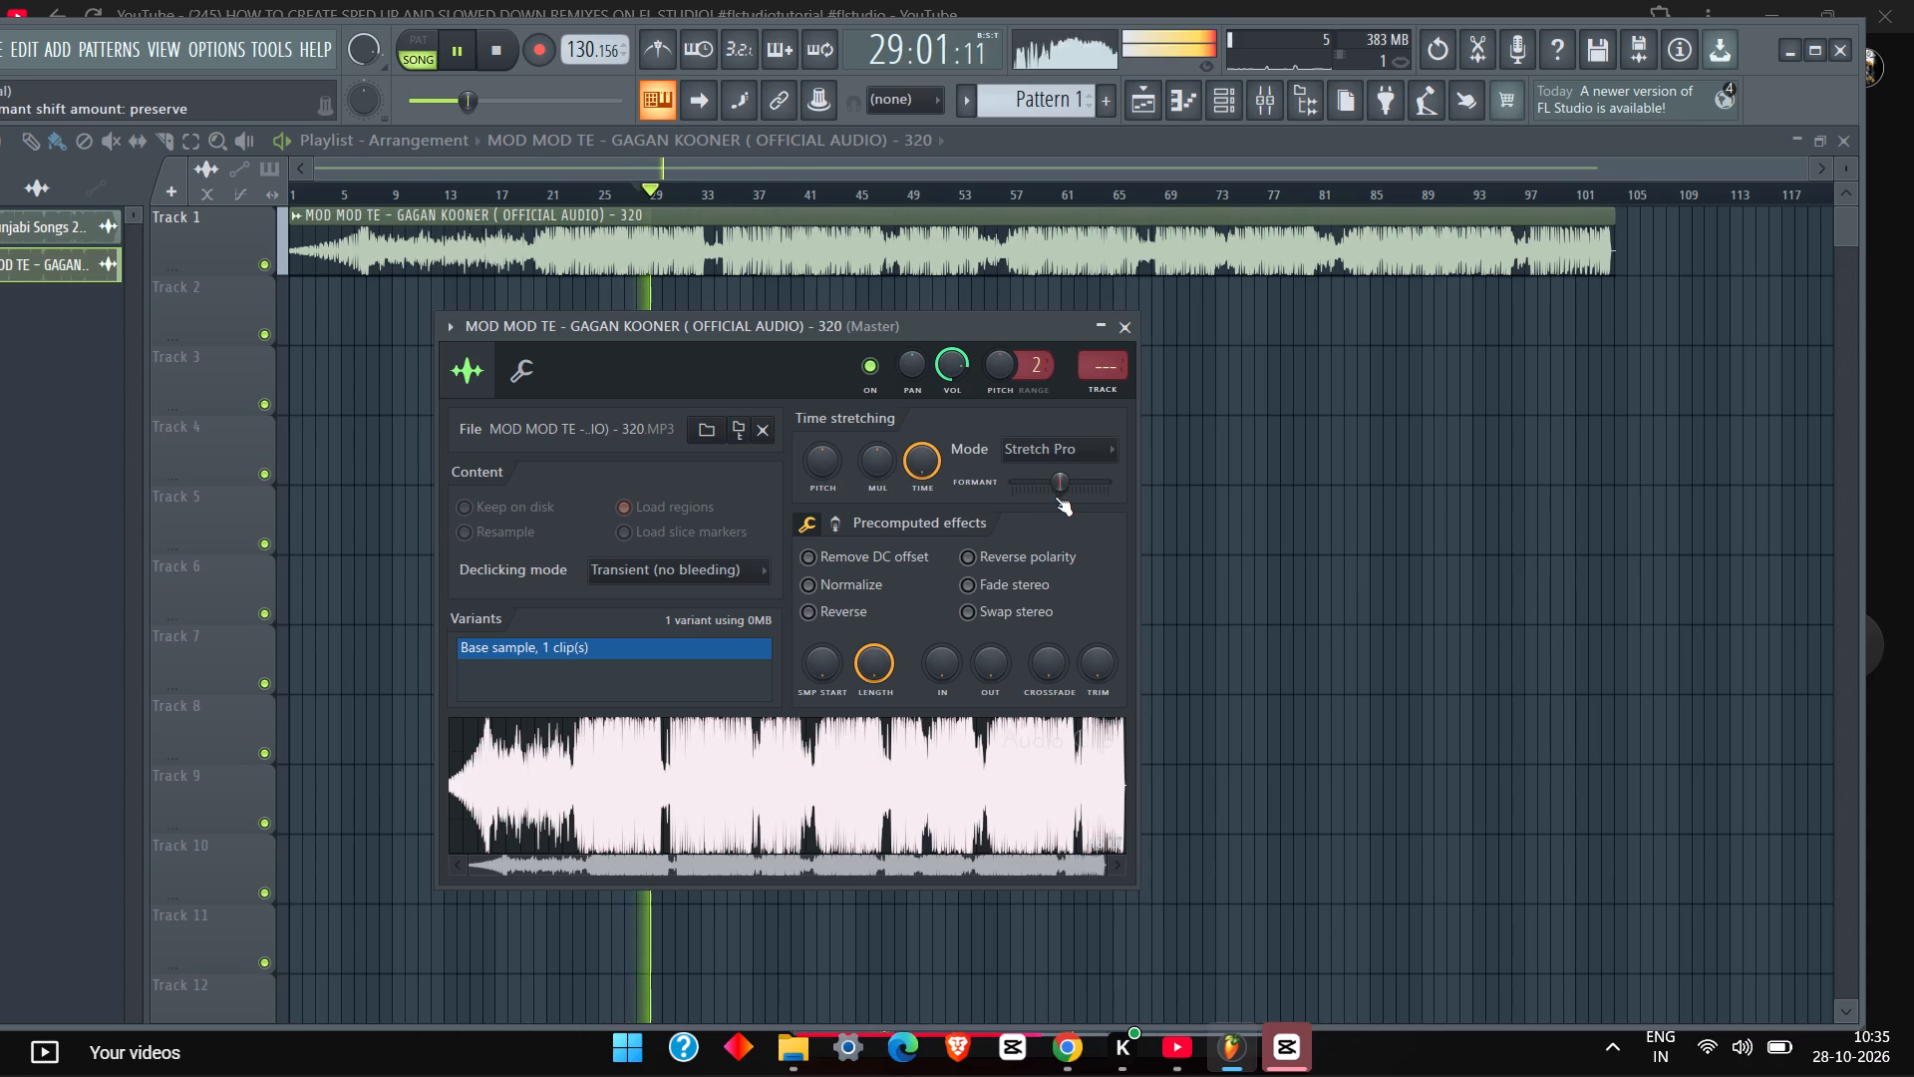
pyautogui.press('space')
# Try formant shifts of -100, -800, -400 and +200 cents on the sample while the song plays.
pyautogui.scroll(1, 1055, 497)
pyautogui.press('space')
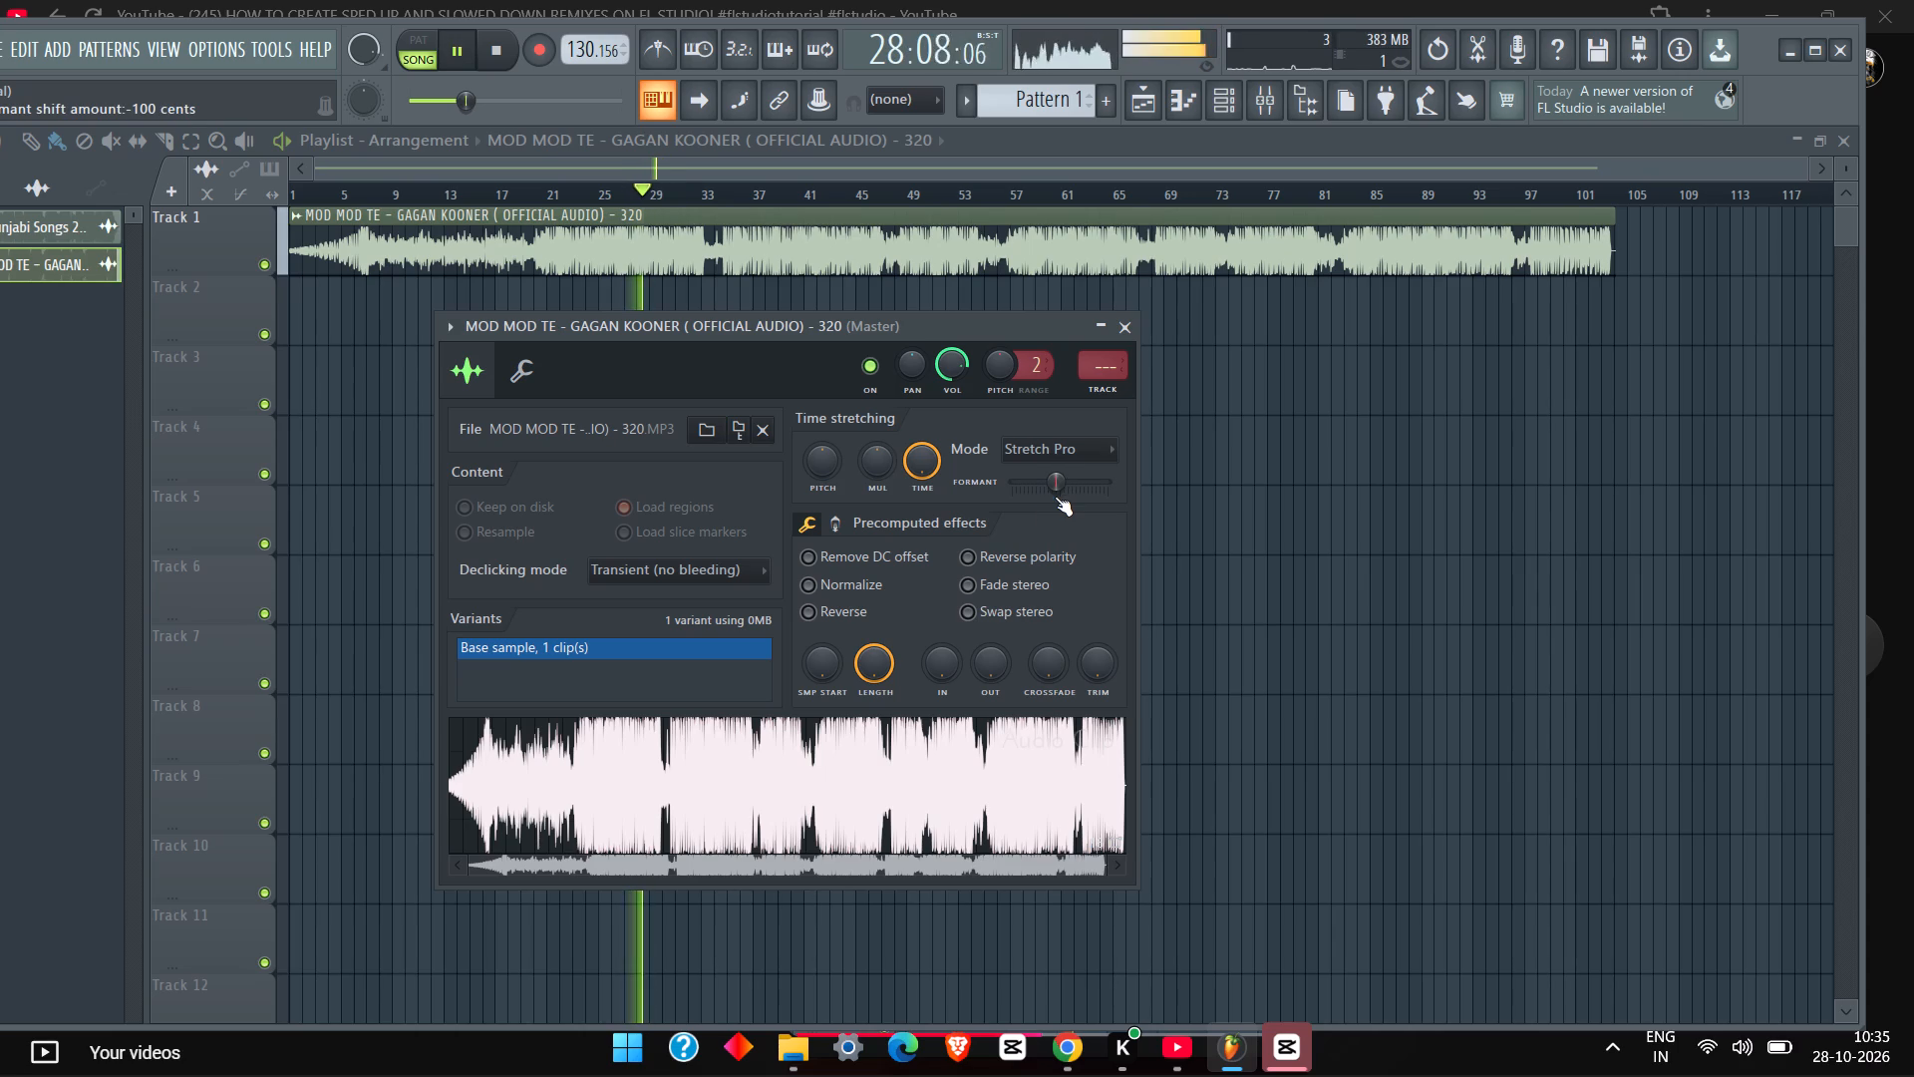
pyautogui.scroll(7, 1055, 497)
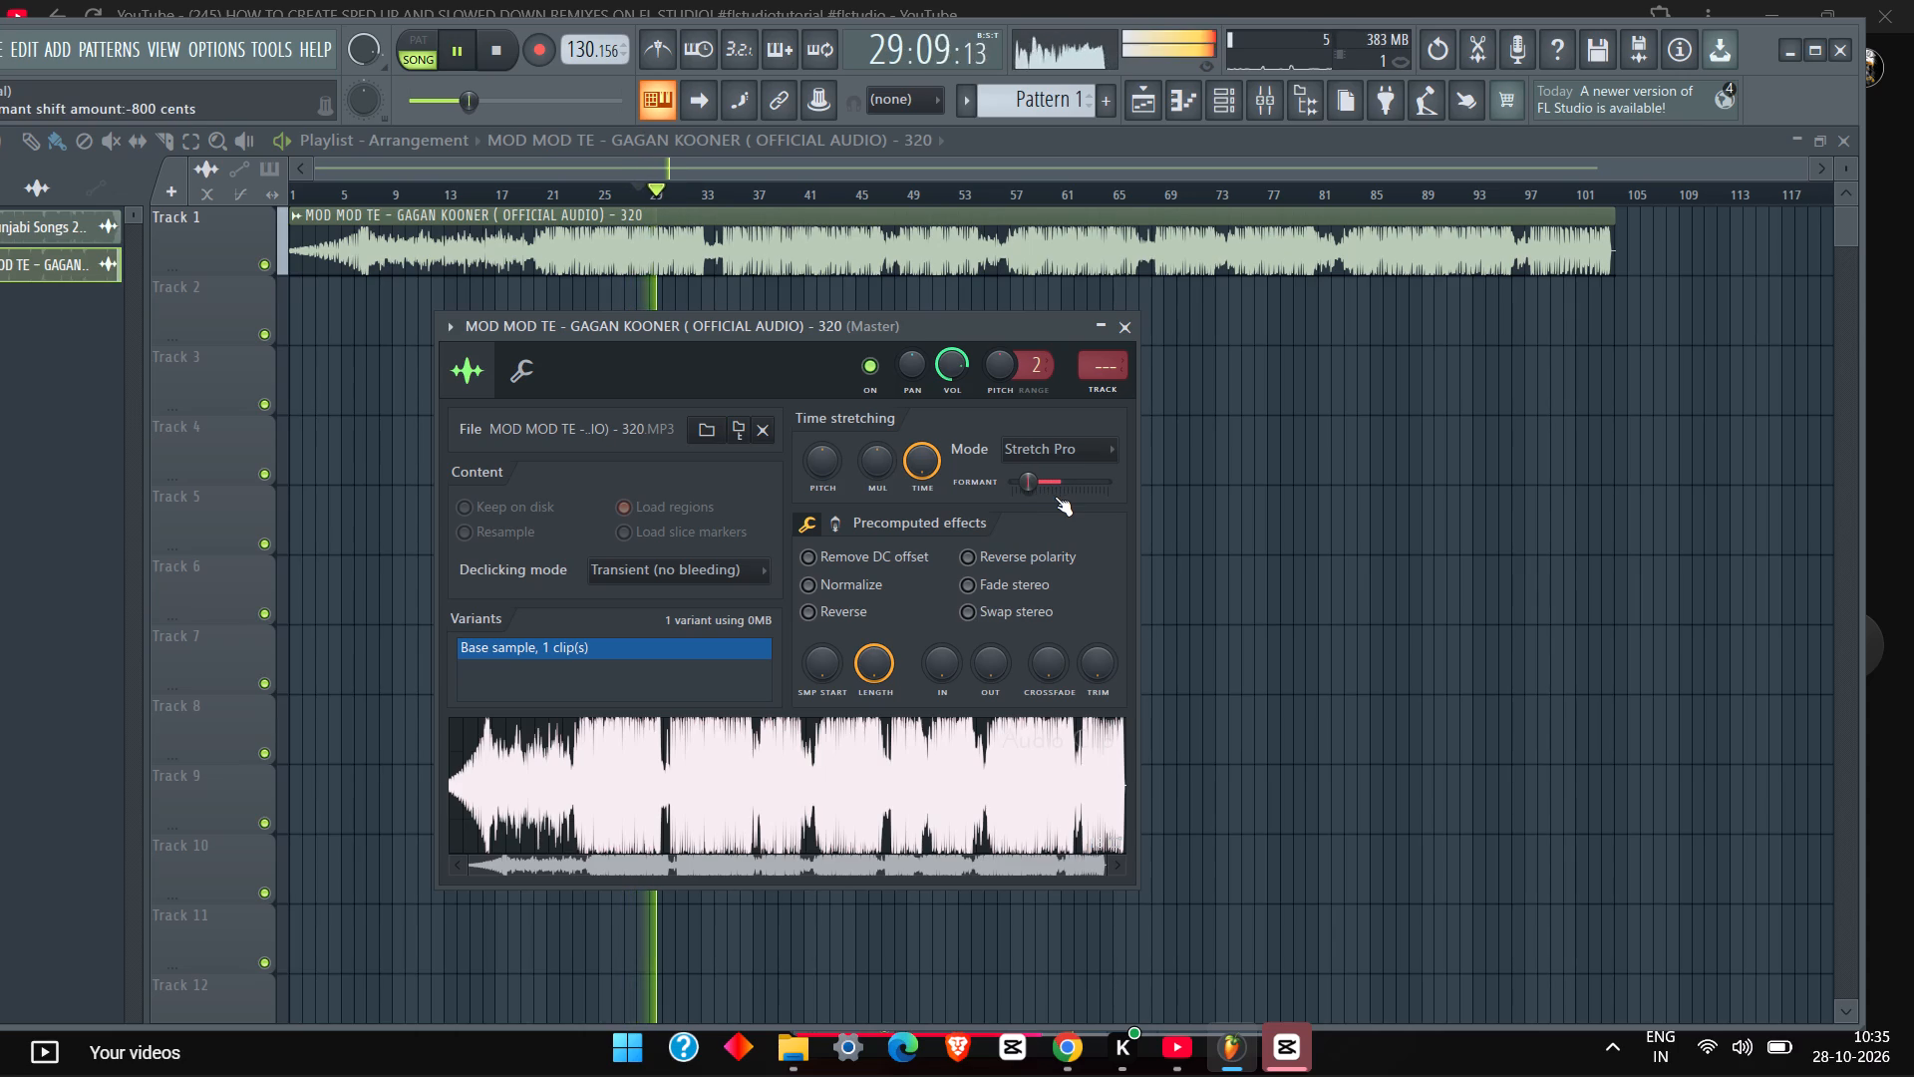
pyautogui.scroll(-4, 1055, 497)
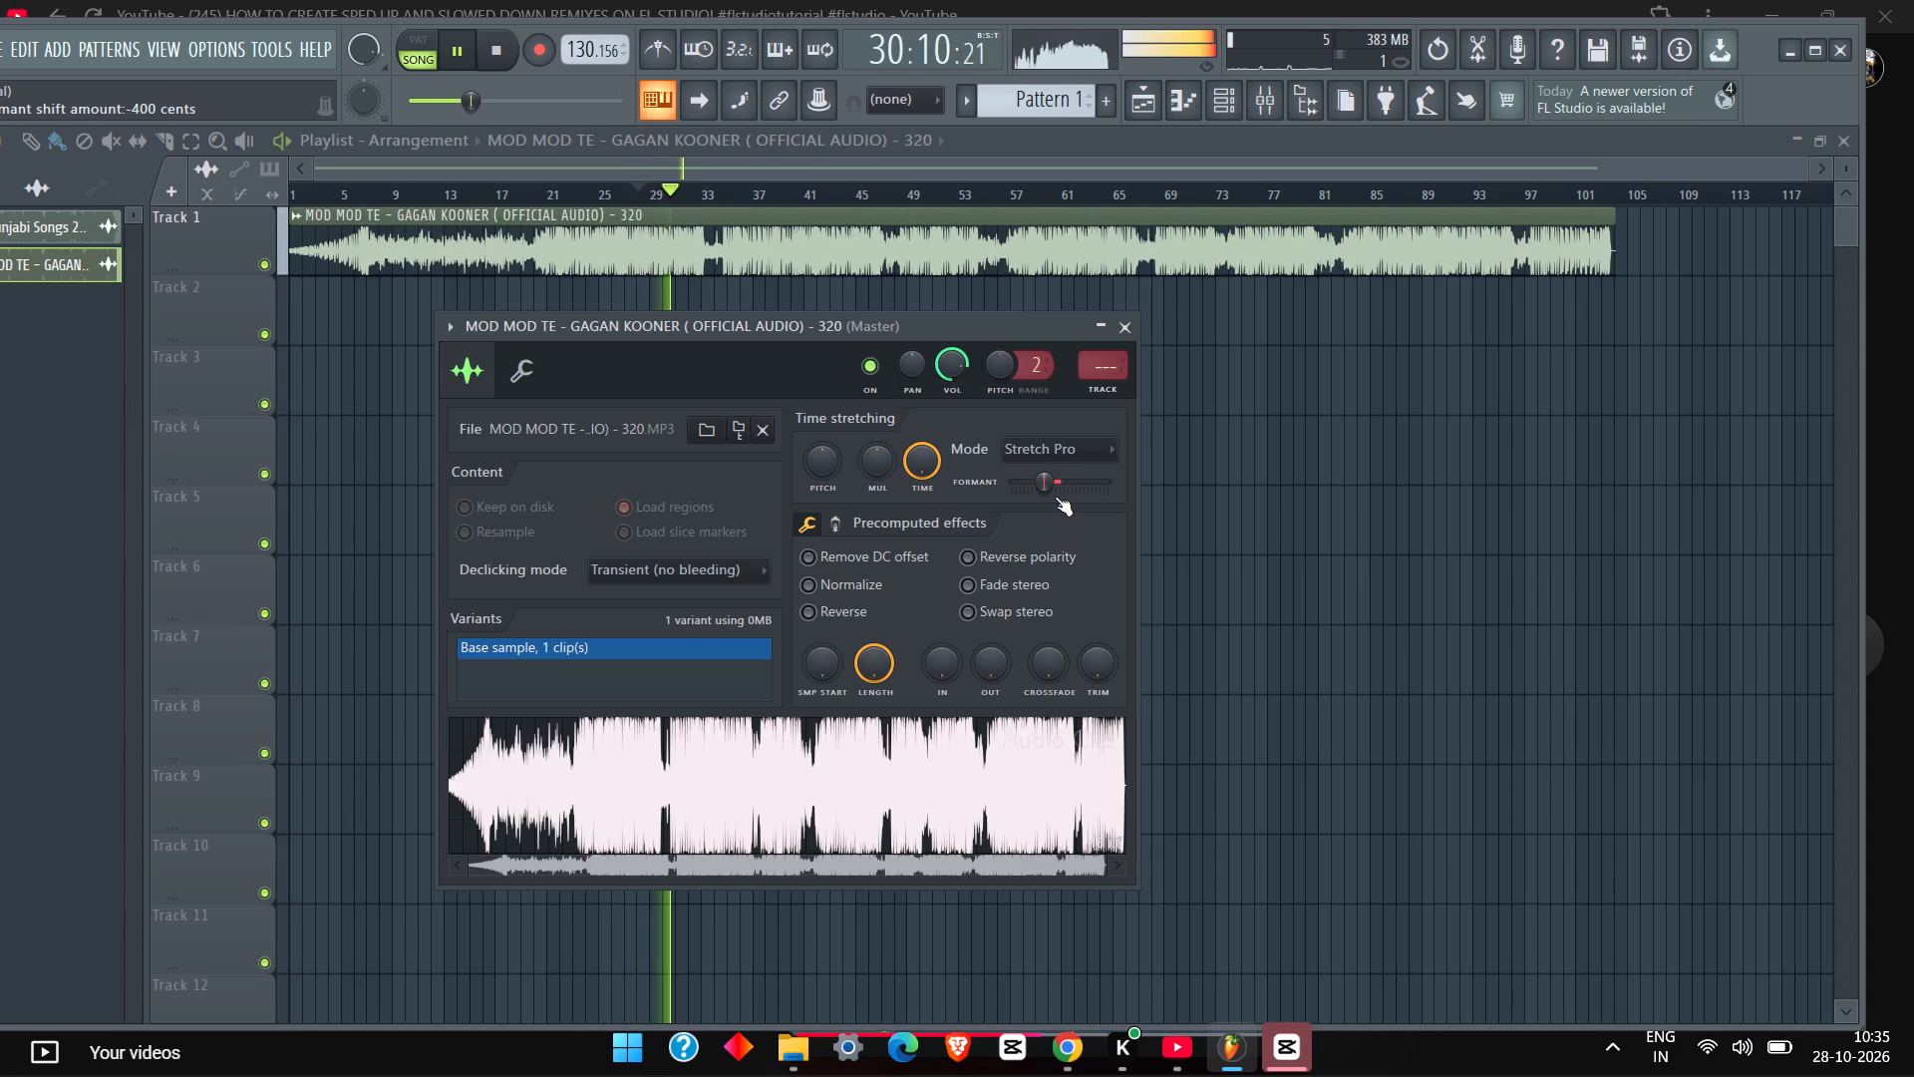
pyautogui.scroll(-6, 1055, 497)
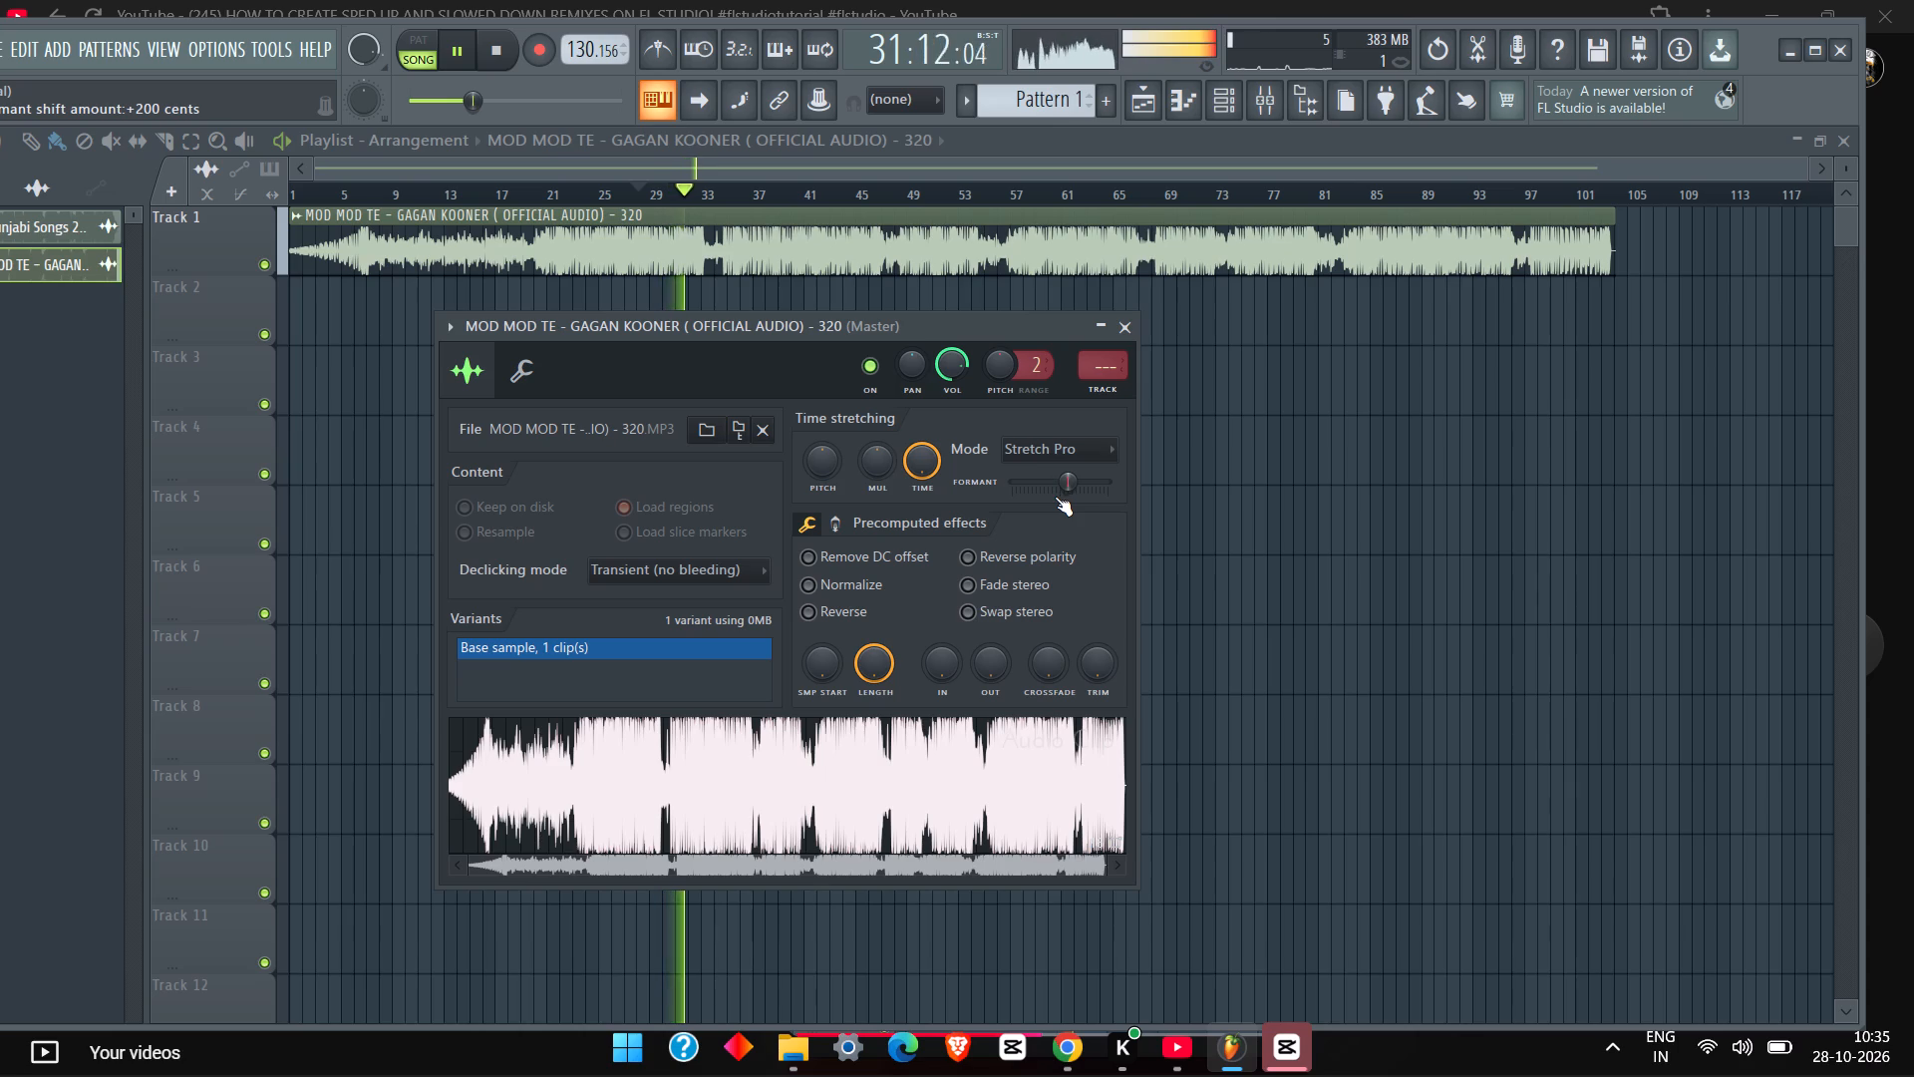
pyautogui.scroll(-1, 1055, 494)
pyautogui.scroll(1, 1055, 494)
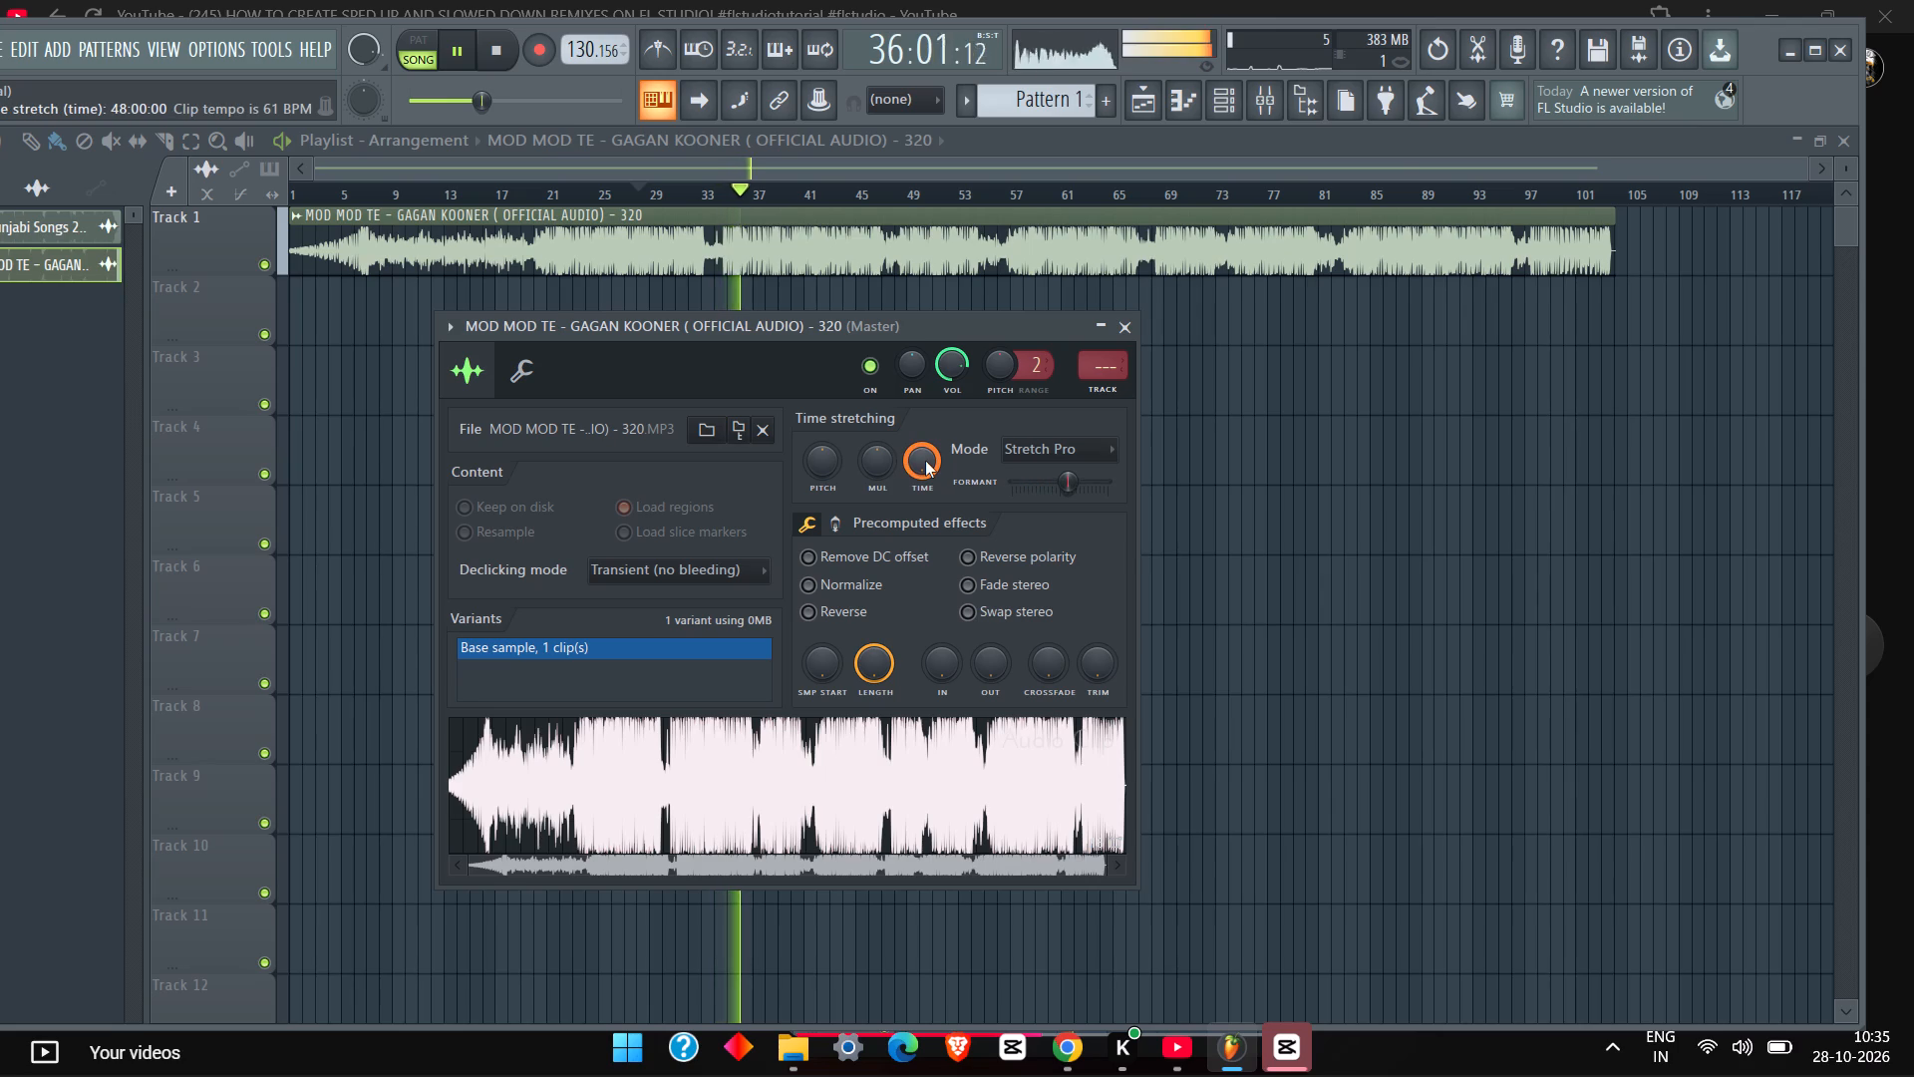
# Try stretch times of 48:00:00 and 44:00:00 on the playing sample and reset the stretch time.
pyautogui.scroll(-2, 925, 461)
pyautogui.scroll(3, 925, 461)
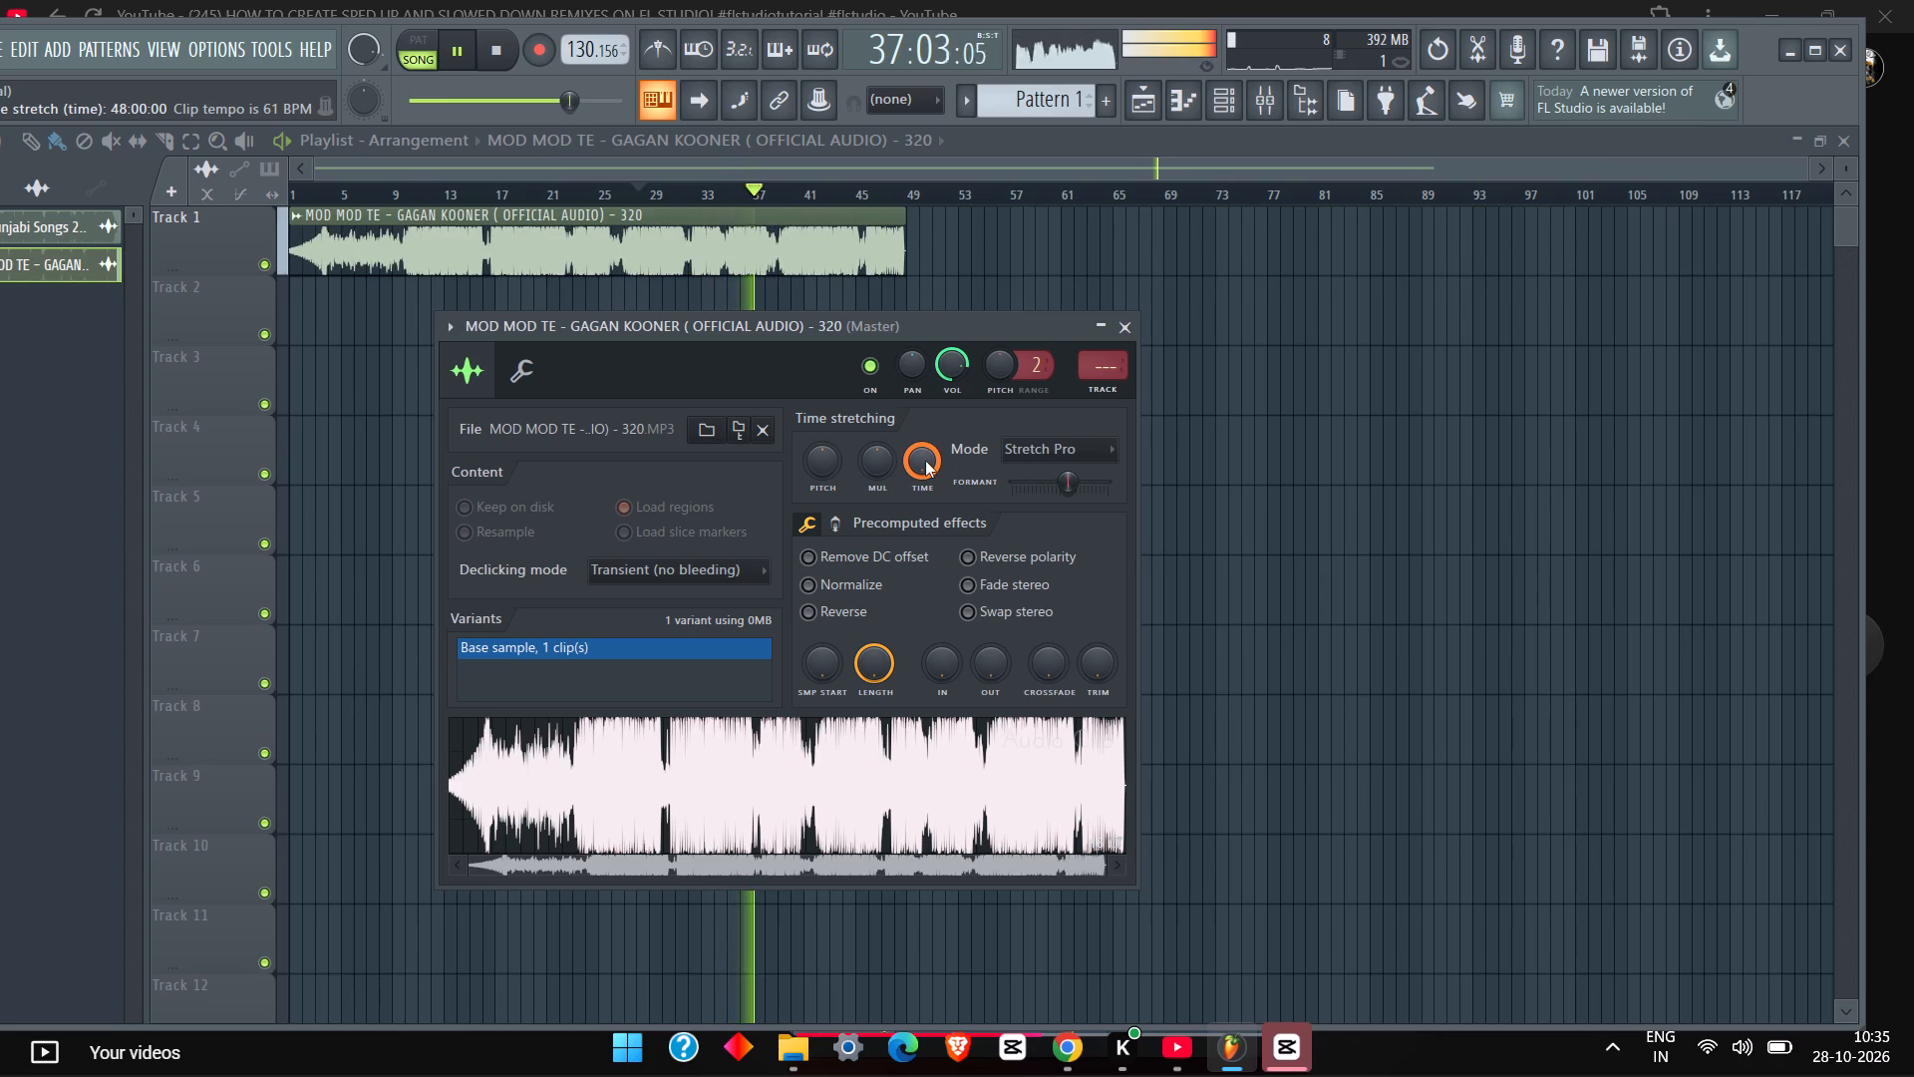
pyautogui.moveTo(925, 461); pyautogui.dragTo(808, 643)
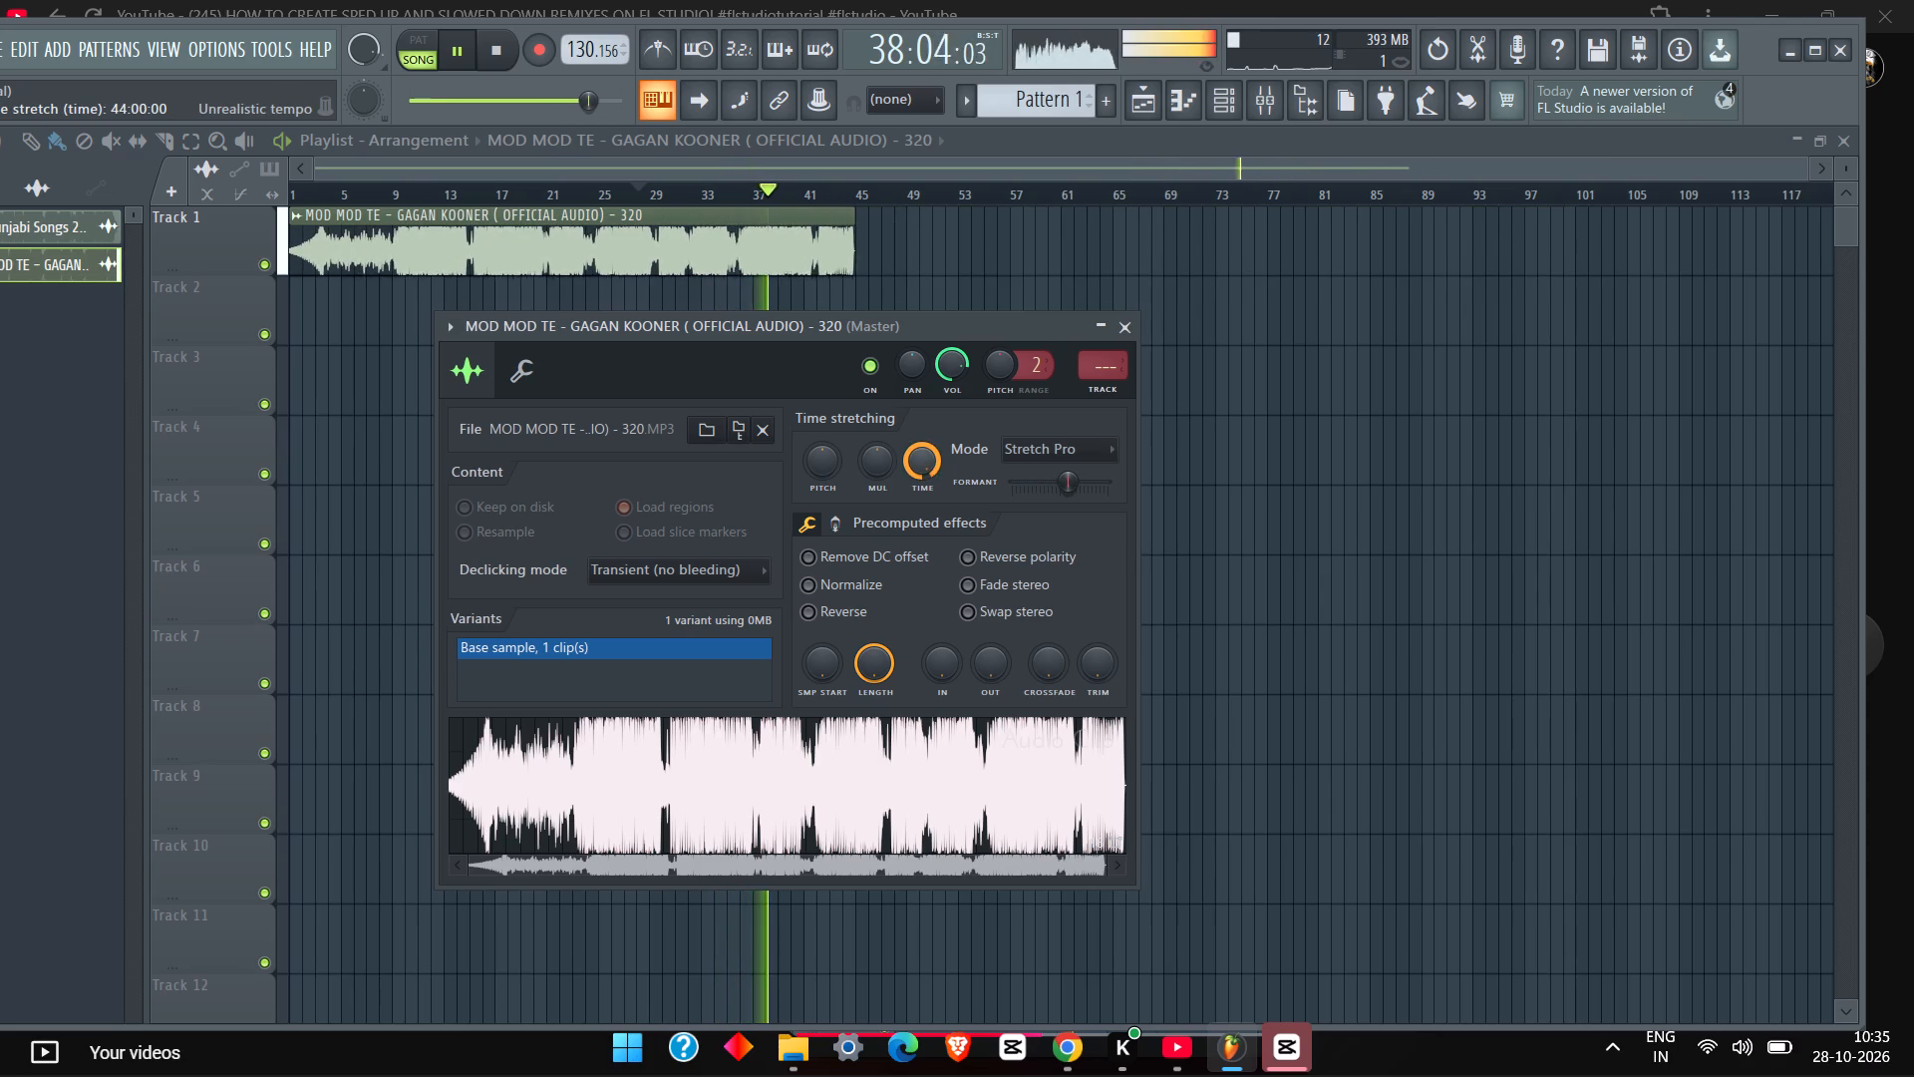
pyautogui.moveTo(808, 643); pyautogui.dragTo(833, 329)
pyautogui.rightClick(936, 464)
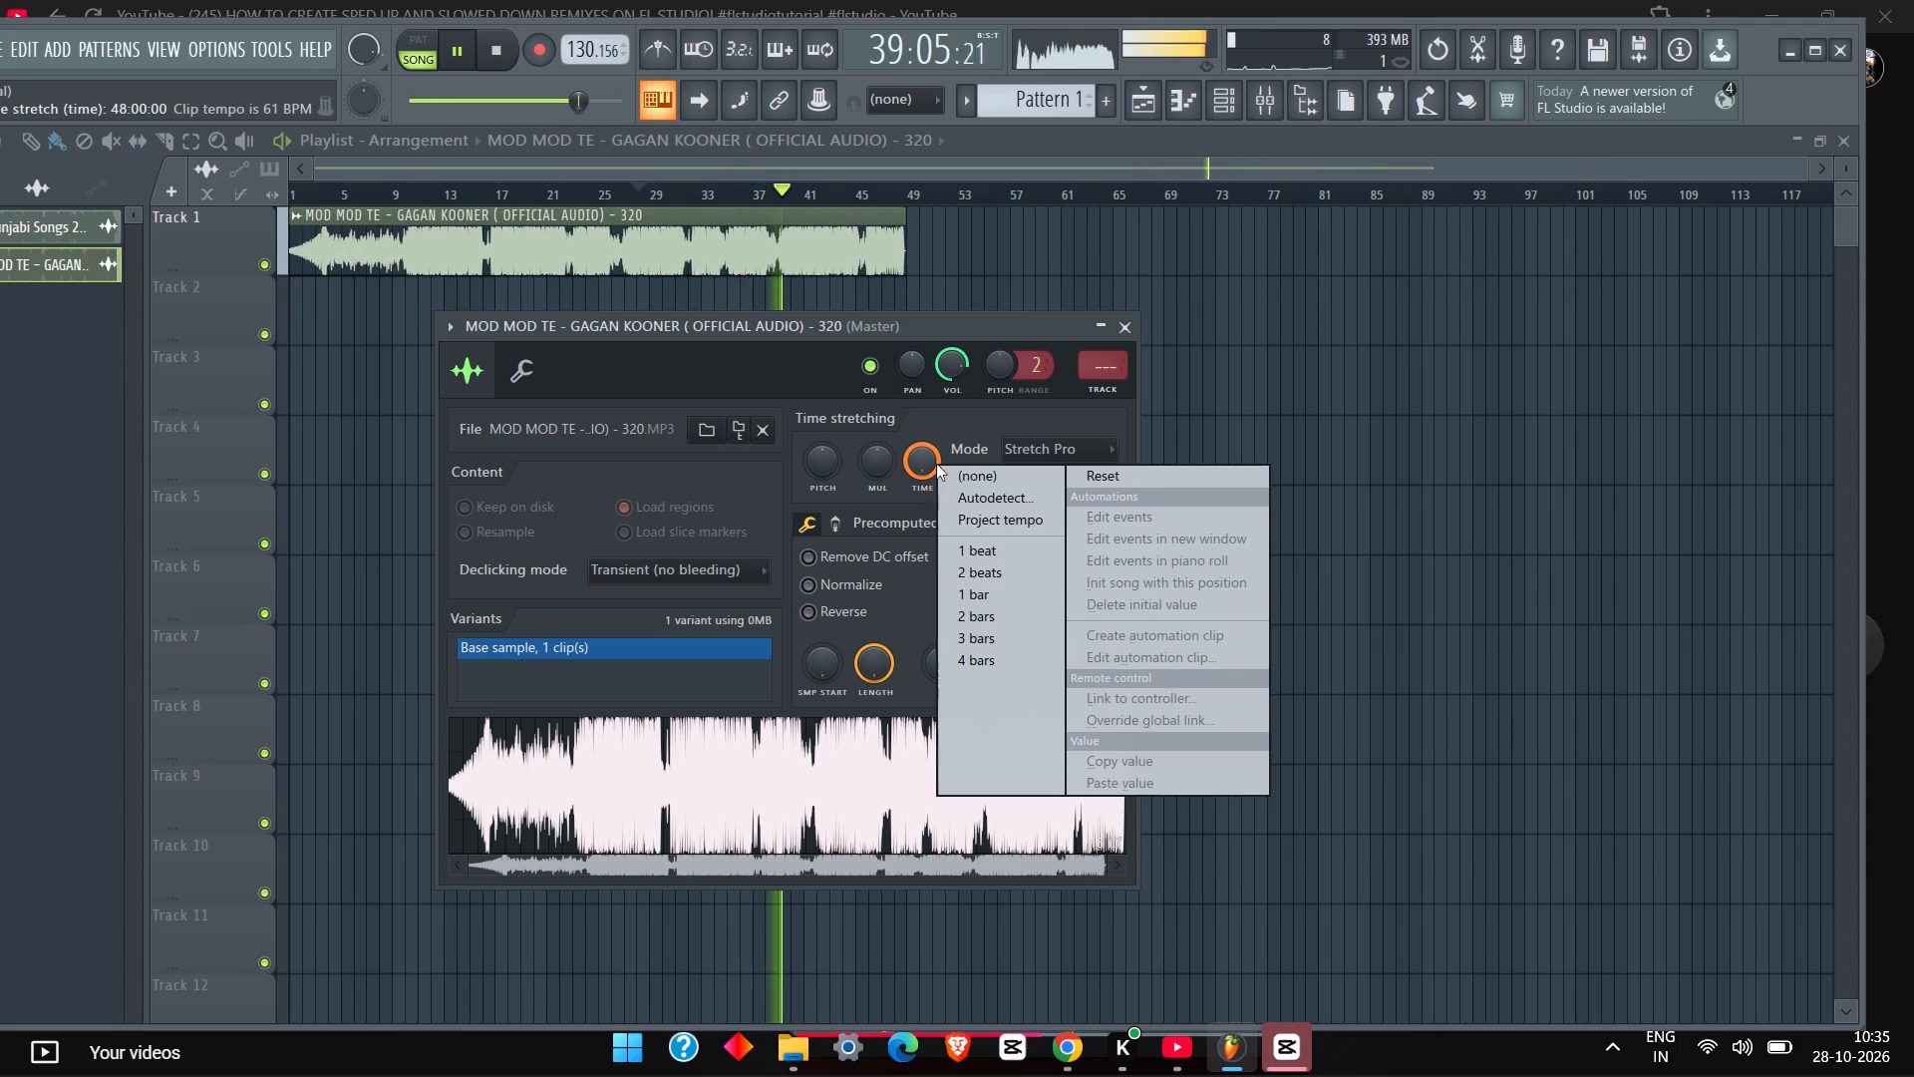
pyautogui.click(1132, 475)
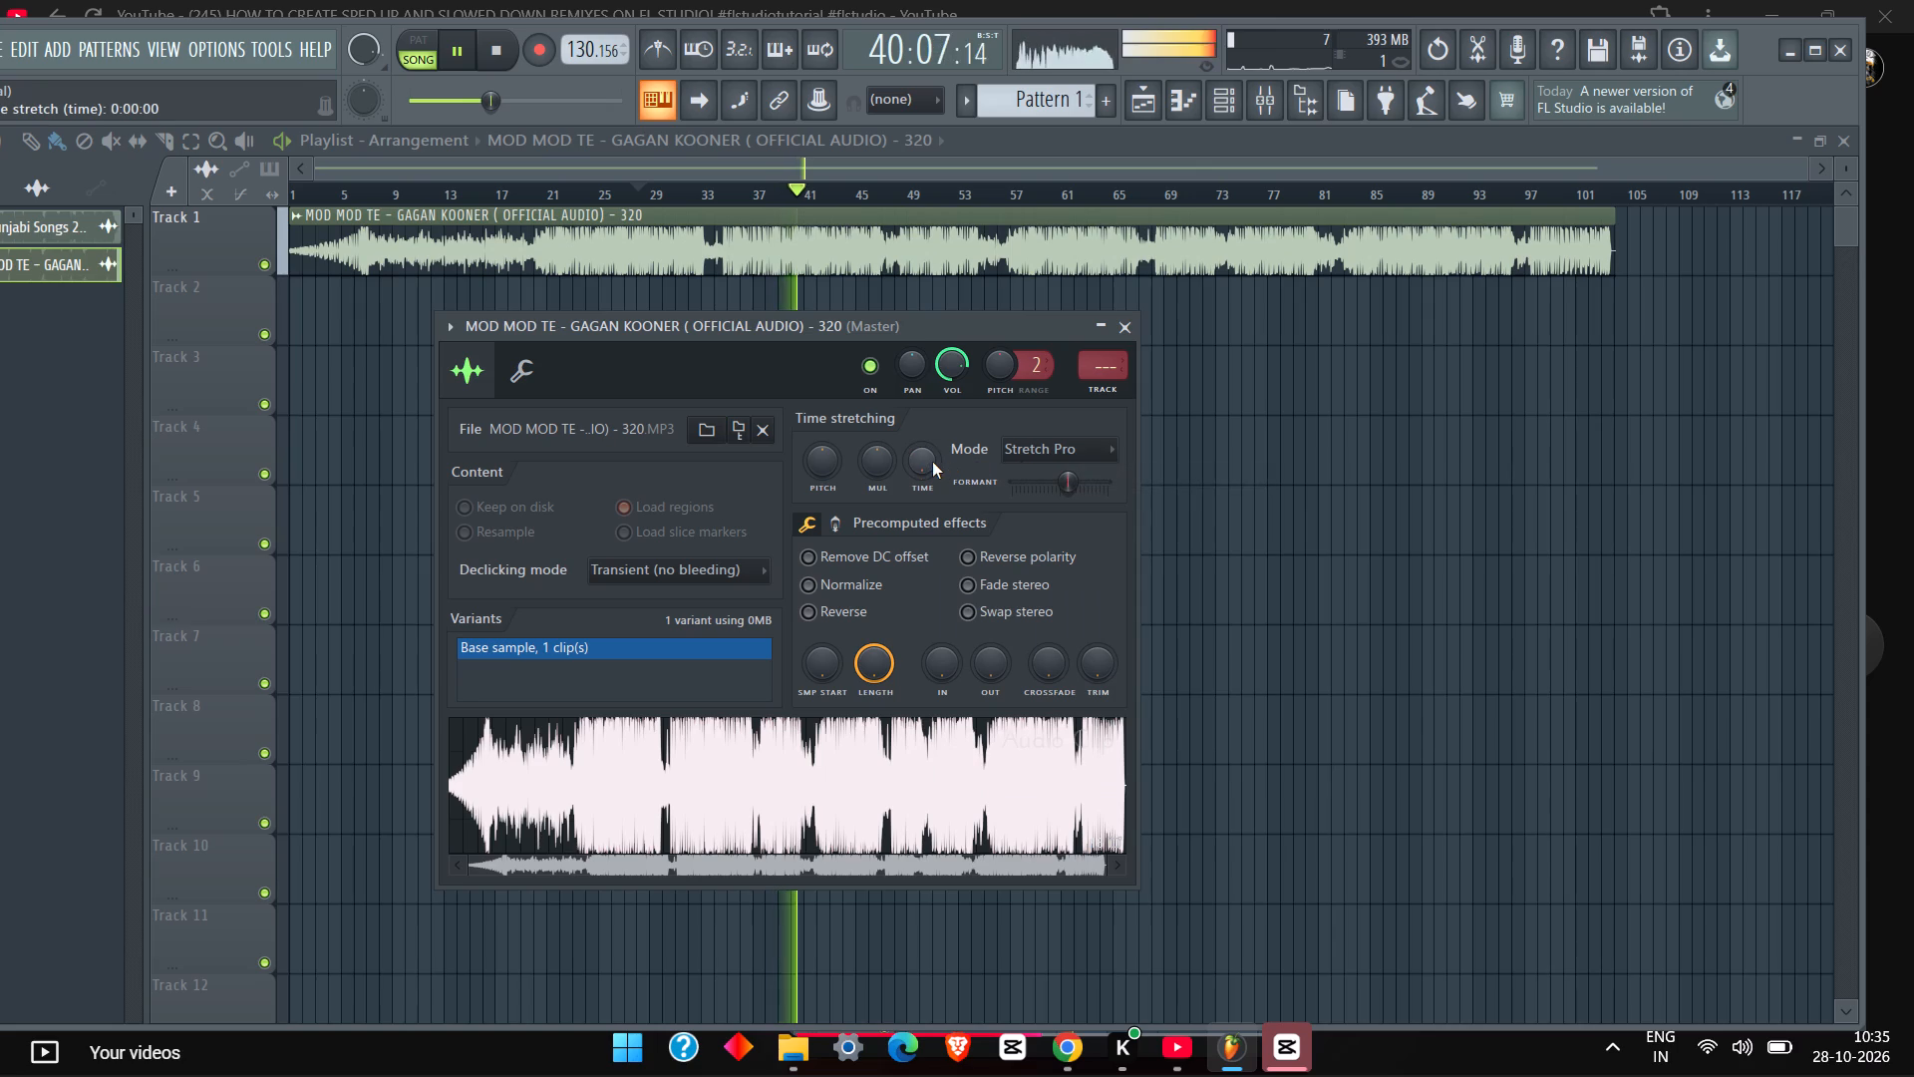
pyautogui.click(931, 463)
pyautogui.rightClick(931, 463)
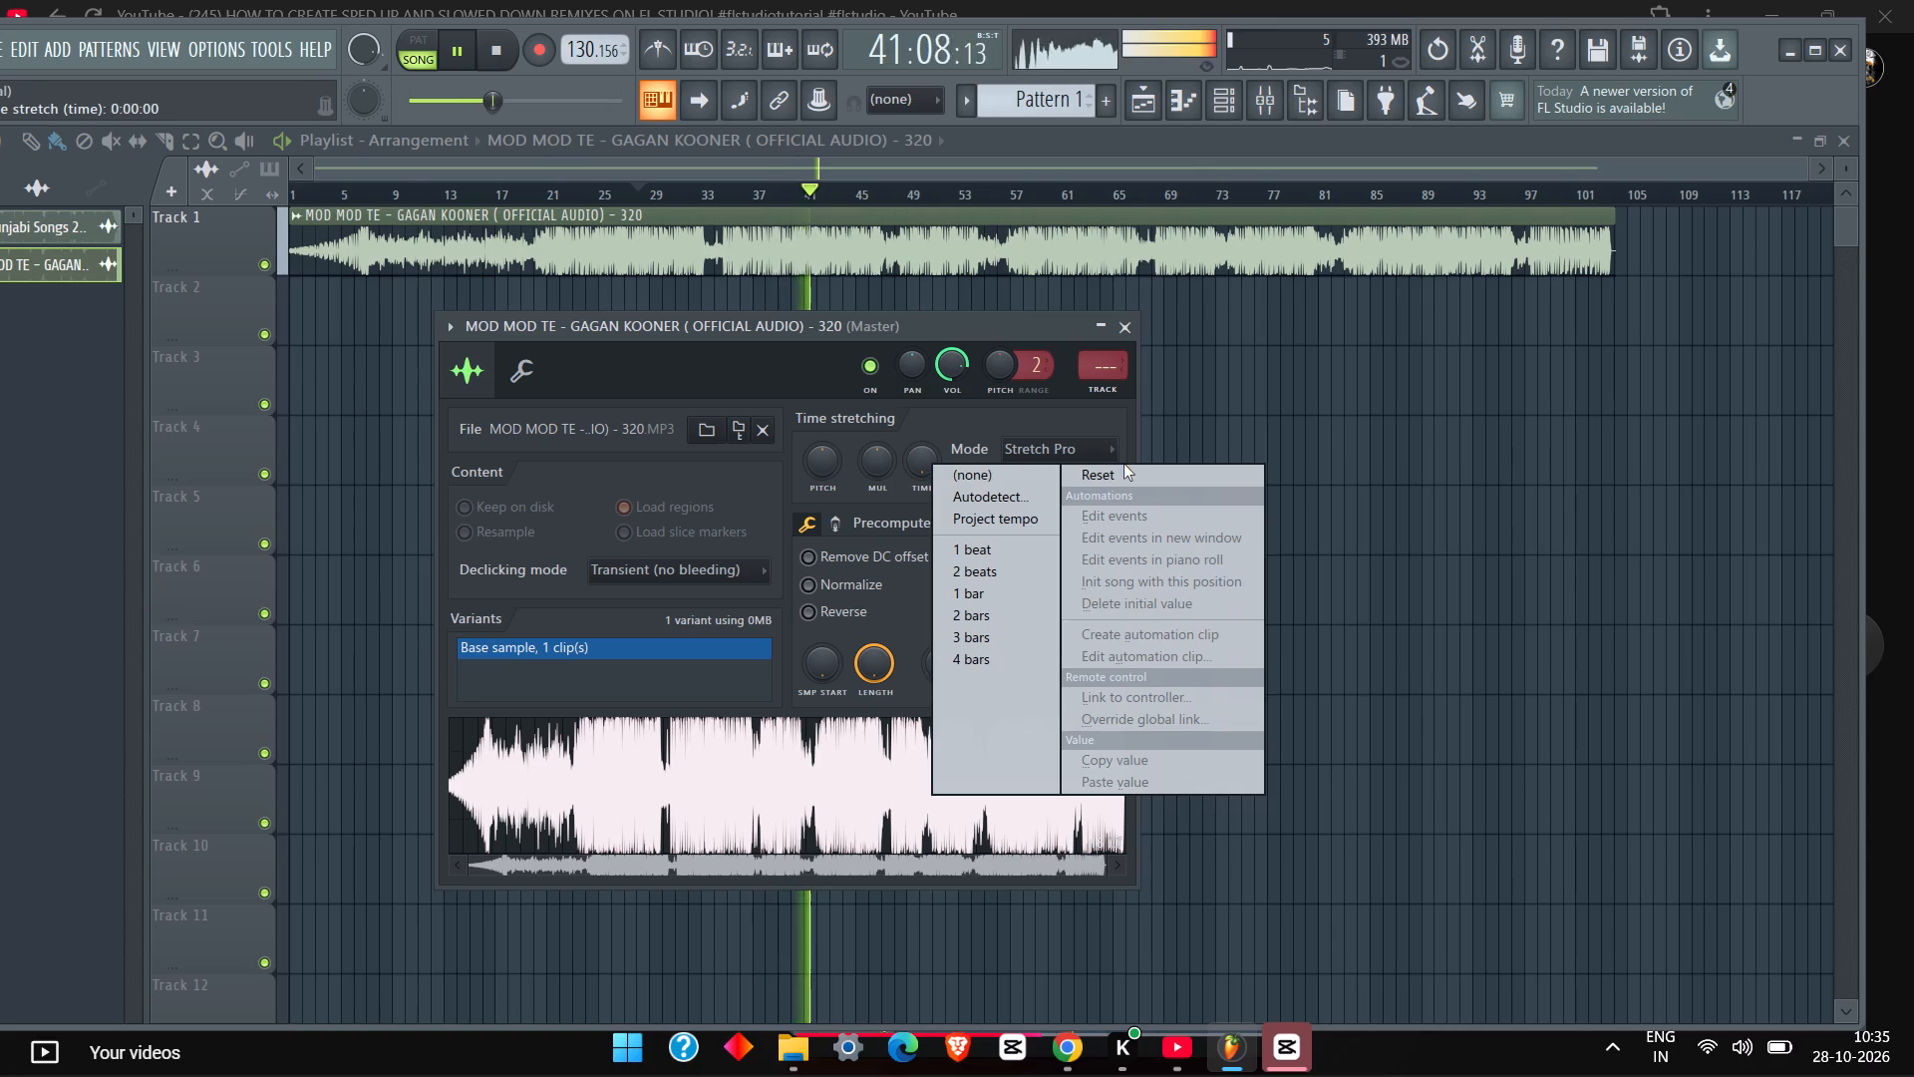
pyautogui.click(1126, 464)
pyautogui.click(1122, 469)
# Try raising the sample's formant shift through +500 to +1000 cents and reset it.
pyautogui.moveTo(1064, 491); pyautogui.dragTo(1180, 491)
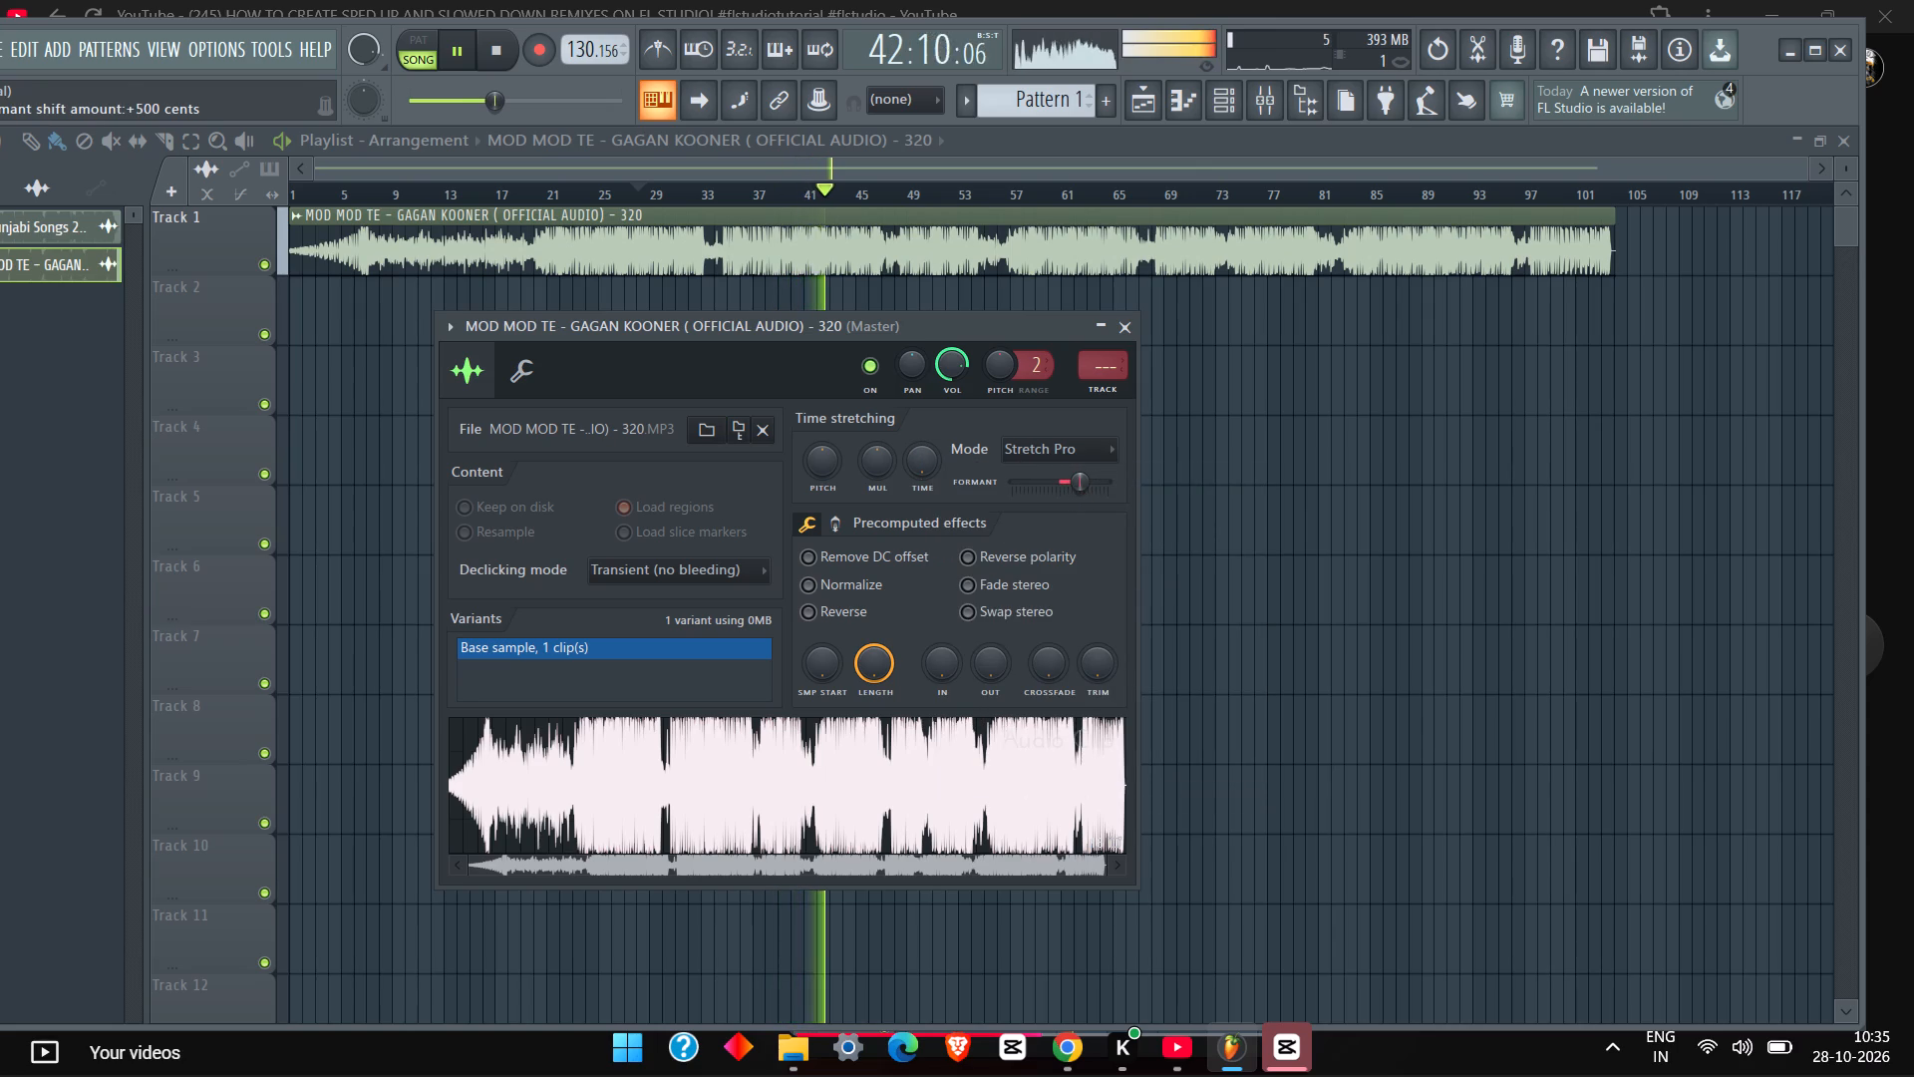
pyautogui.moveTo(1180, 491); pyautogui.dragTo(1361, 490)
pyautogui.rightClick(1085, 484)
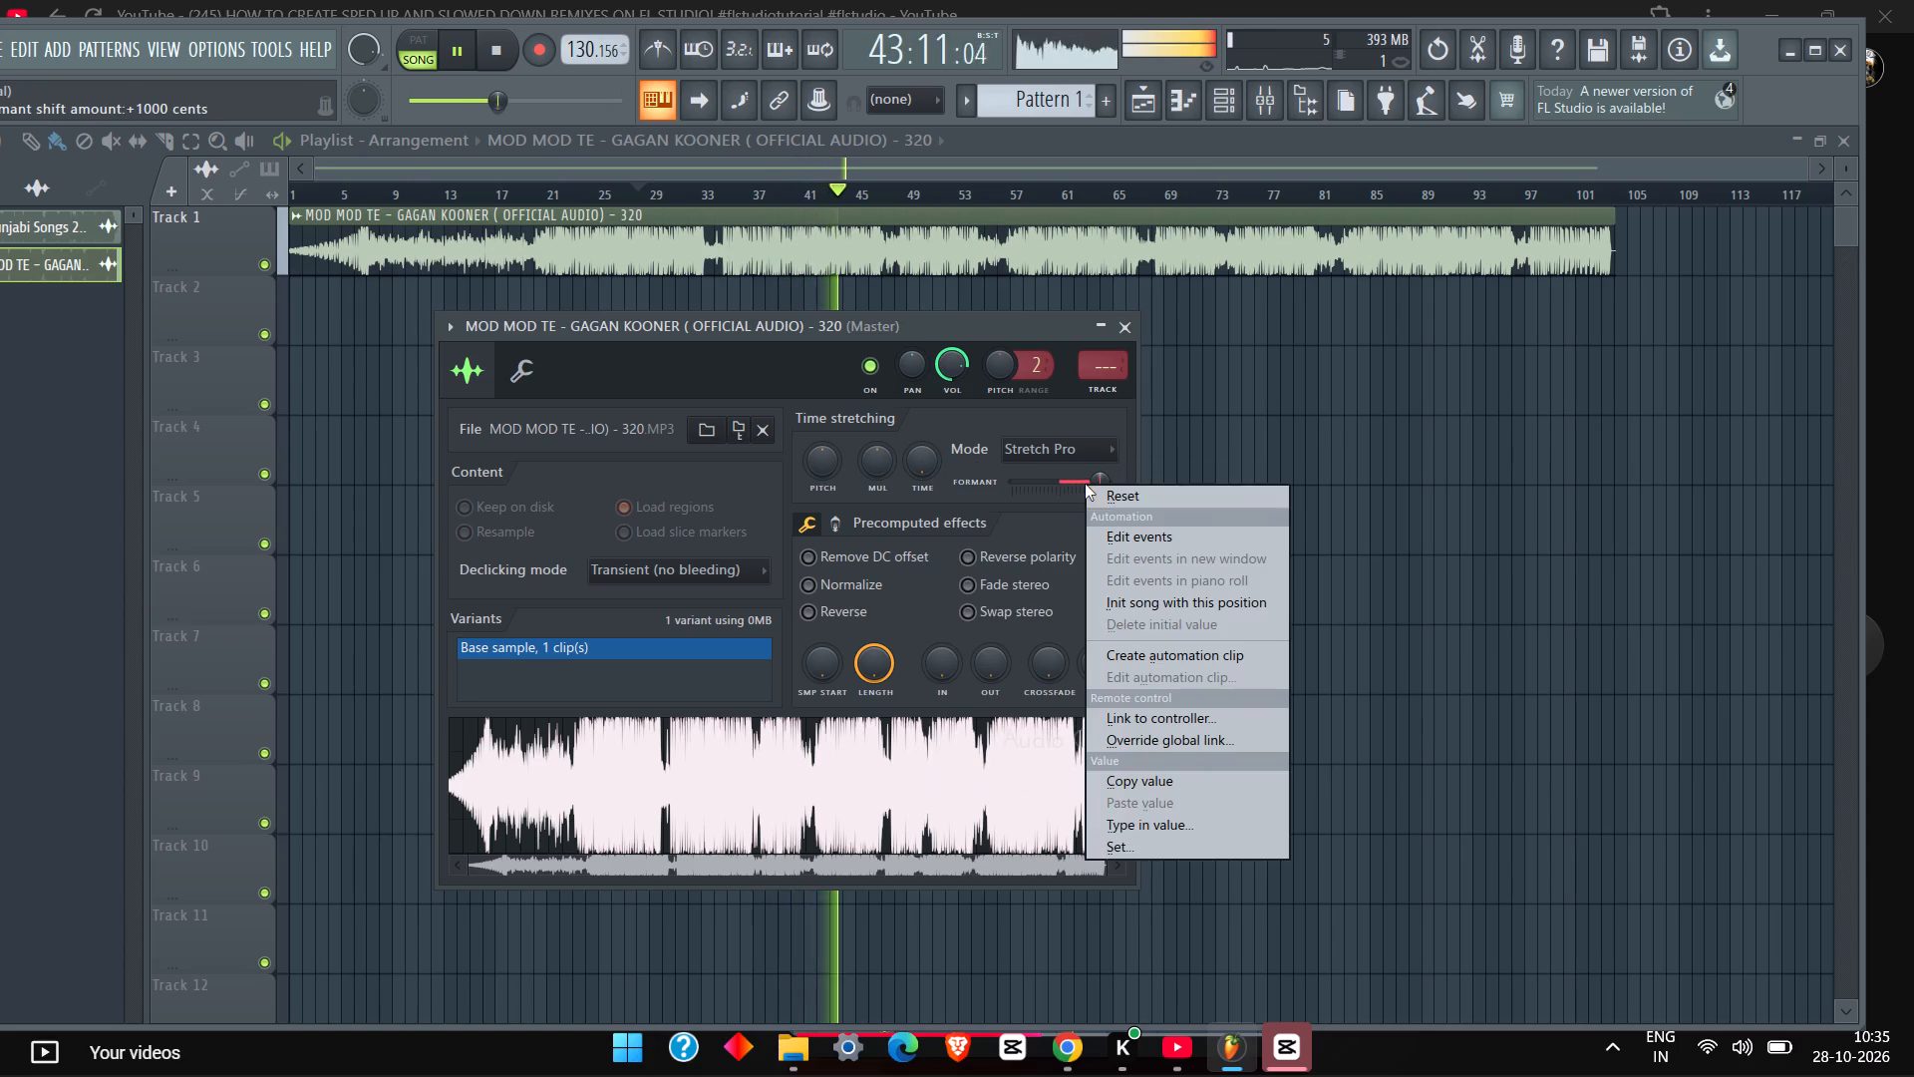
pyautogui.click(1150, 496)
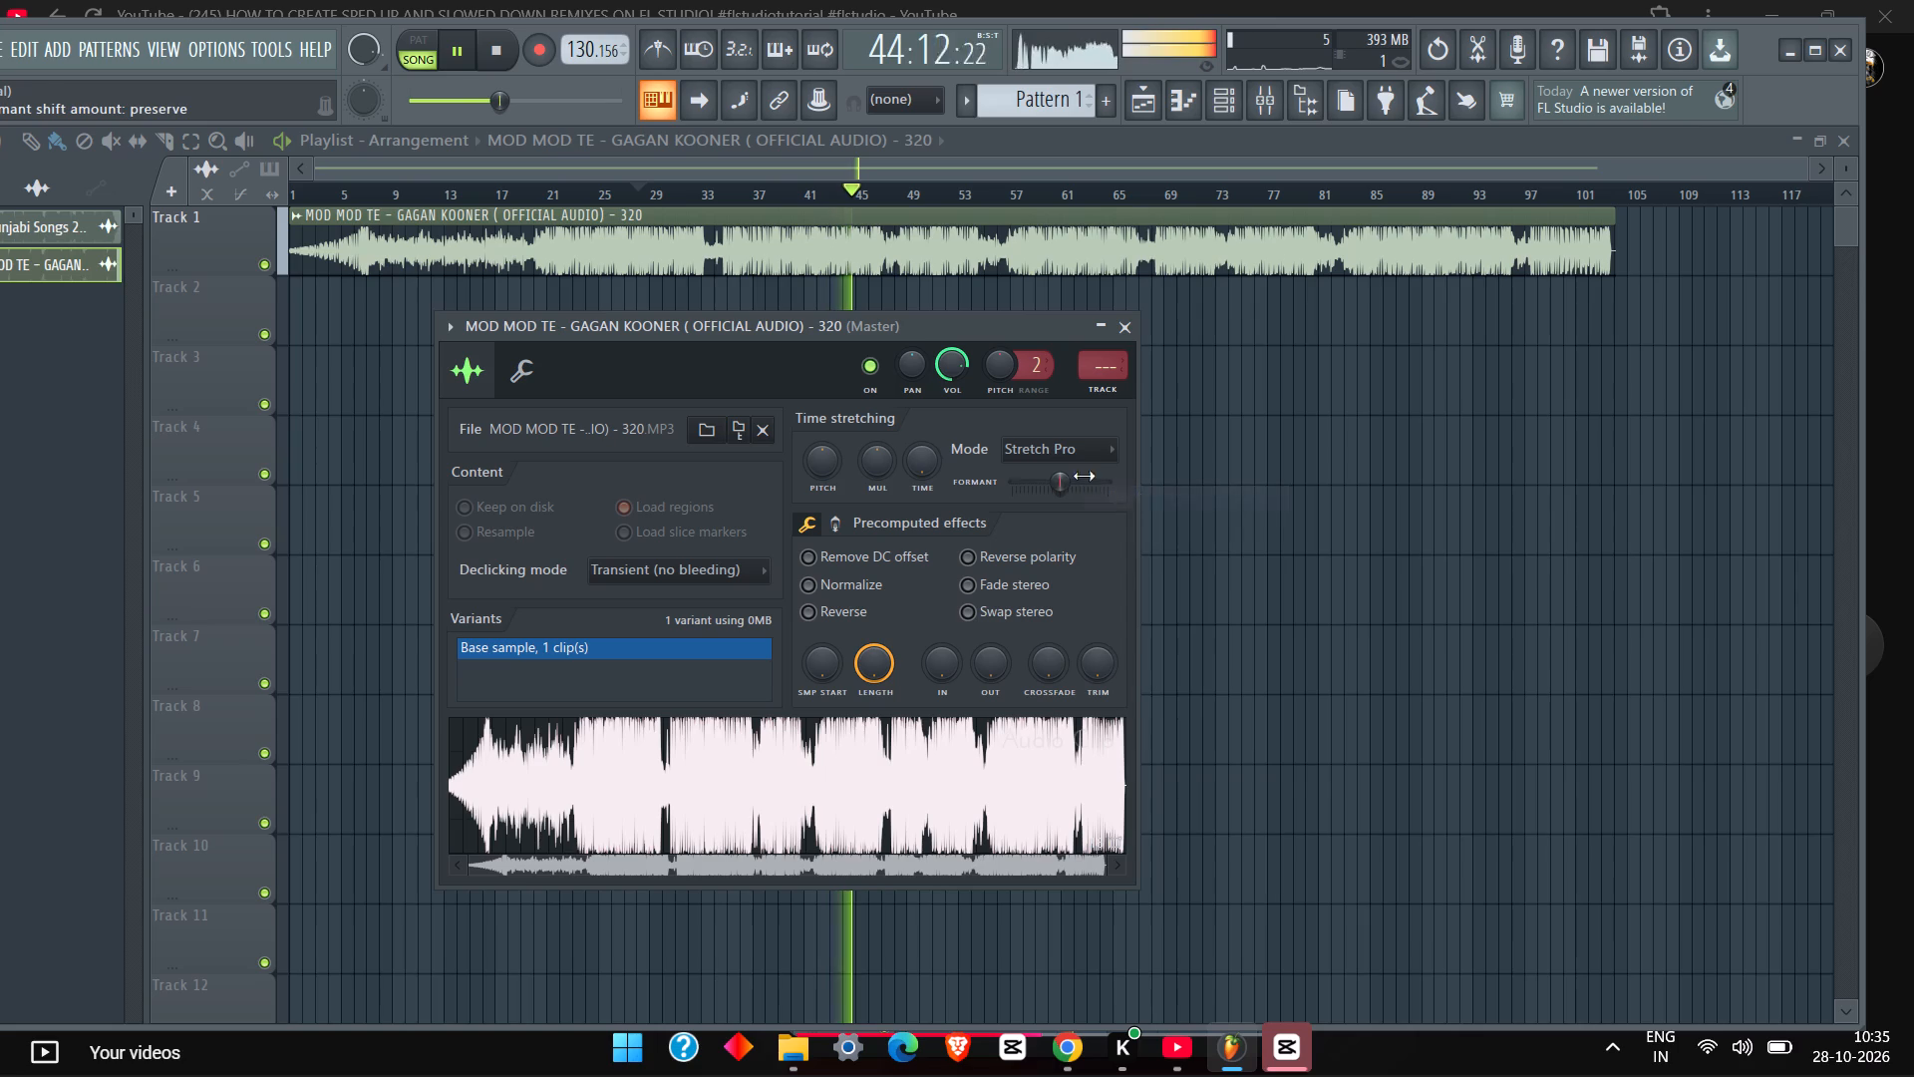
# Switch the time-stretching mode to Stretch, audition it briefly and change it to Slice stretch.
pyautogui.click(1077, 459)
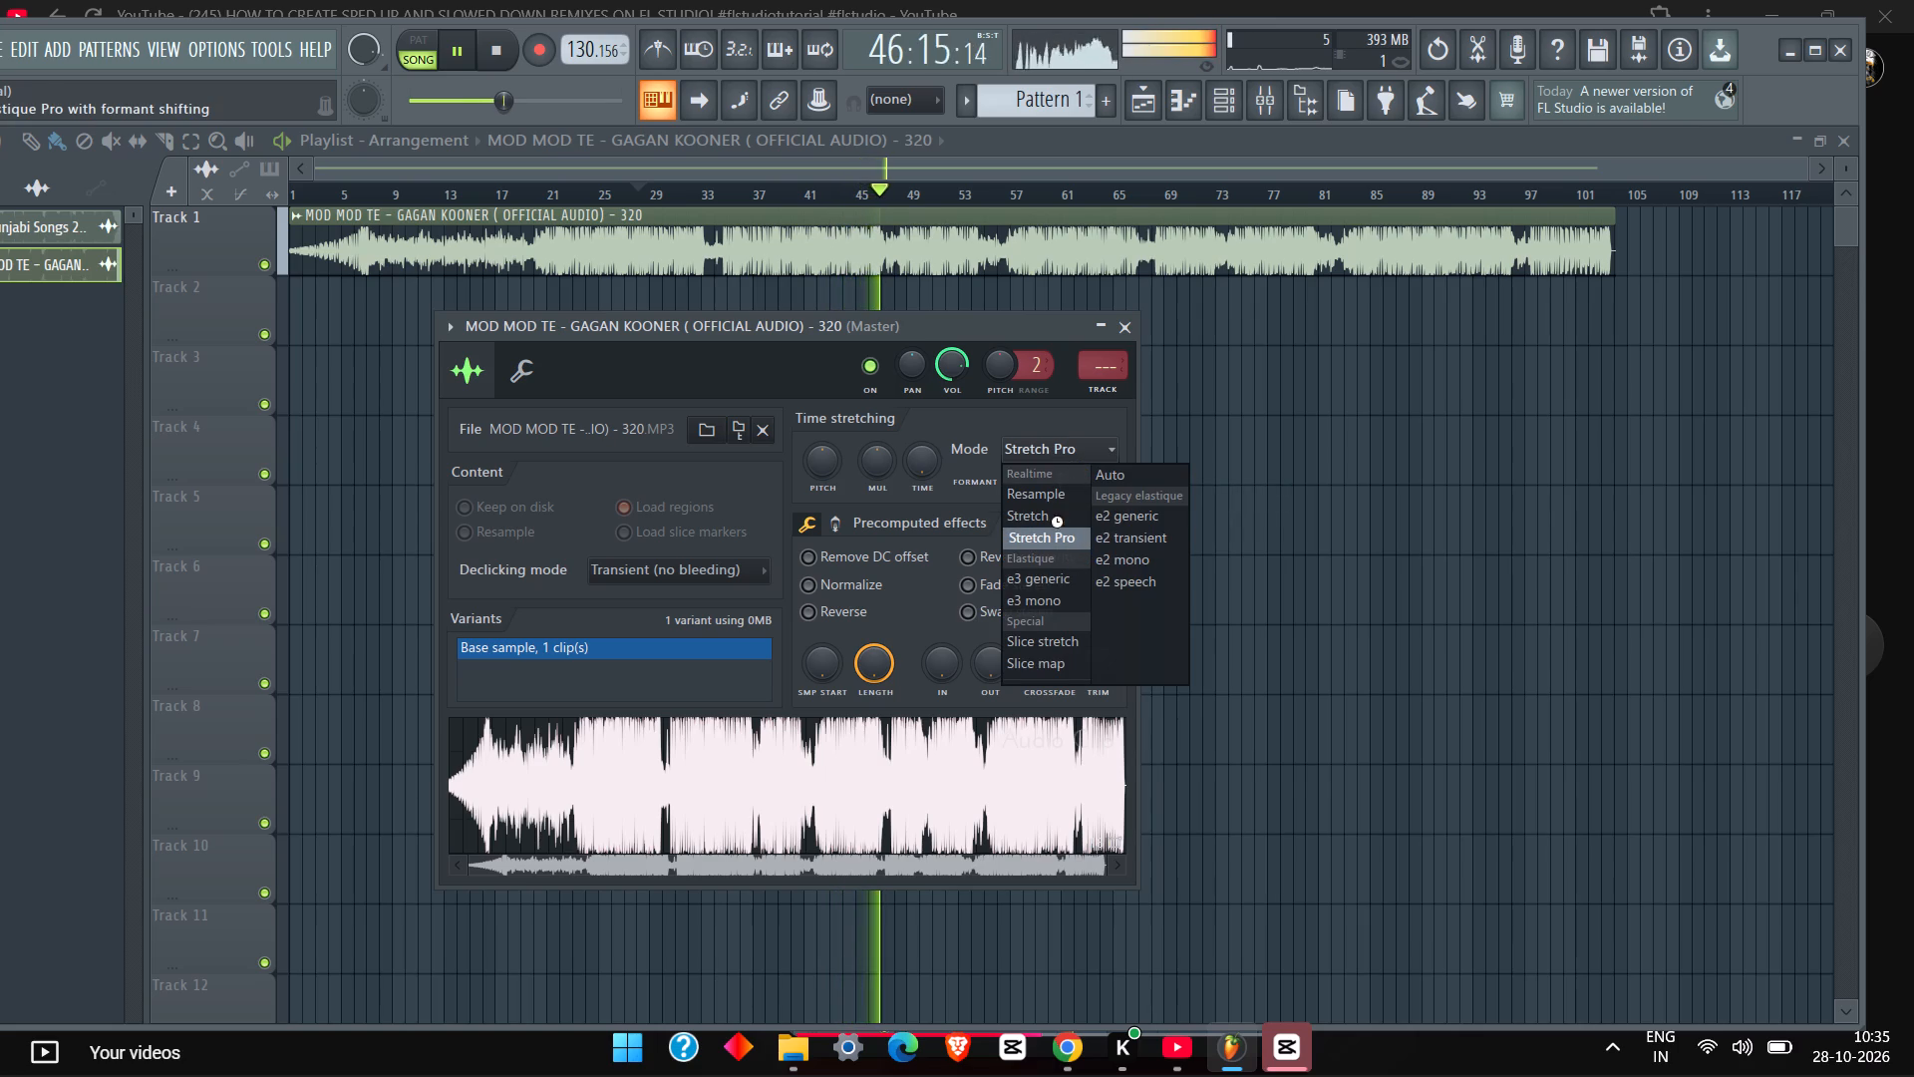
pyautogui.click(1055, 520)
pyautogui.click(1052, 458)
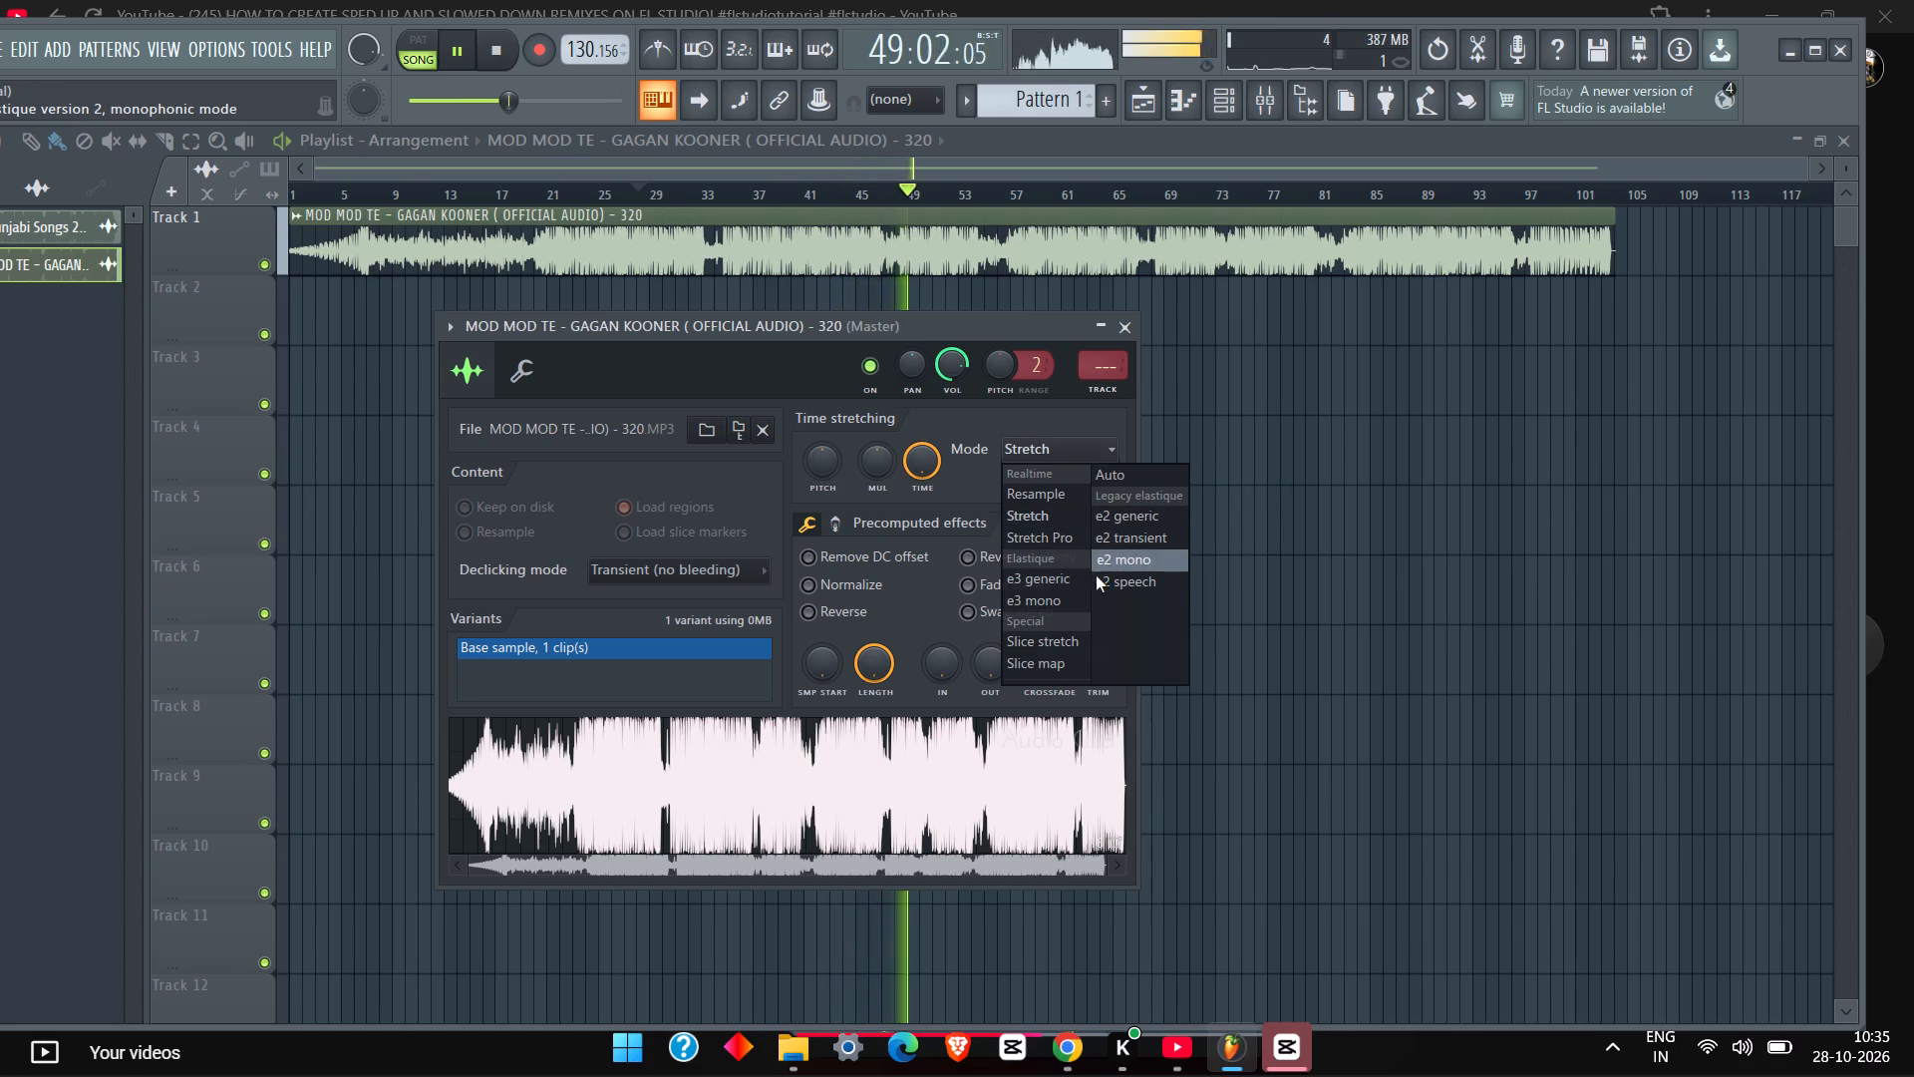
pyautogui.click(1067, 644)
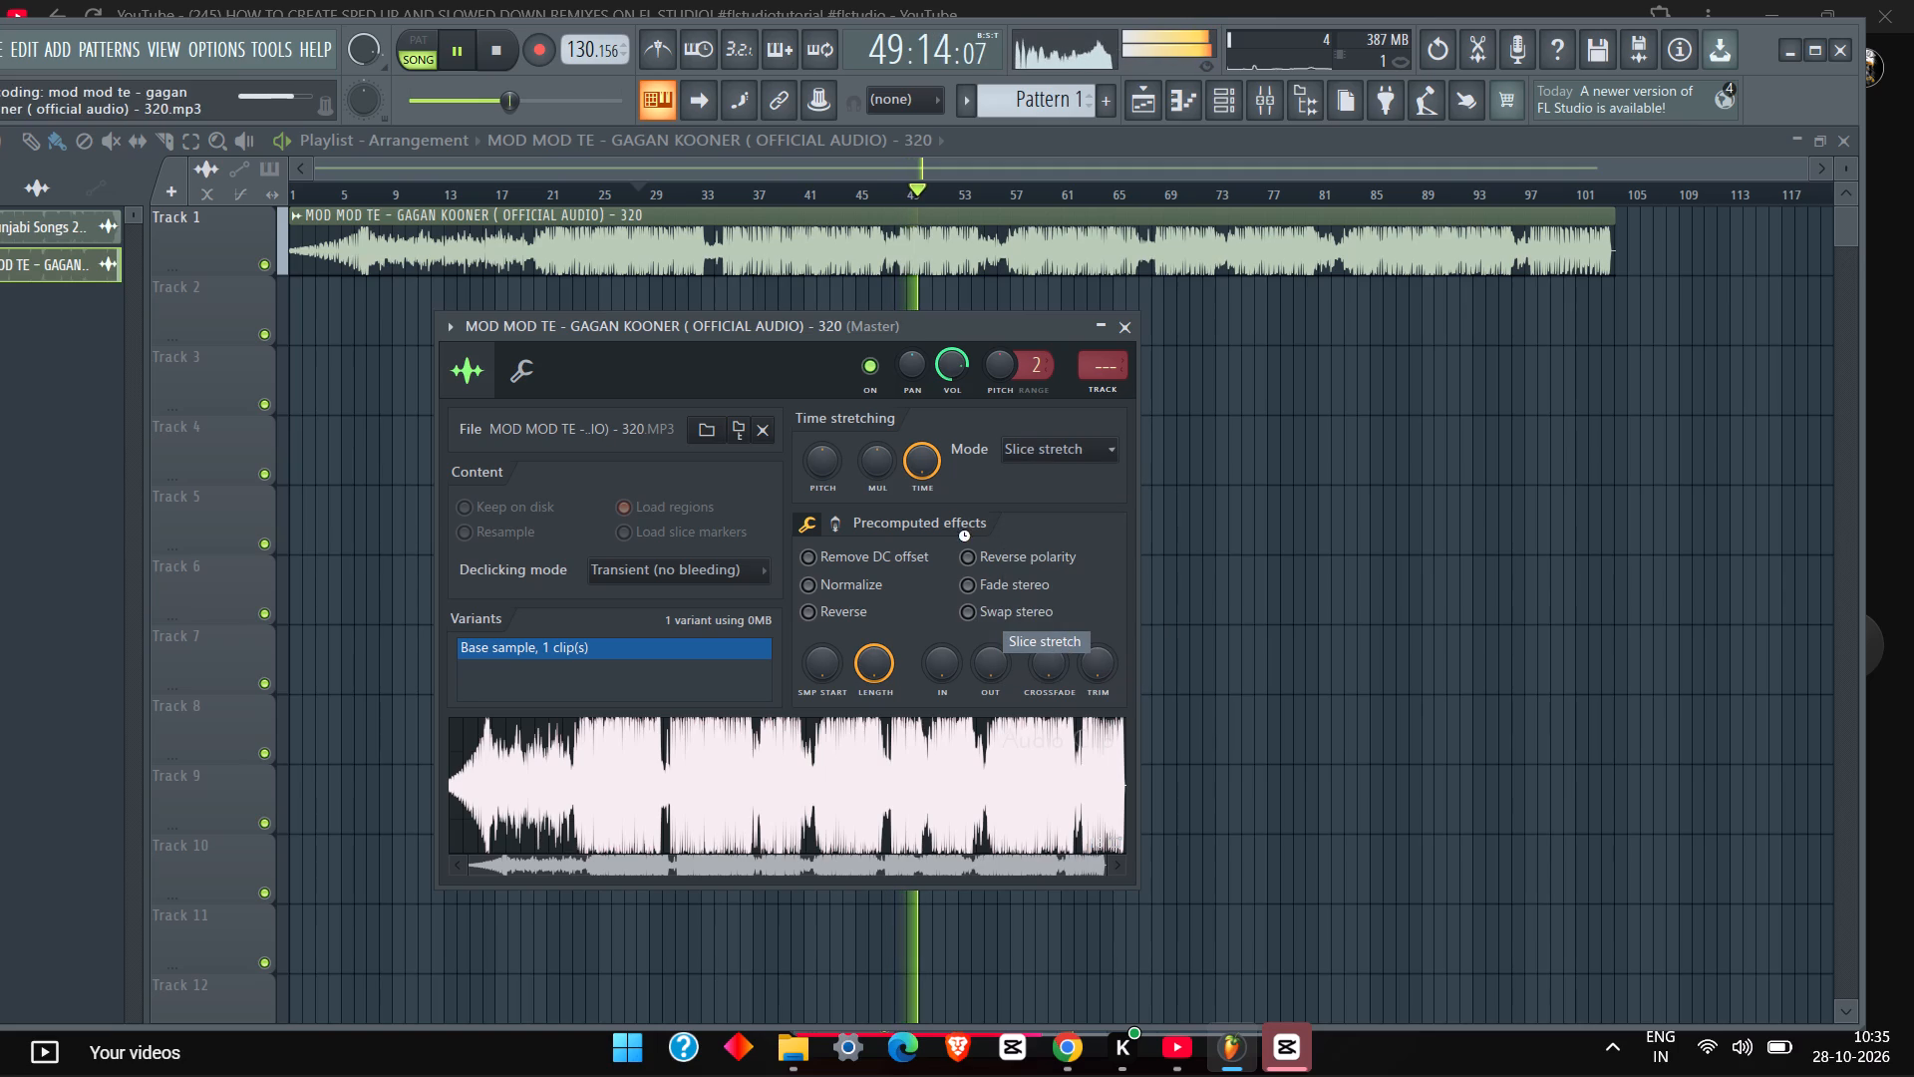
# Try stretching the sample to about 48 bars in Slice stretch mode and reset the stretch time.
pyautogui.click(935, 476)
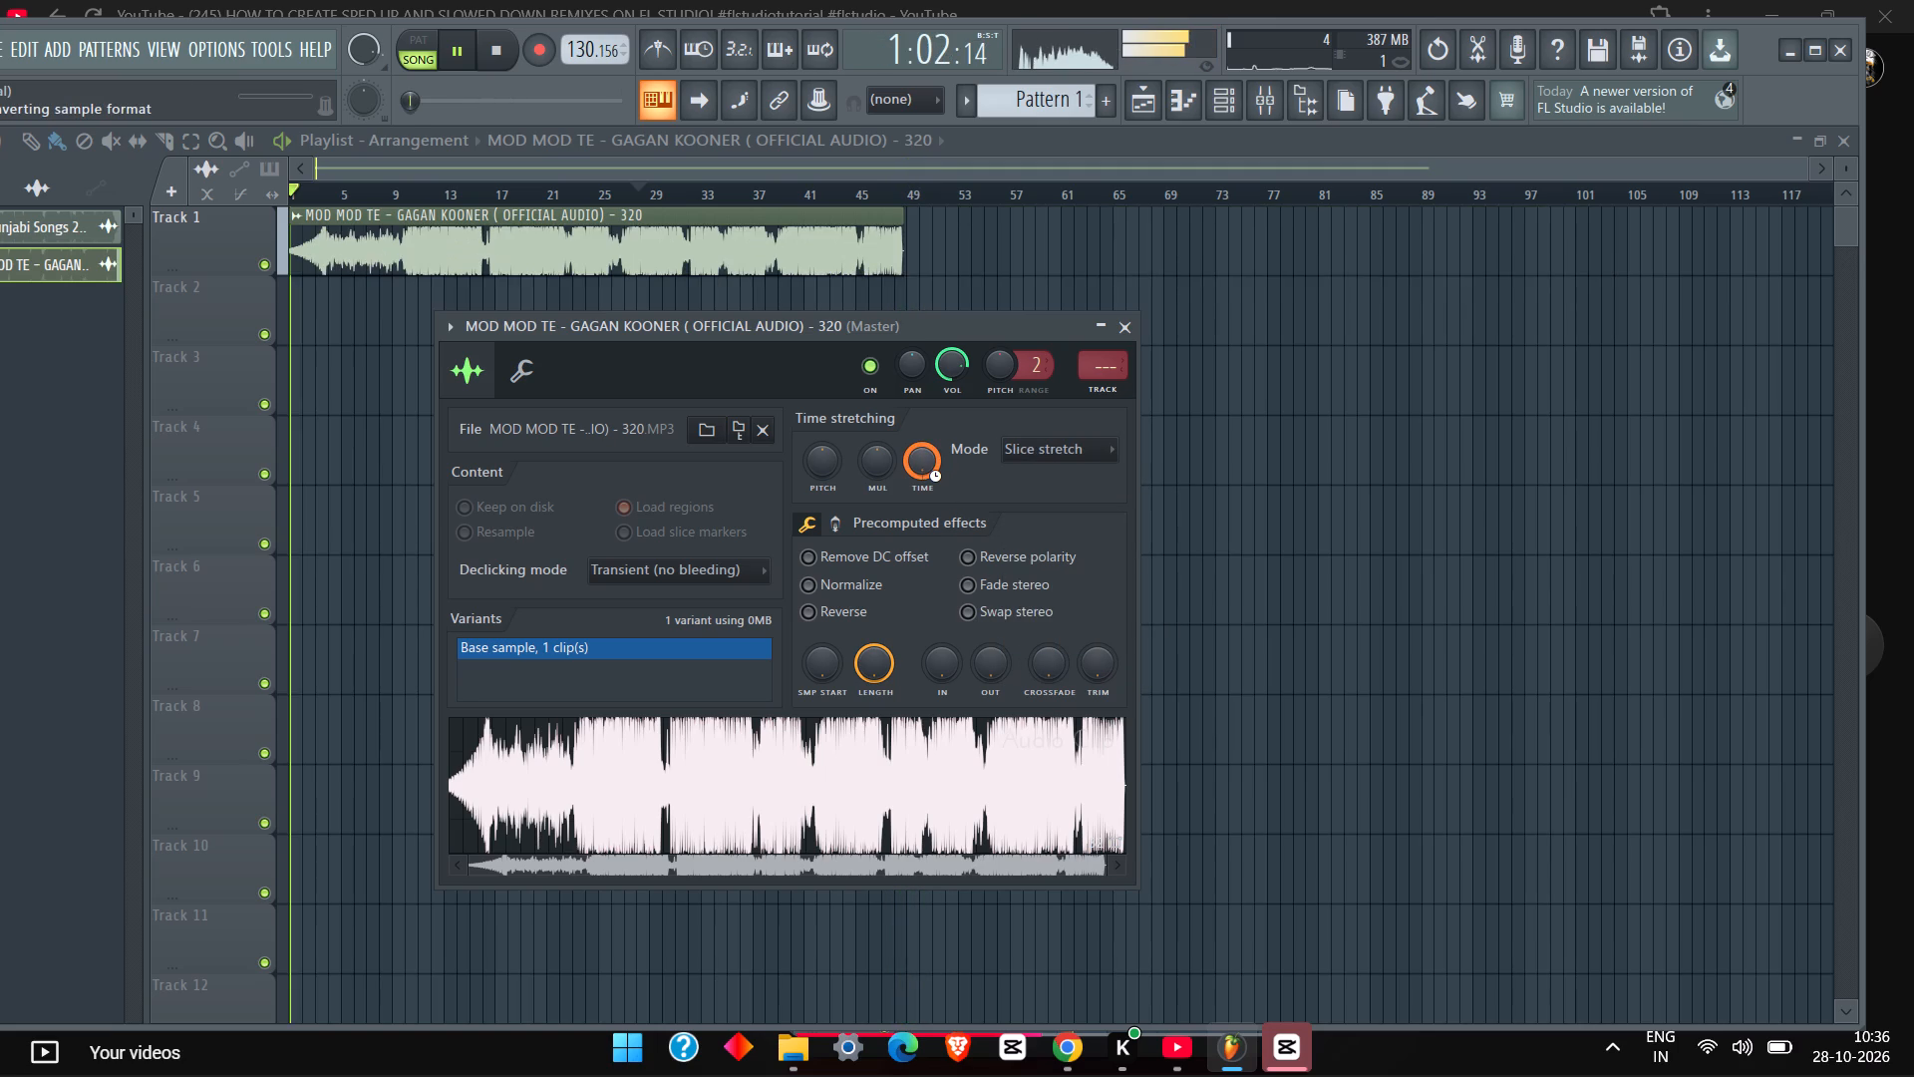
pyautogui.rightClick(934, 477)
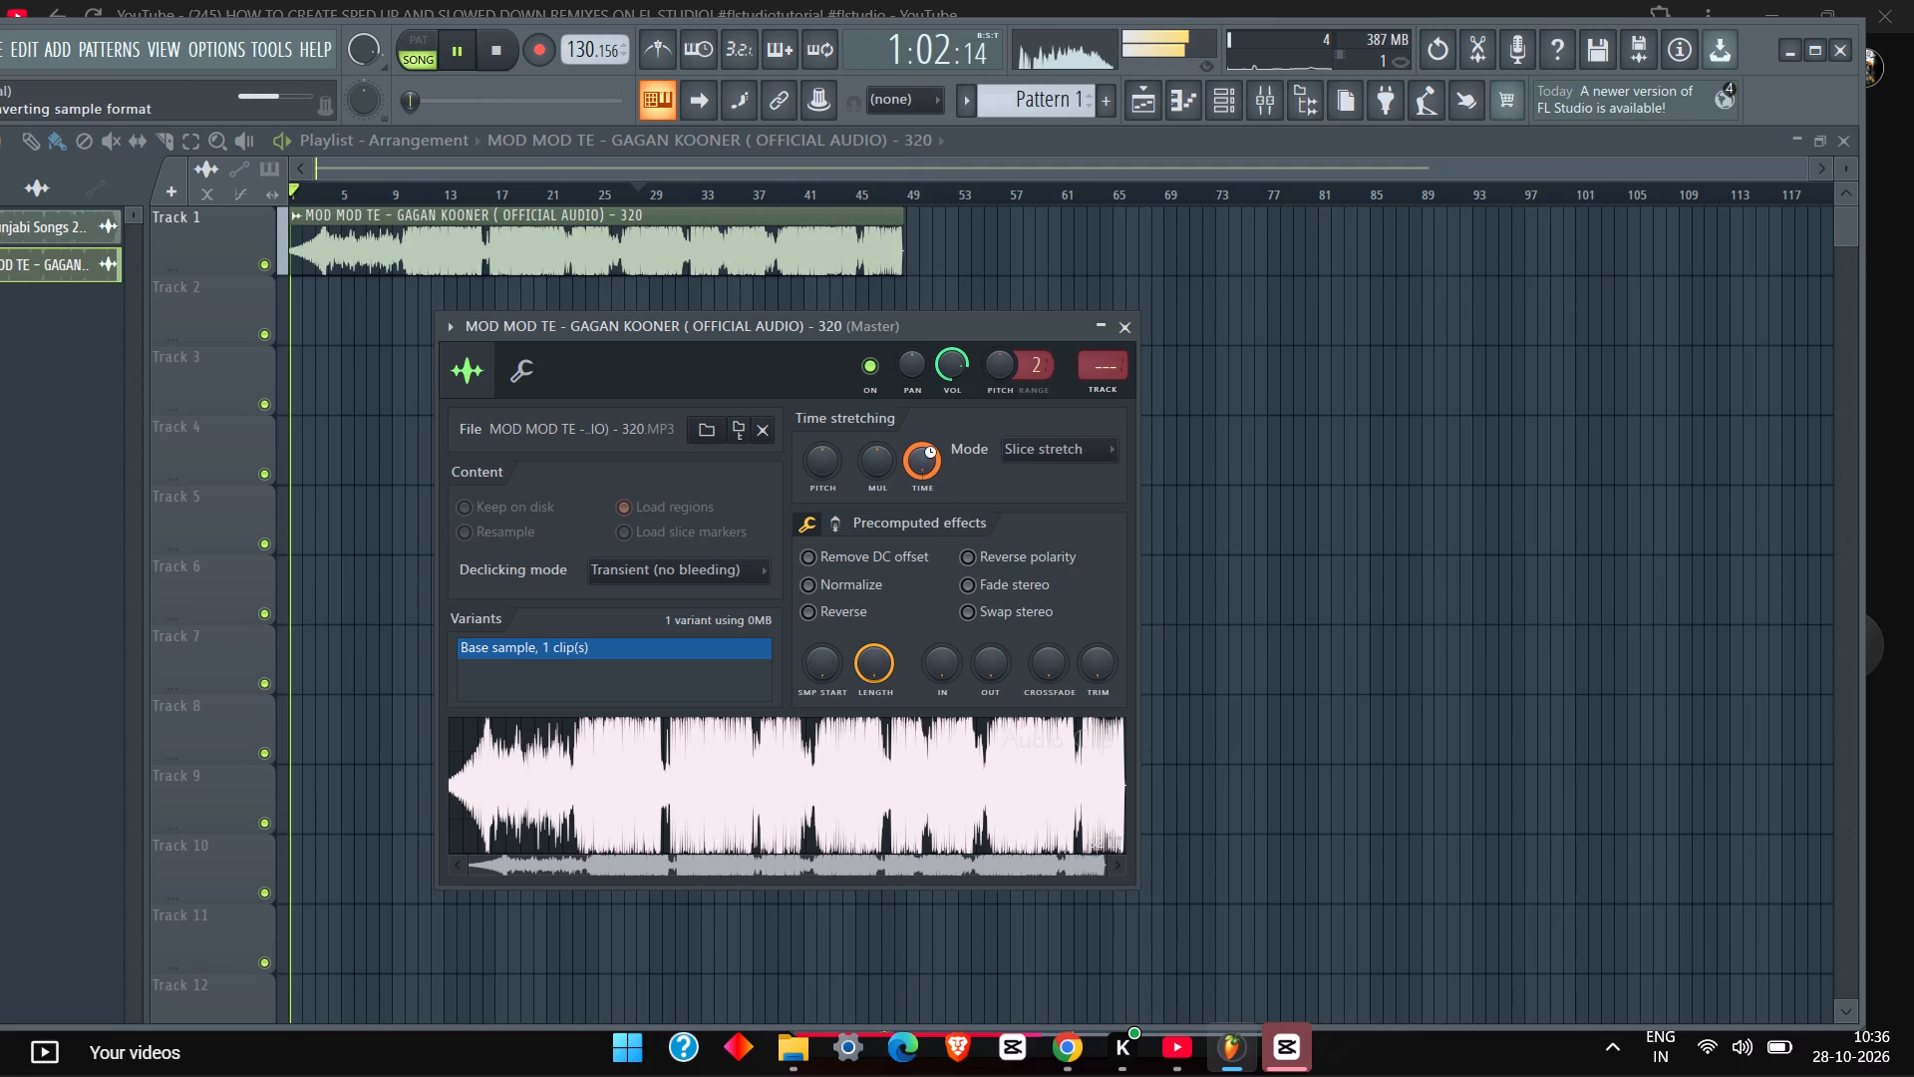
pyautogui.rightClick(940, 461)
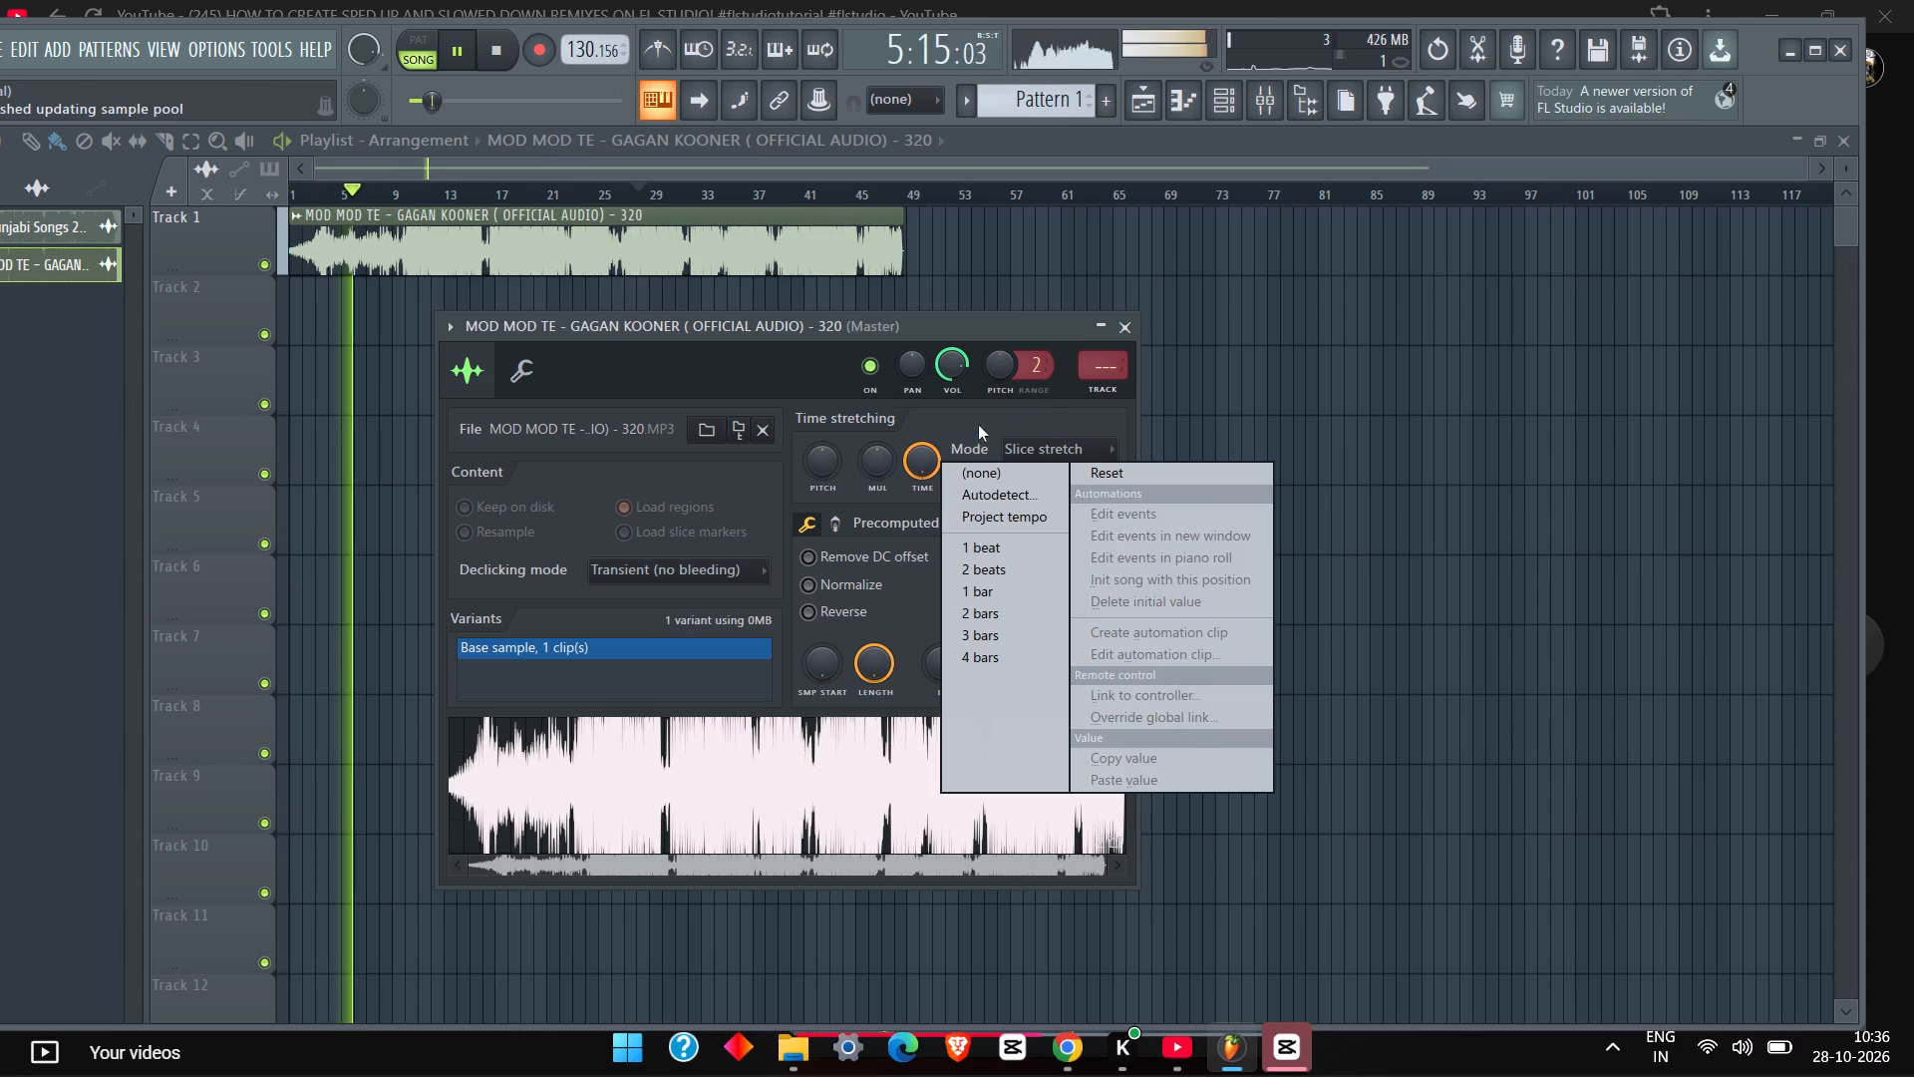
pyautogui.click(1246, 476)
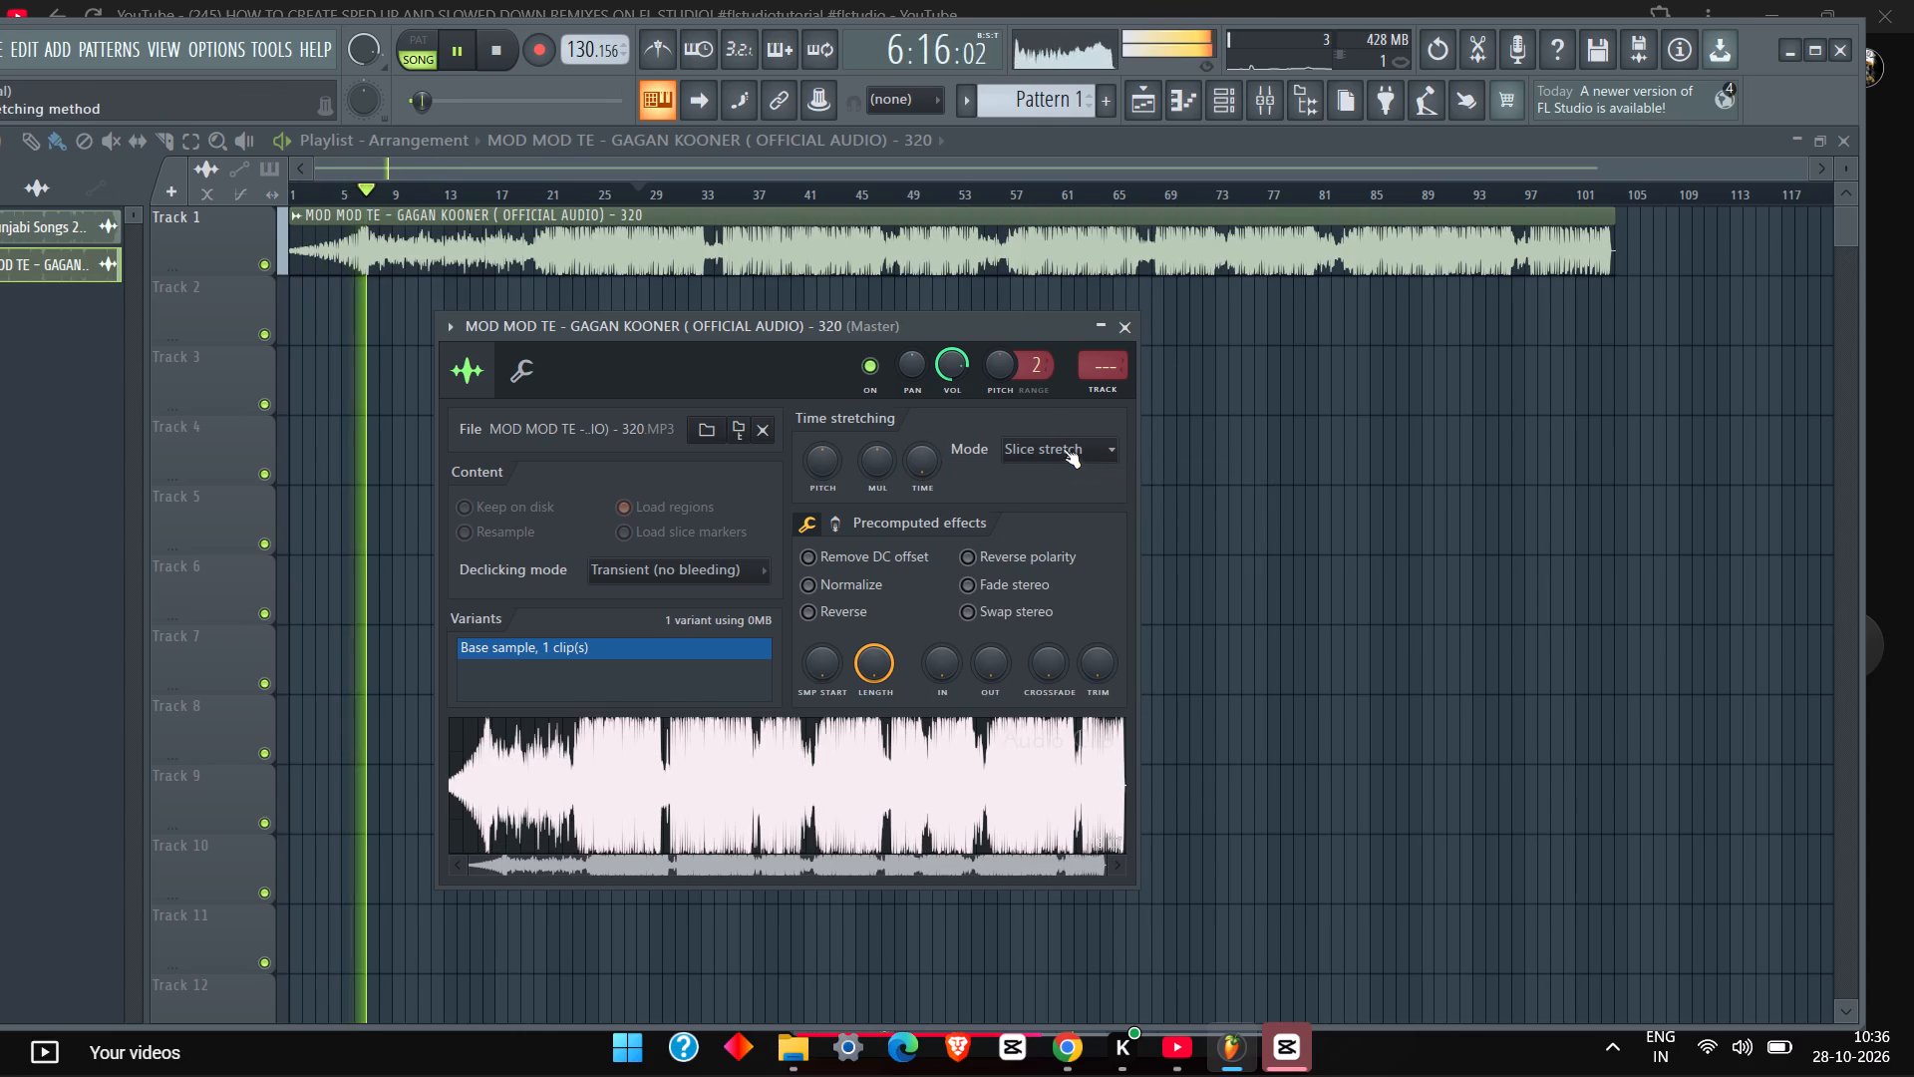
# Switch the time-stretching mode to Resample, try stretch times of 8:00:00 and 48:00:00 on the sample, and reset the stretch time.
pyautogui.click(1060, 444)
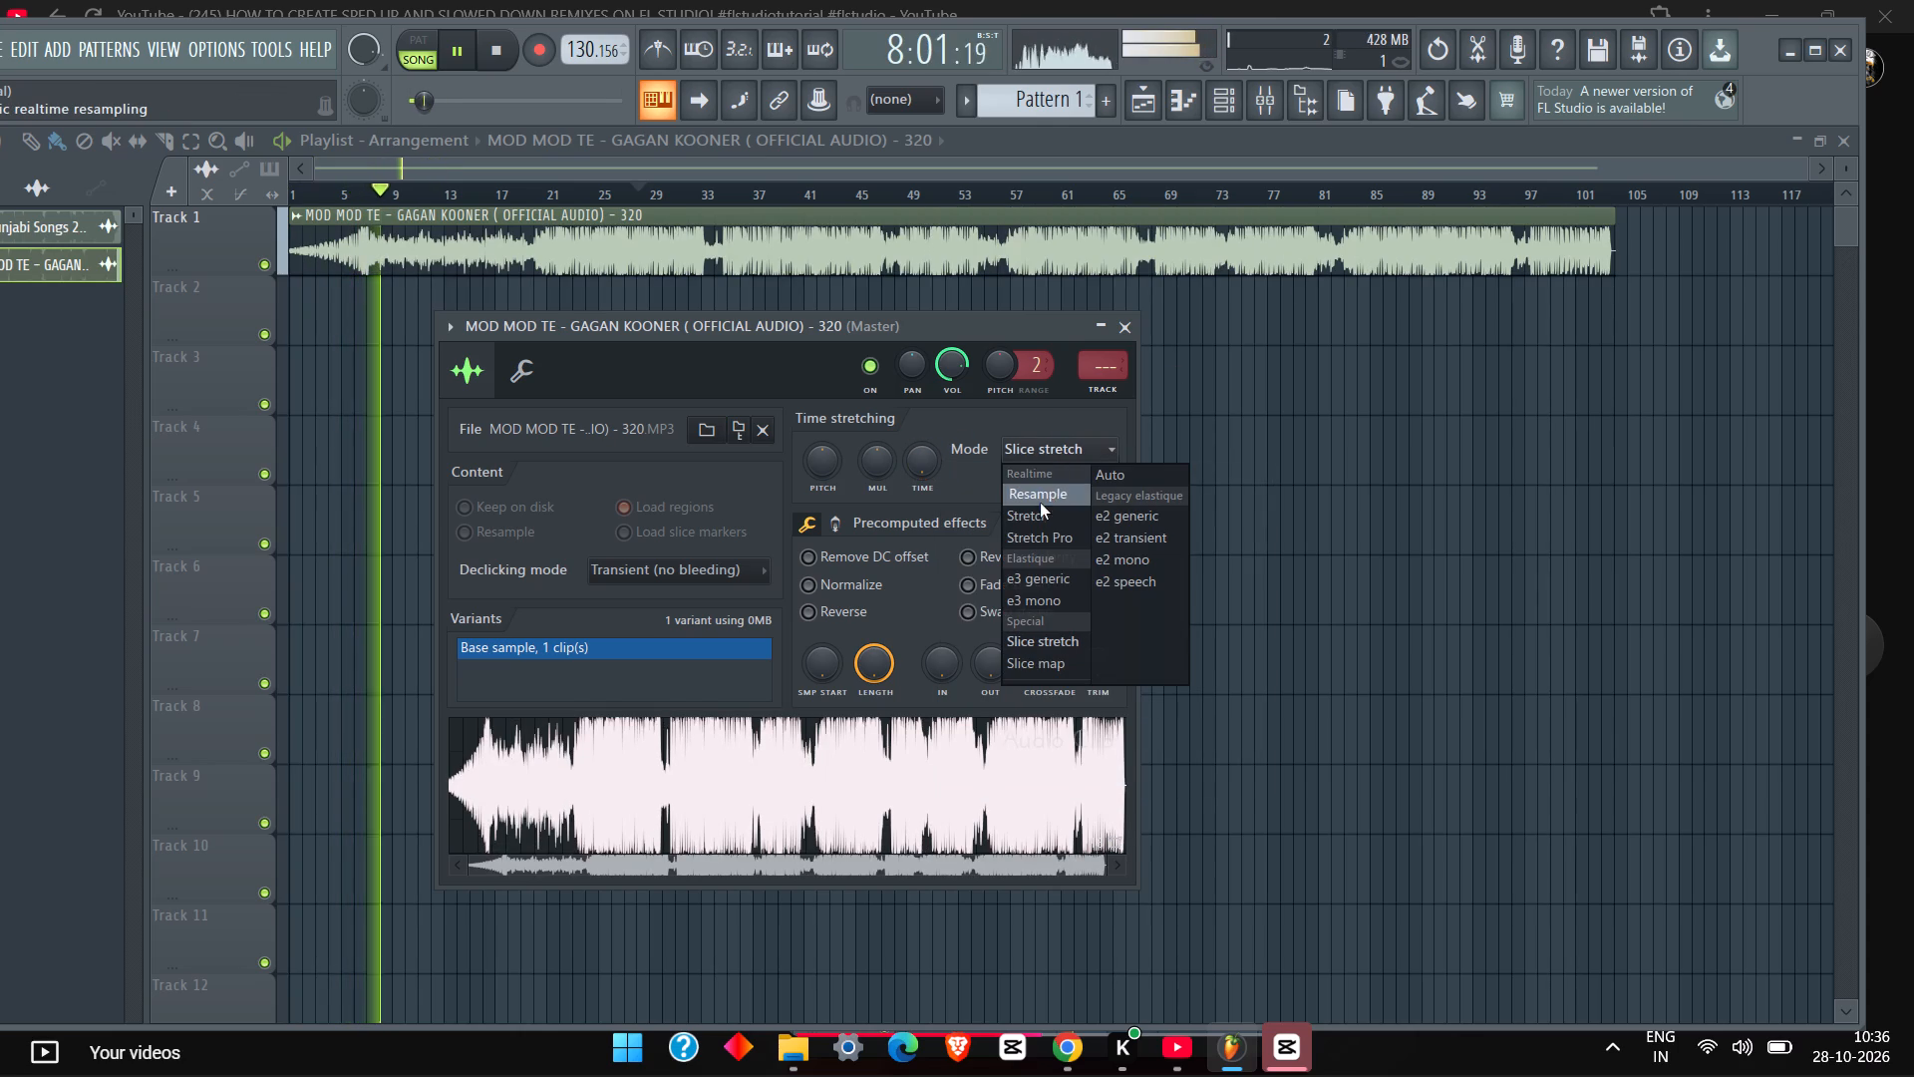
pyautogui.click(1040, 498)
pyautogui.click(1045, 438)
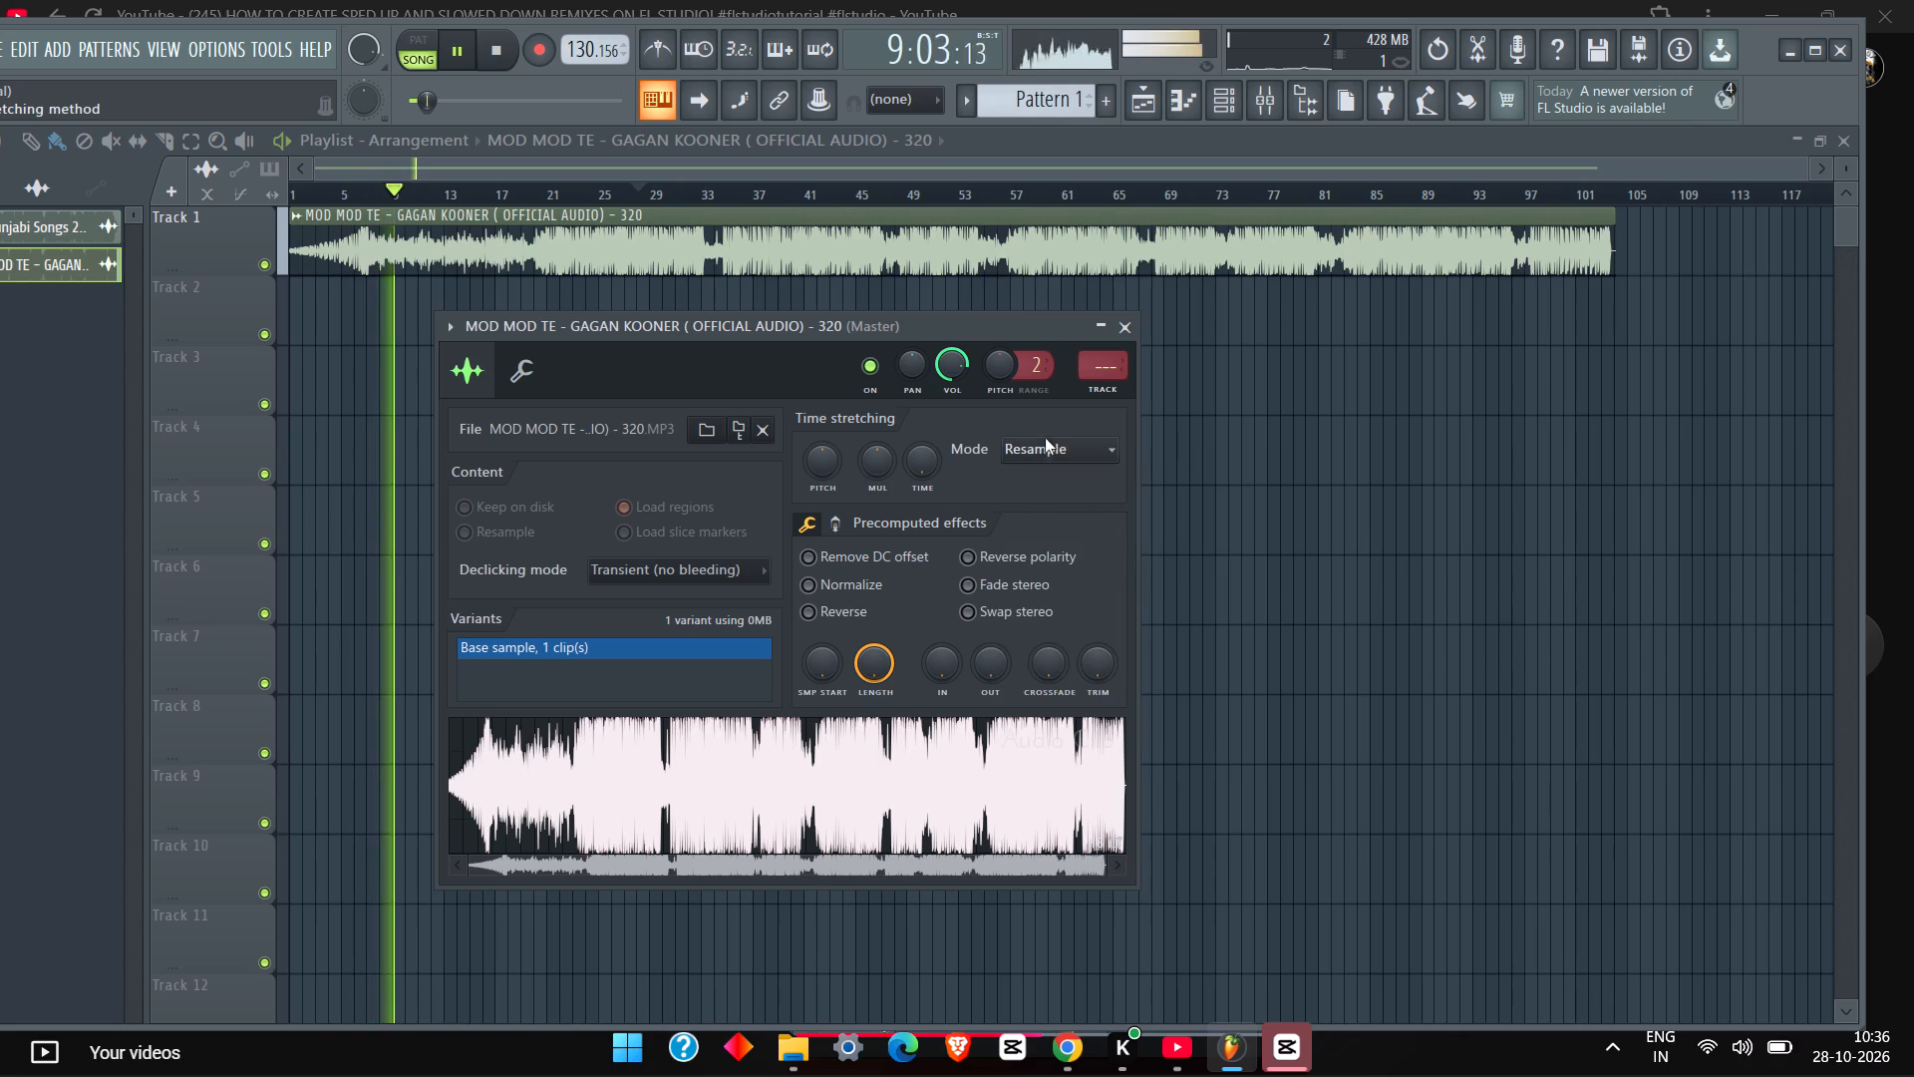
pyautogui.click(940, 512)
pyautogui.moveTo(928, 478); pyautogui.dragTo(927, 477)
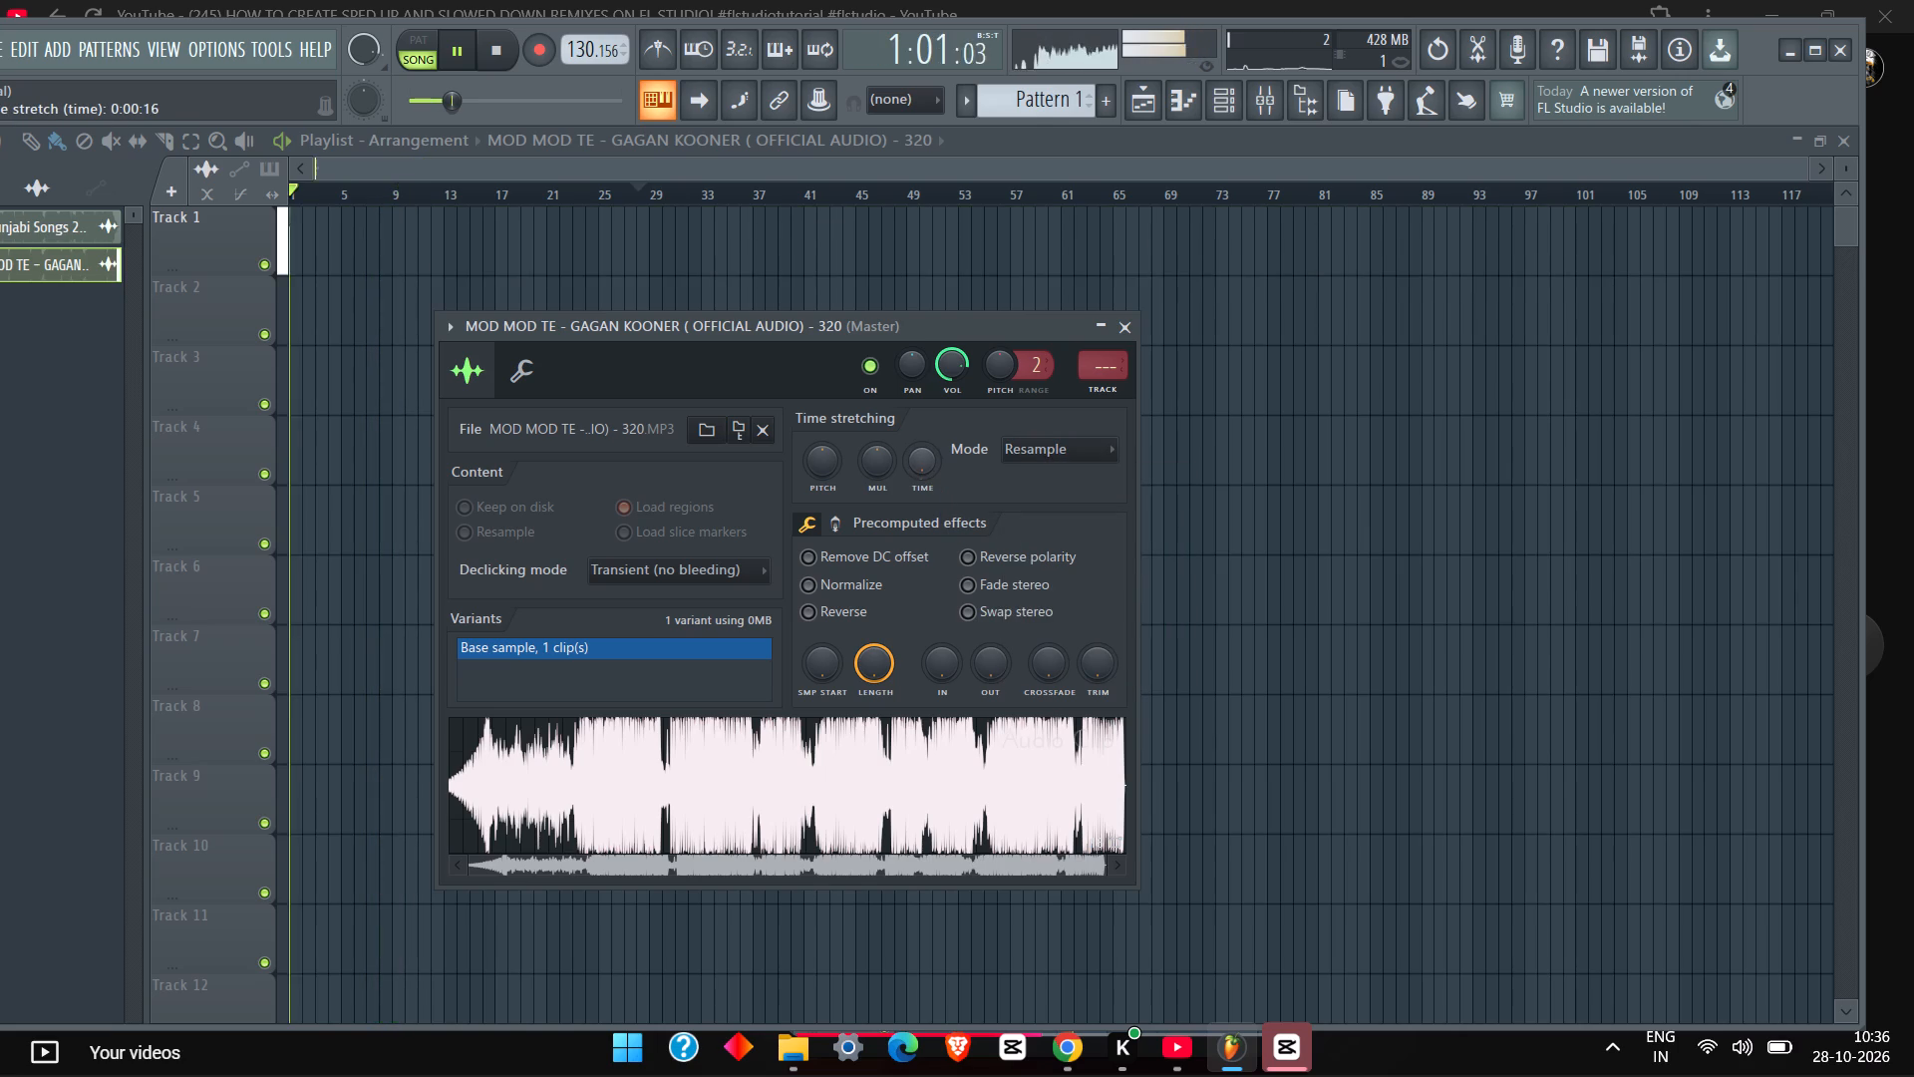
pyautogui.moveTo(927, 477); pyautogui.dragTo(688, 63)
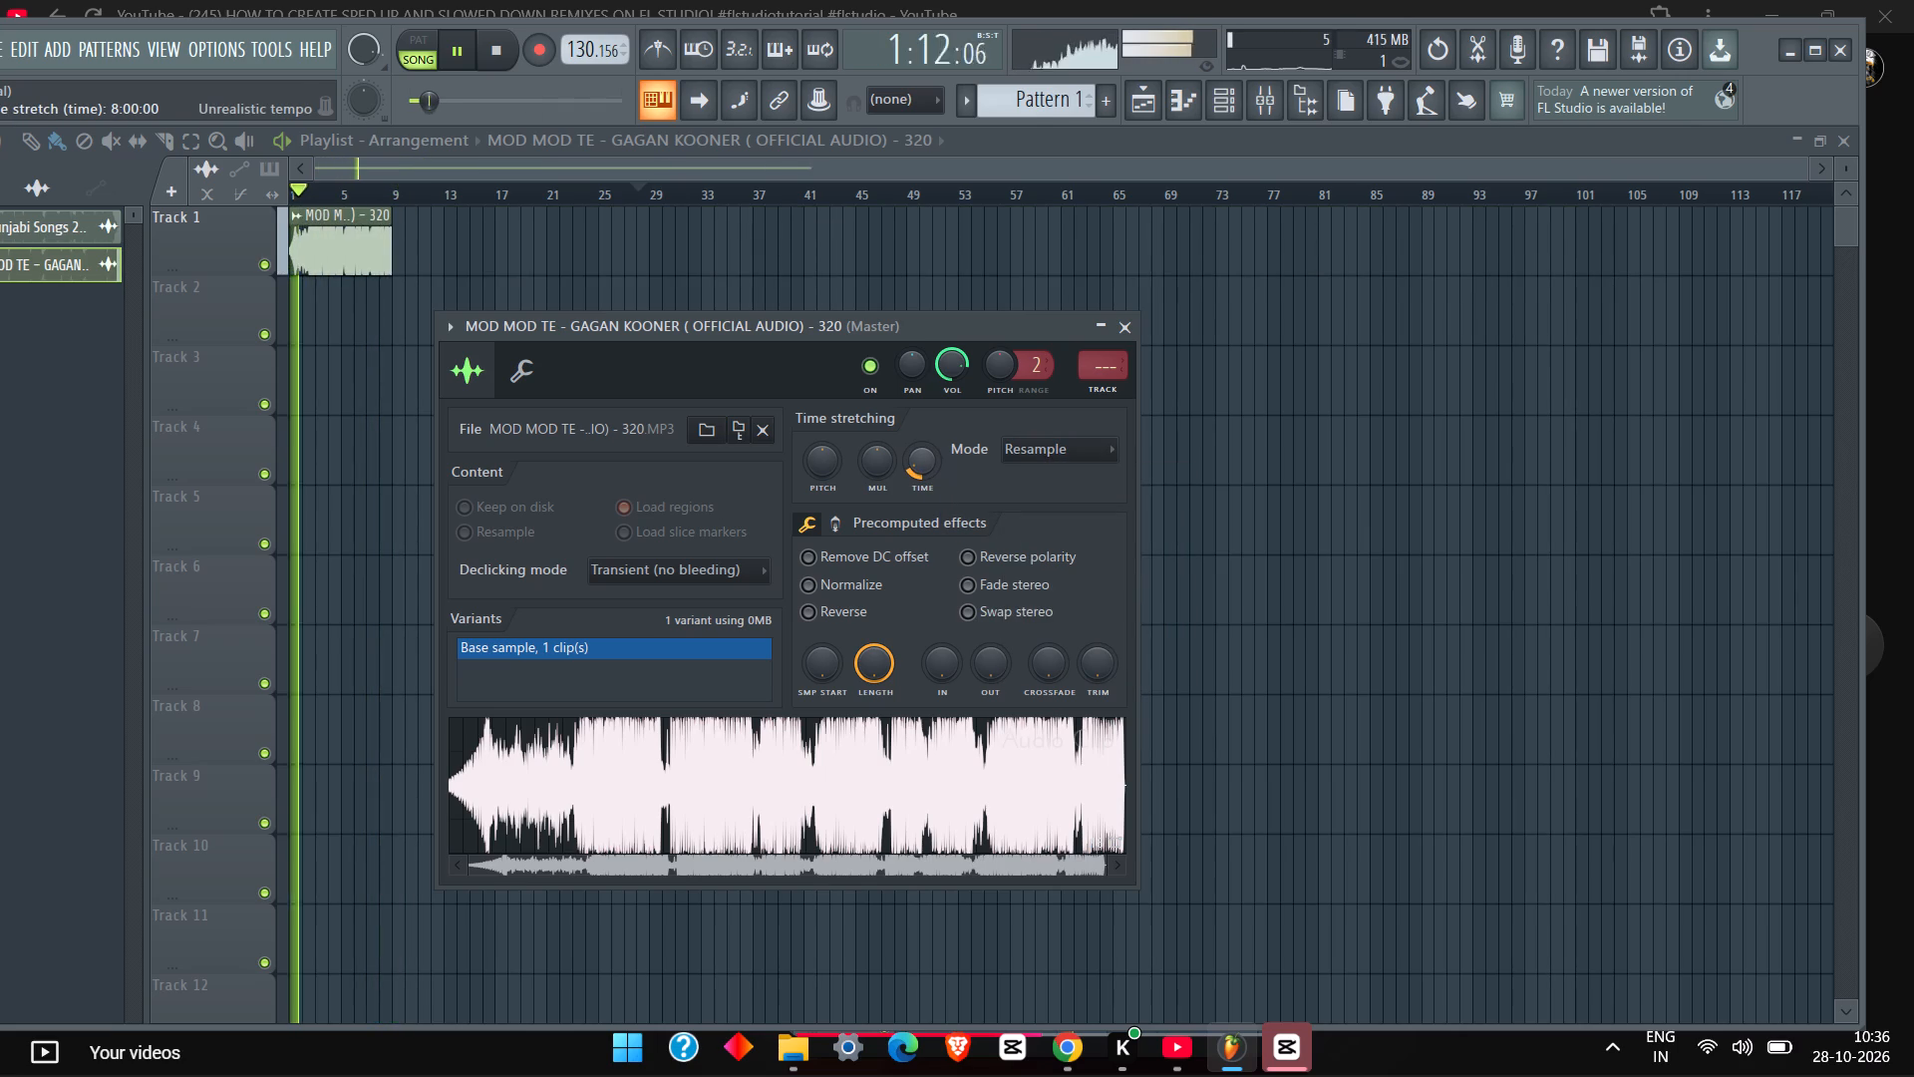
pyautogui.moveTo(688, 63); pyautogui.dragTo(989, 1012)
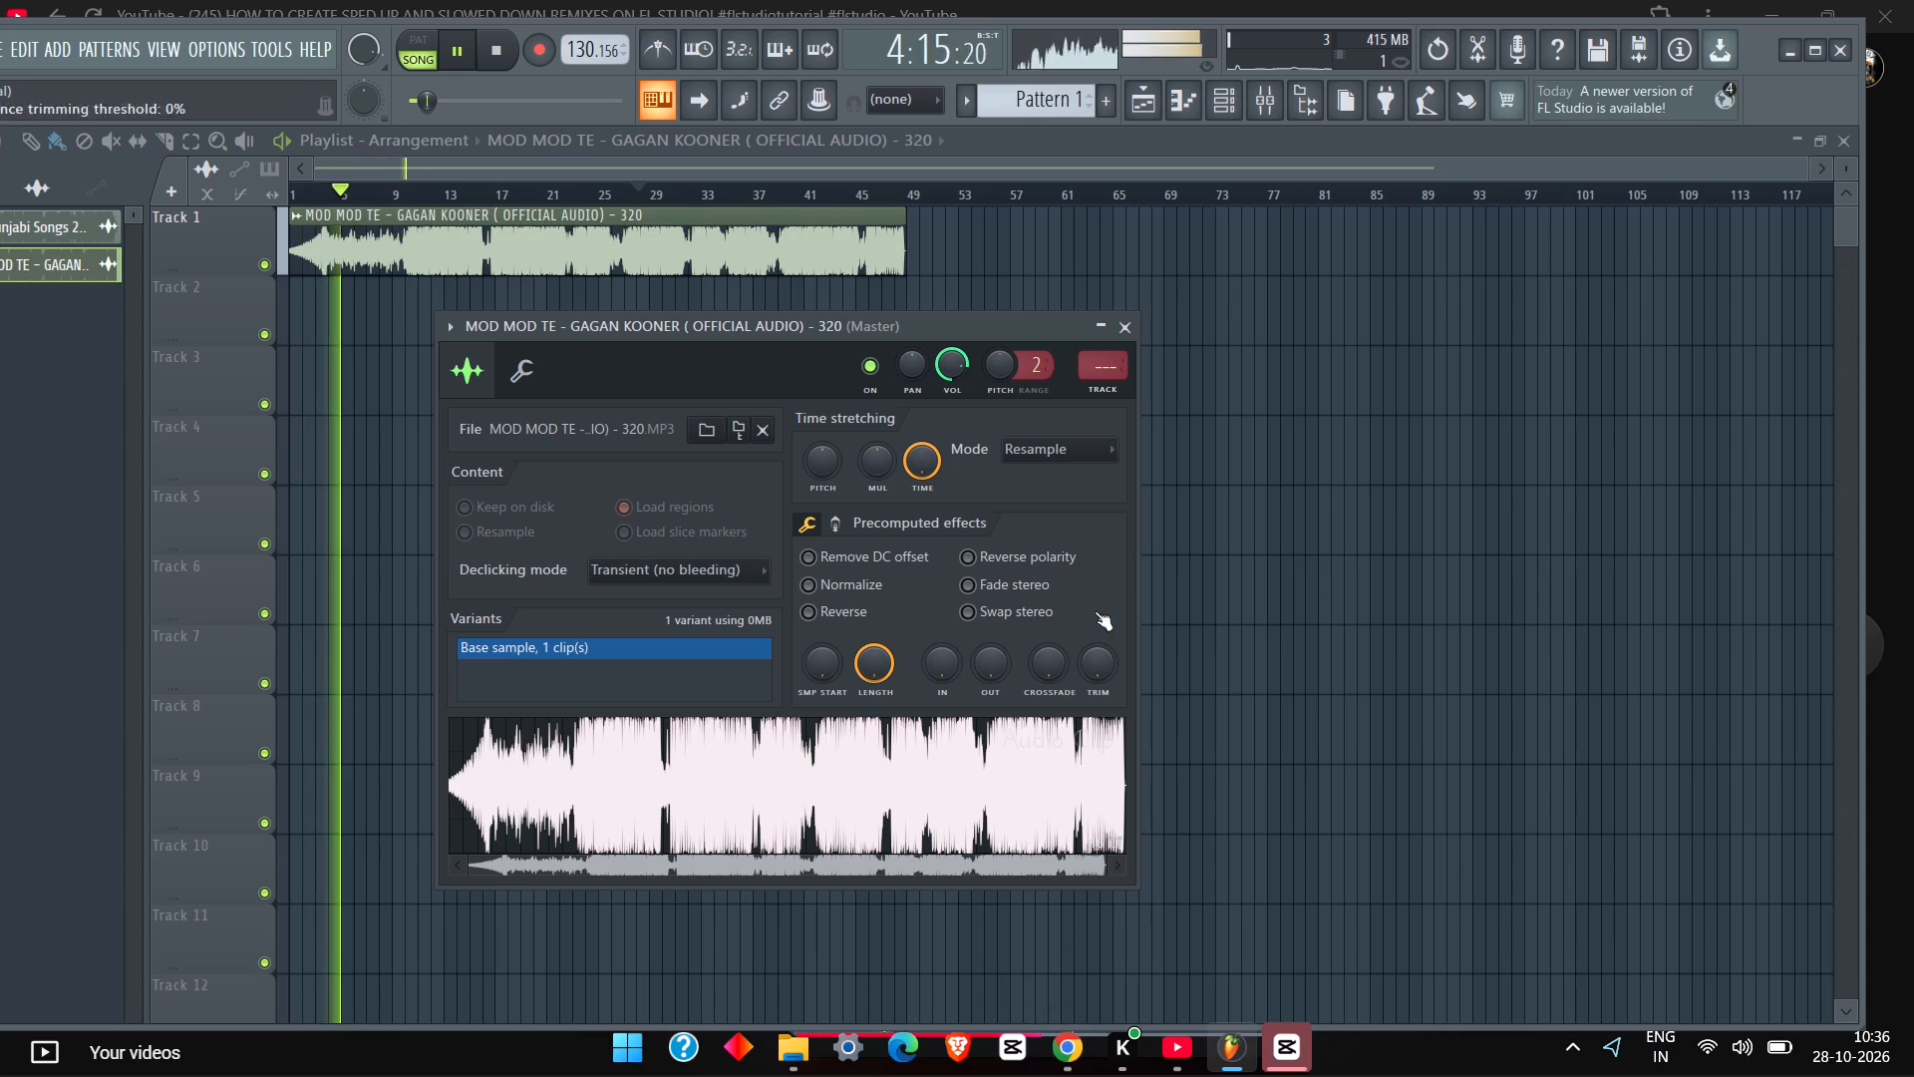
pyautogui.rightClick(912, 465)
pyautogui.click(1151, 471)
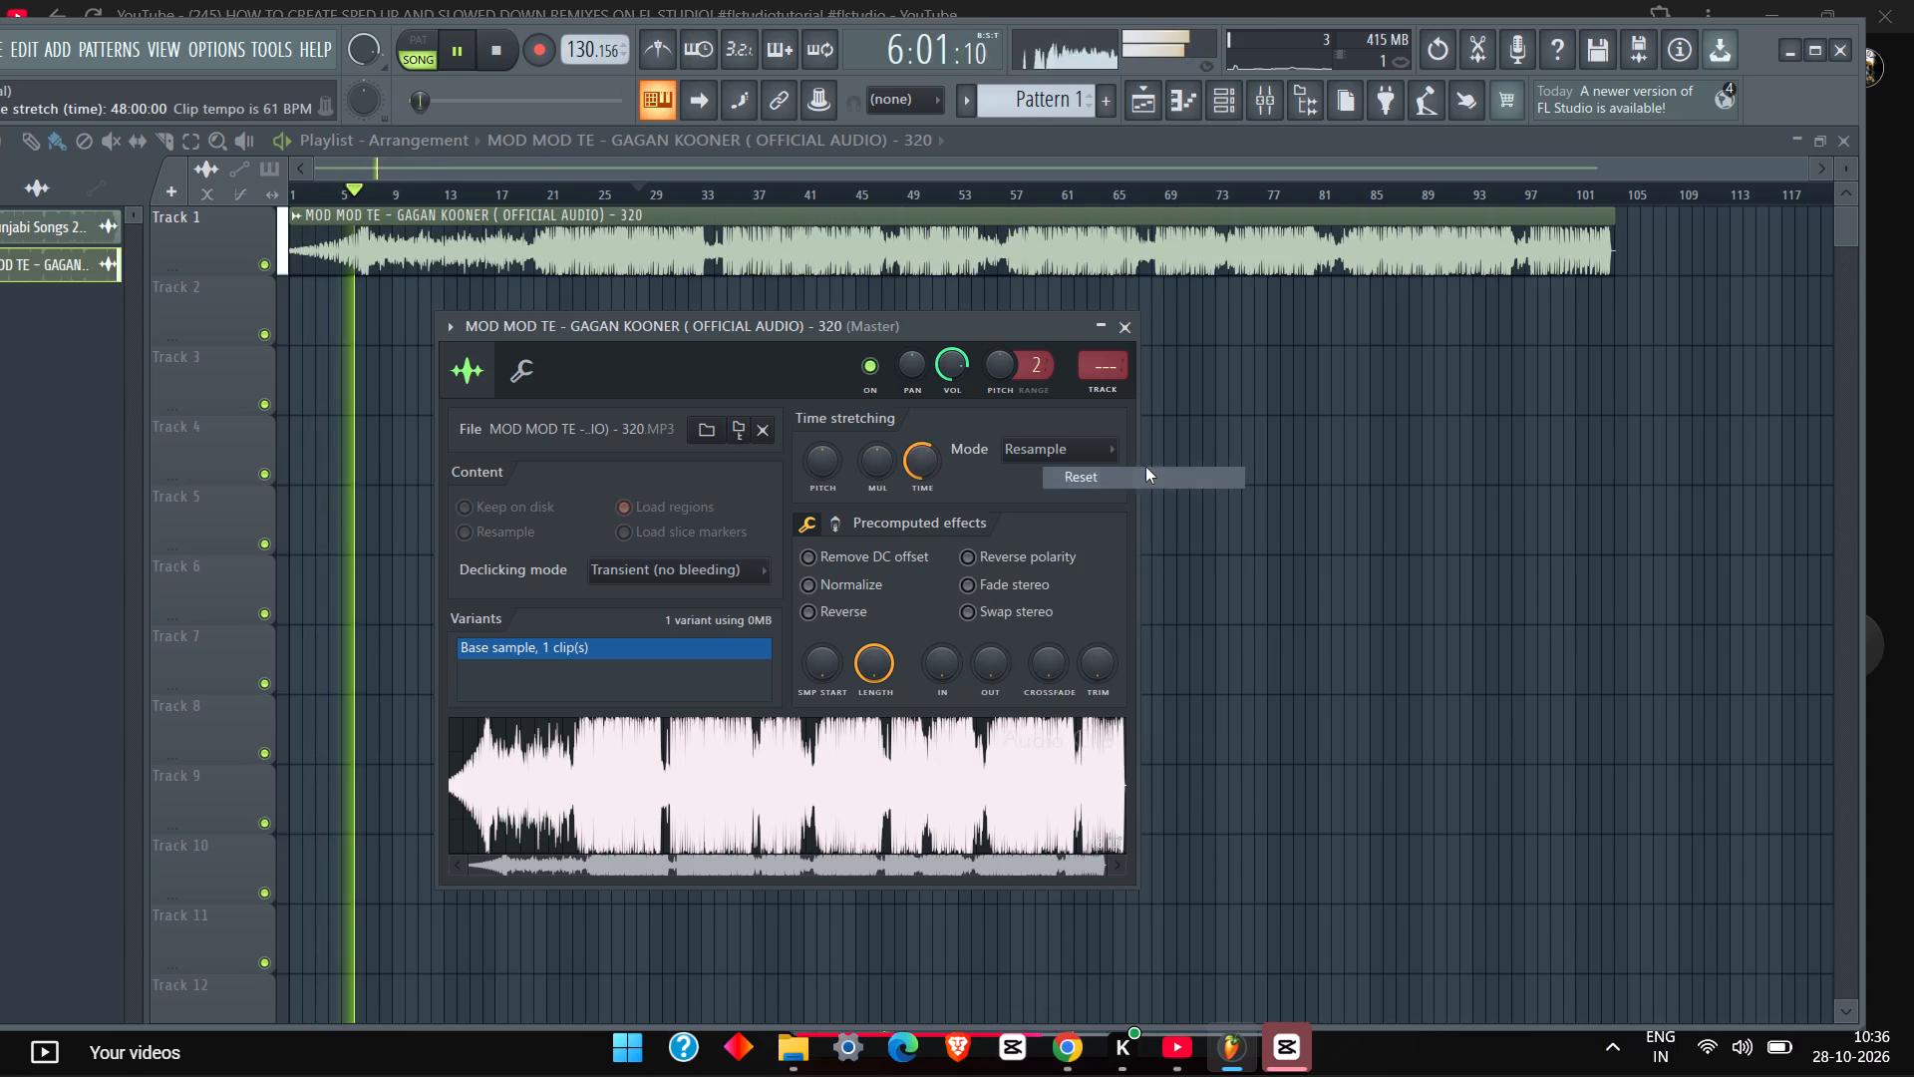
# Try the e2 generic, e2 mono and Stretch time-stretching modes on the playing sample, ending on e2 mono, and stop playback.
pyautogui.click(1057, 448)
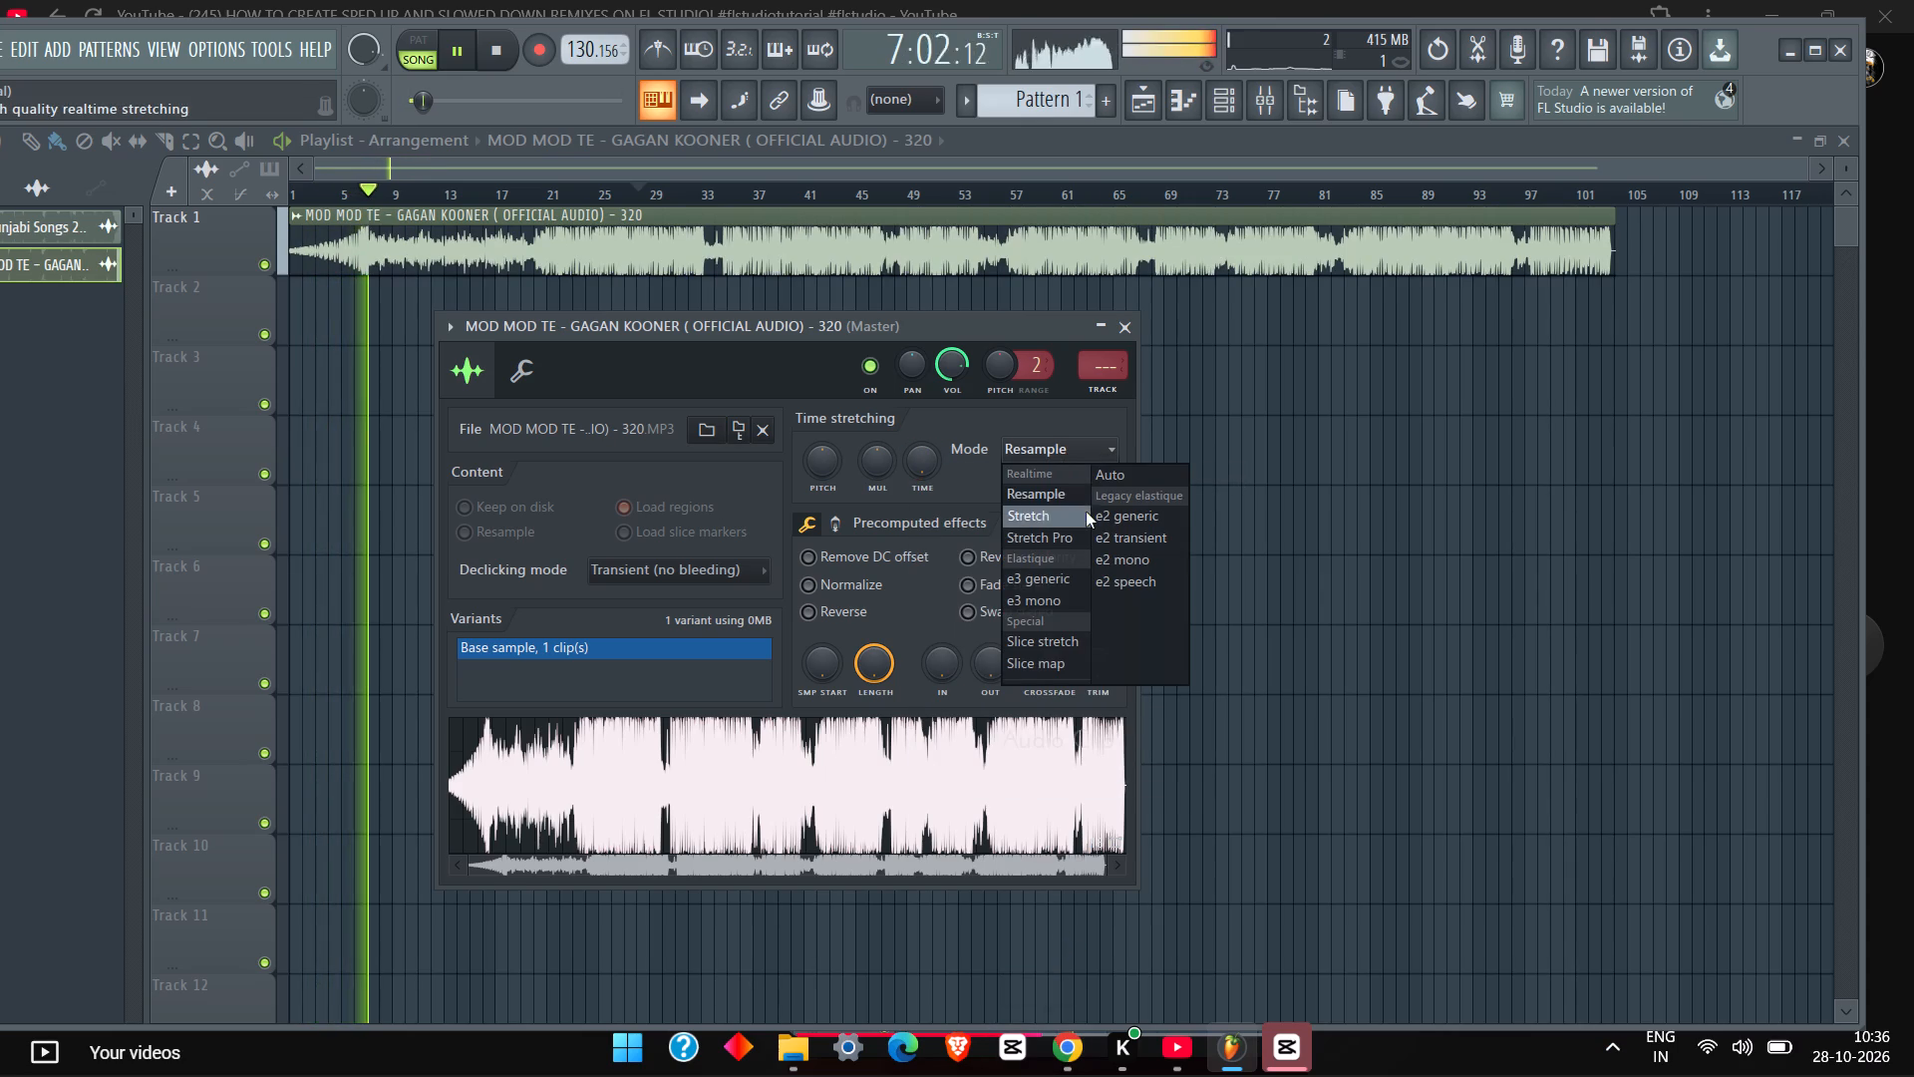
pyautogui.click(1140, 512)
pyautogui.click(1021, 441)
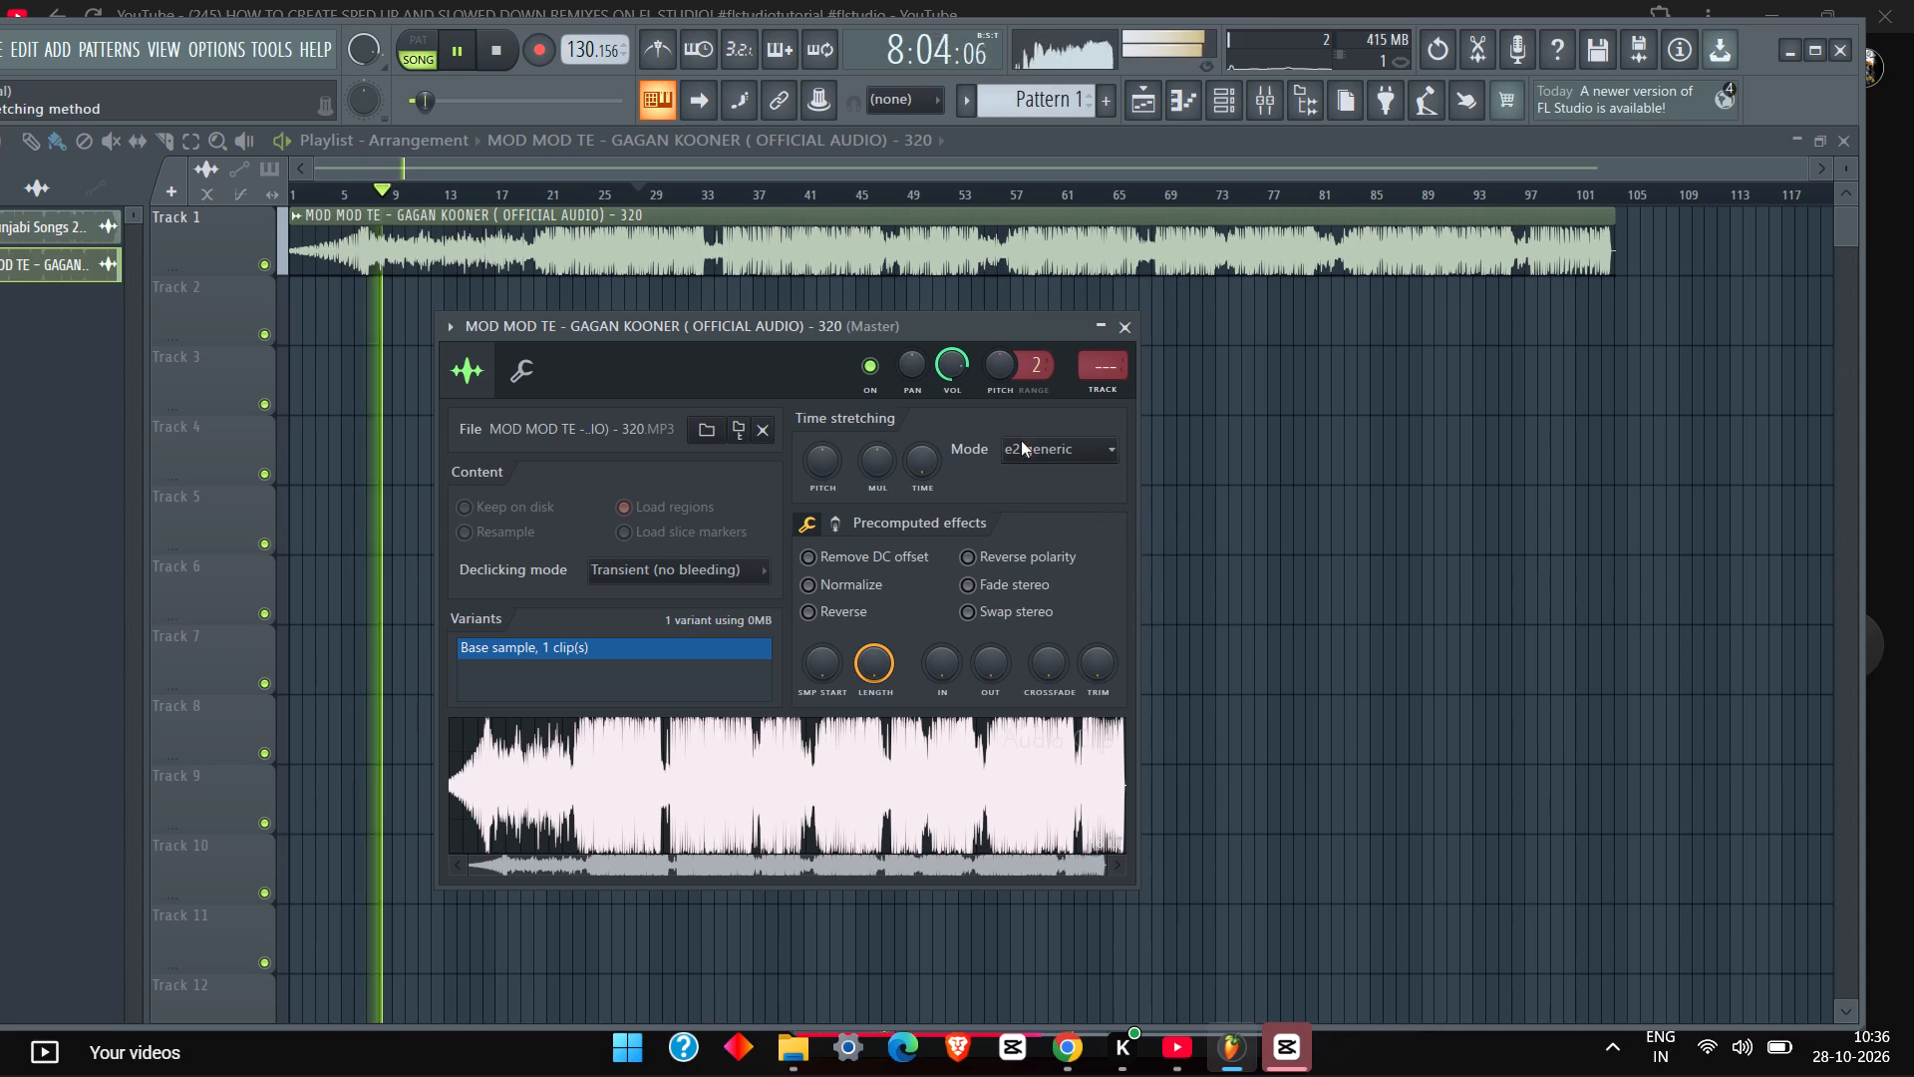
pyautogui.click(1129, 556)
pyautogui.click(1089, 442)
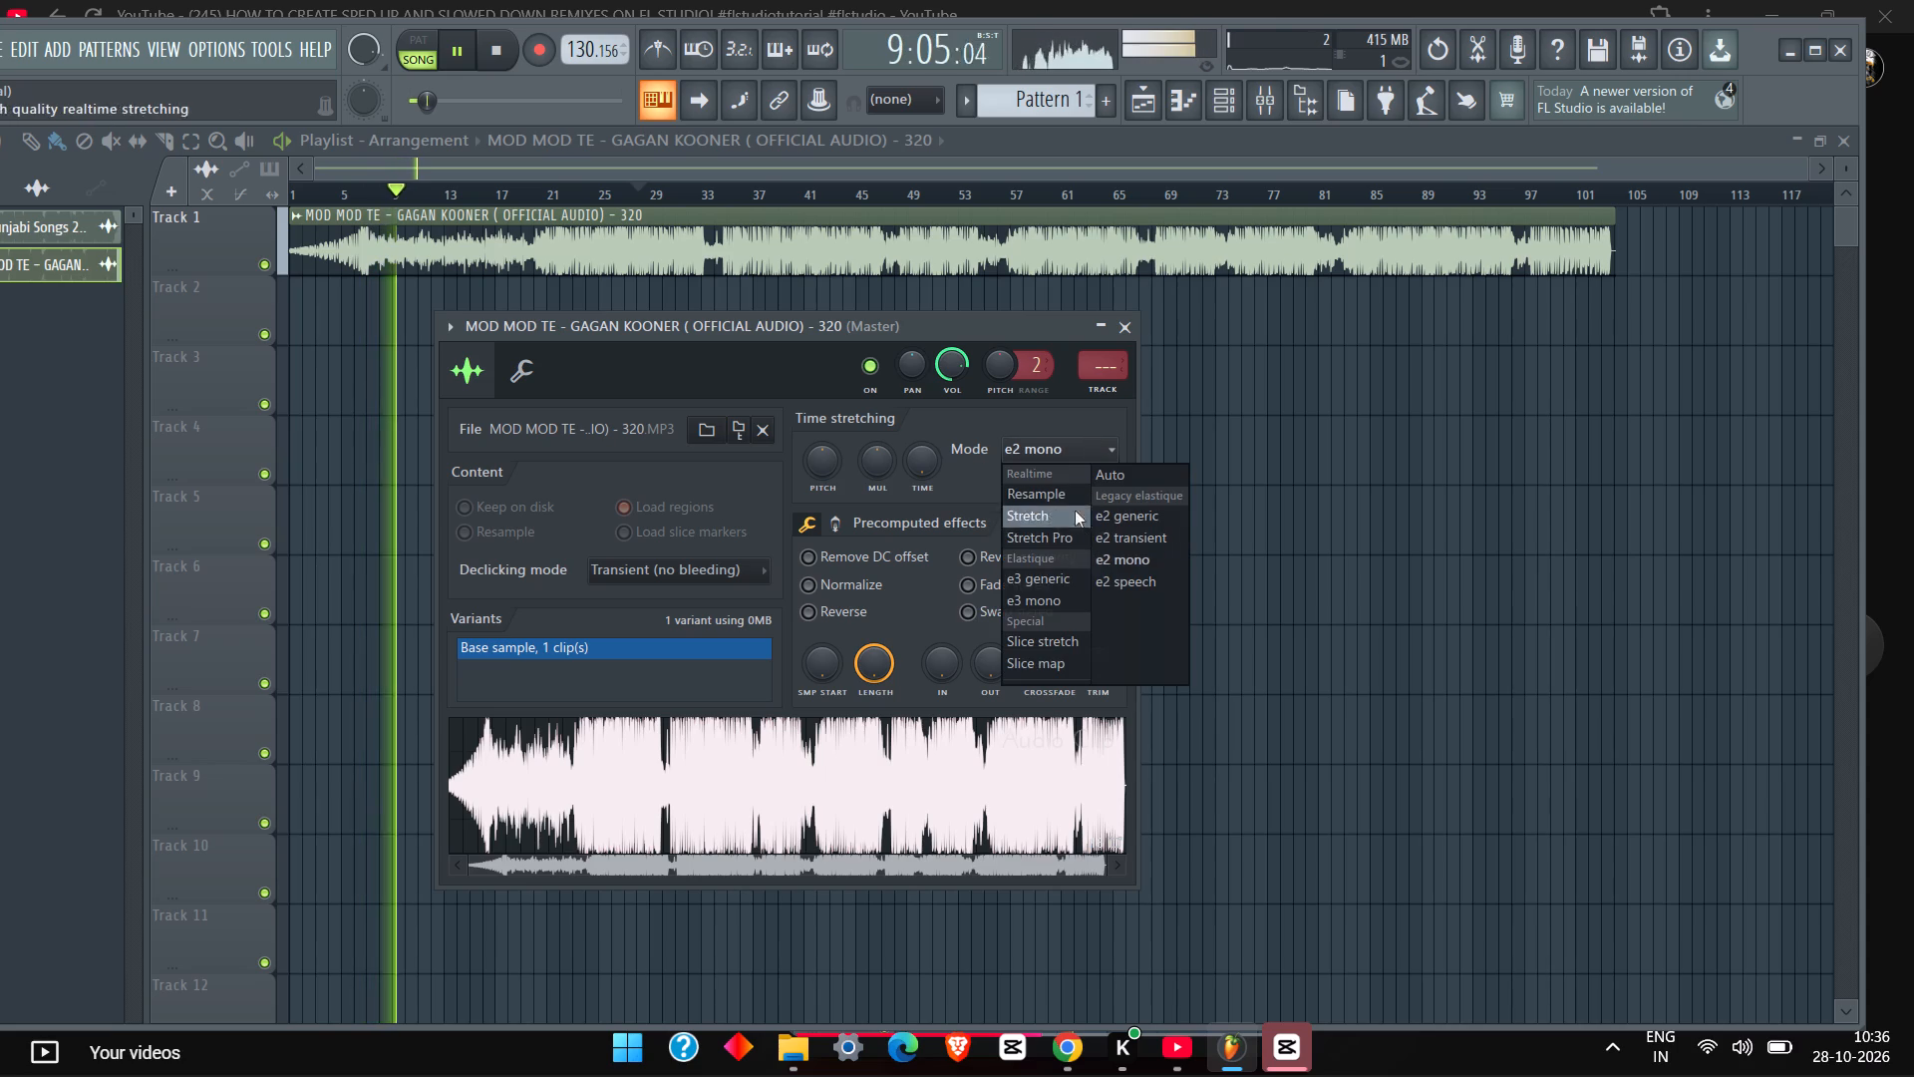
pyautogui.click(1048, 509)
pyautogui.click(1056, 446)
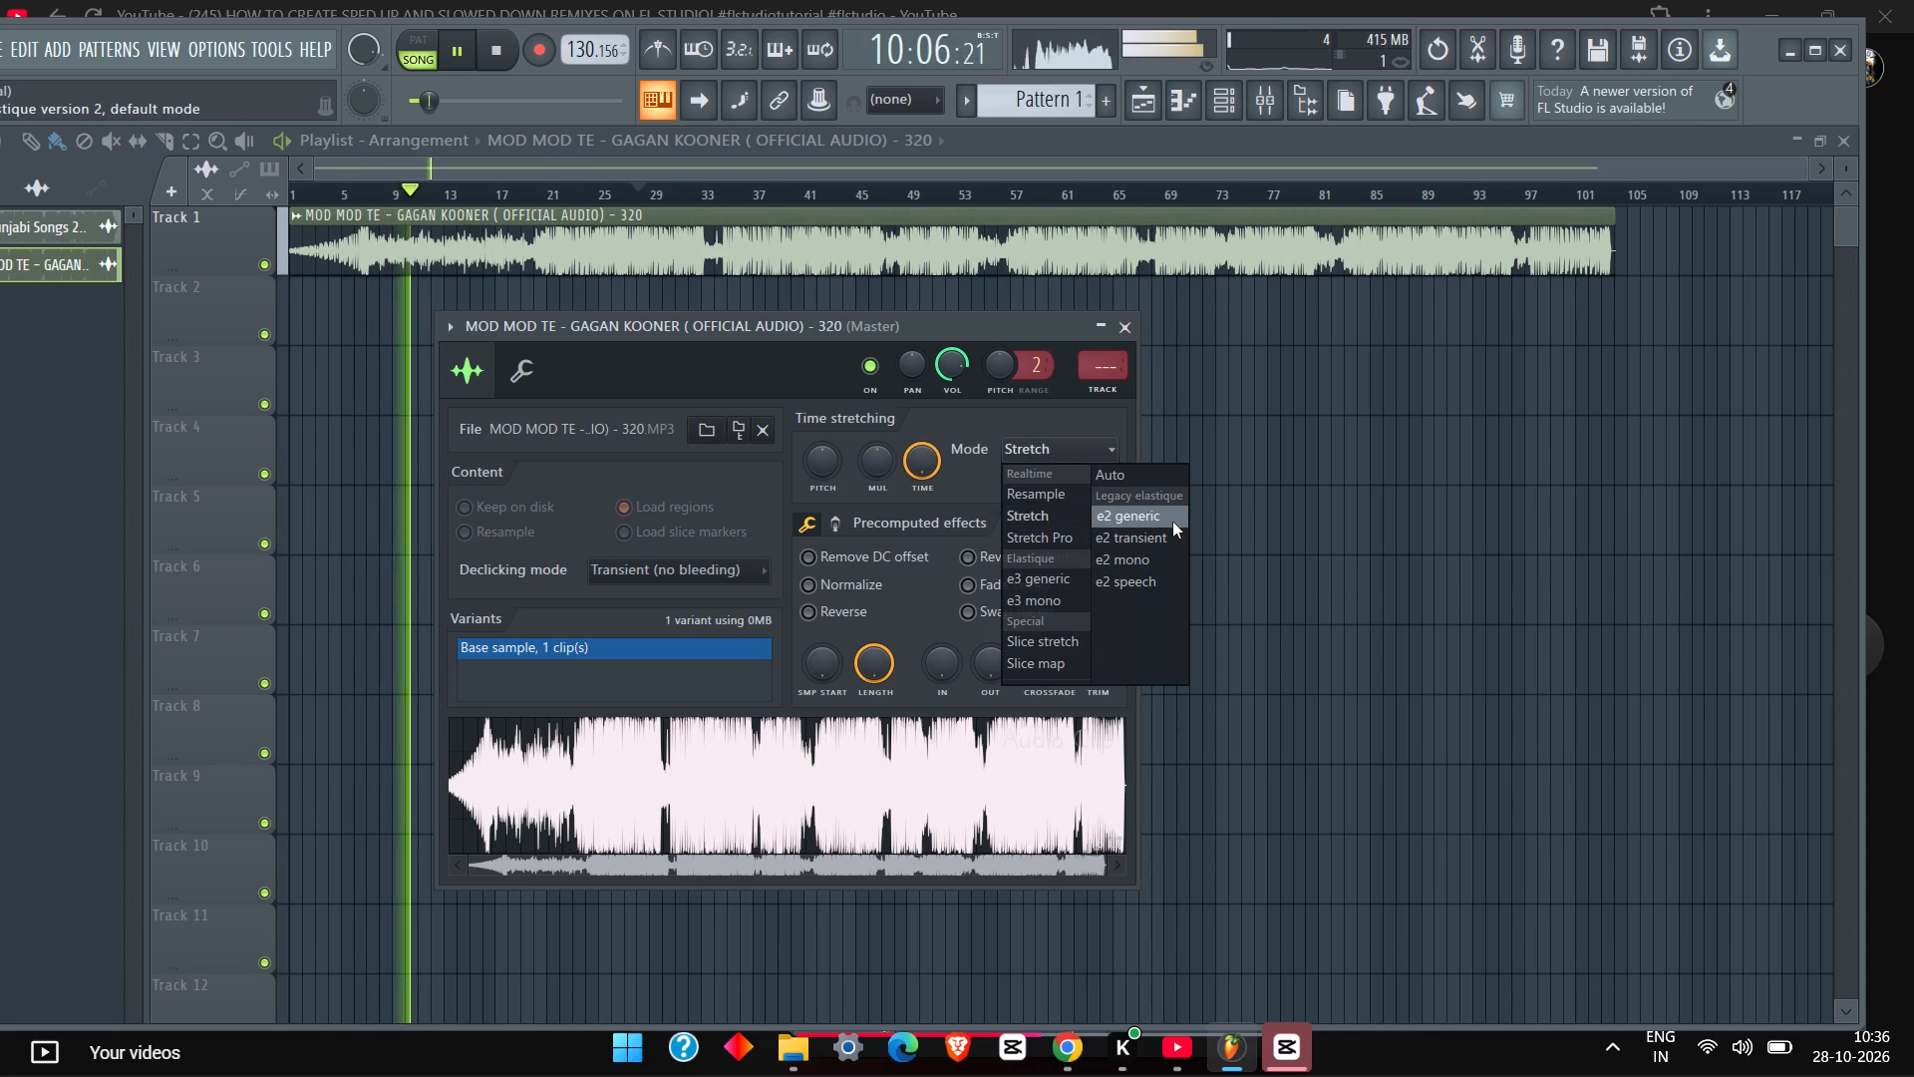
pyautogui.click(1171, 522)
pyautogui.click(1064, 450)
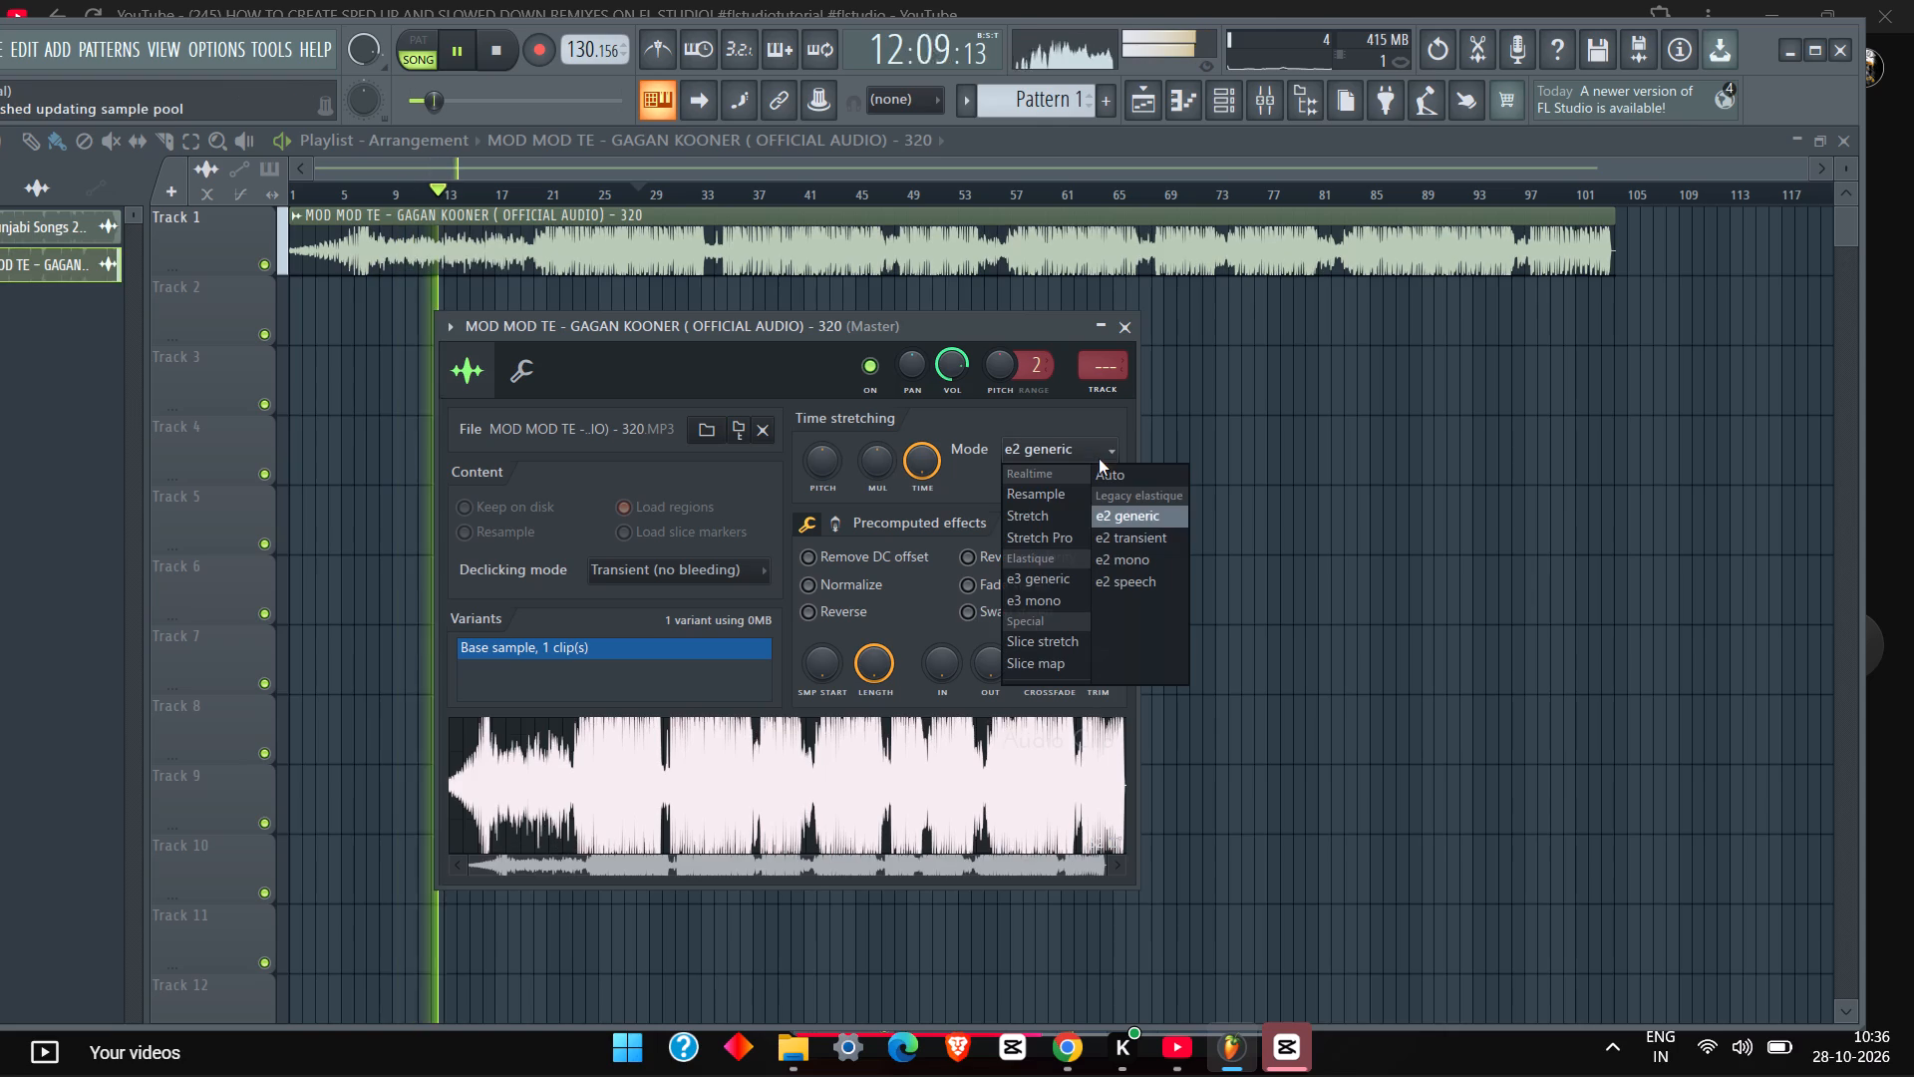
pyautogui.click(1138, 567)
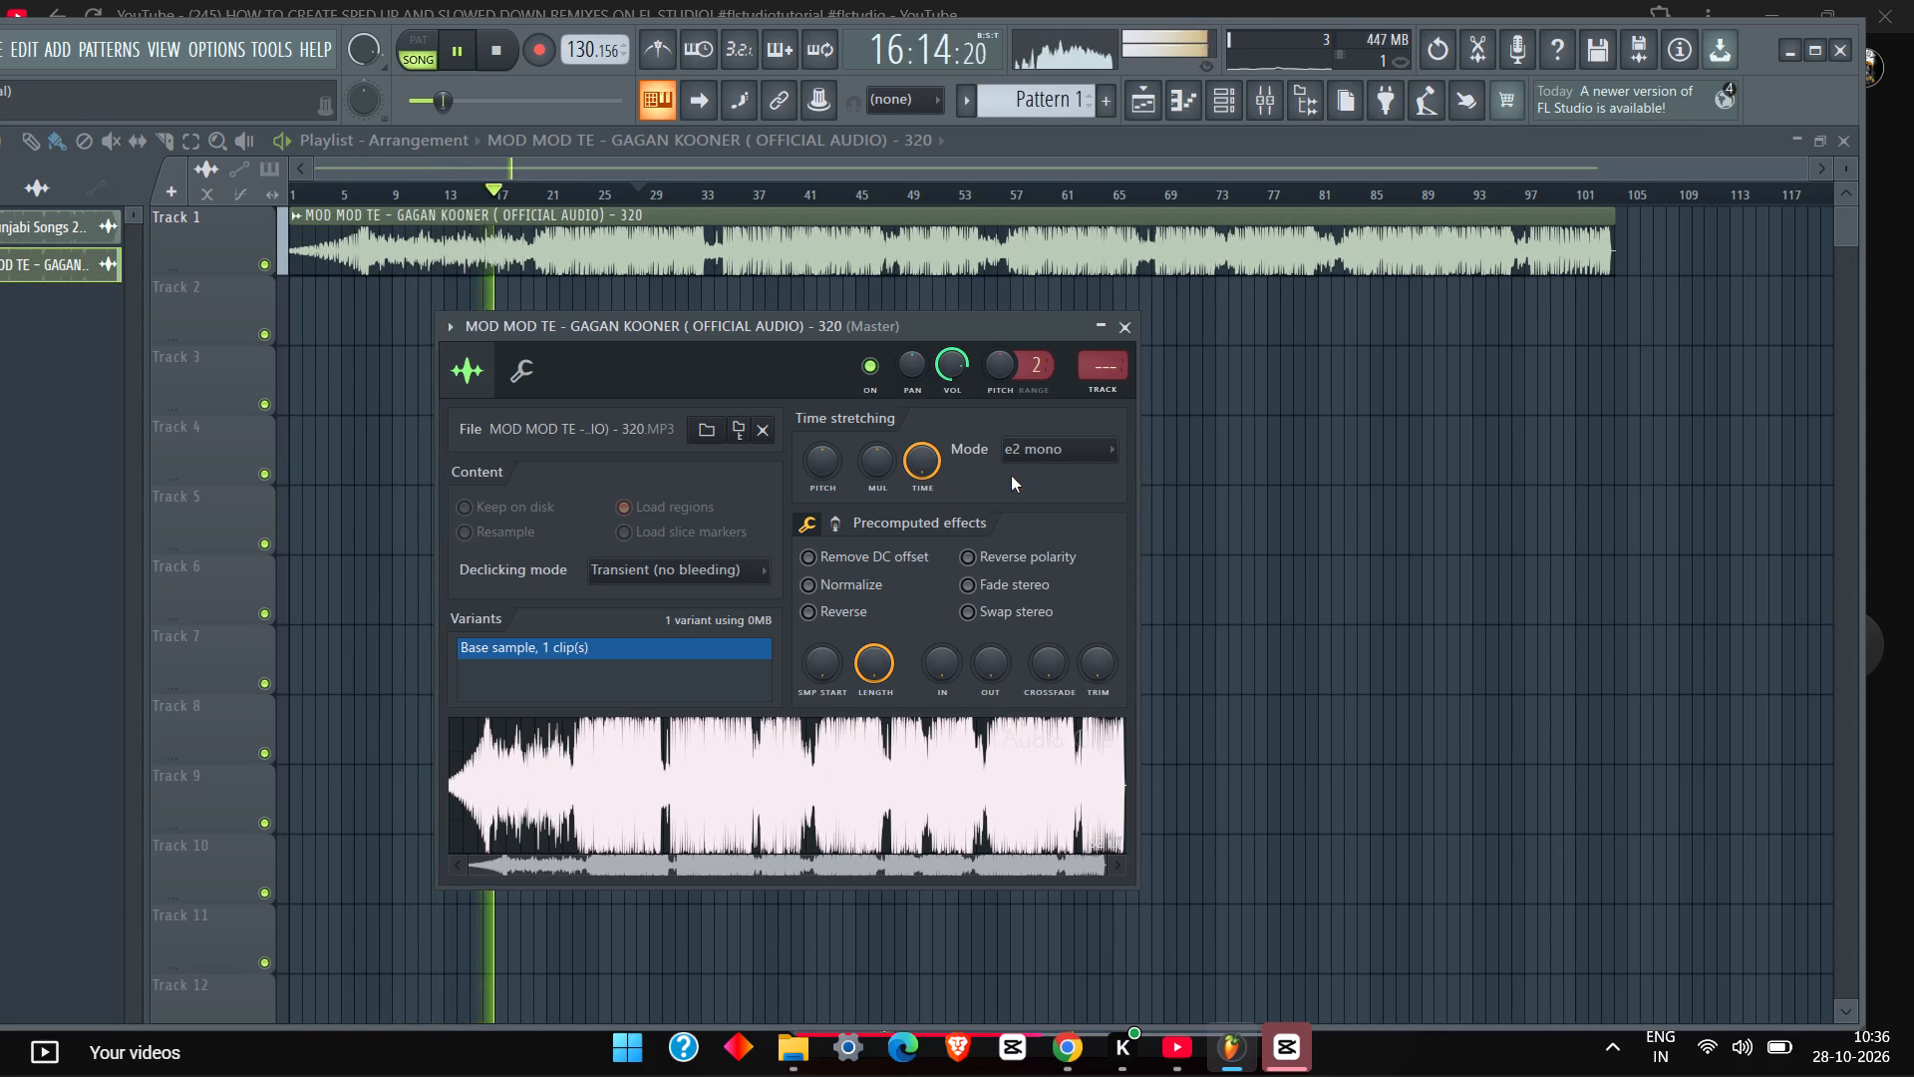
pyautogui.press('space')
# Switch to YouTube, watch the next short on gradually changing a song's tempo, pause it and return to FL Studio.
pyautogui.click(1181, 1028)
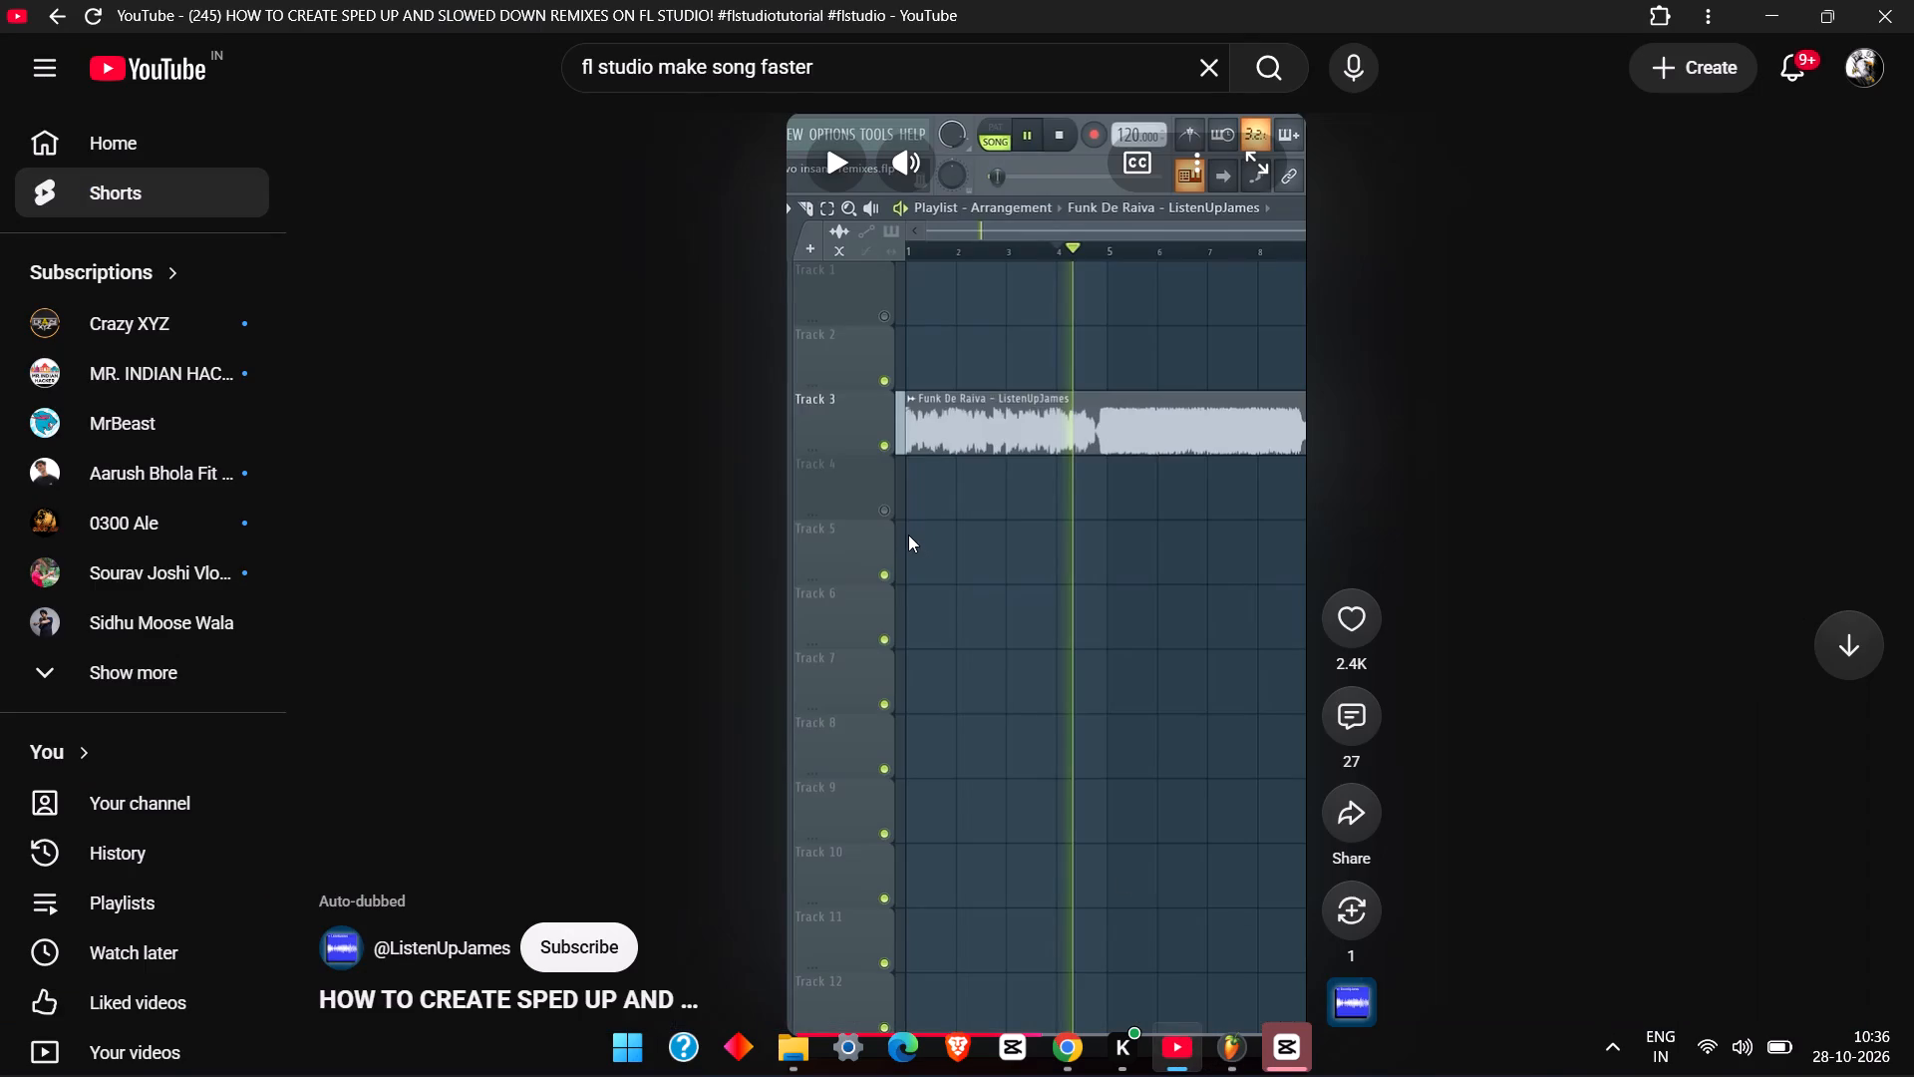
pyautogui.scroll(-5, 908, 529)
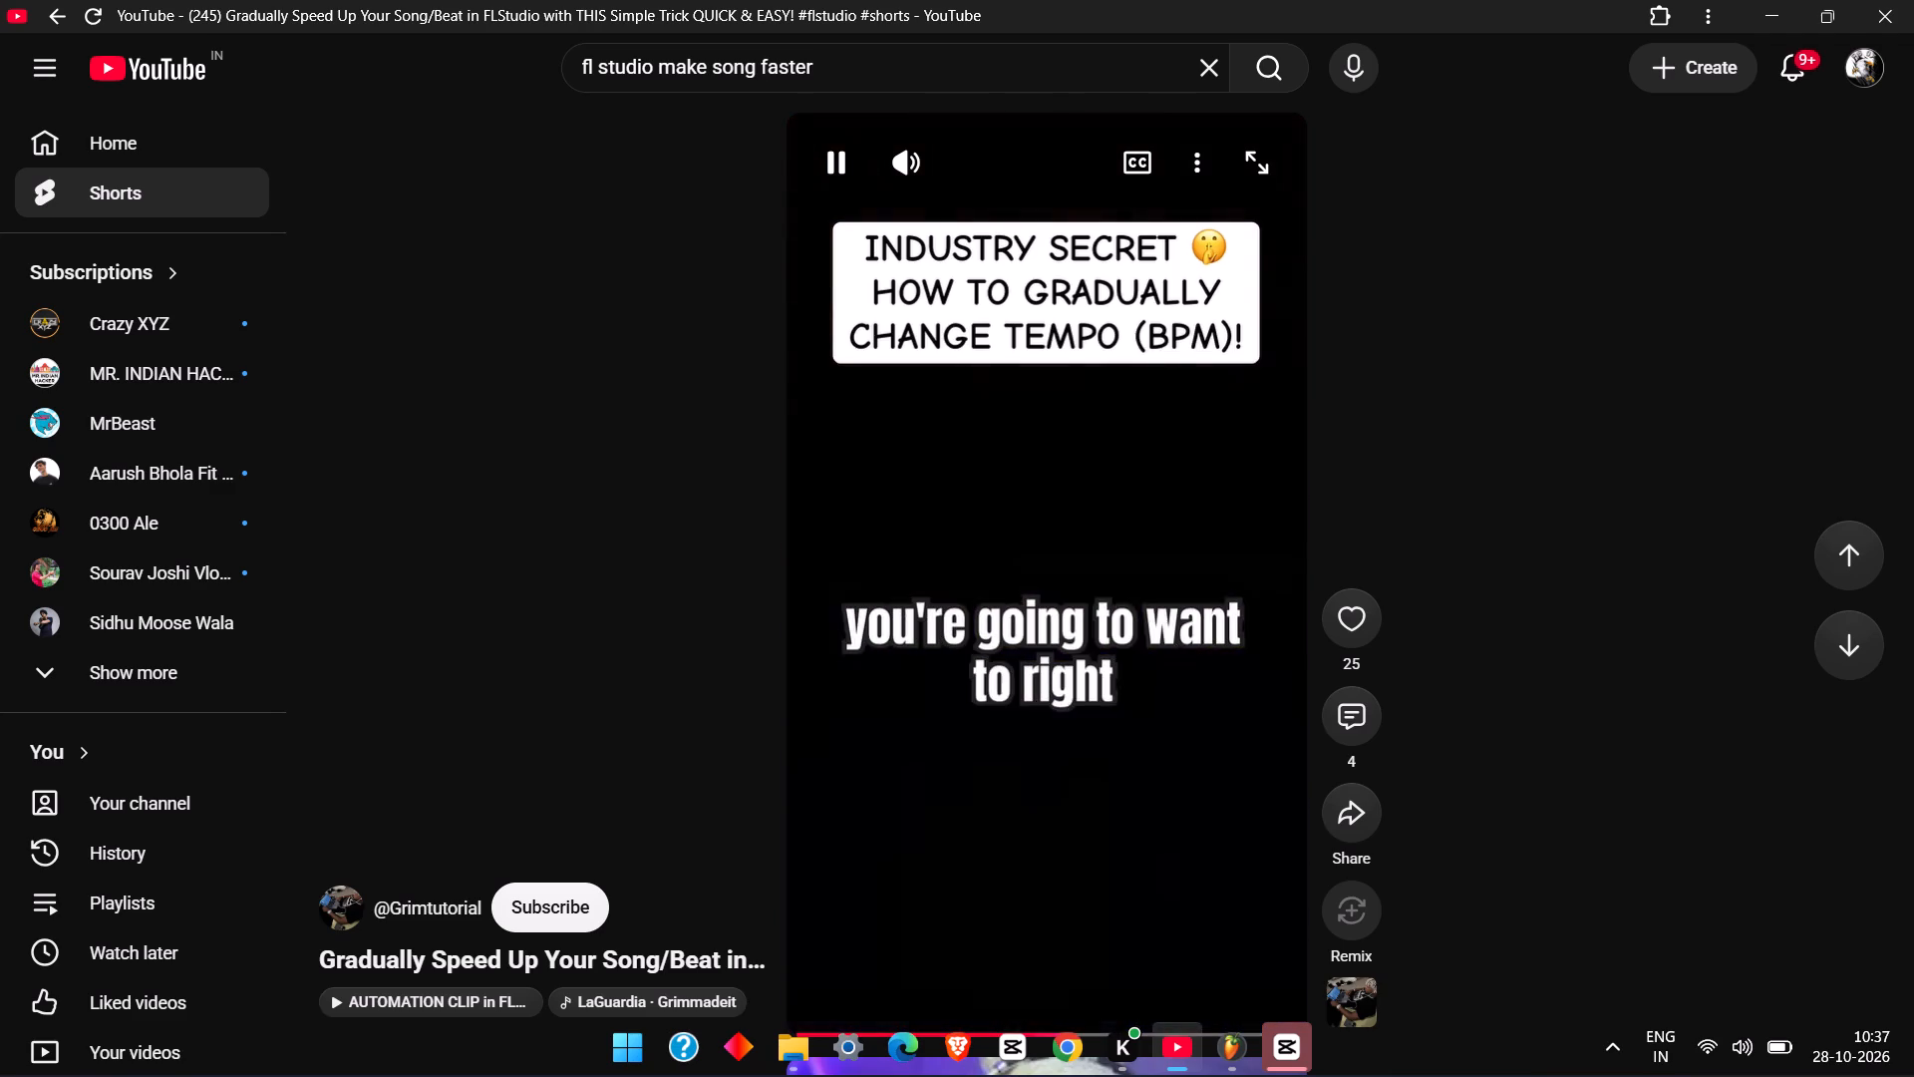
pyautogui.press('space')
pyautogui.click(1244, 1034)
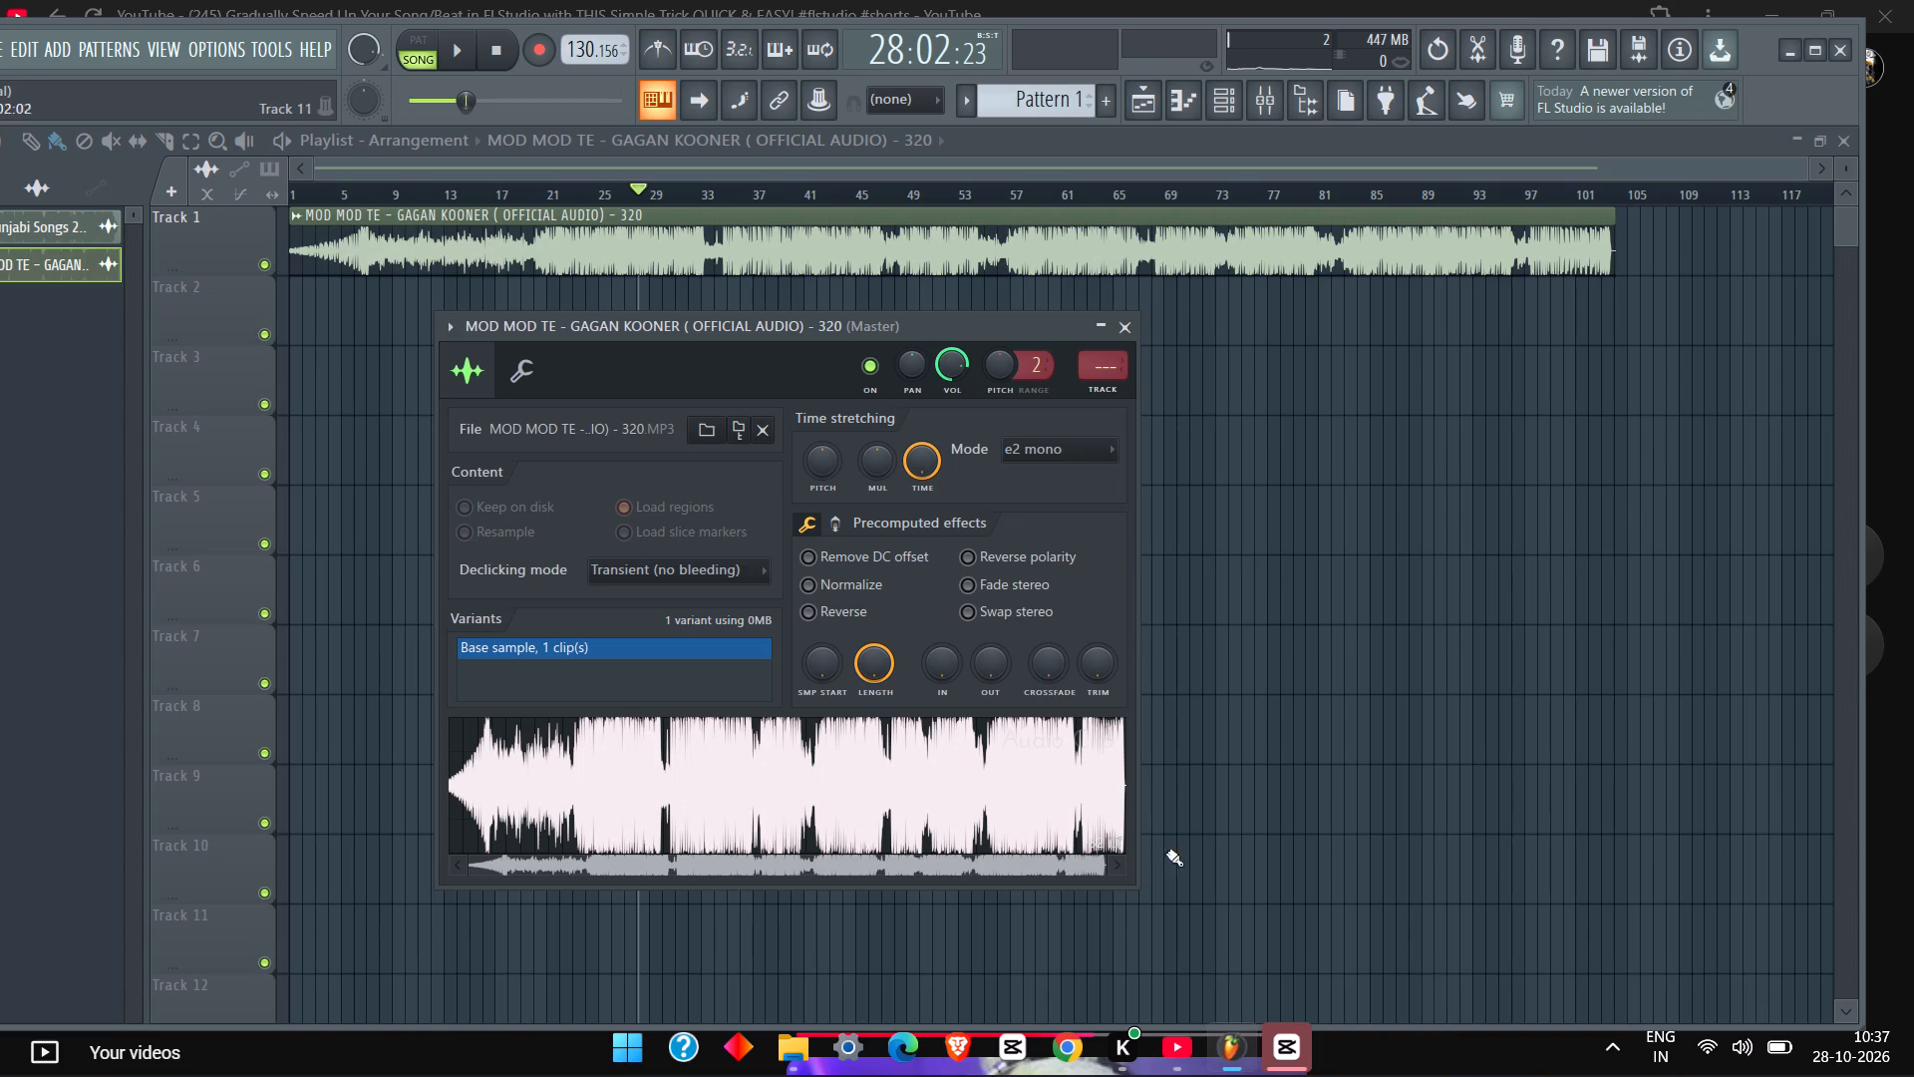
# Close the sample's settings, turn on half speed for the project tempo and play the song.
pyautogui.click(1121, 326)
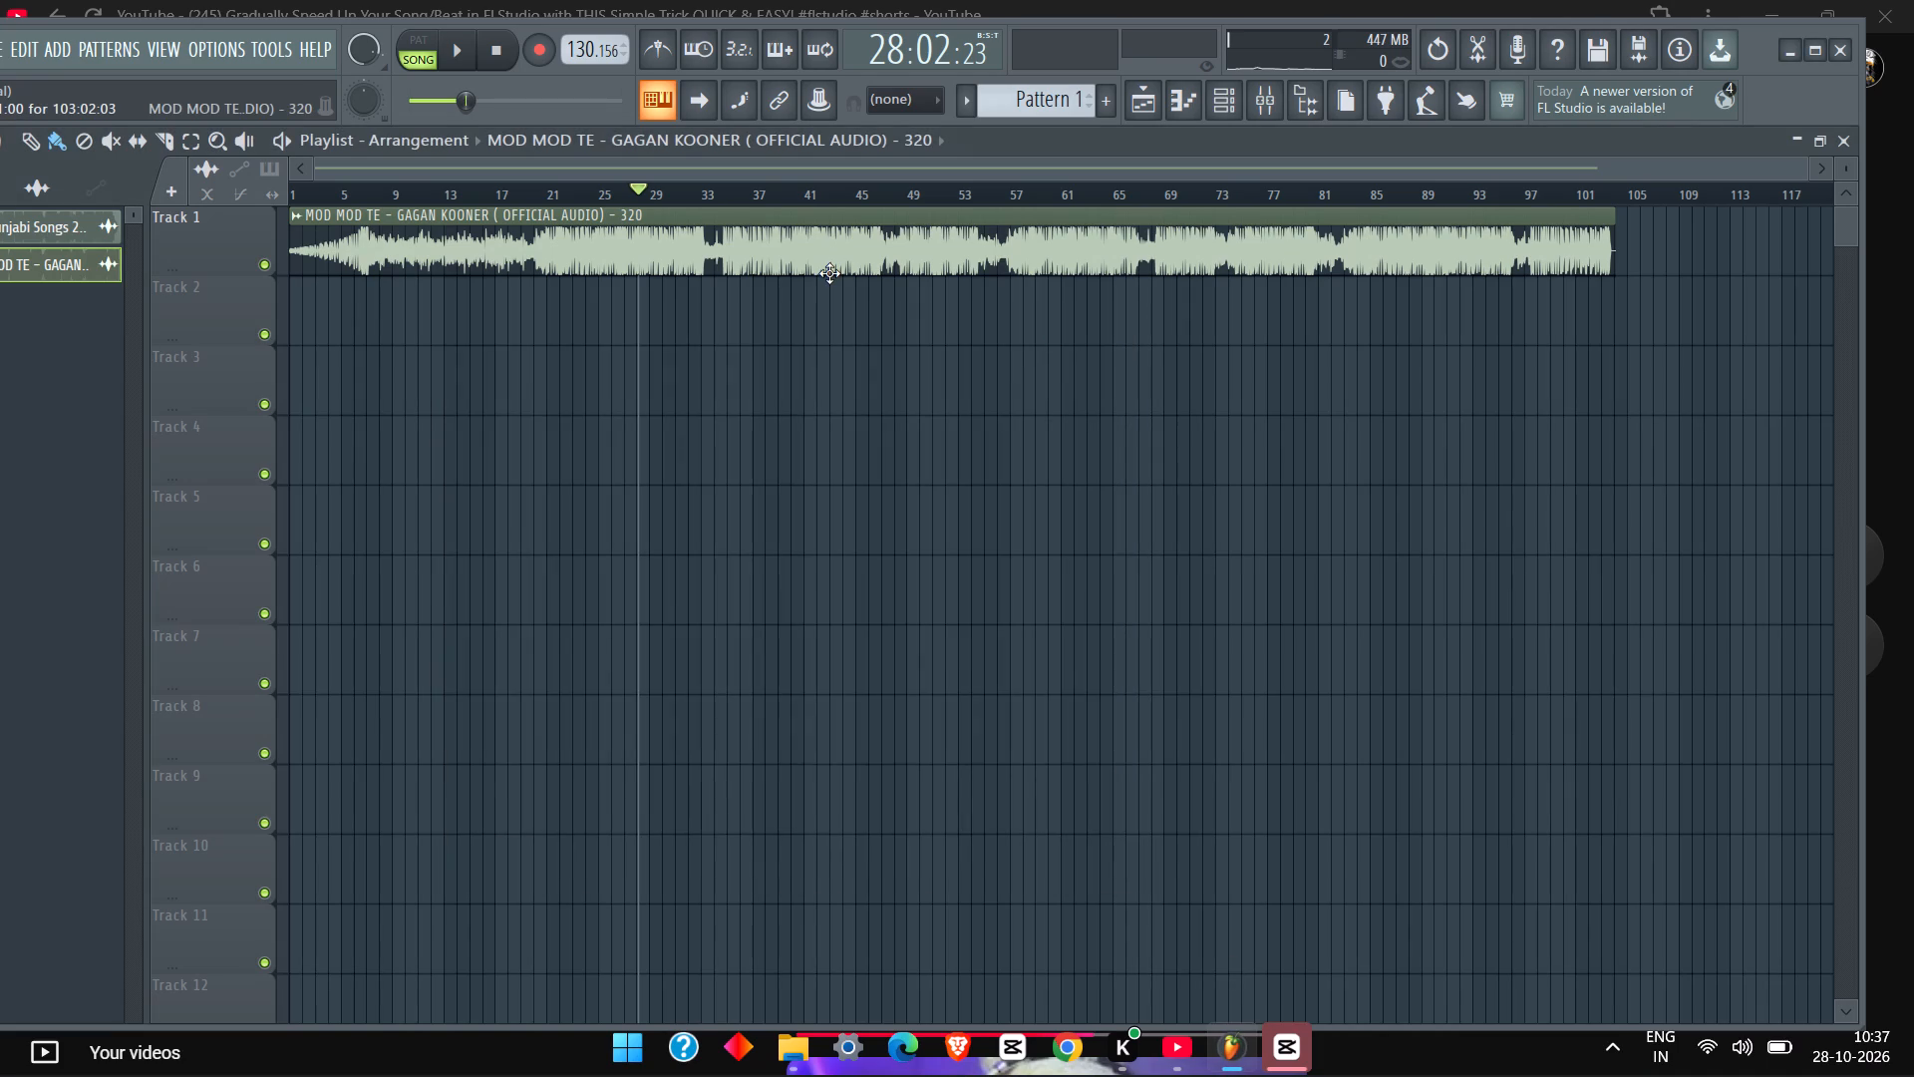
pyautogui.rightClick(568, 57)
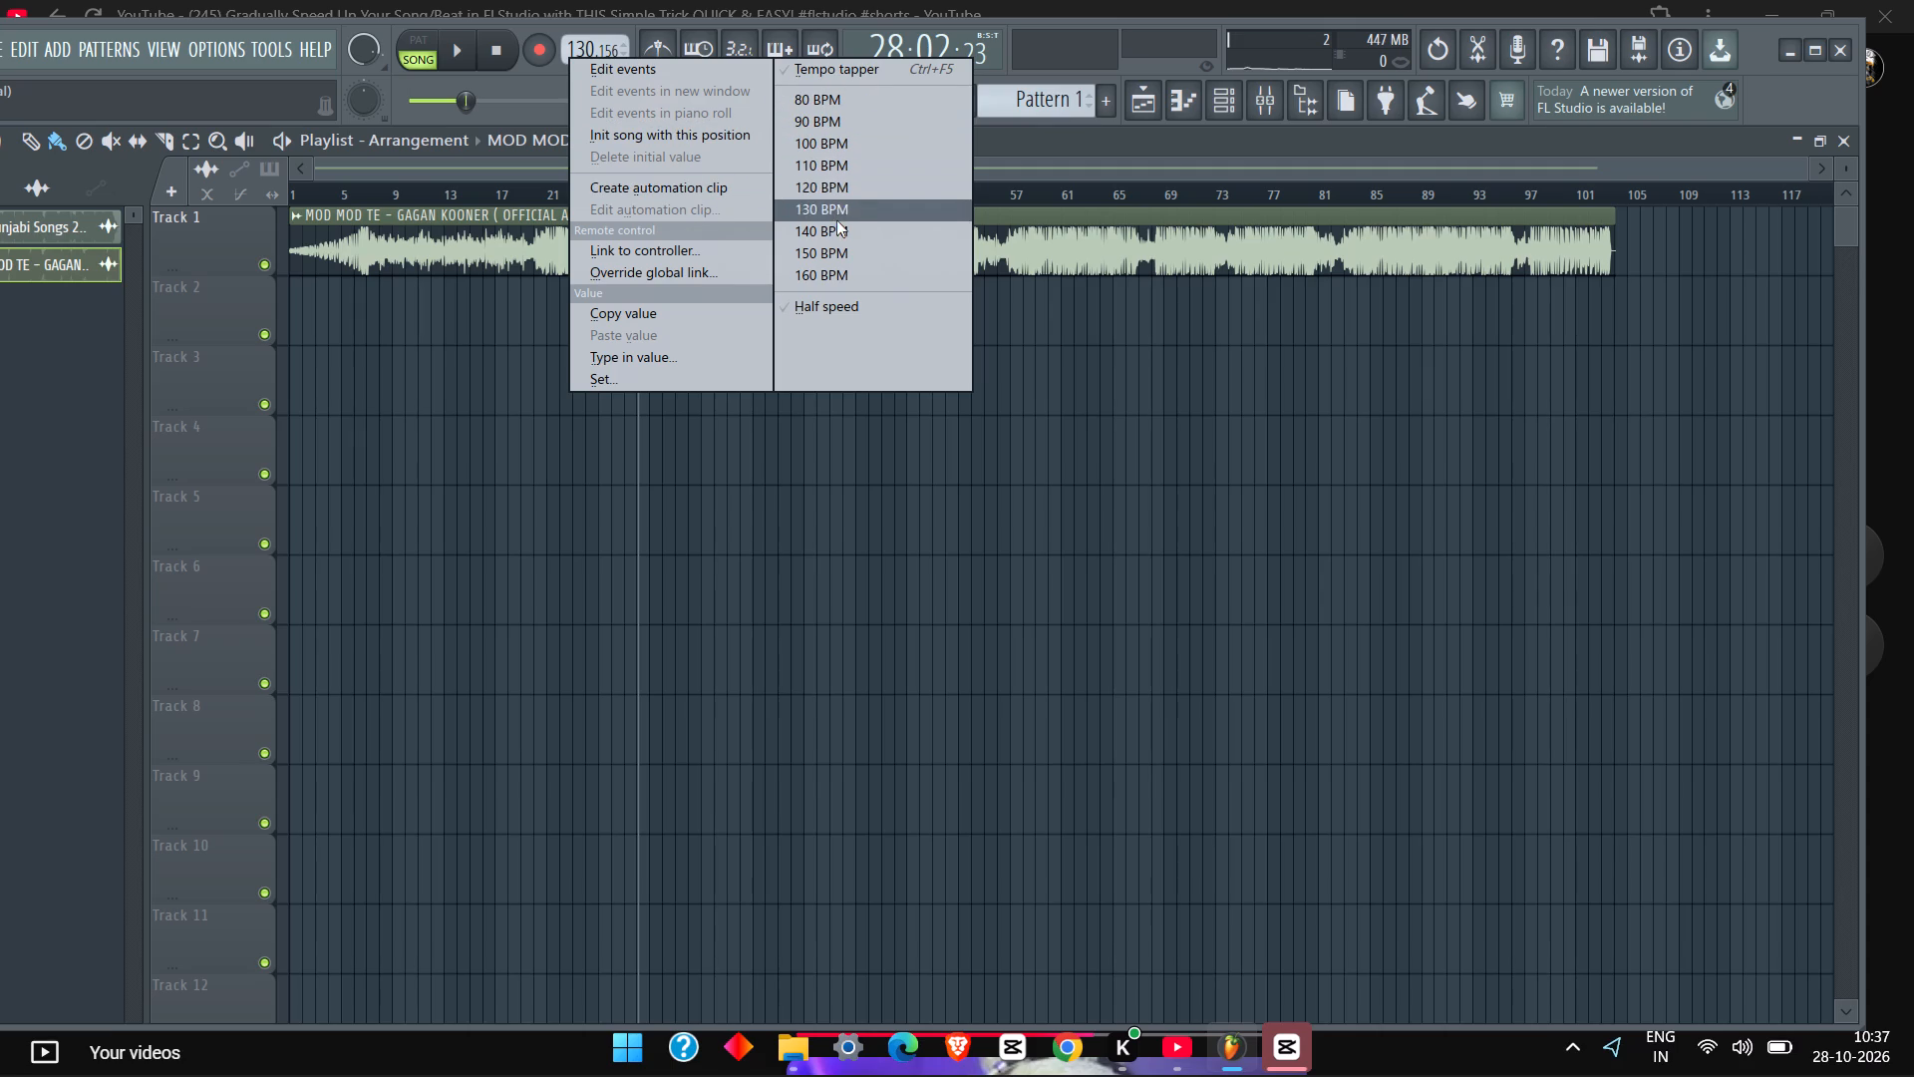
pyautogui.click(838, 303)
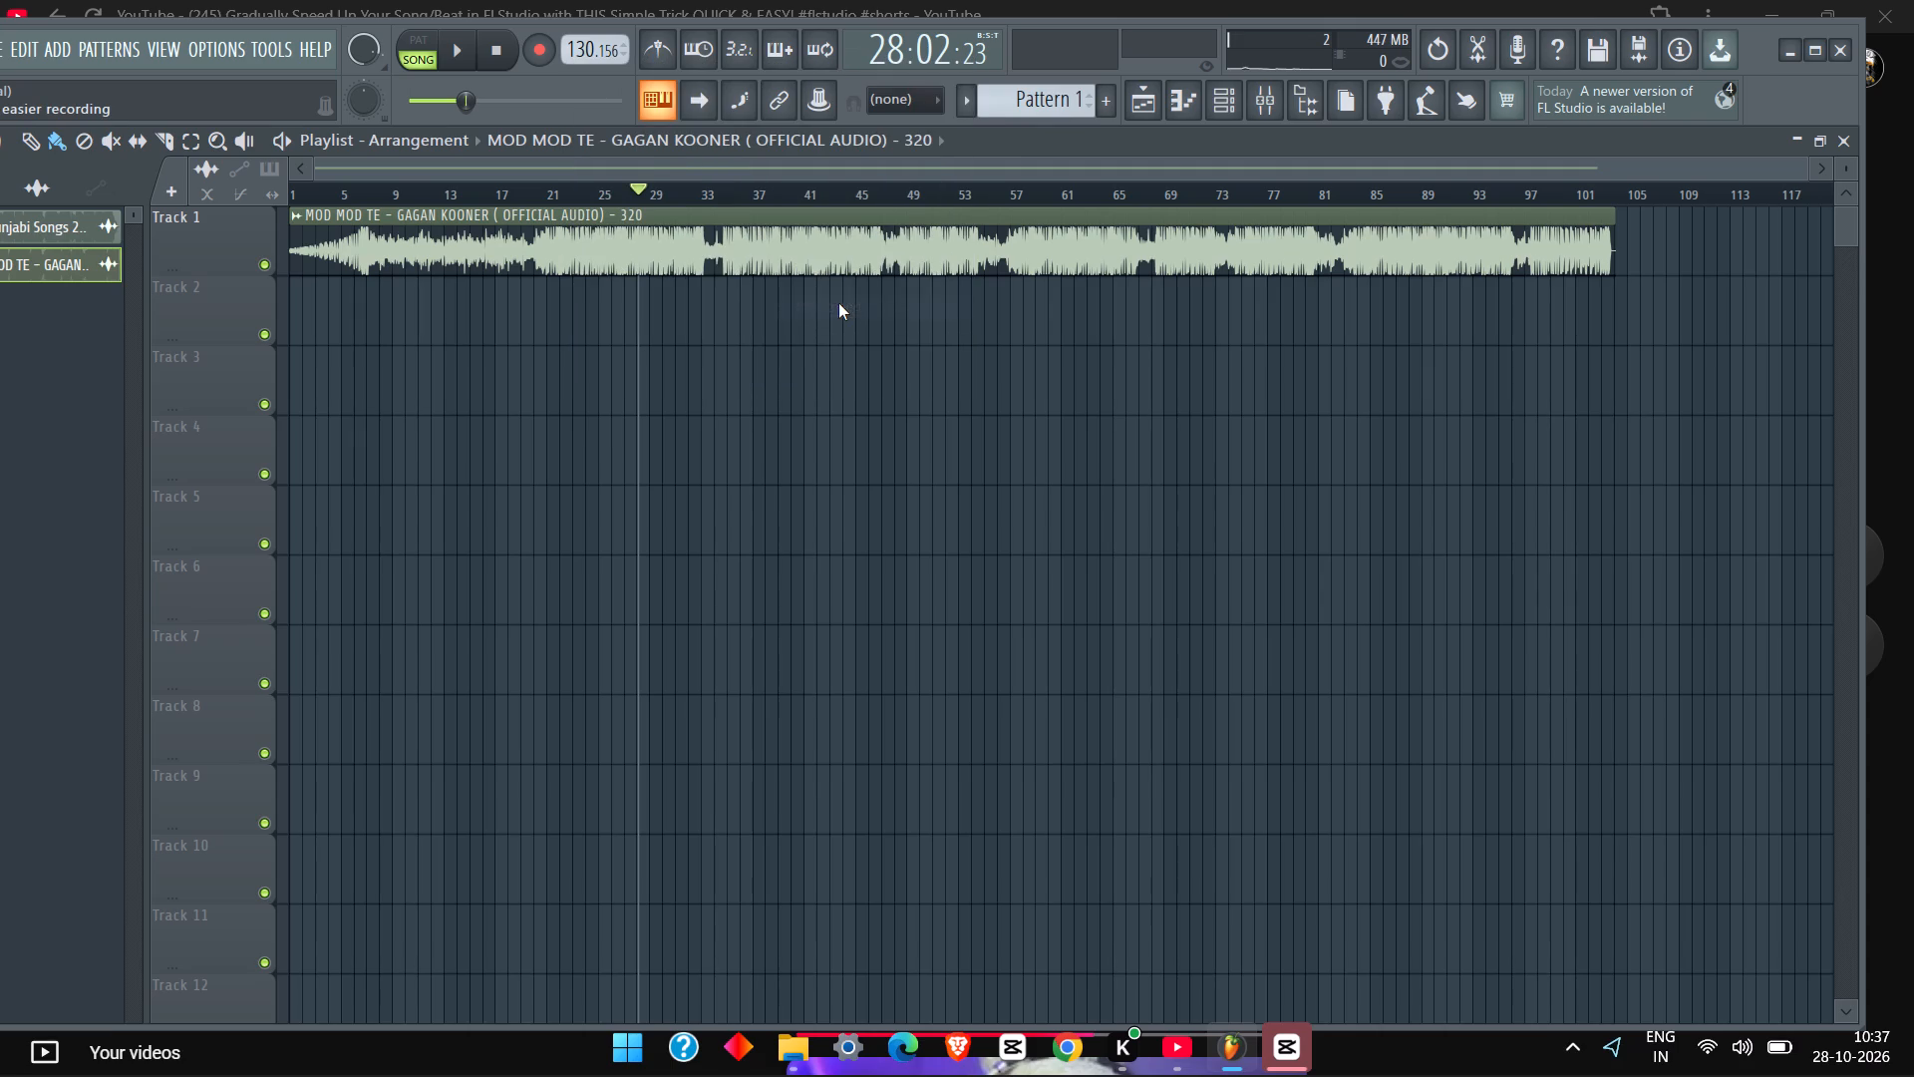
pyautogui.press('space')
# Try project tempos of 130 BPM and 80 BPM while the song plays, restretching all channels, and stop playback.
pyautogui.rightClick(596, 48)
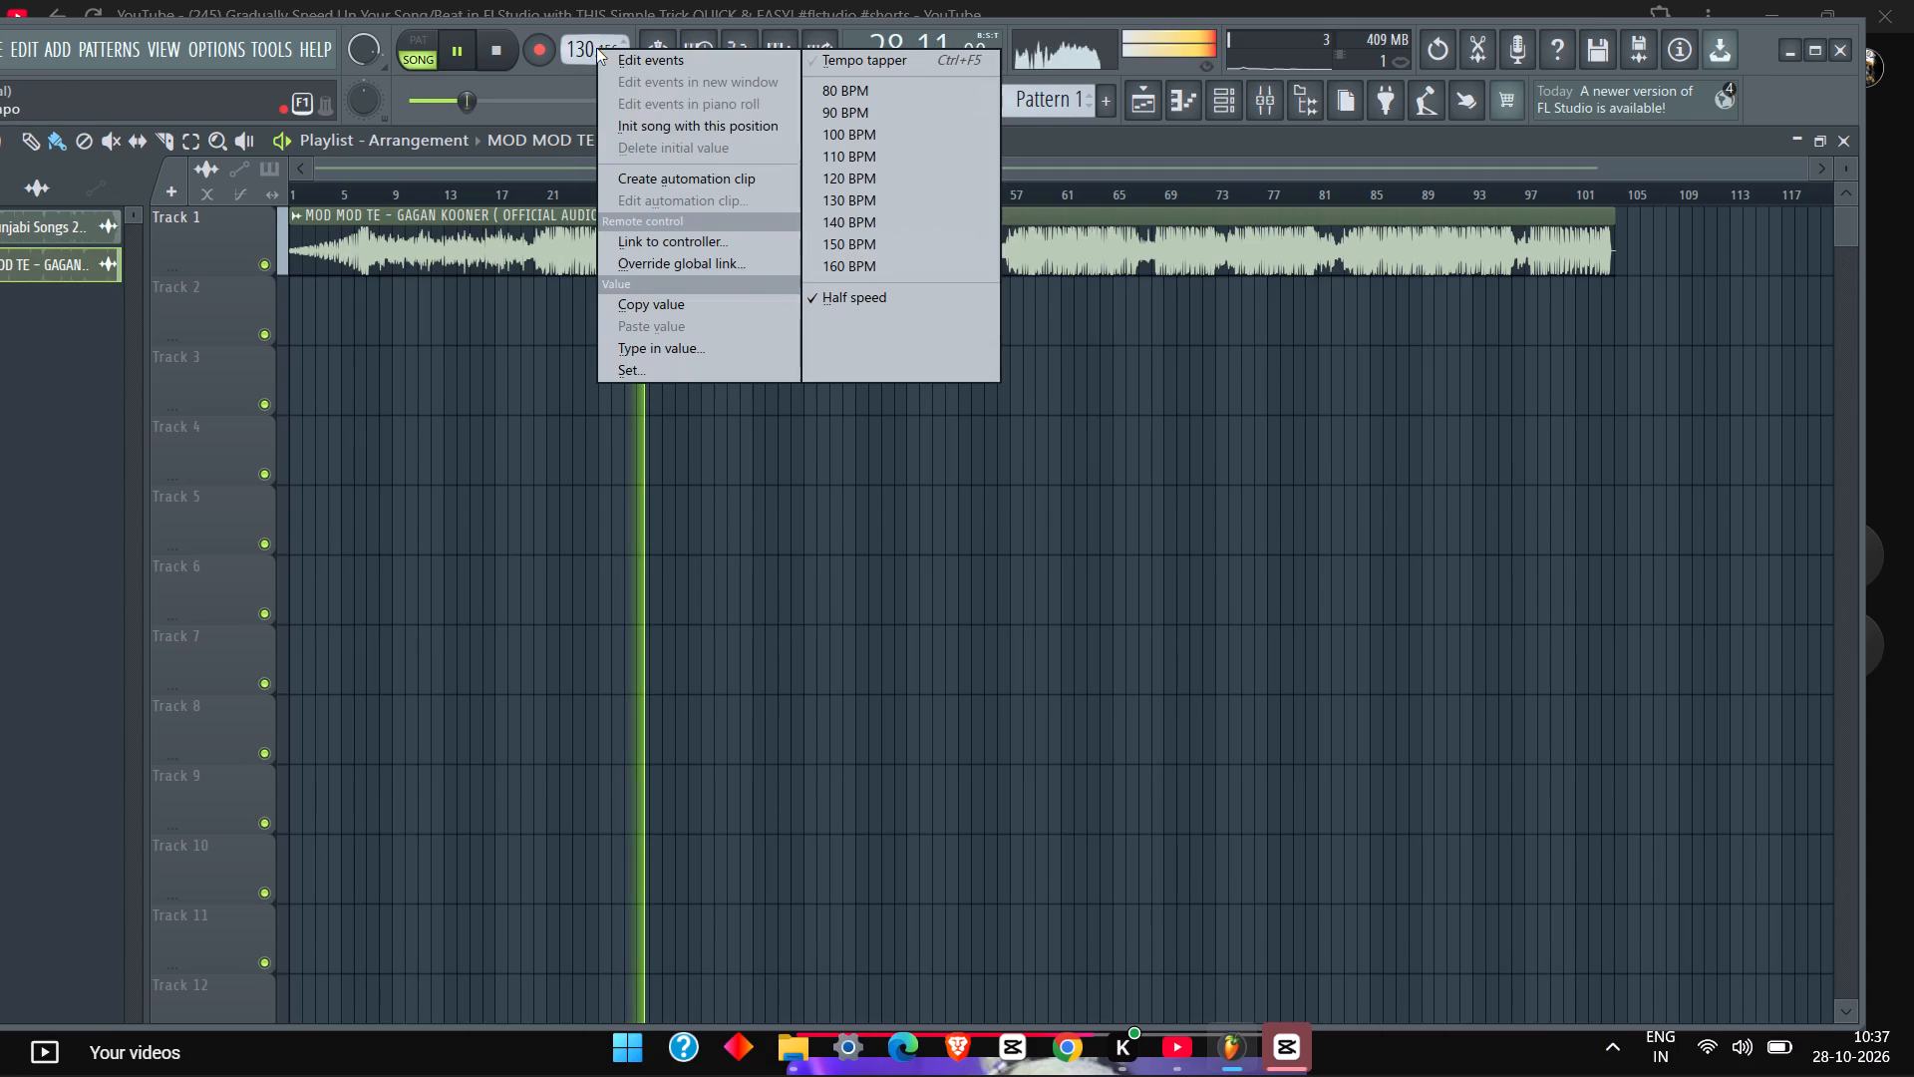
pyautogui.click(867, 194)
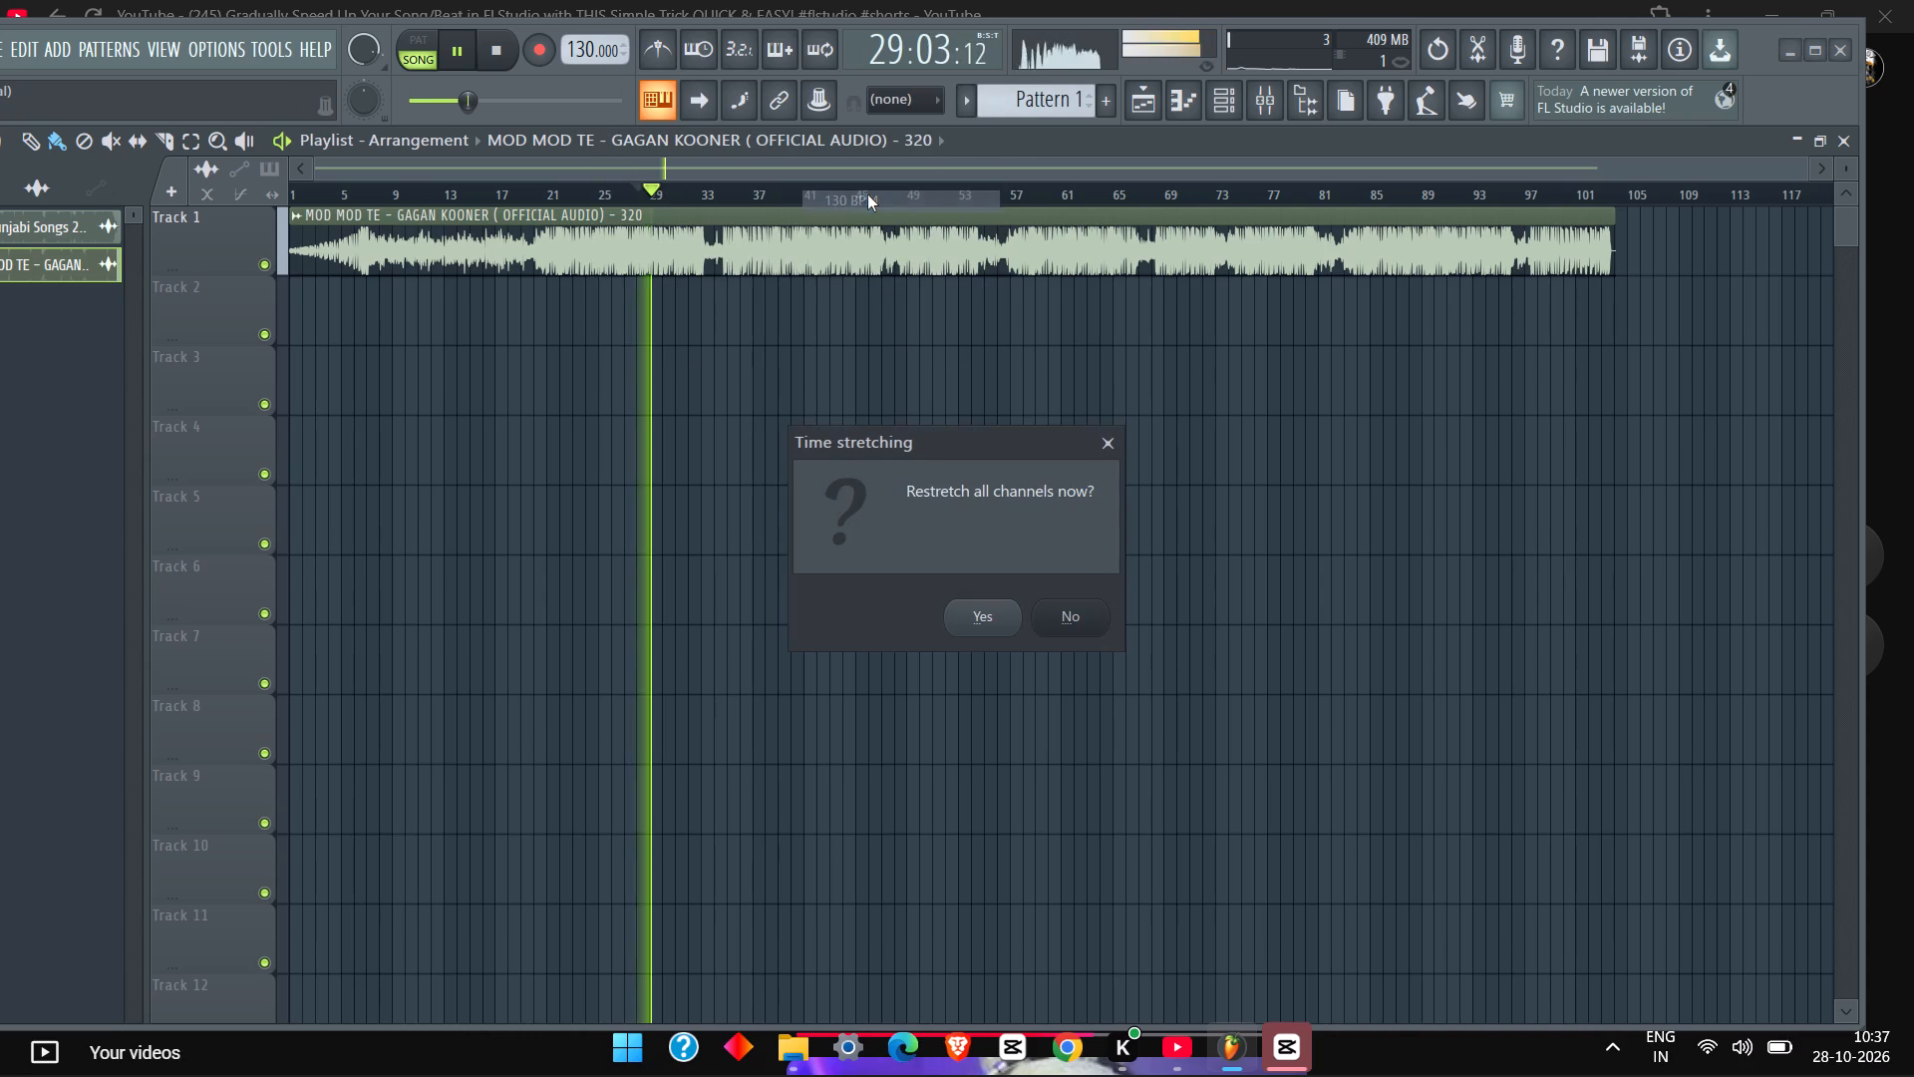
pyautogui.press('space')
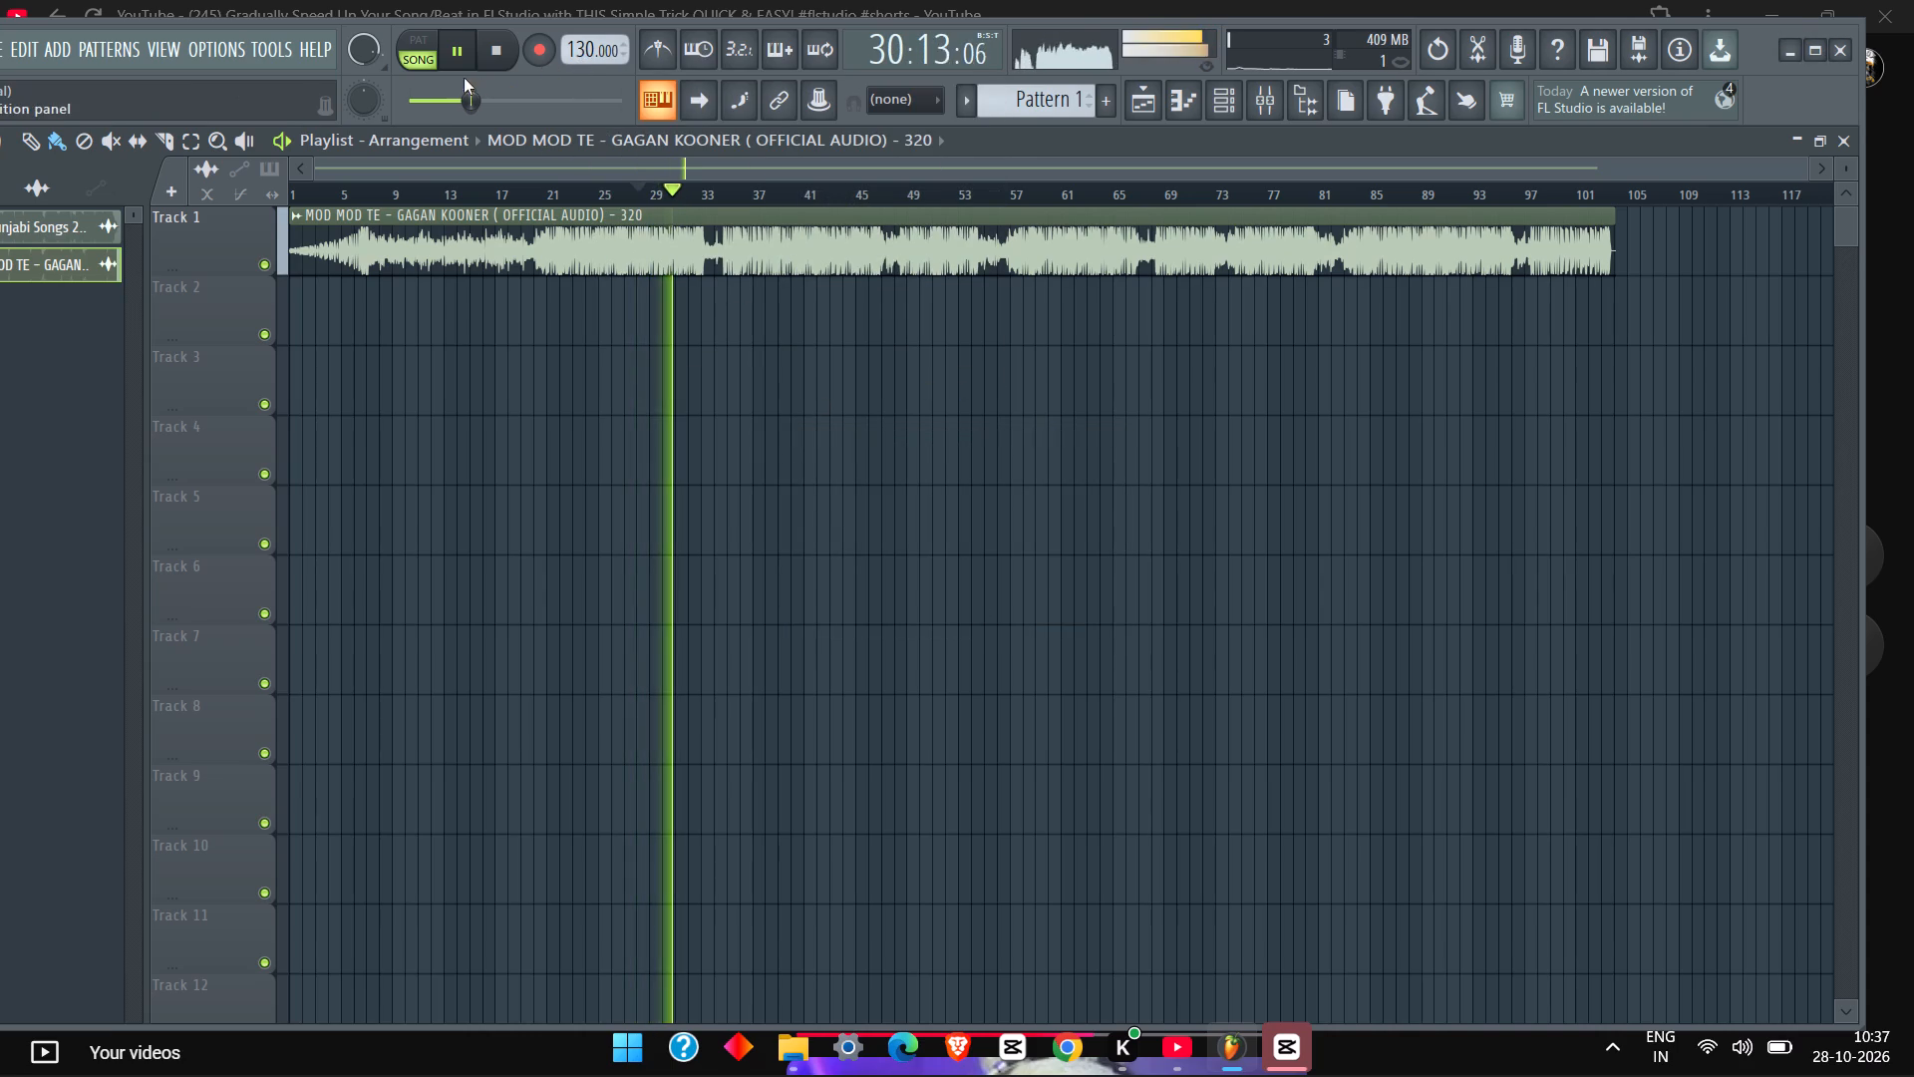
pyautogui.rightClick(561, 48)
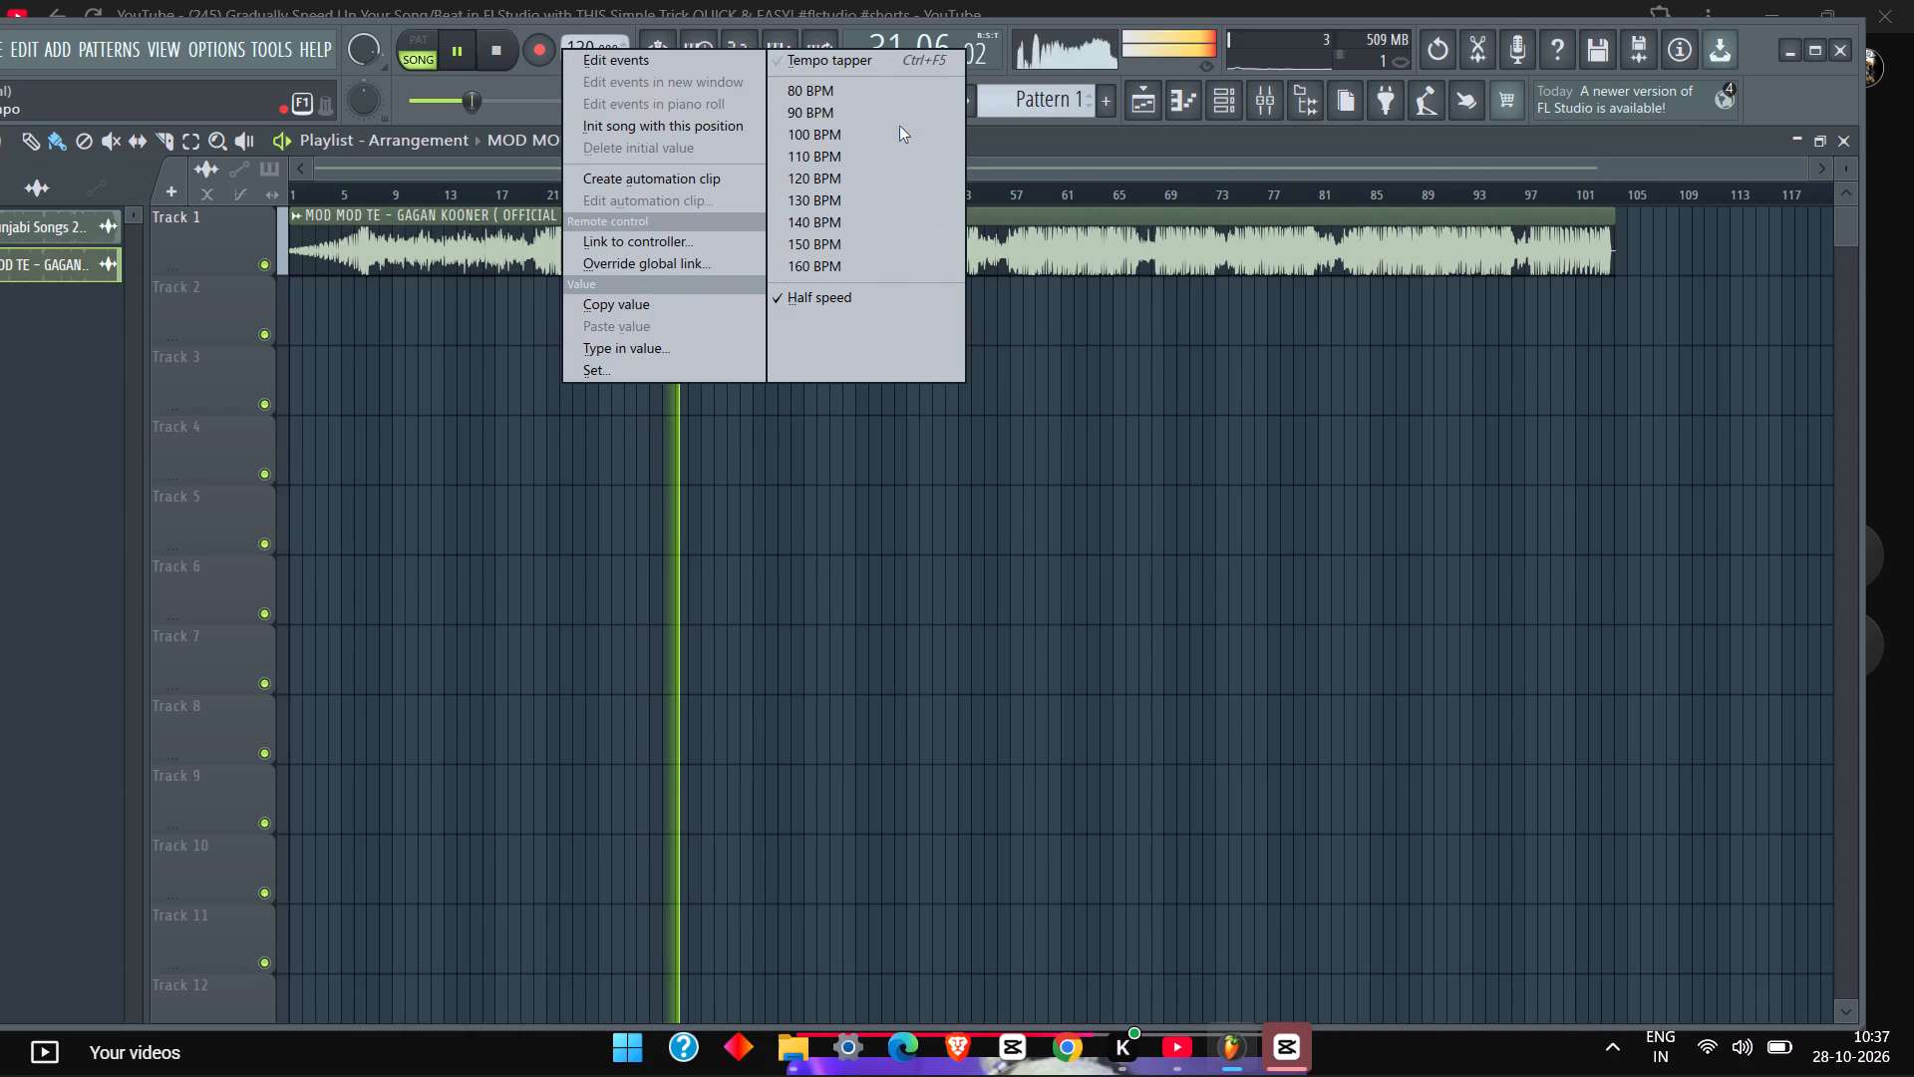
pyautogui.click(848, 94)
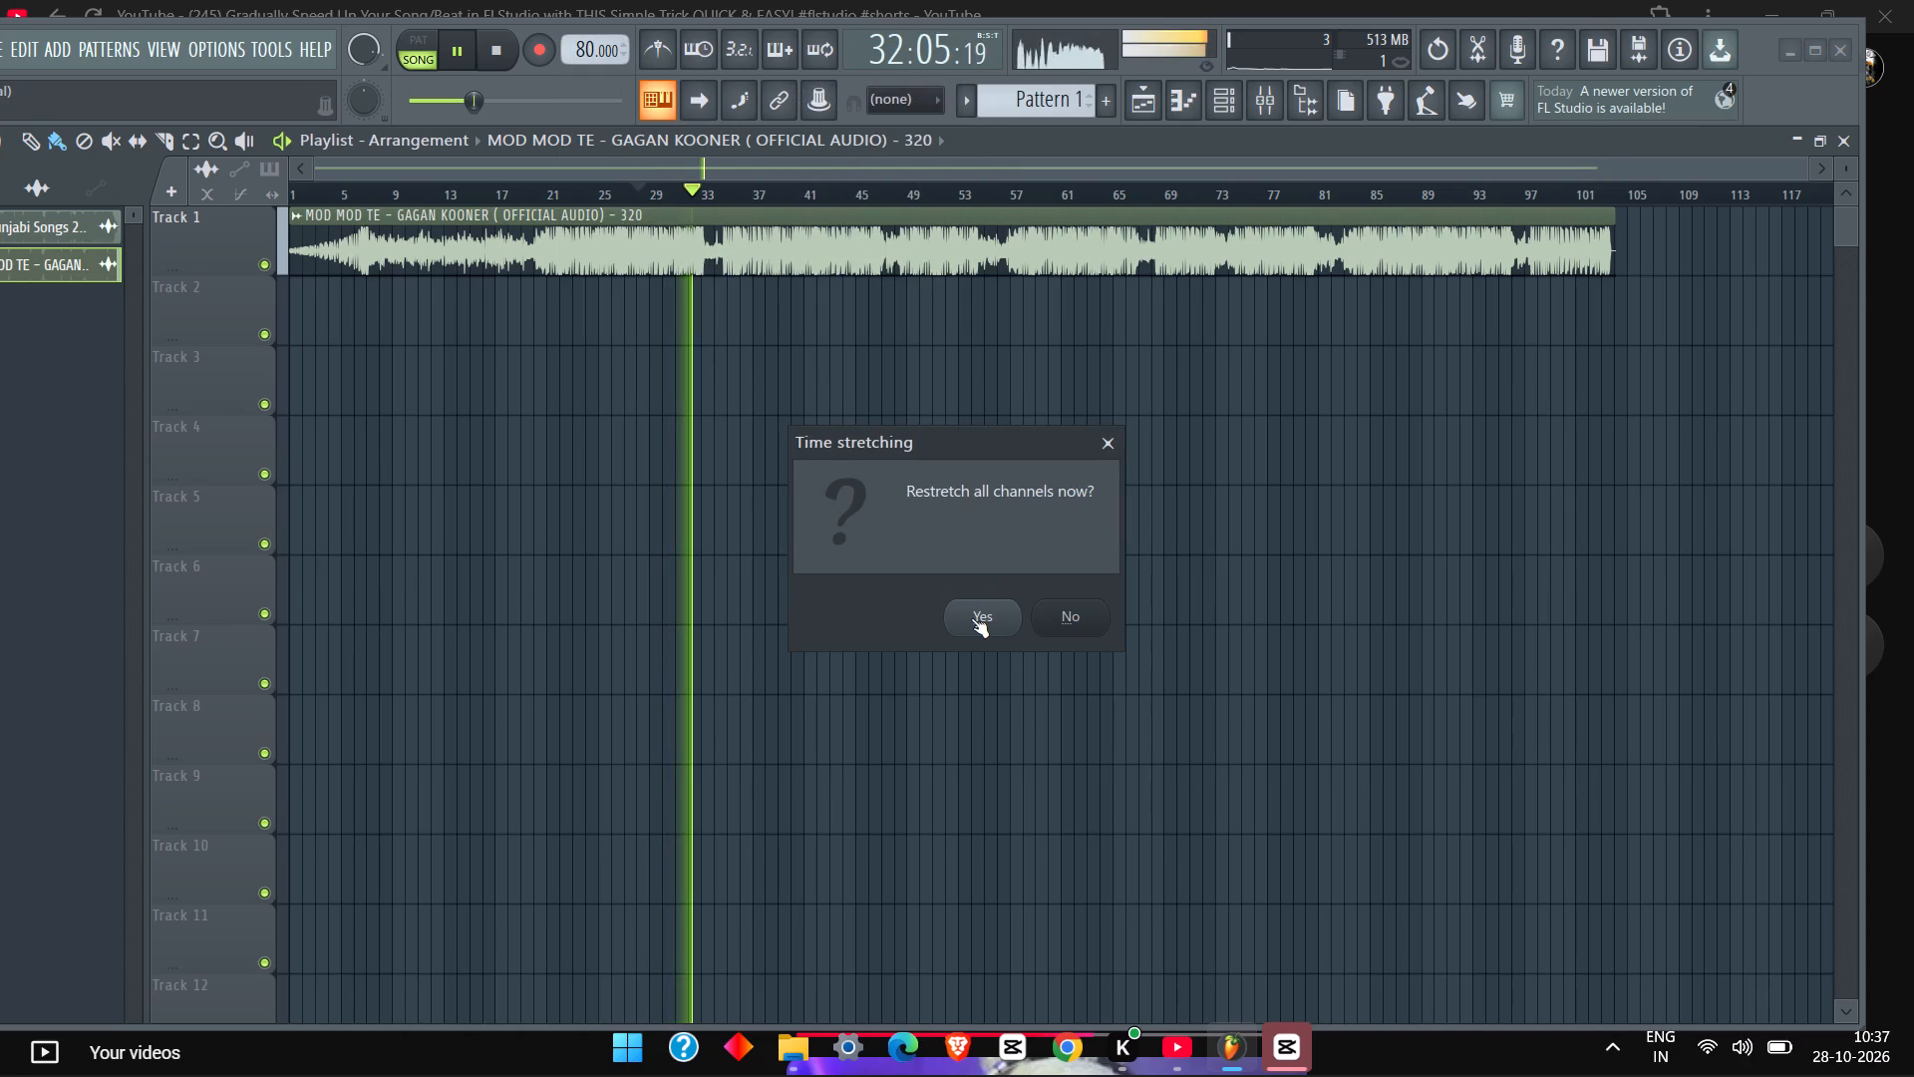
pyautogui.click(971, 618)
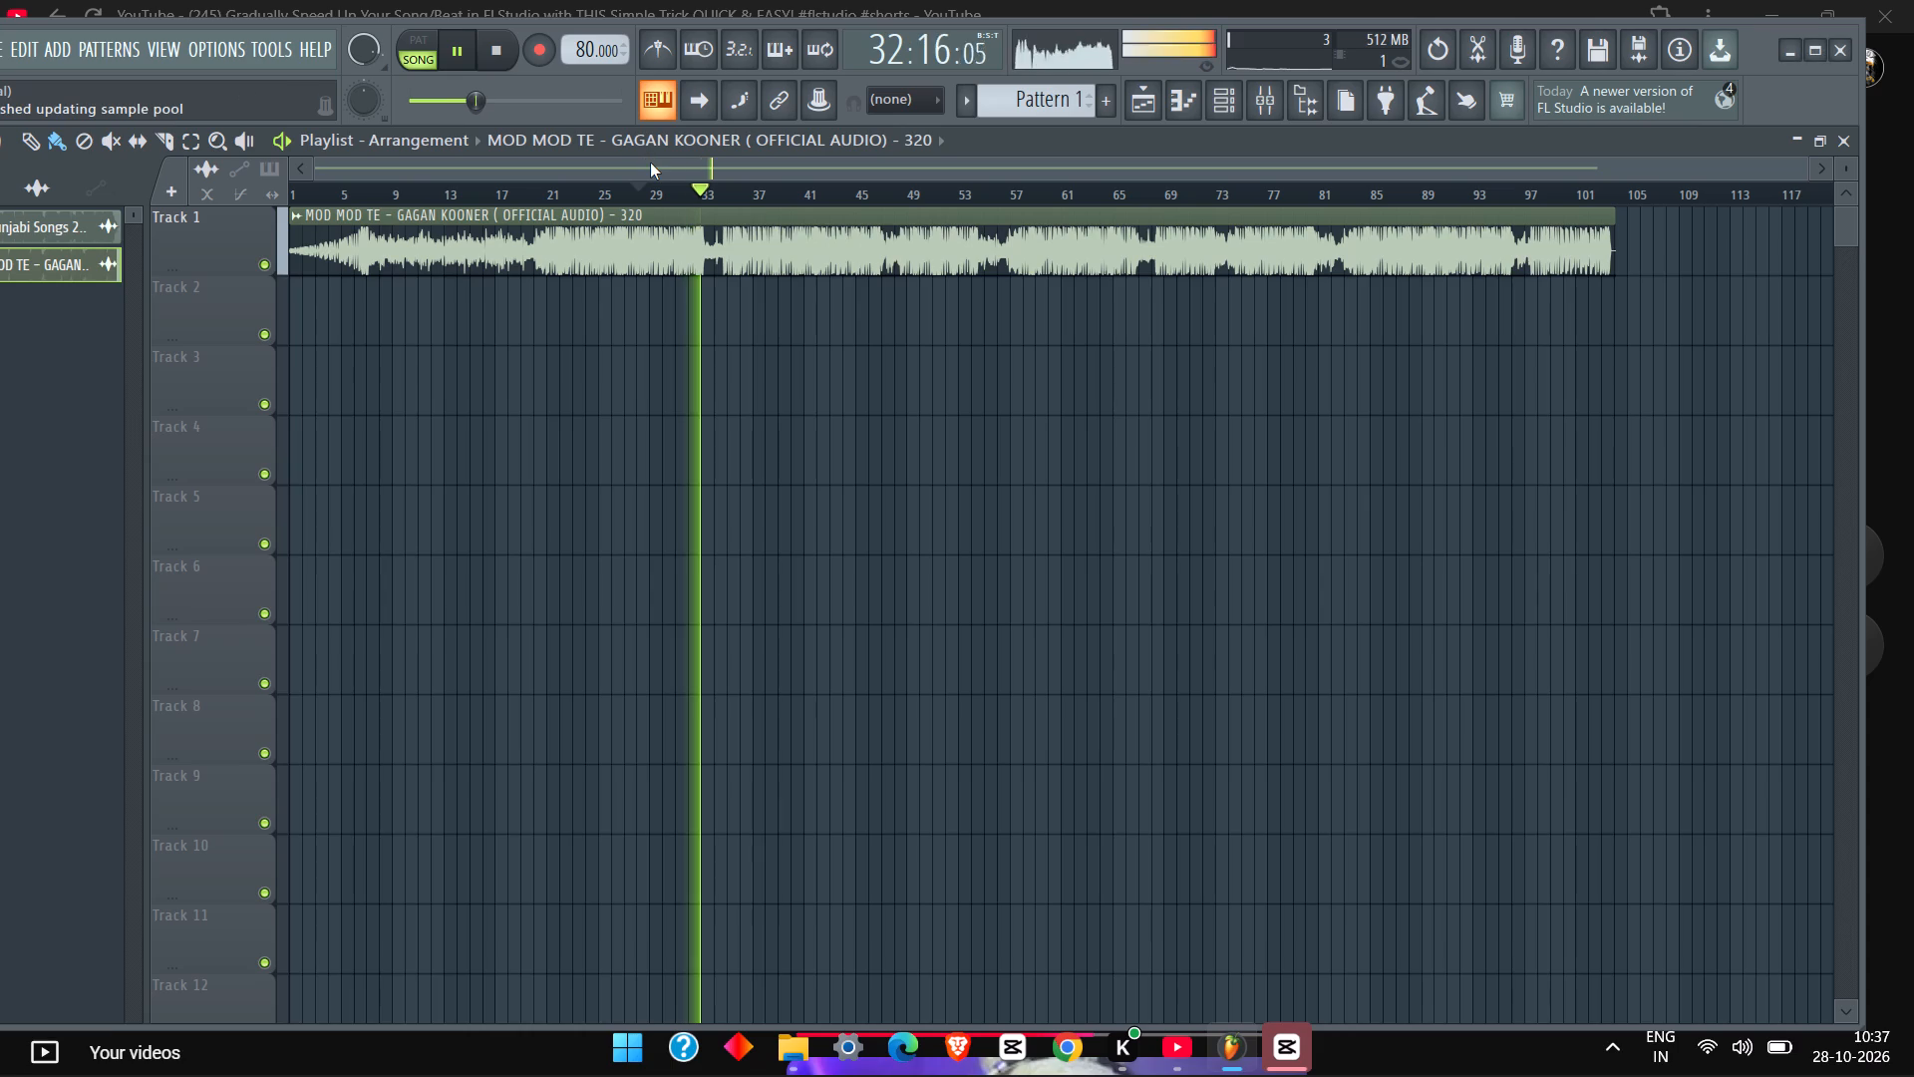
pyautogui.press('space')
# Set the project tempo to 160 BPM, restretch all channels and audition the song briefly.
pyautogui.click(590, 48)
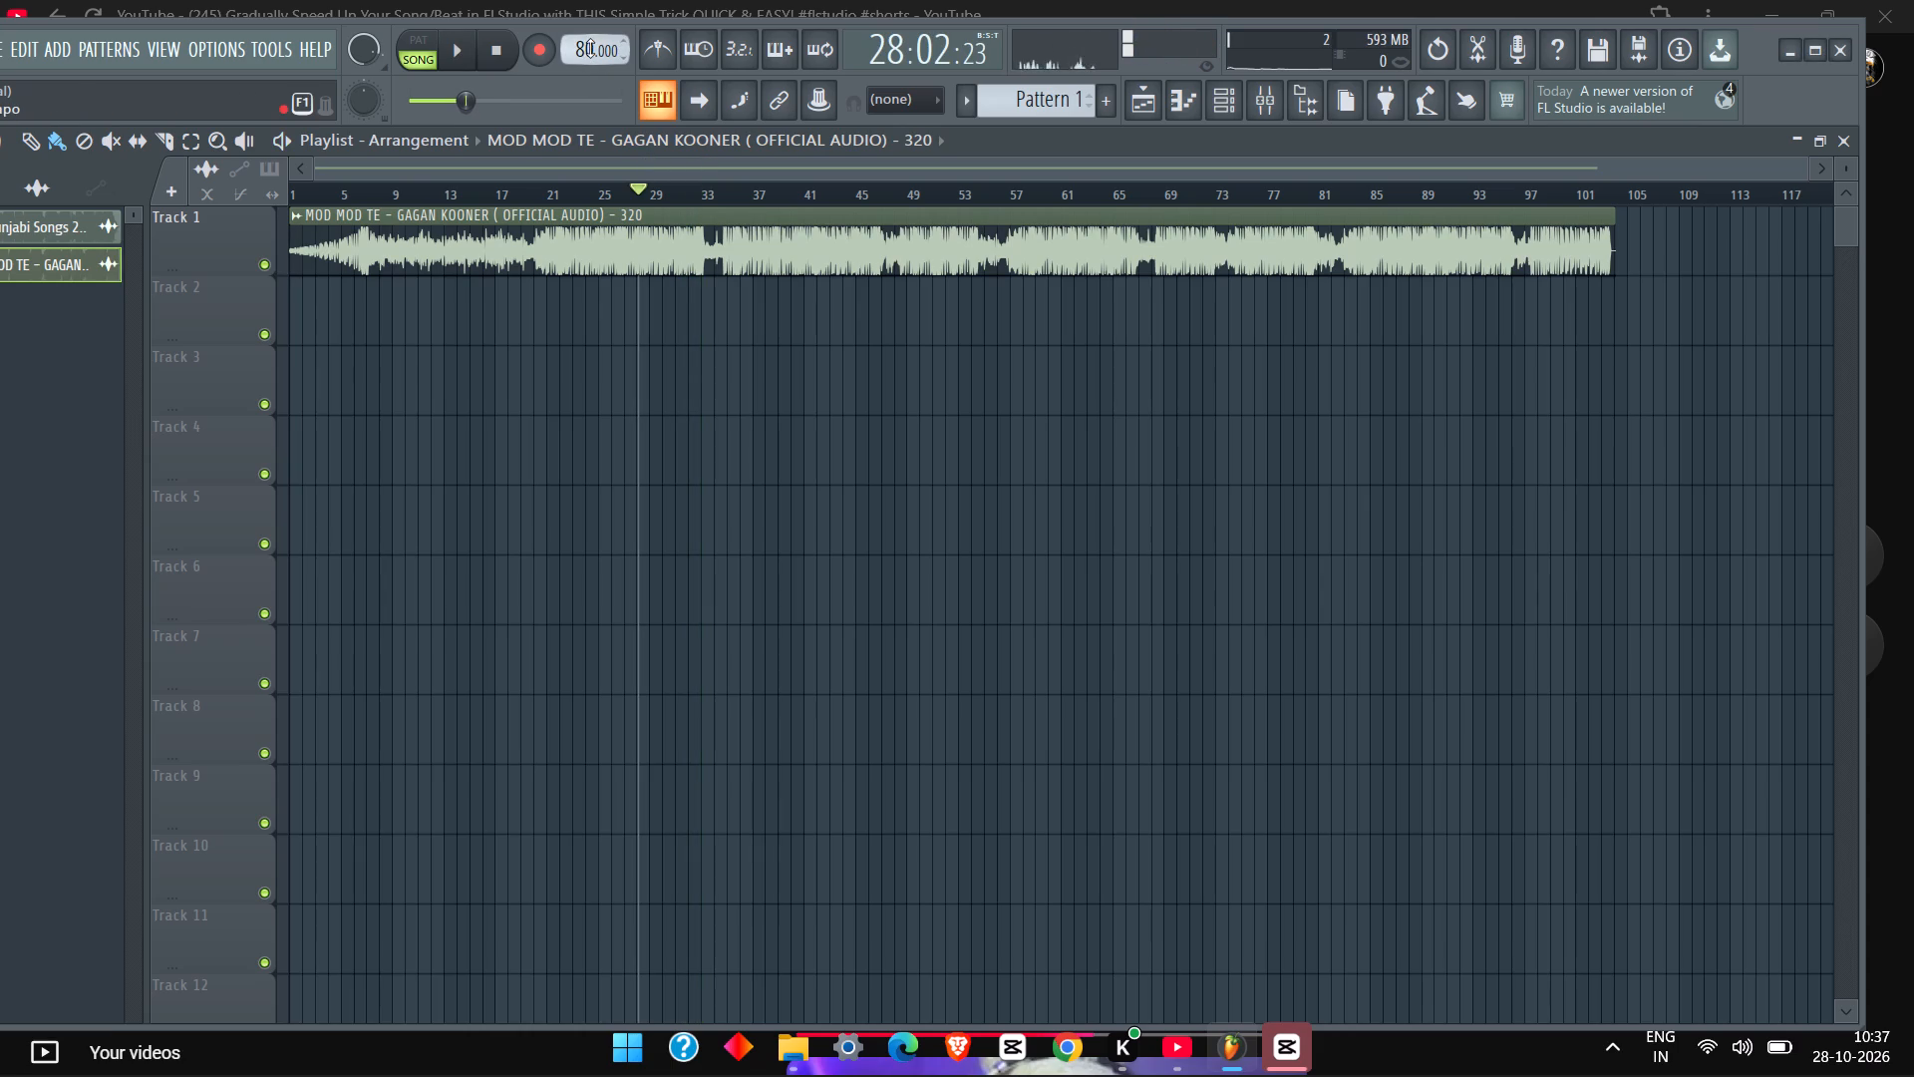
pyautogui.click(599, 54)
pyautogui.rightClick(599, 54)
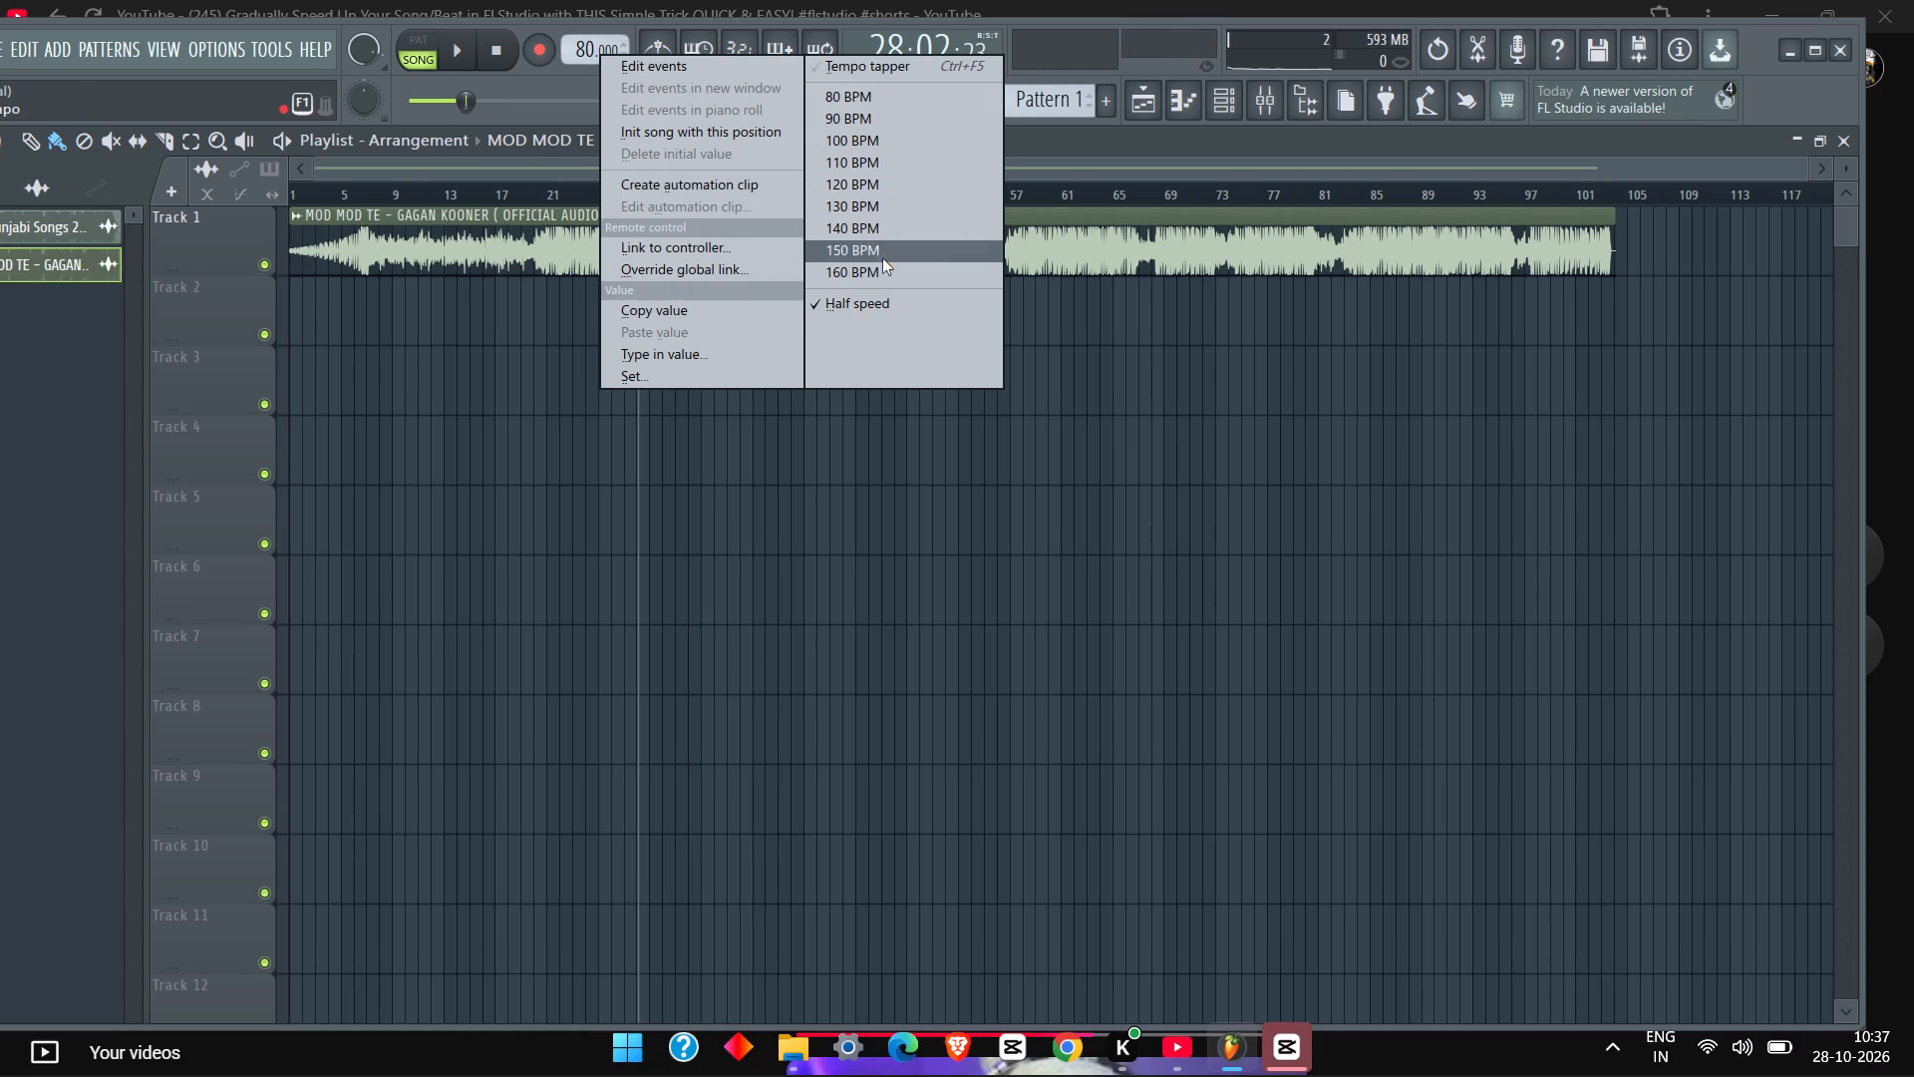
pyautogui.click(882, 281)
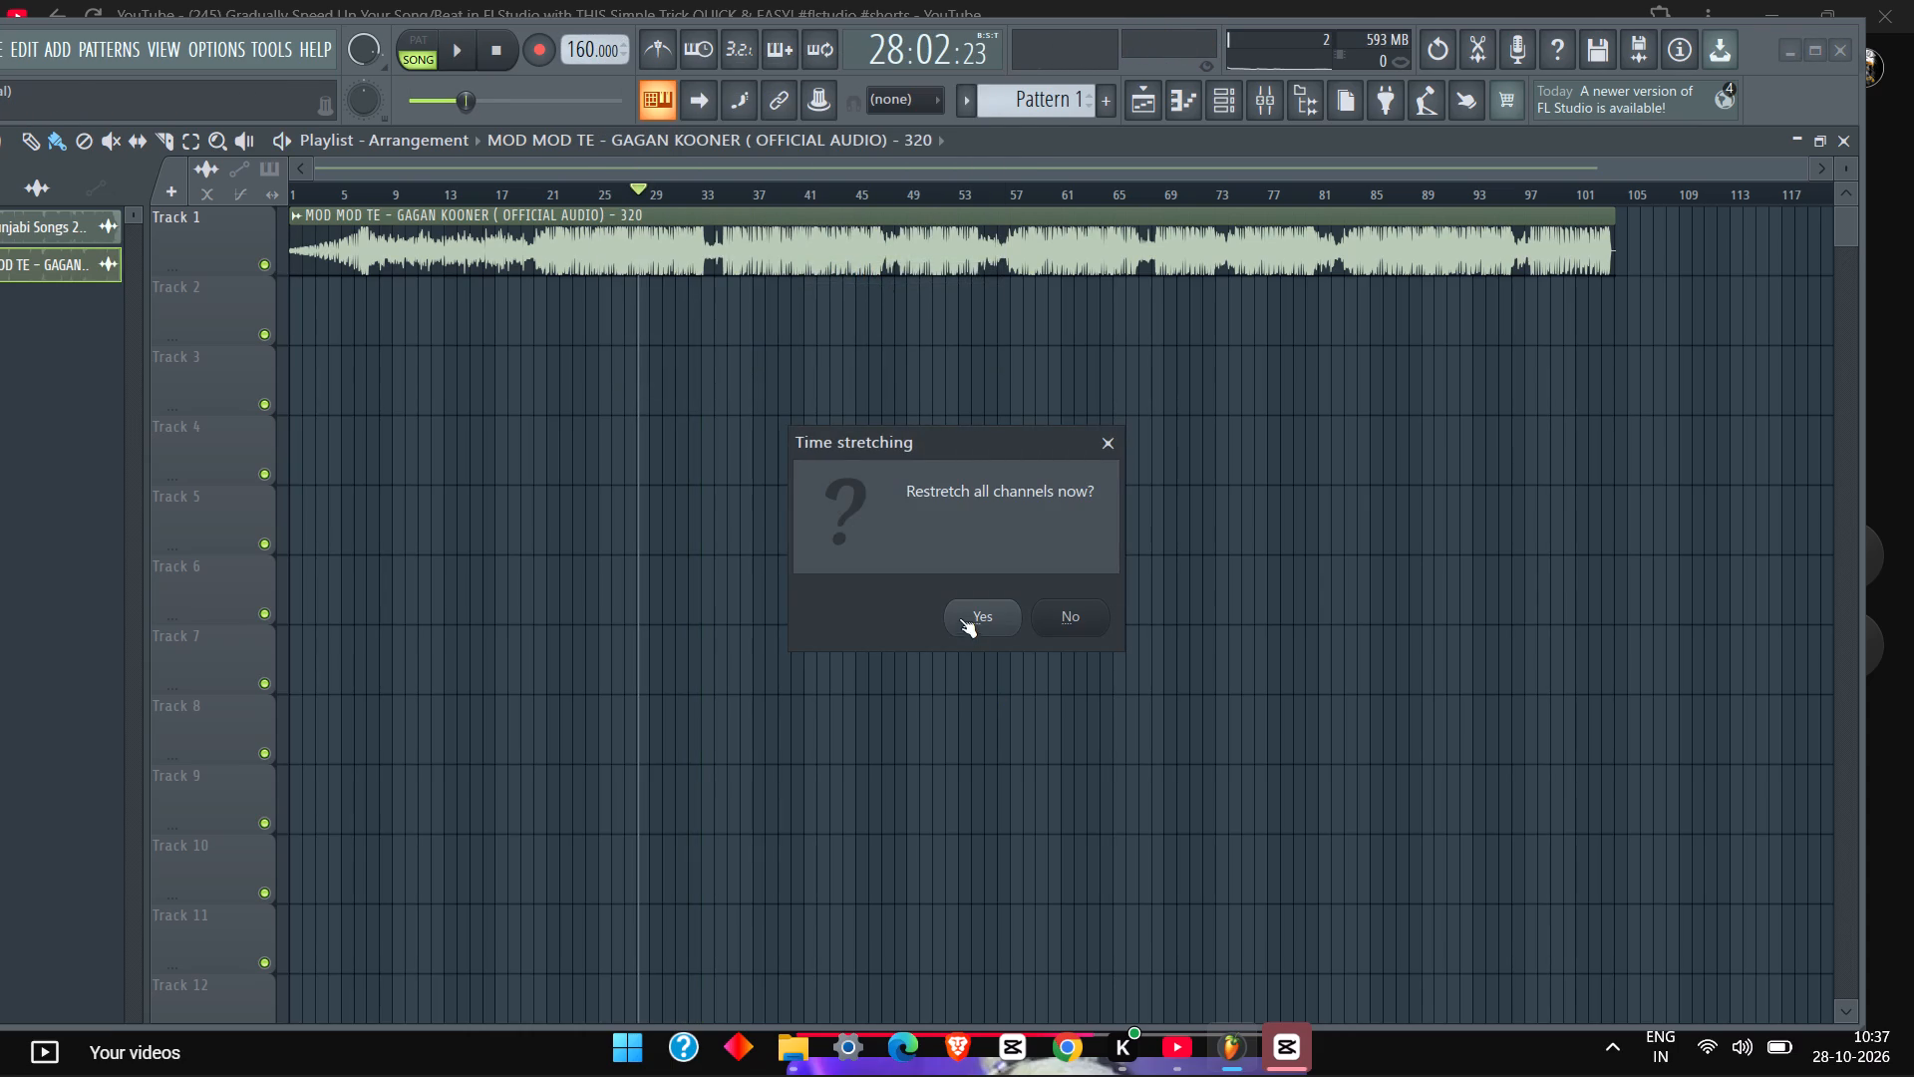
pyautogui.click(959, 618)
pyautogui.press('space')
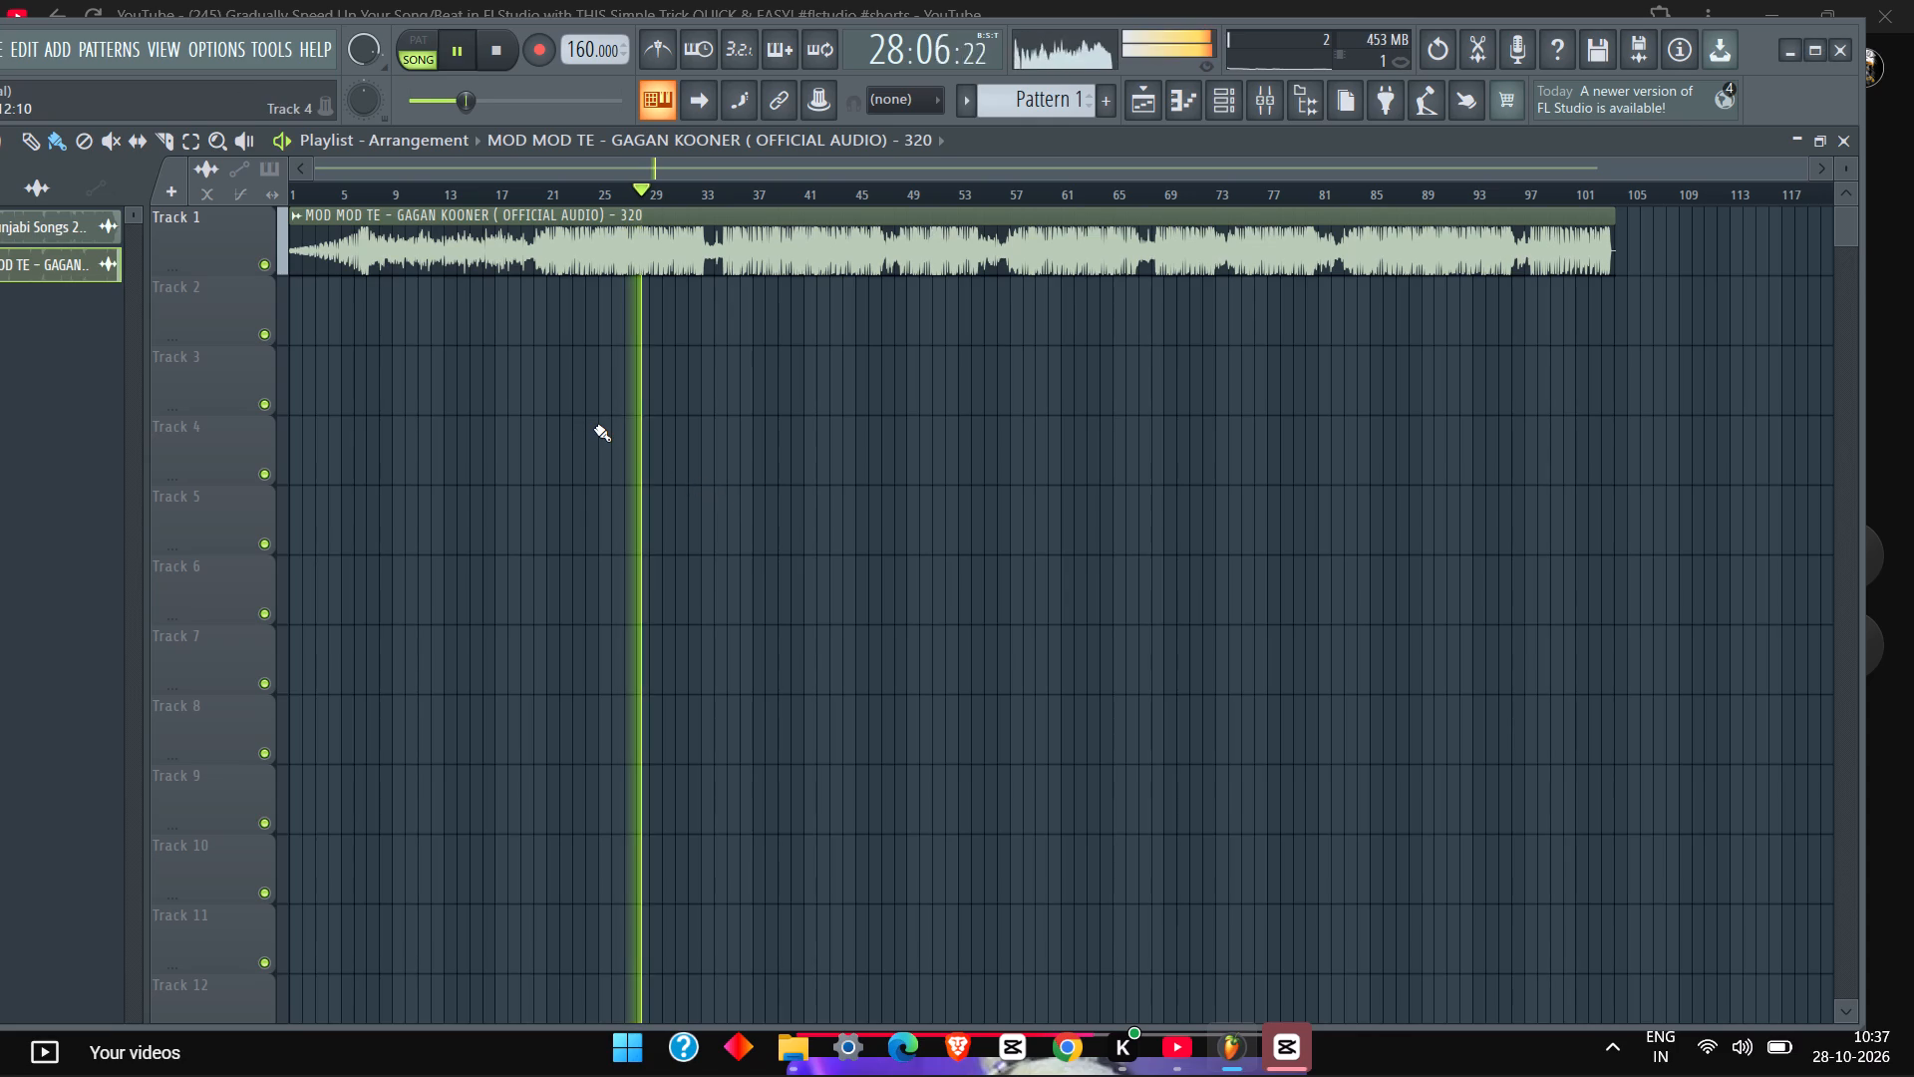
pyautogui.press('space')
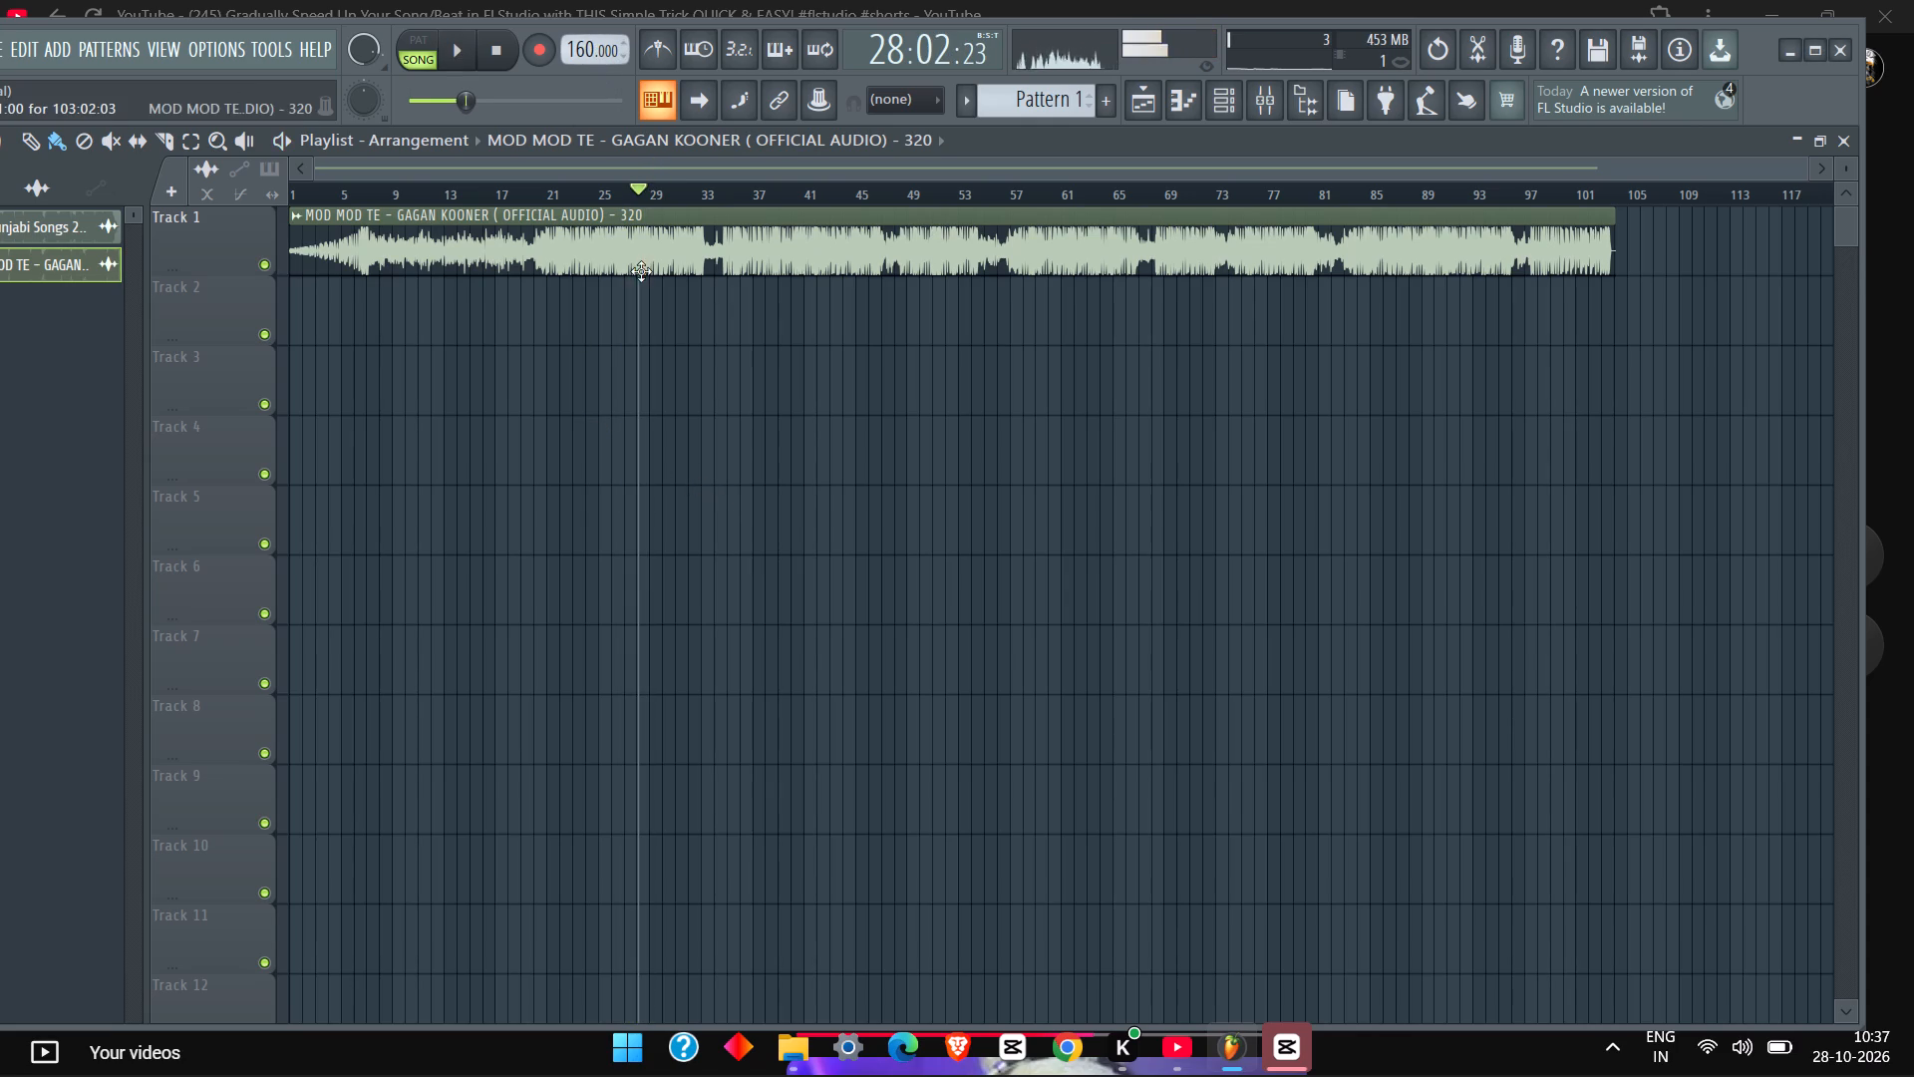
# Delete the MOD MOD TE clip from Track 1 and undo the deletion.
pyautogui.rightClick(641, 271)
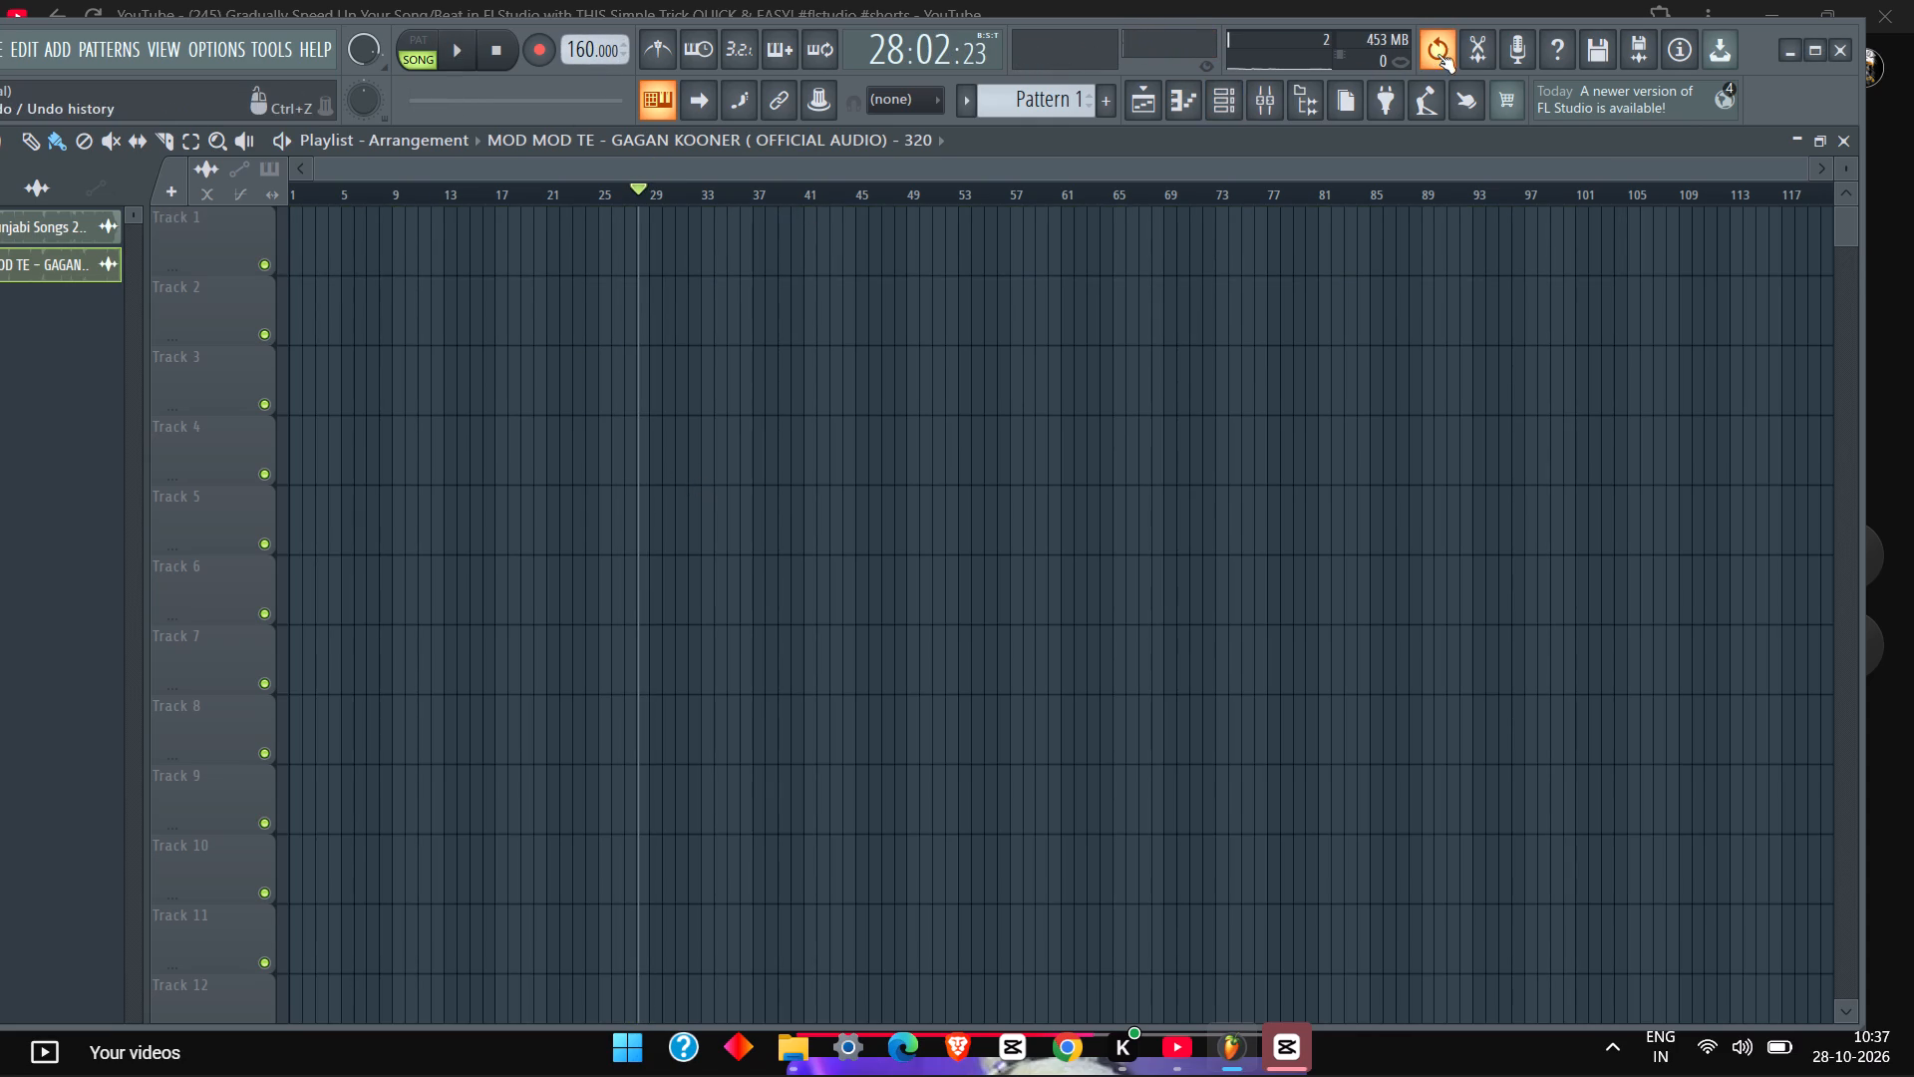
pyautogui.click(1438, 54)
# Open the MOD MOD TE clip's sample settings, reset its stretch time and play the song.
pyautogui.doubleClick(964, 222)
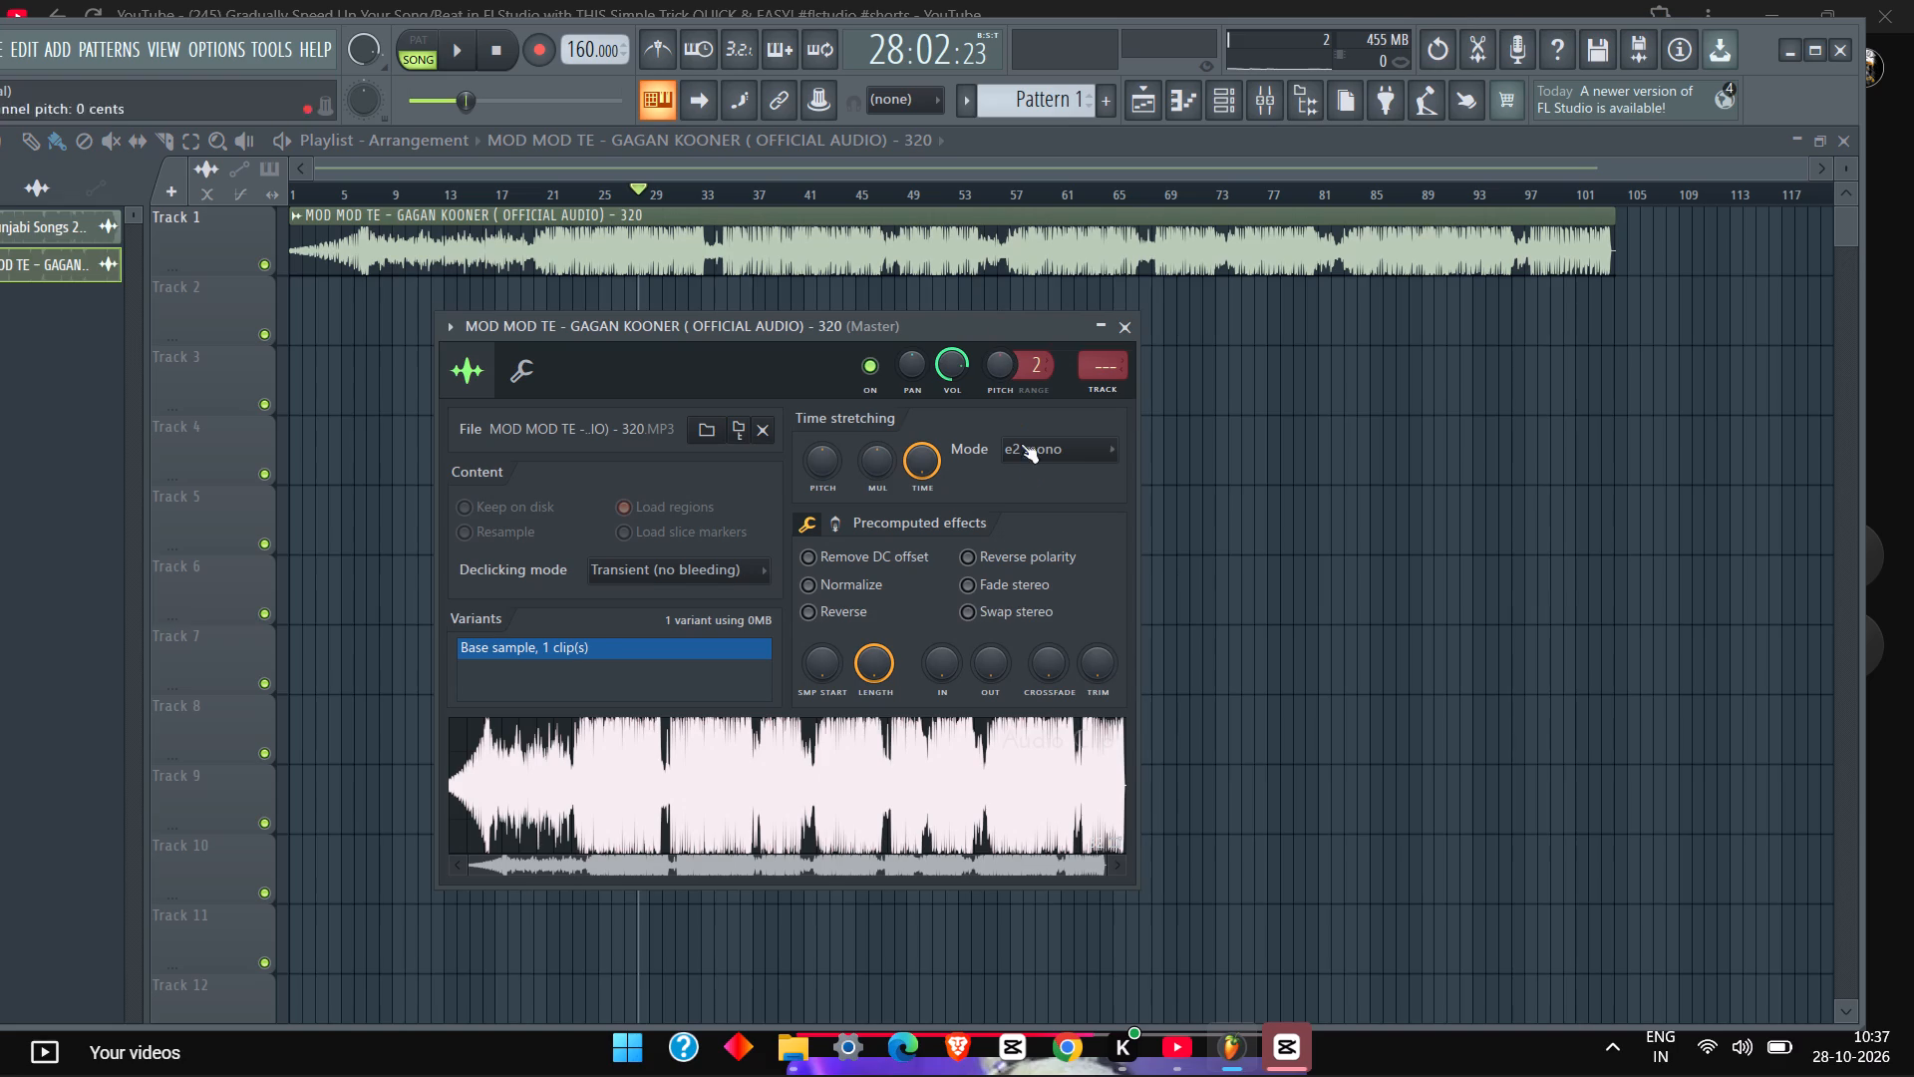
pyautogui.click(1039, 448)
pyautogui.rightClick(938, 458)
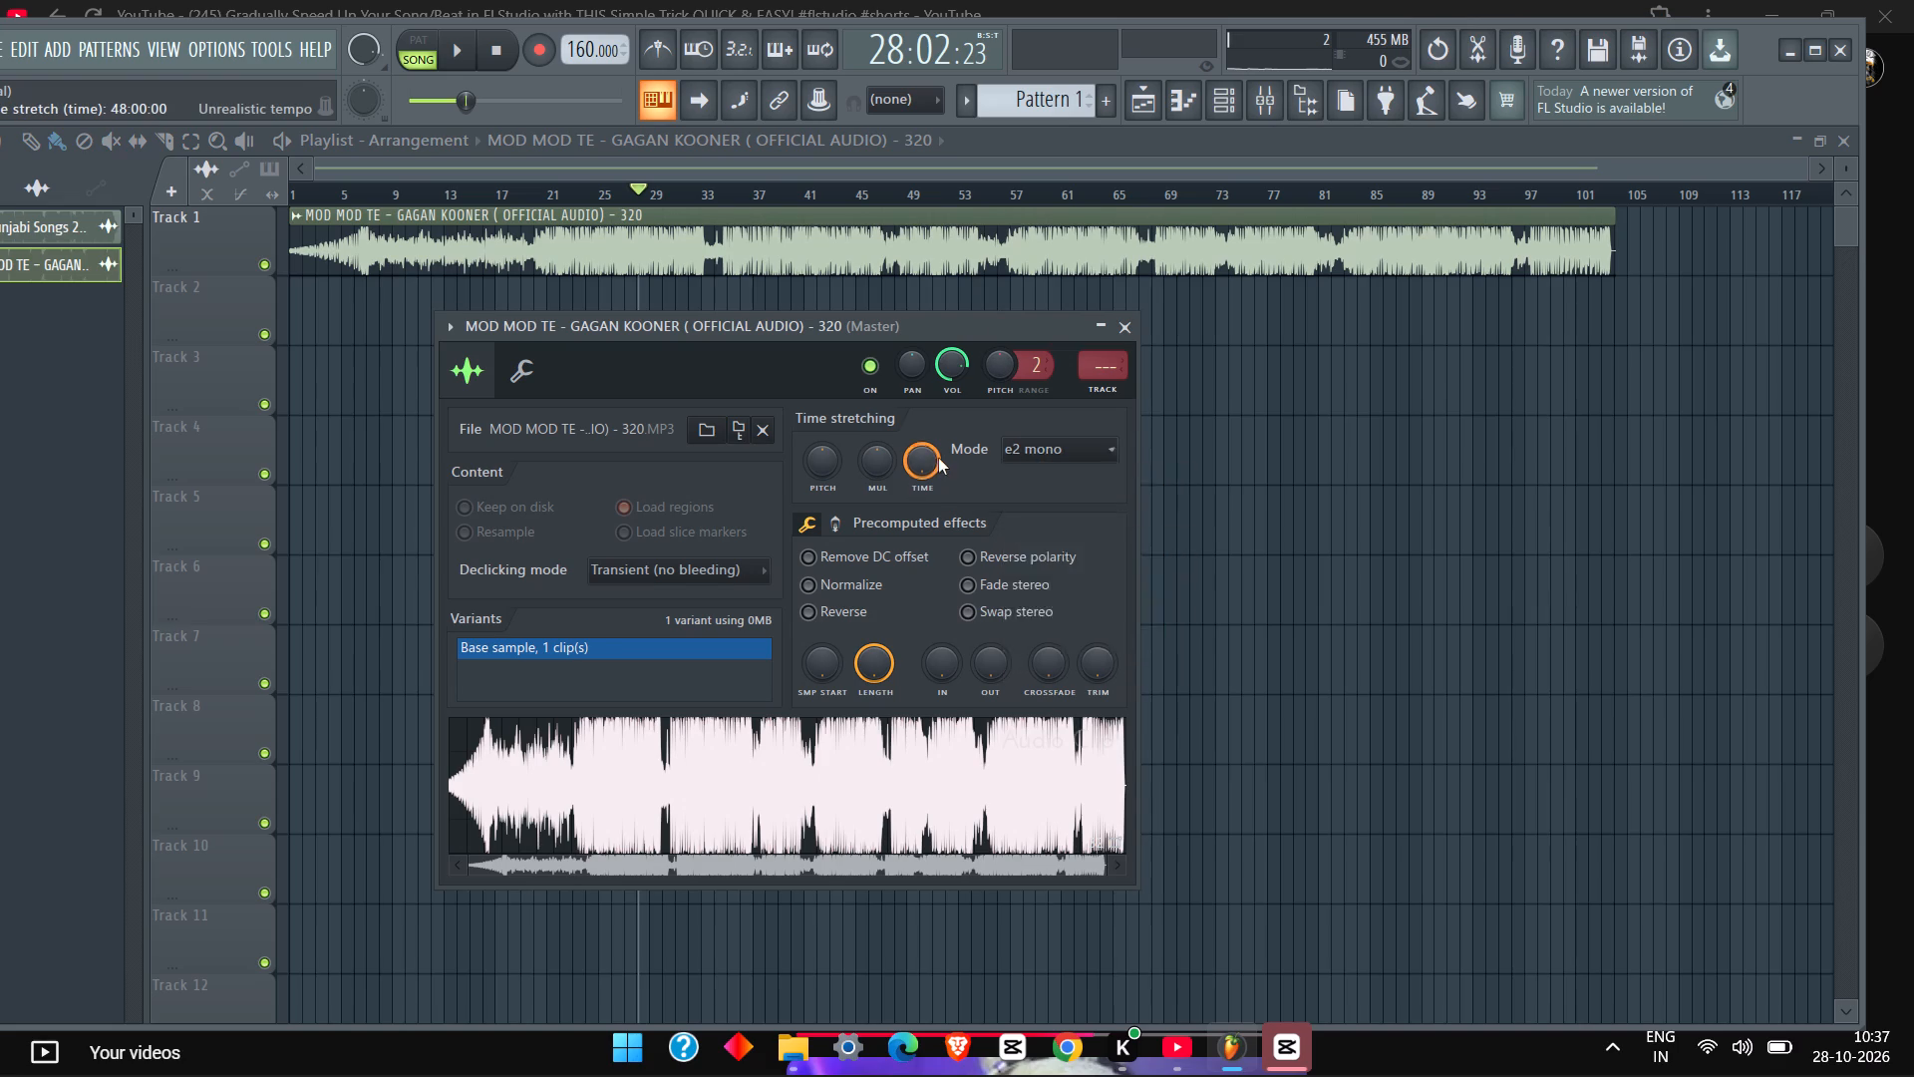
pyautogui.click(1220, 479)
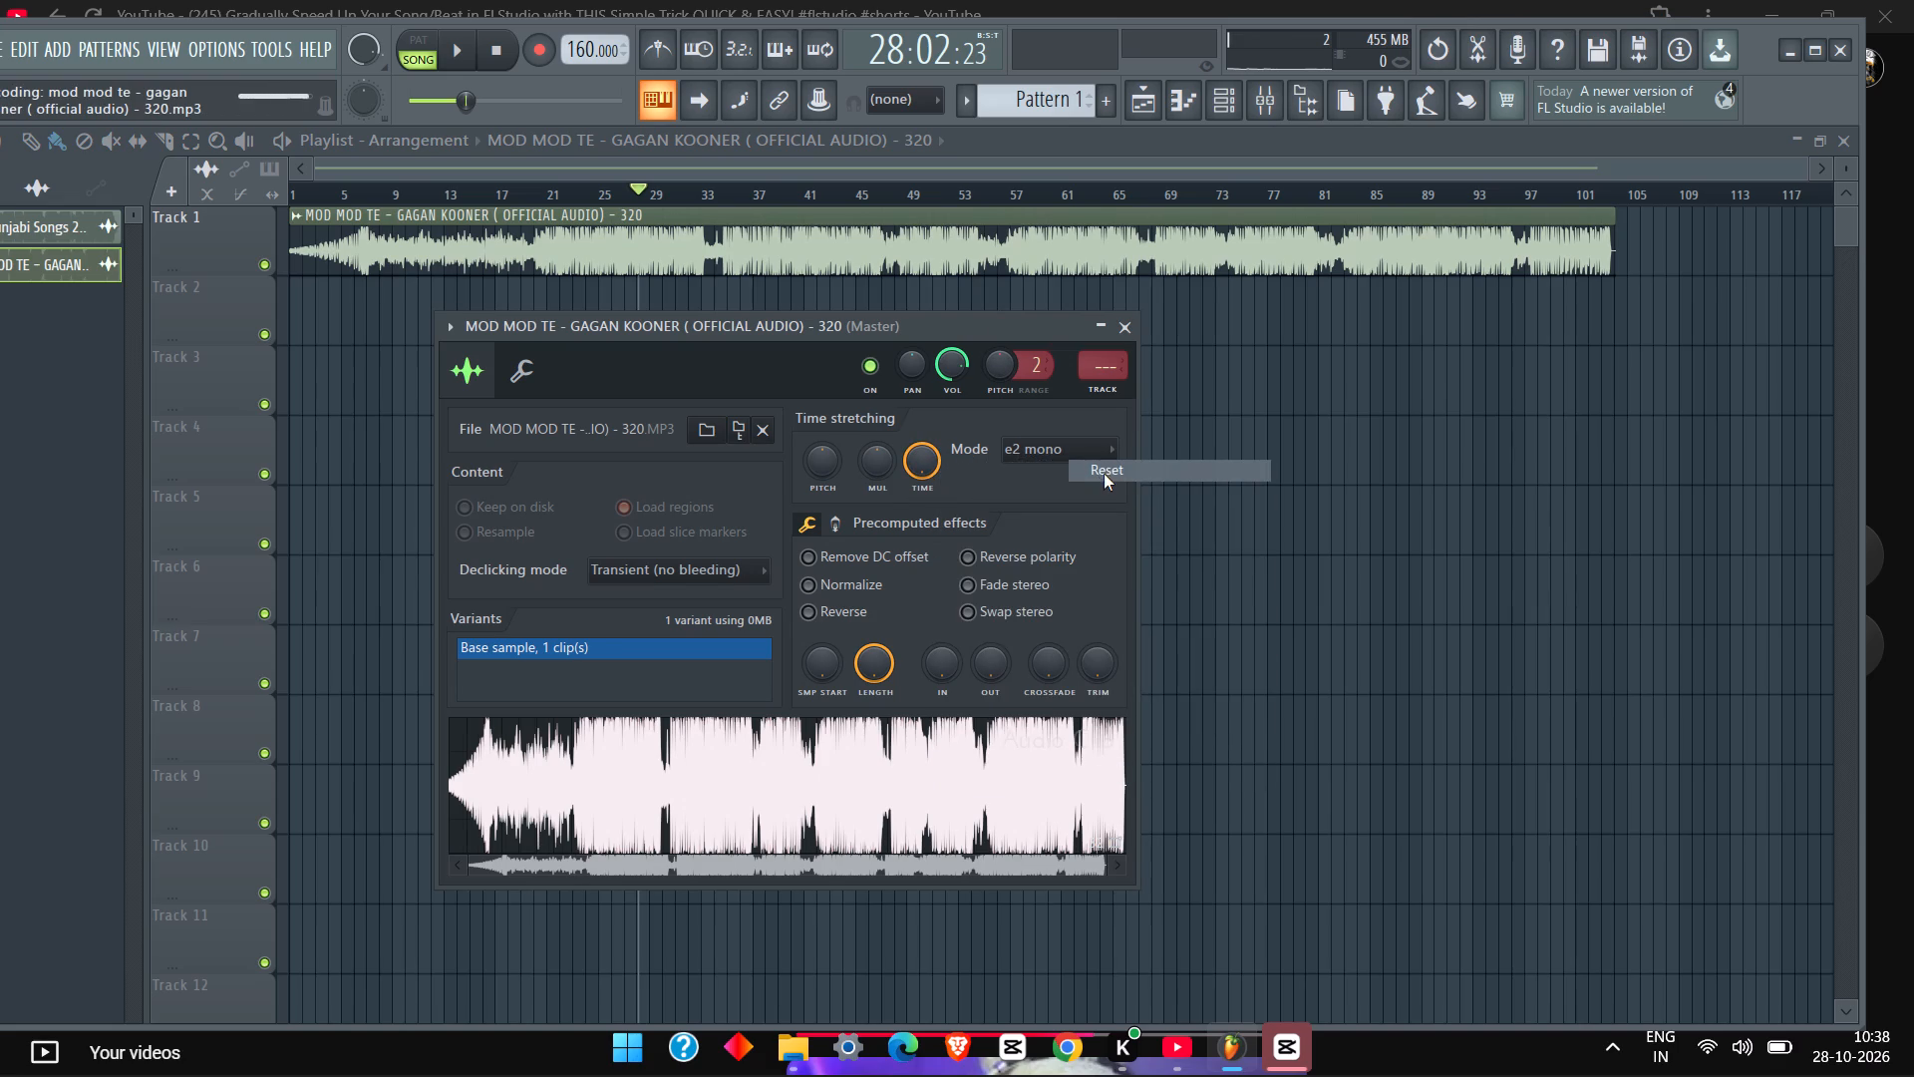
pyautogui.press('space')
# Set the sample's time-stretching mode to Resample.
pyautogui.rightClick(1036, 451)
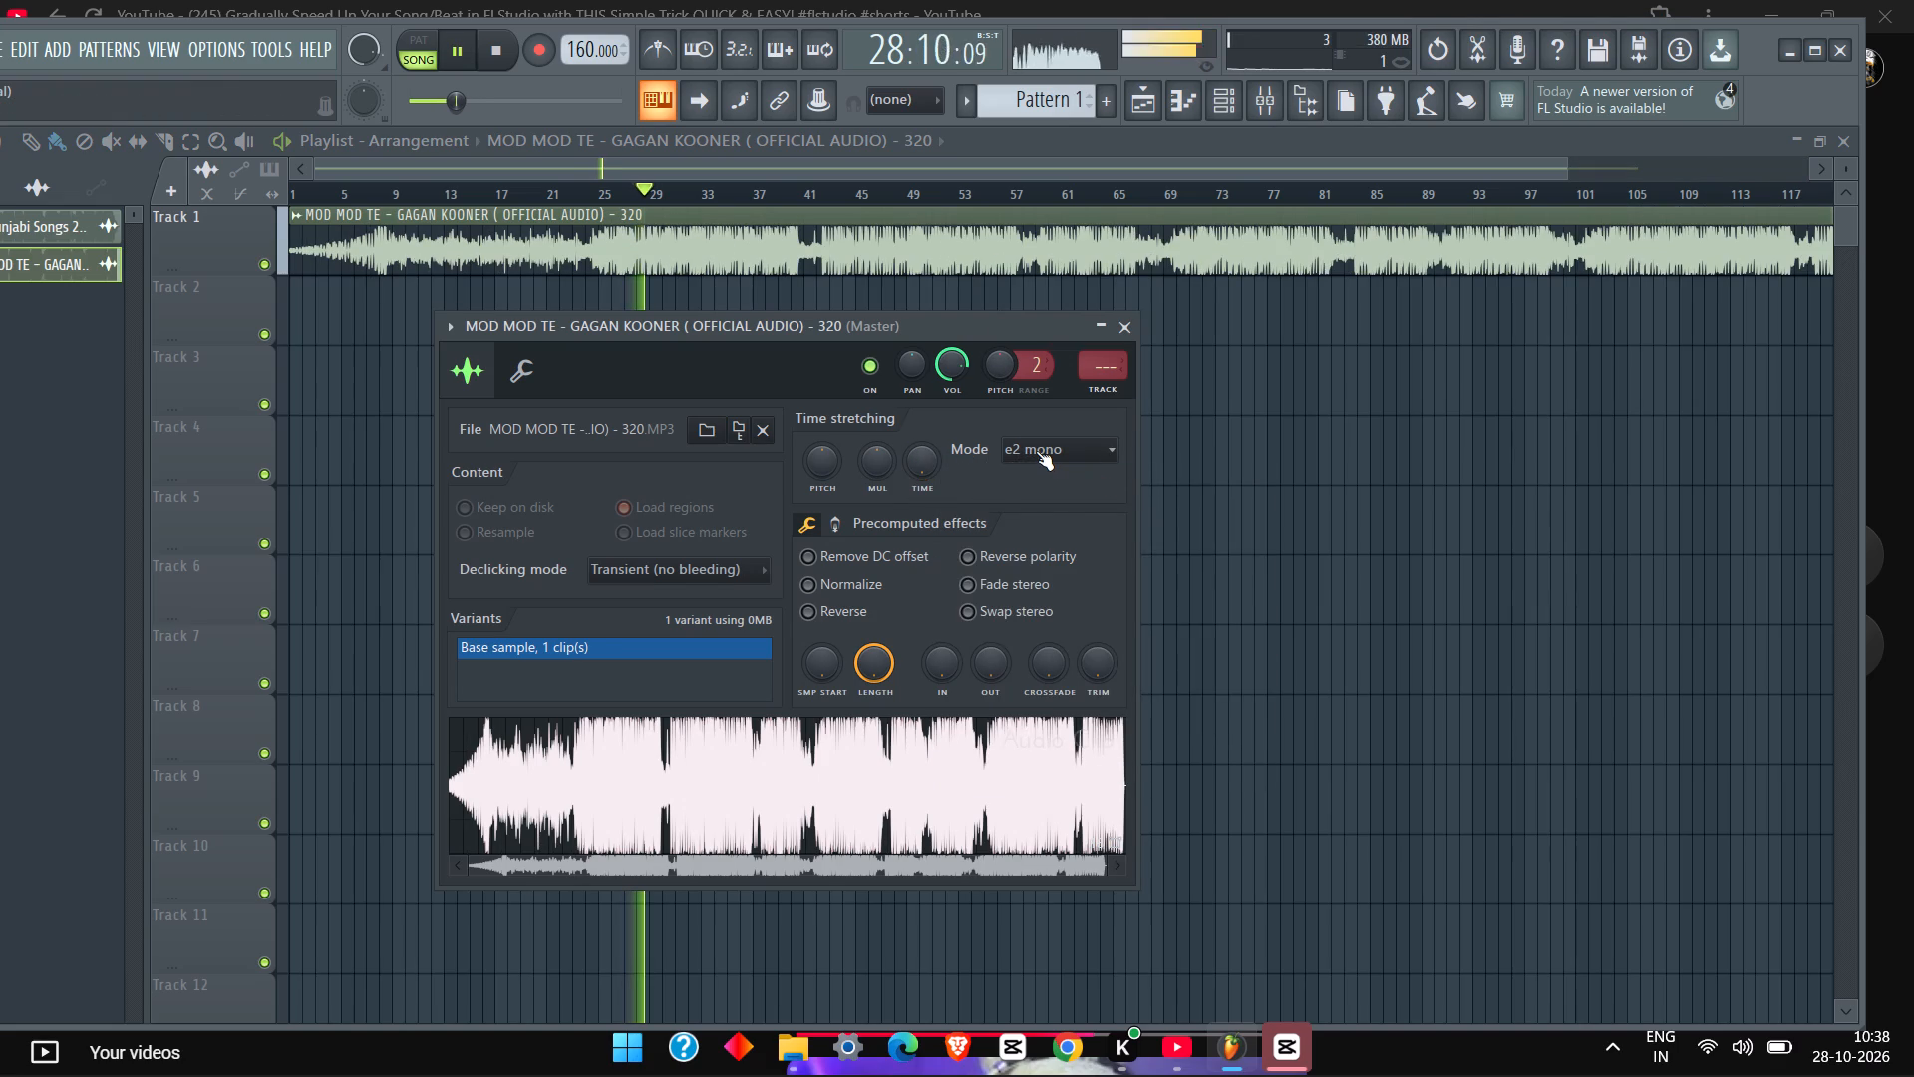
pyautogui.click(1036, 451)
pyautogui.click(1032, 503)
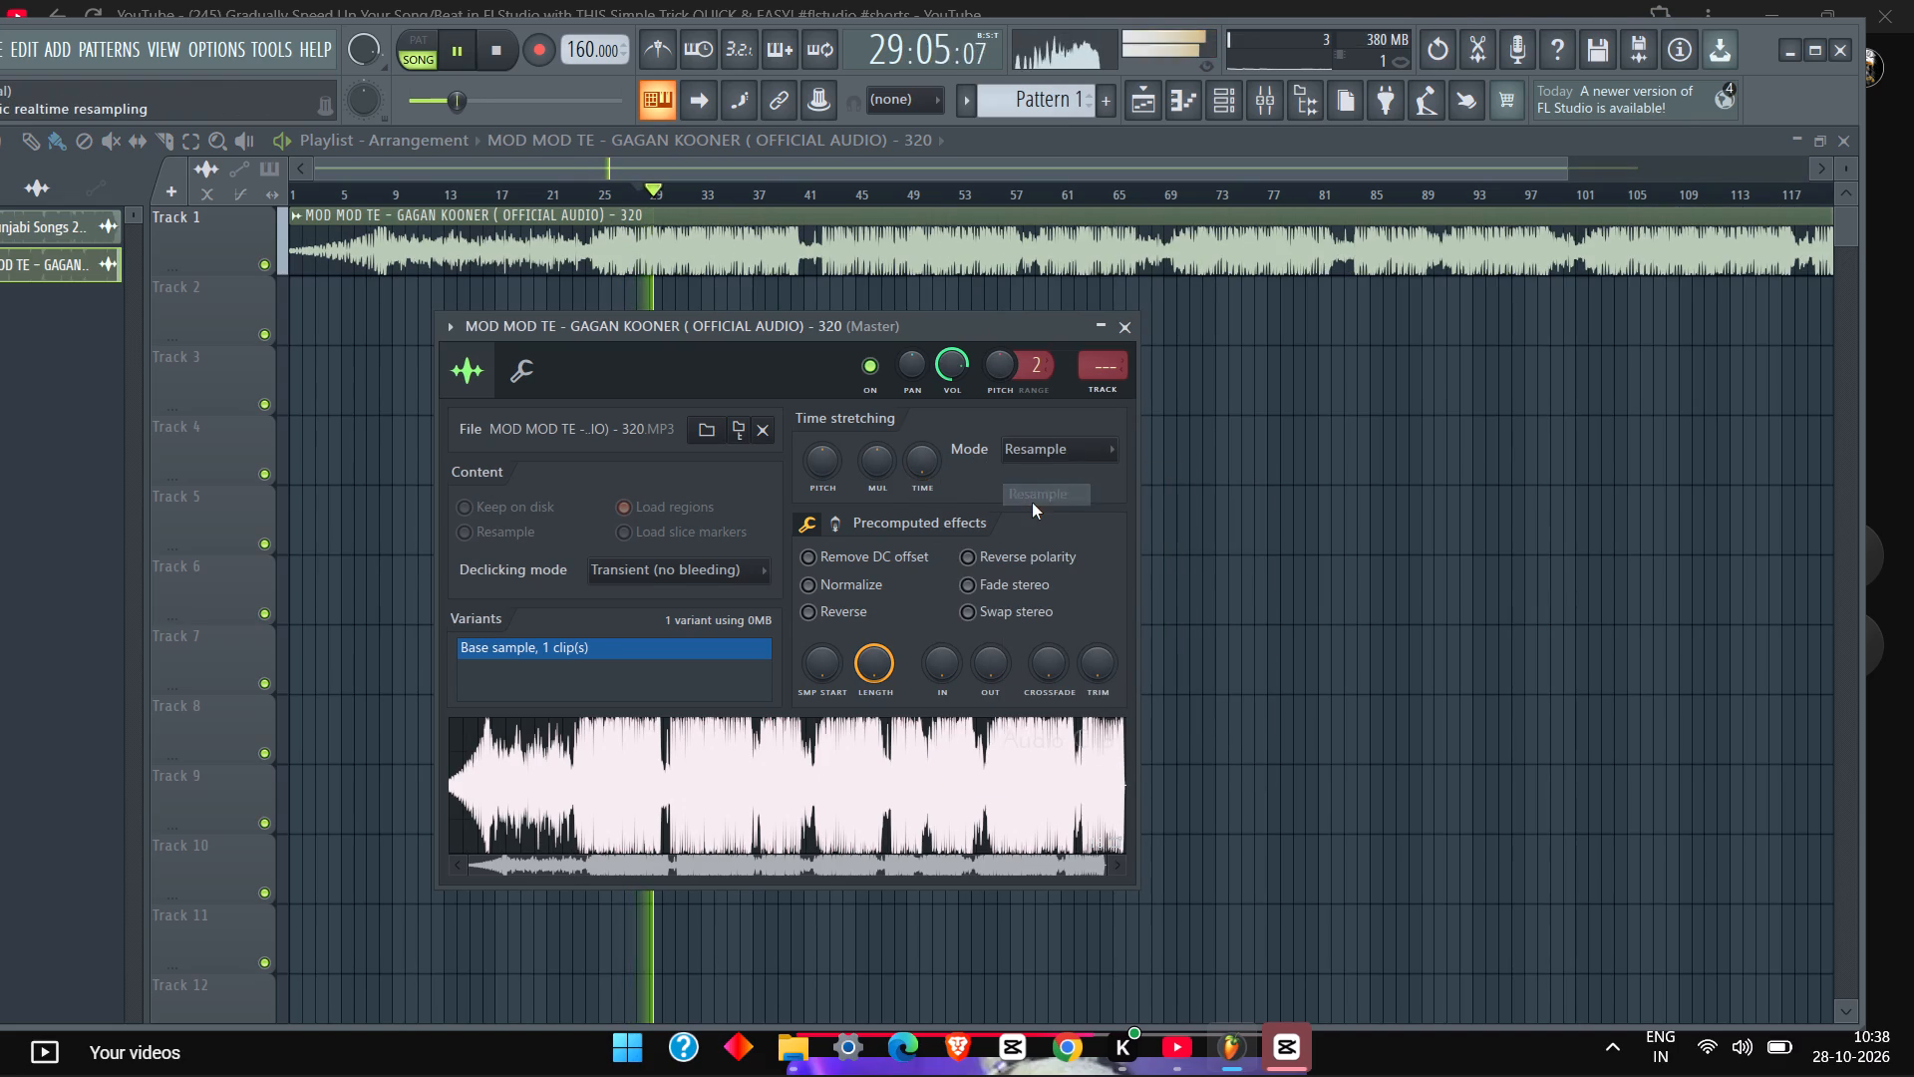
# Reselect Resample as the sample's time-stretching mode and audition the song briefly.
pyautogui.press('space')
pyautogui.rightClick(1036, 458)
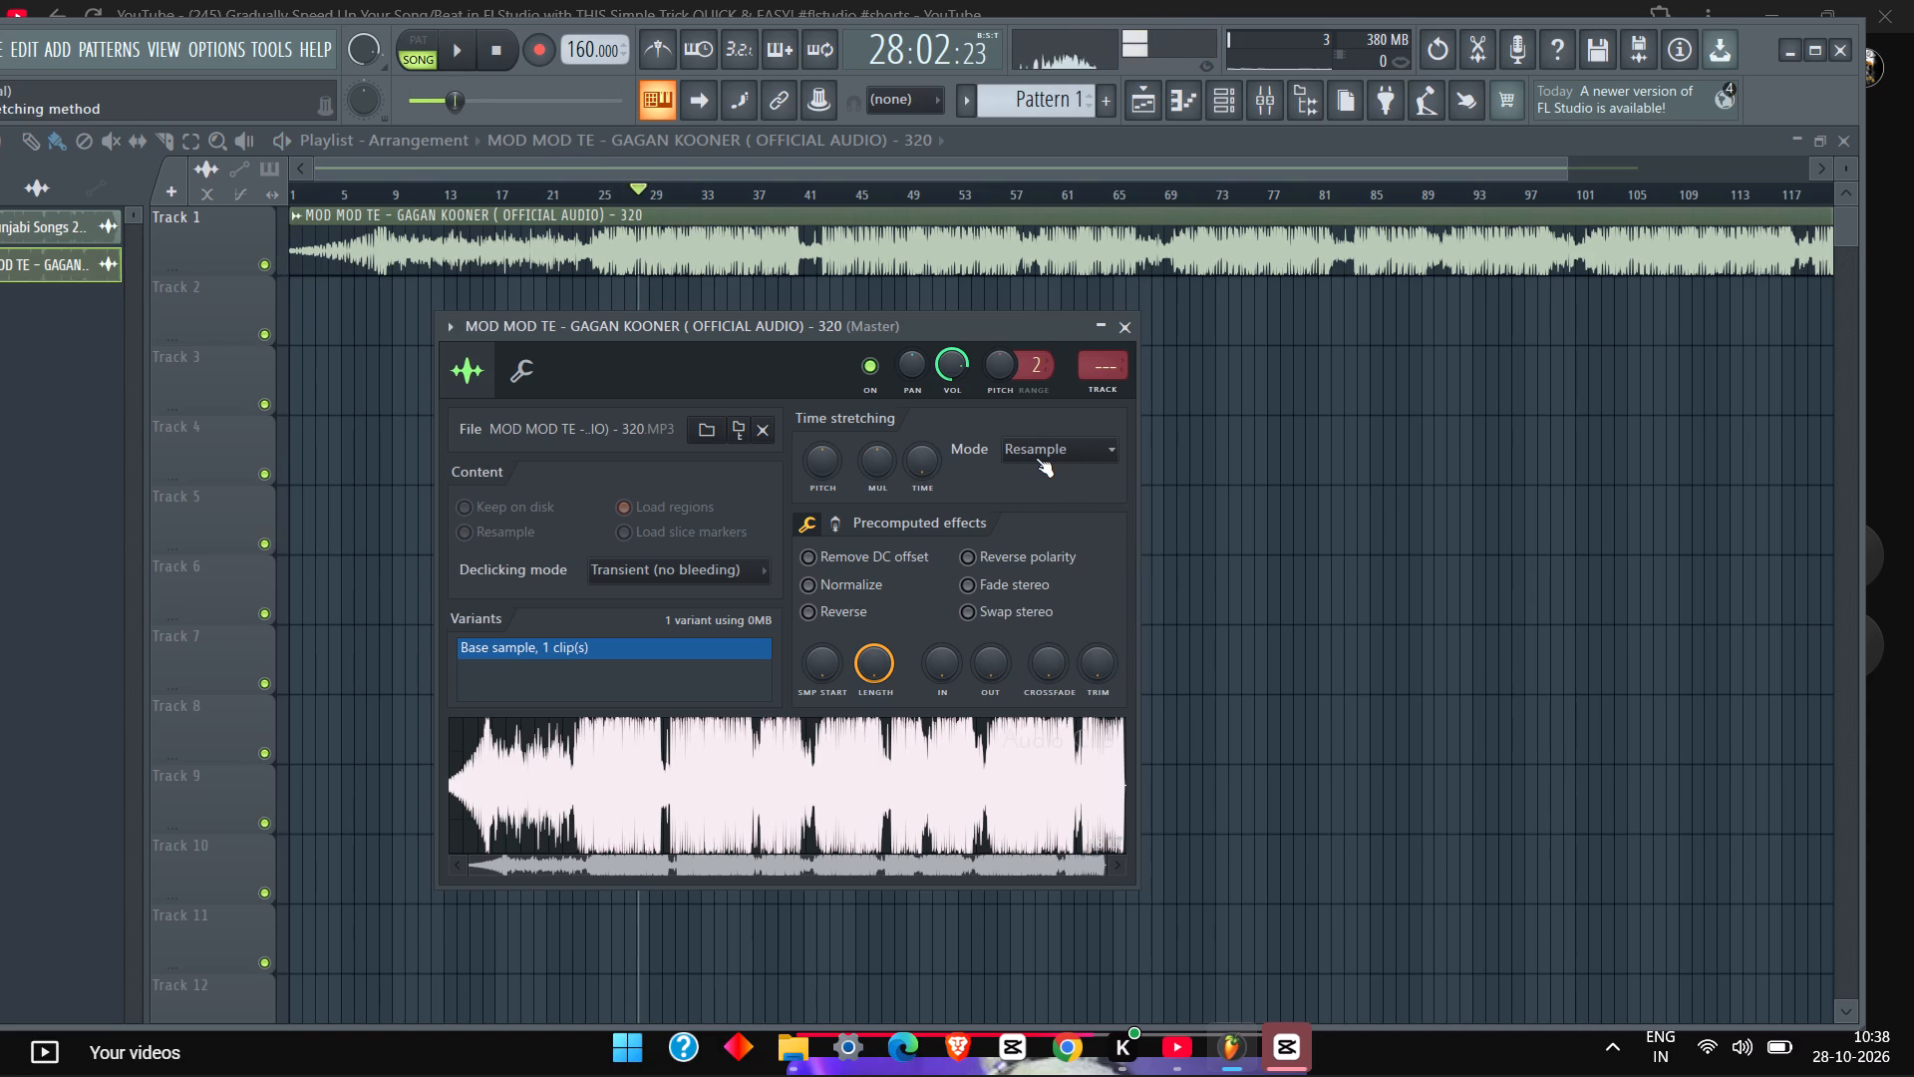
pyautogui.rightClick(1028, 440)
pyautogui.click(1042, 446)
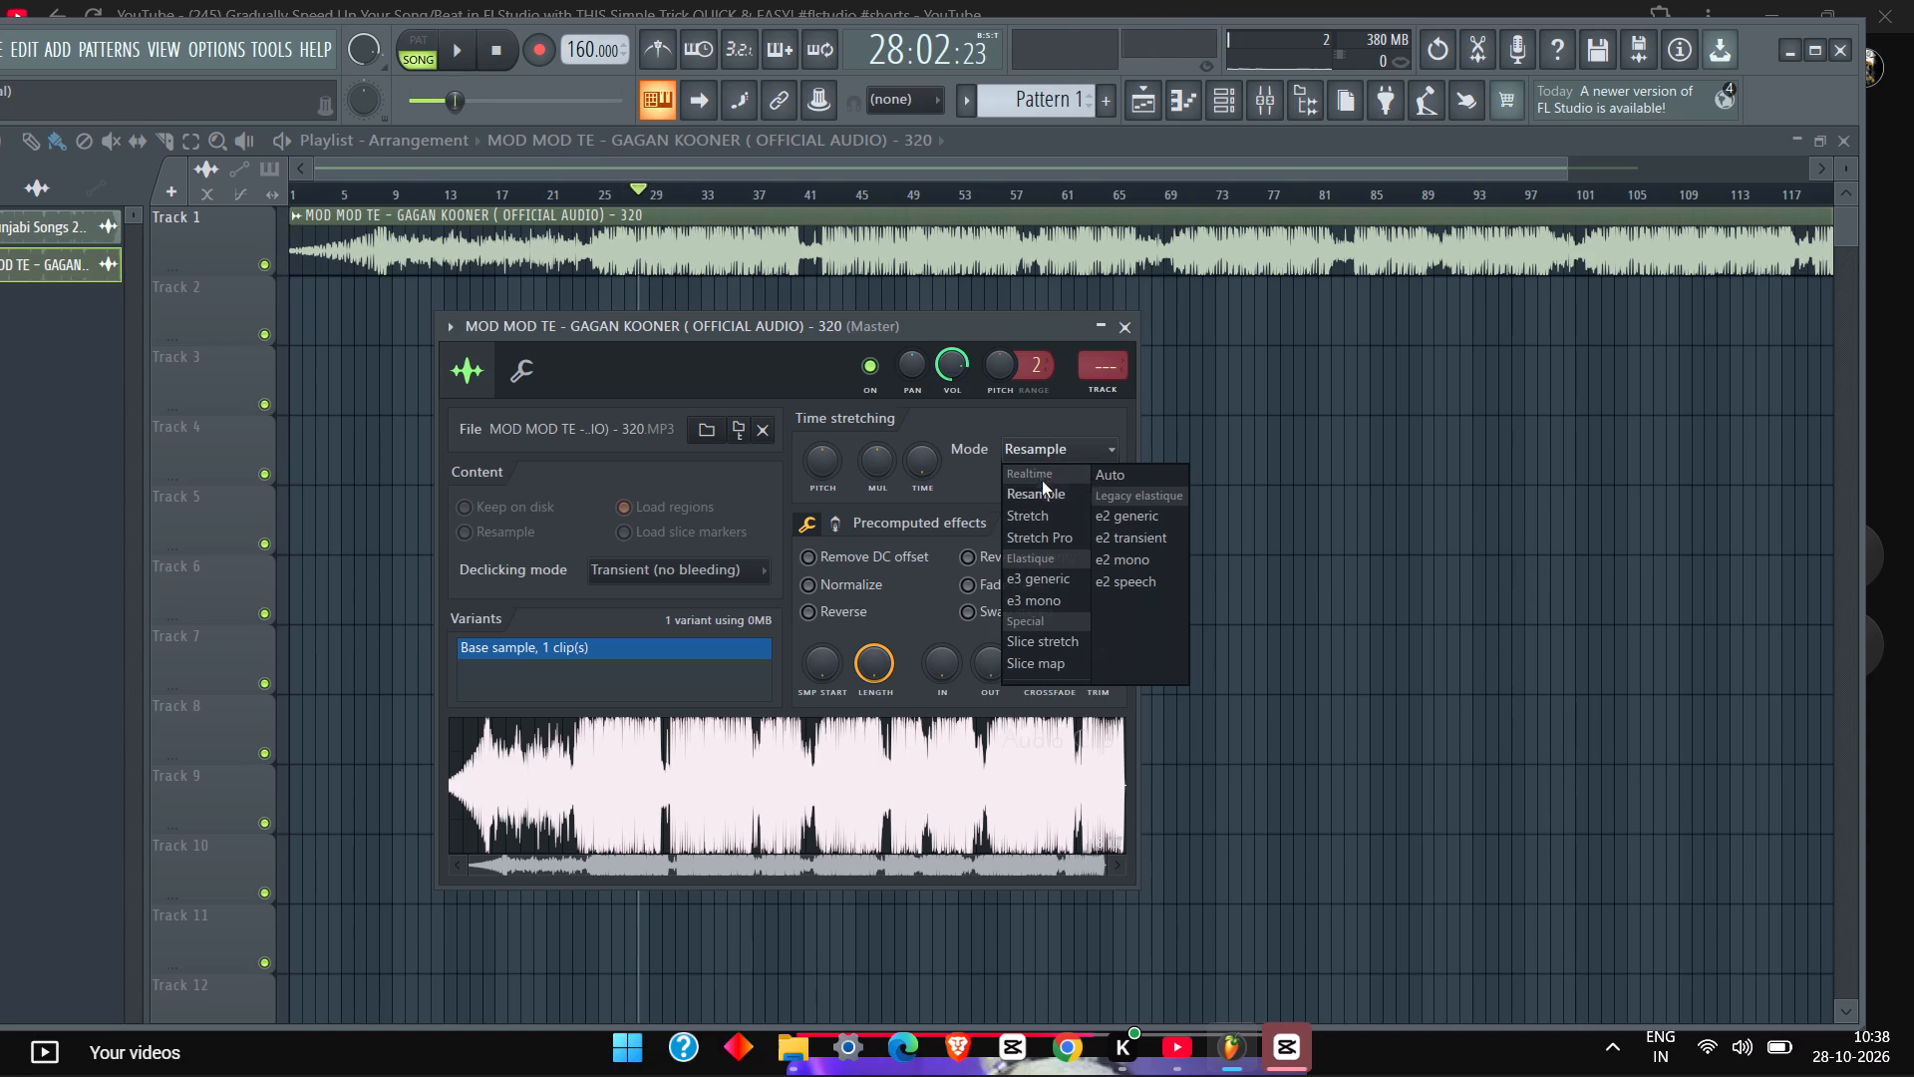
pyautogui.click(1042, 492)
pyautogui.press('space')
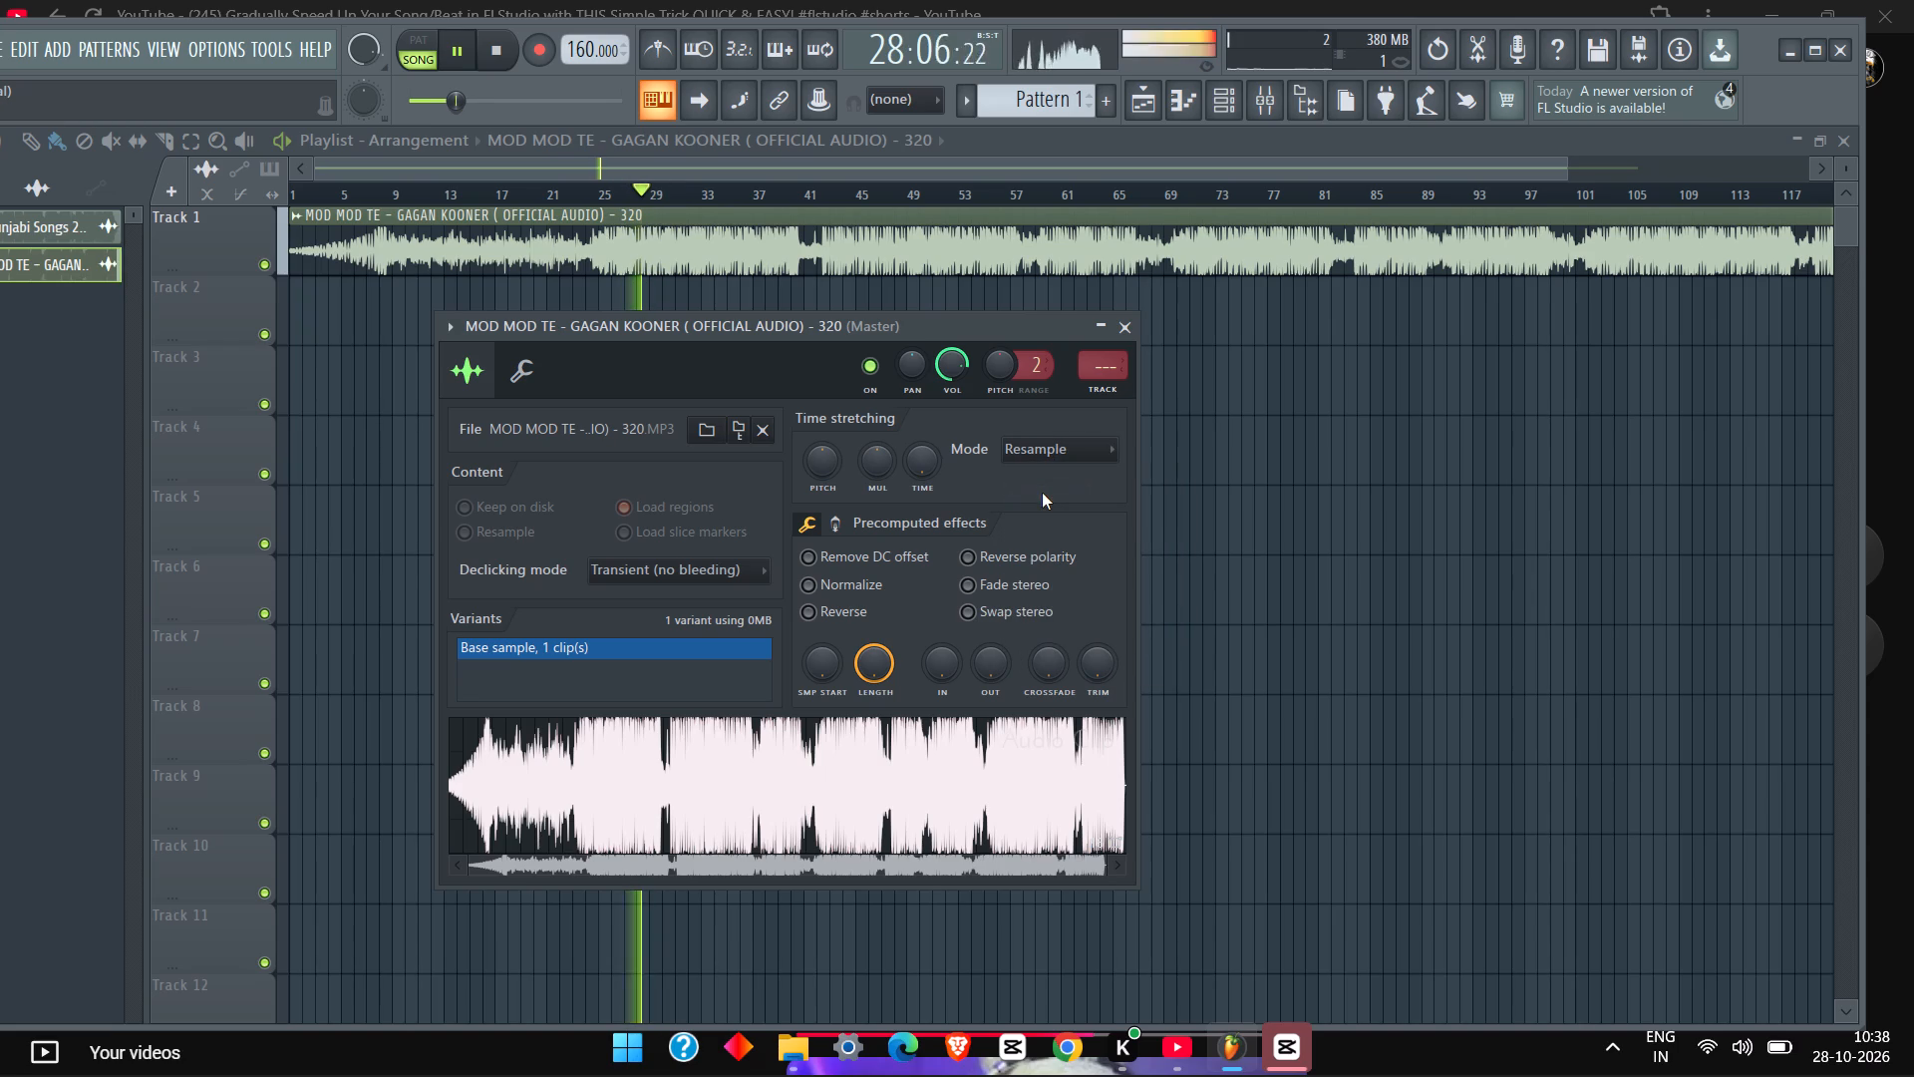
pyautogui.press('space')
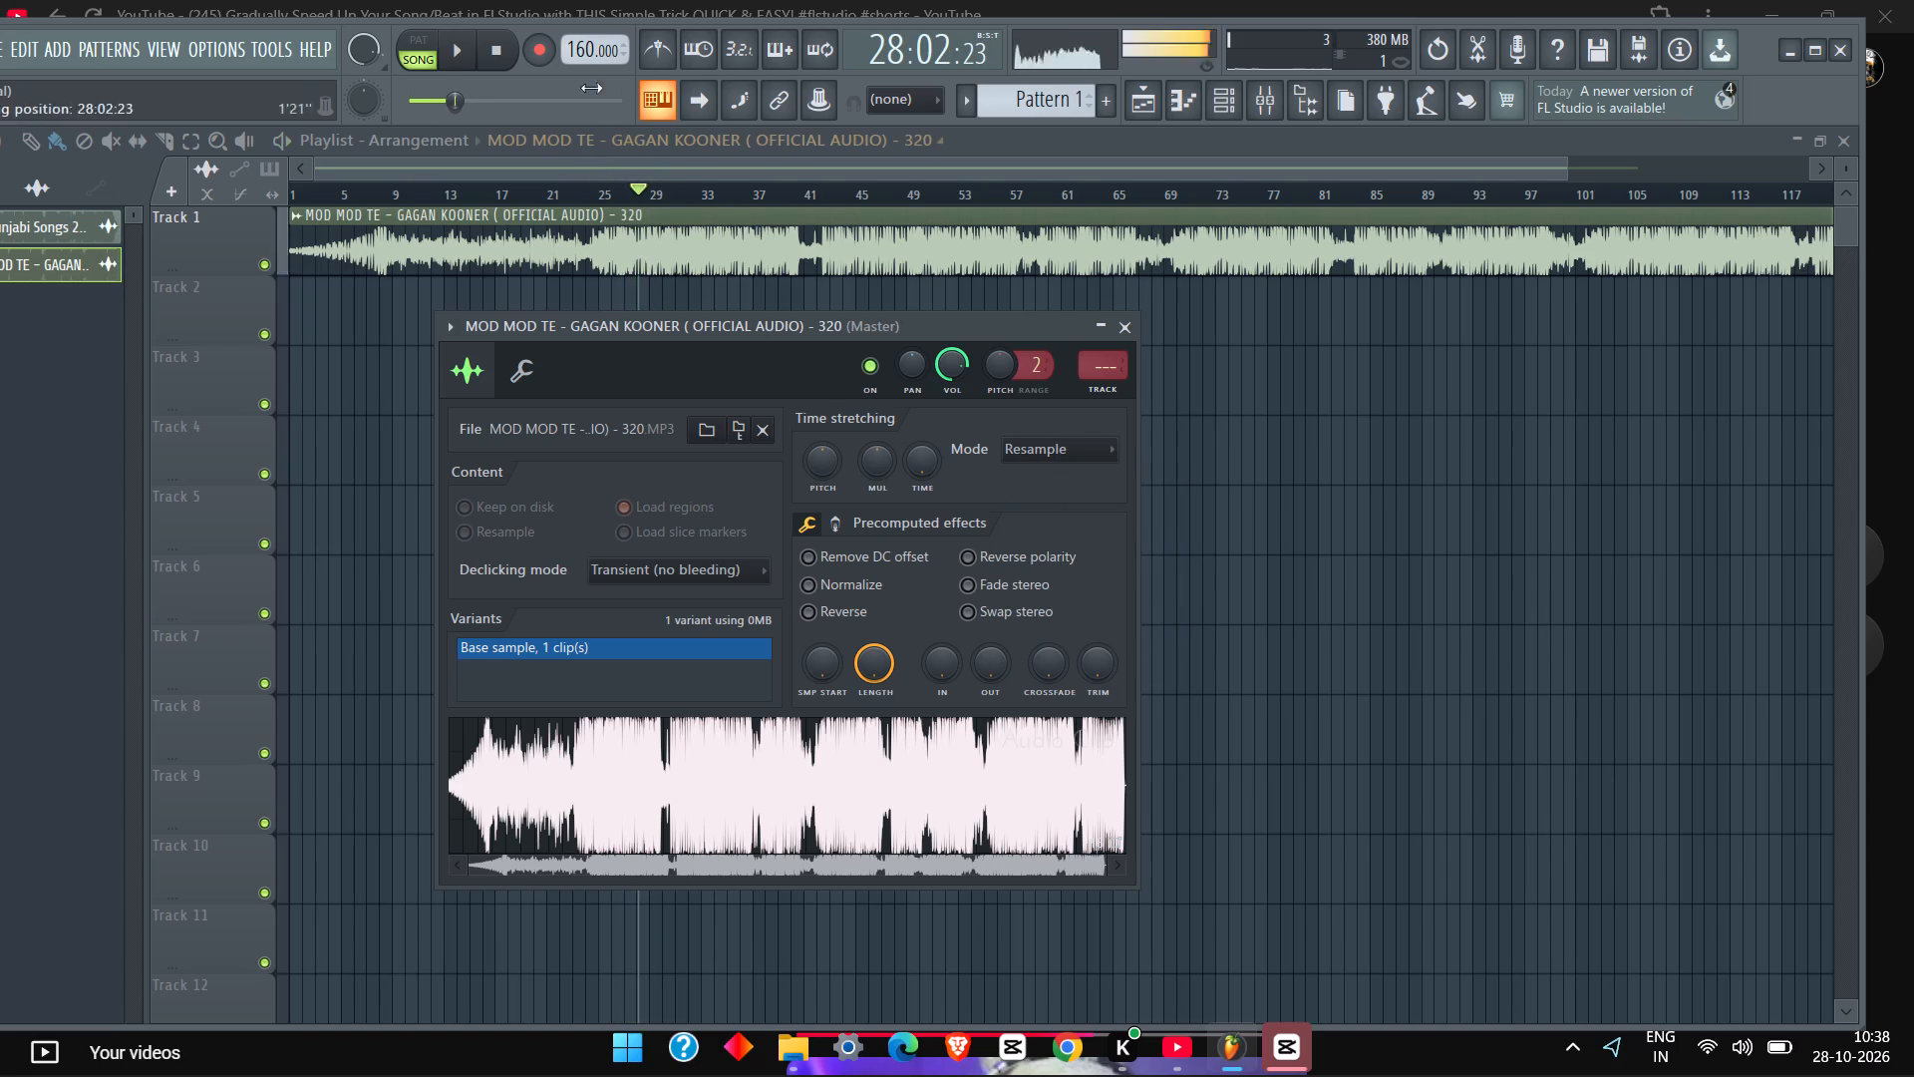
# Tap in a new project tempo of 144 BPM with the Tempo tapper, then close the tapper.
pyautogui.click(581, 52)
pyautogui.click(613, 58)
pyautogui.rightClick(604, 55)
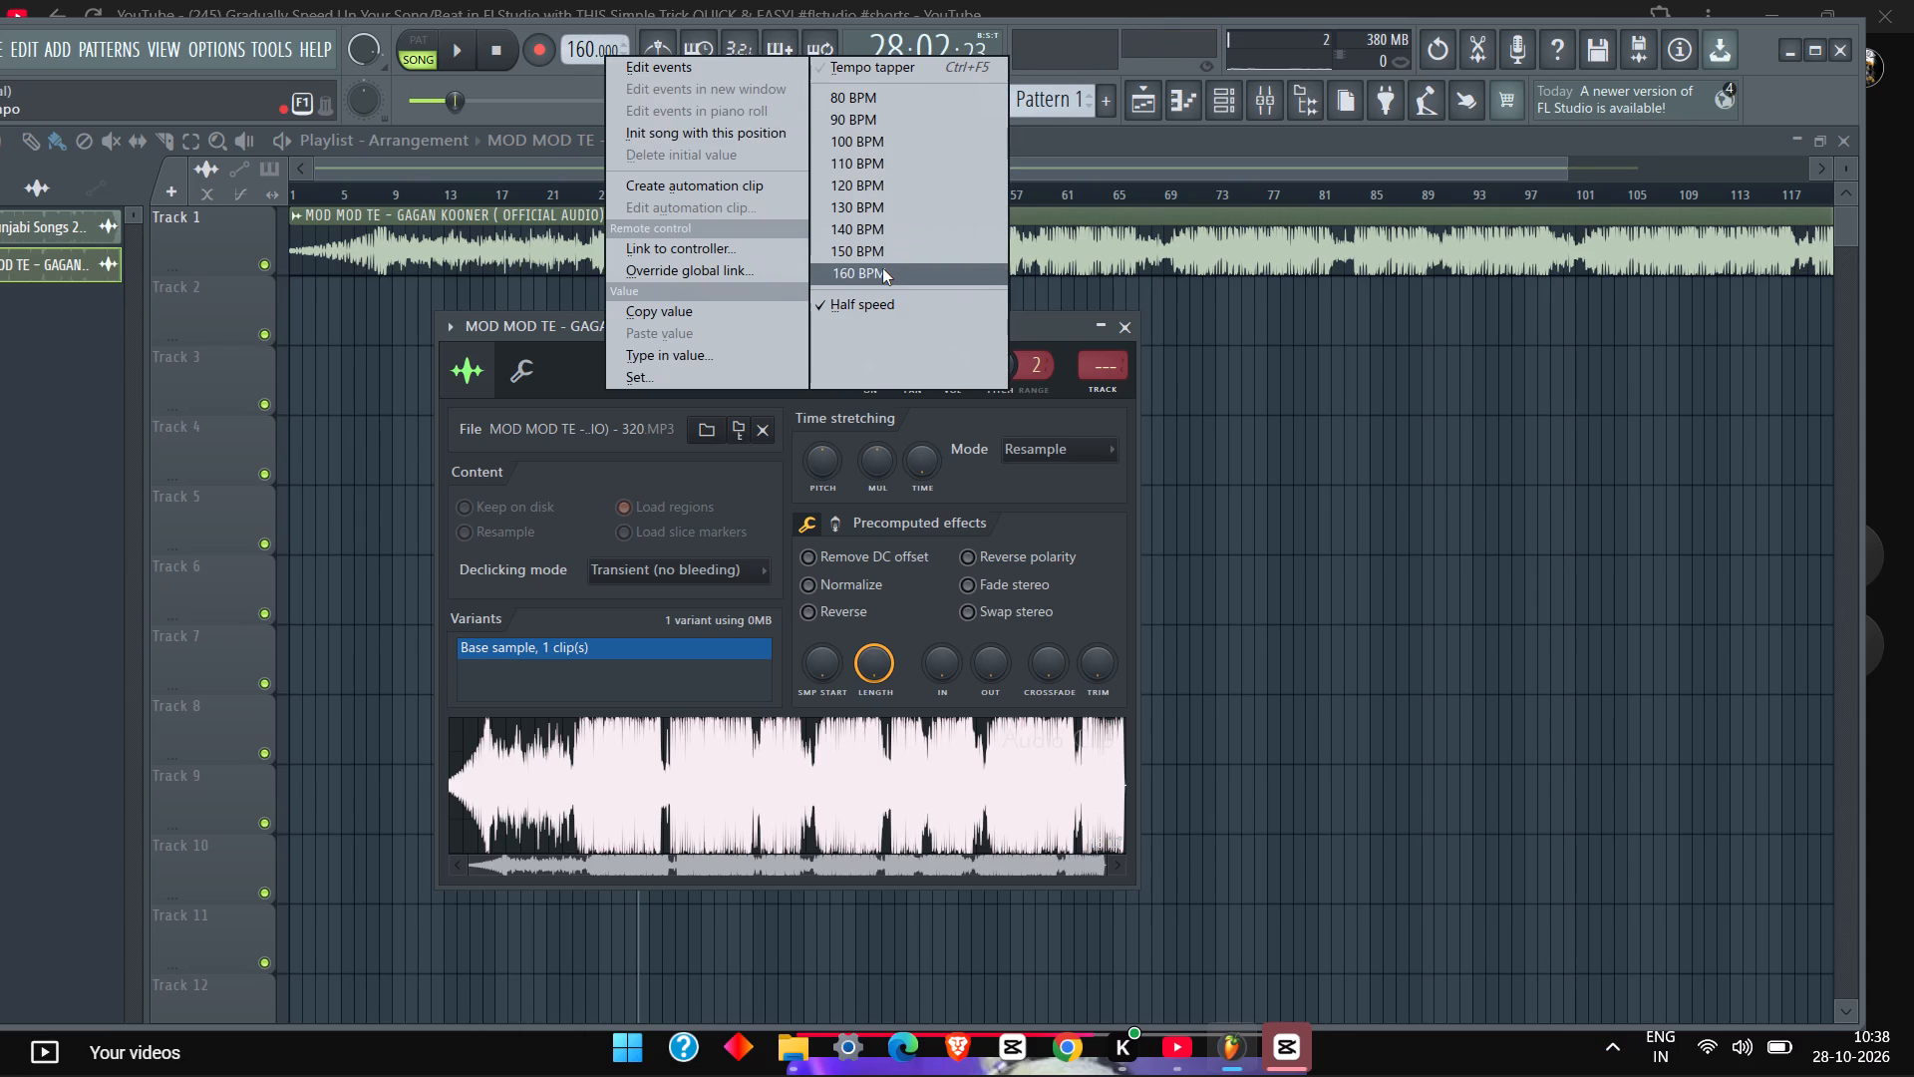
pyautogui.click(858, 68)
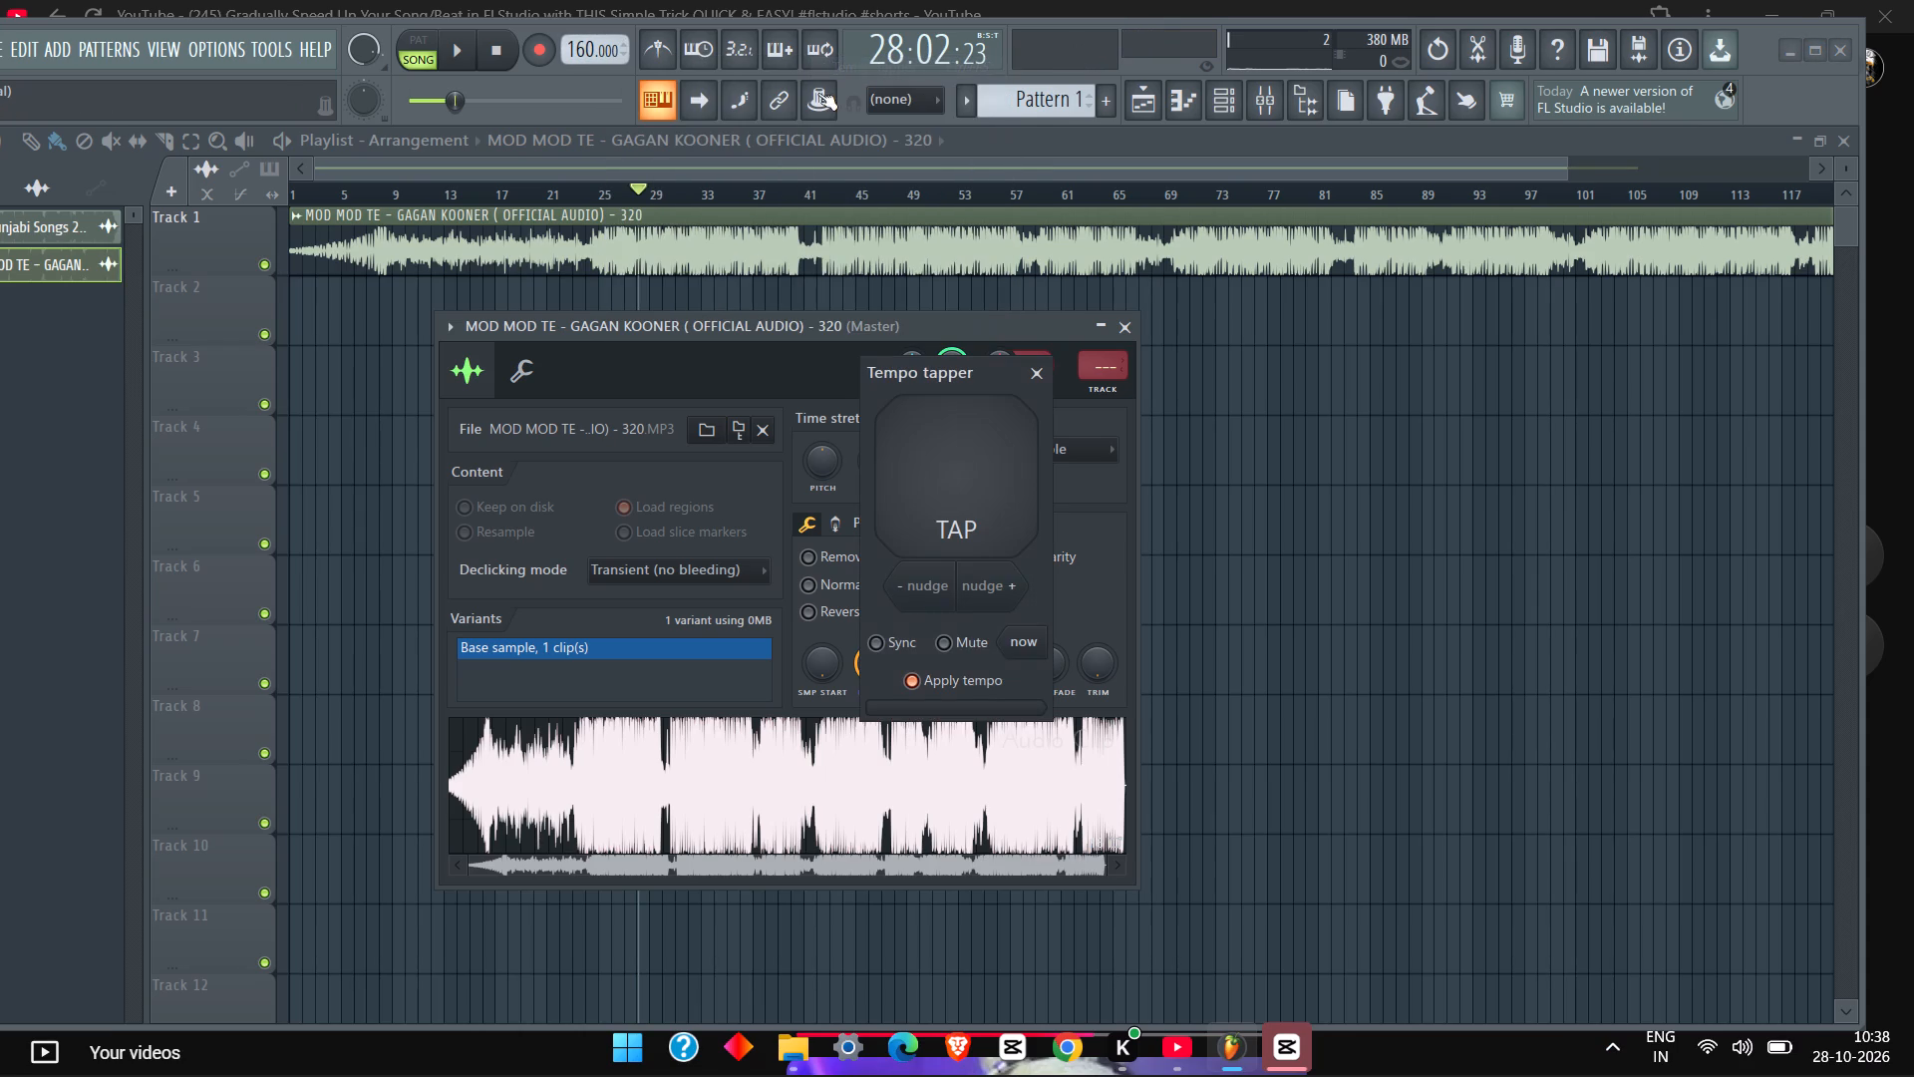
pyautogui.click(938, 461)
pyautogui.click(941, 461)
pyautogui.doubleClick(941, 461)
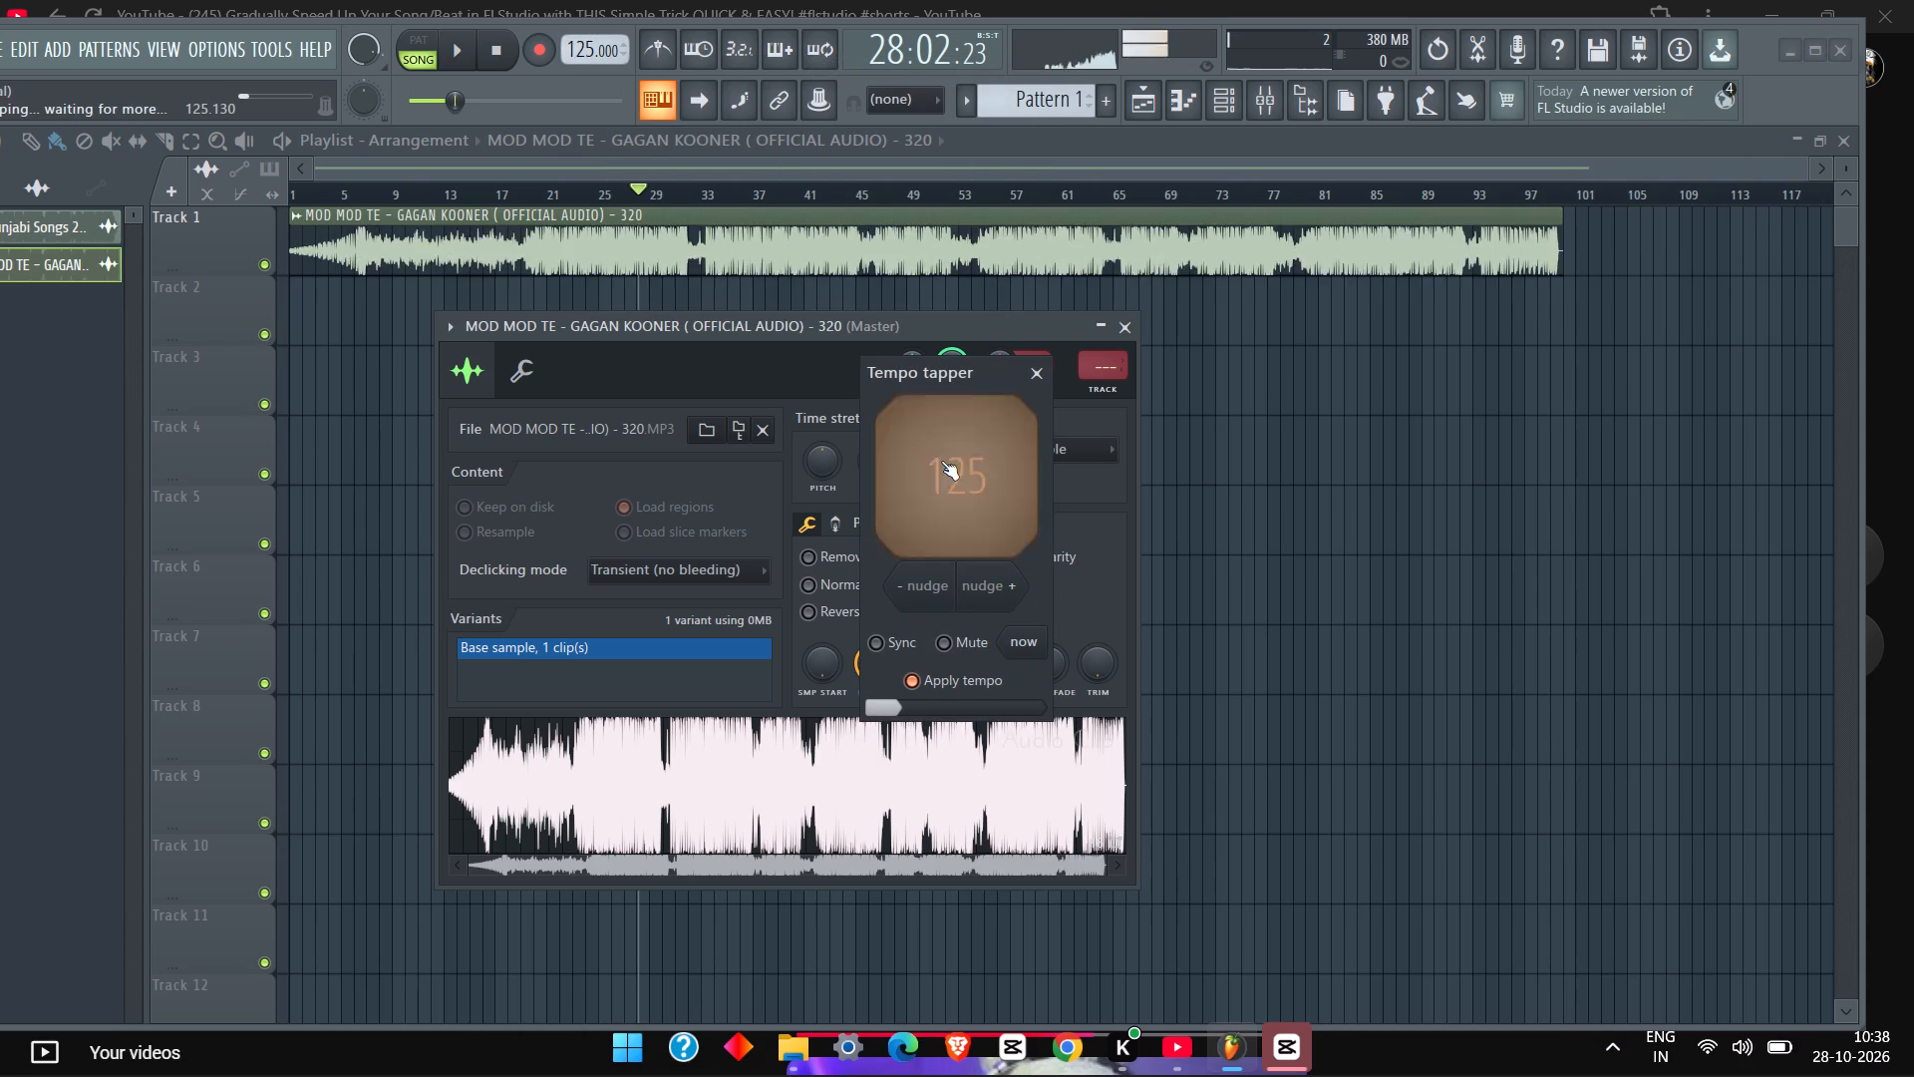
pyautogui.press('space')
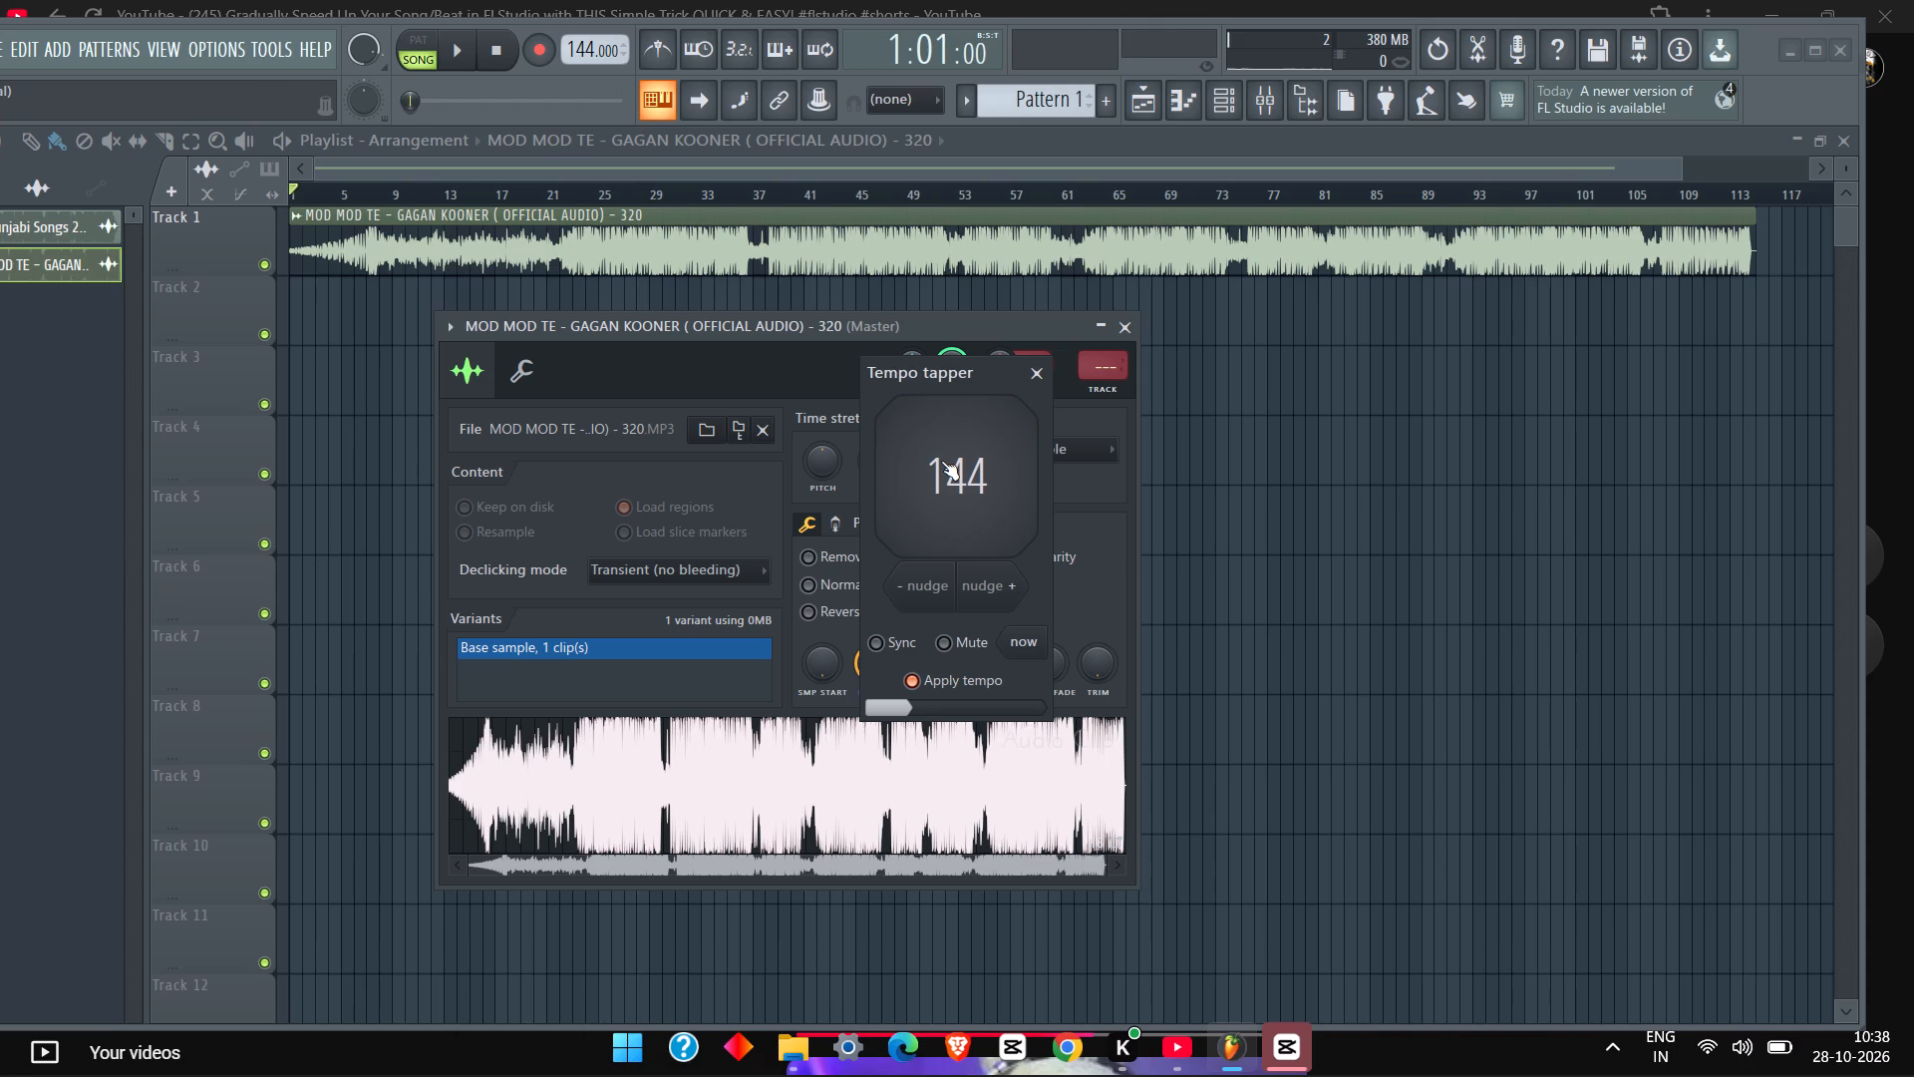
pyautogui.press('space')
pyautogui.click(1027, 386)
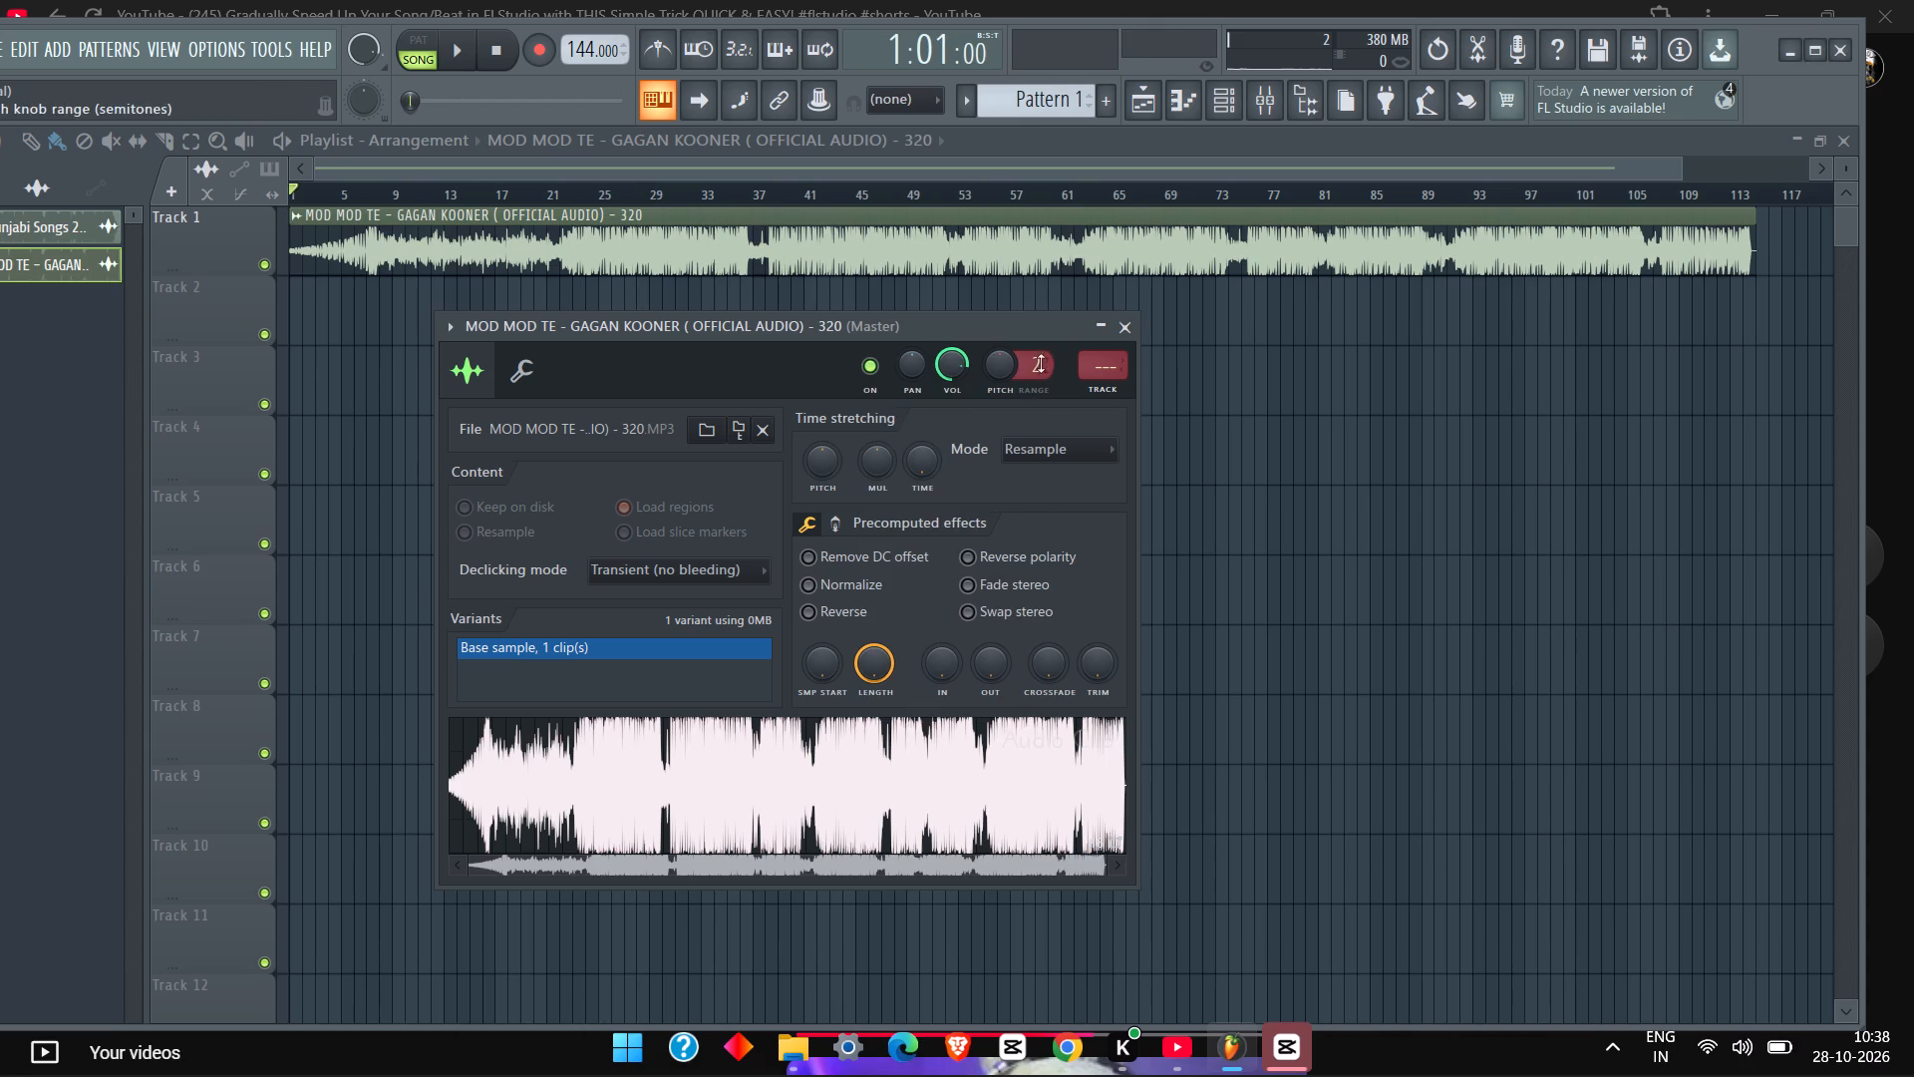
# Close the MOD MOD TE sample settings and play the song from the start.
pyautogui.click(1124, 315)
pyautogui.press('space')
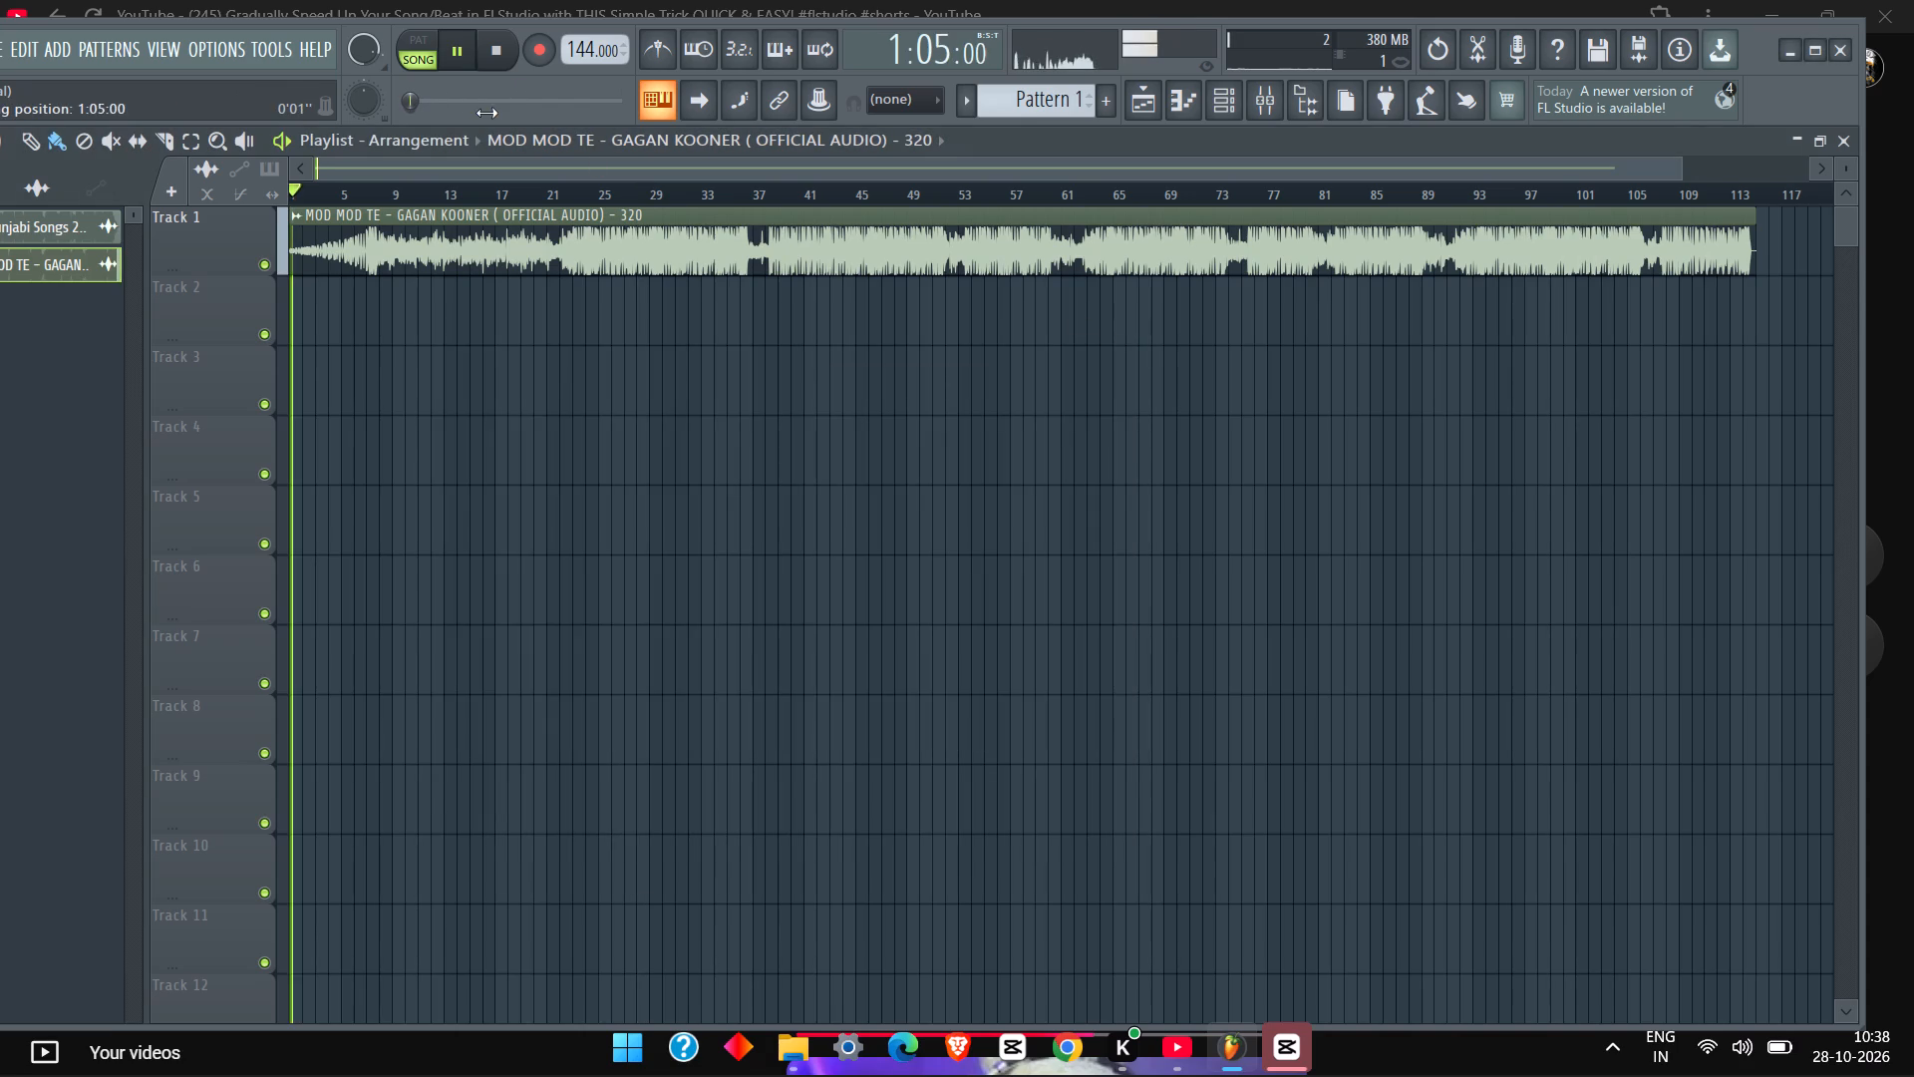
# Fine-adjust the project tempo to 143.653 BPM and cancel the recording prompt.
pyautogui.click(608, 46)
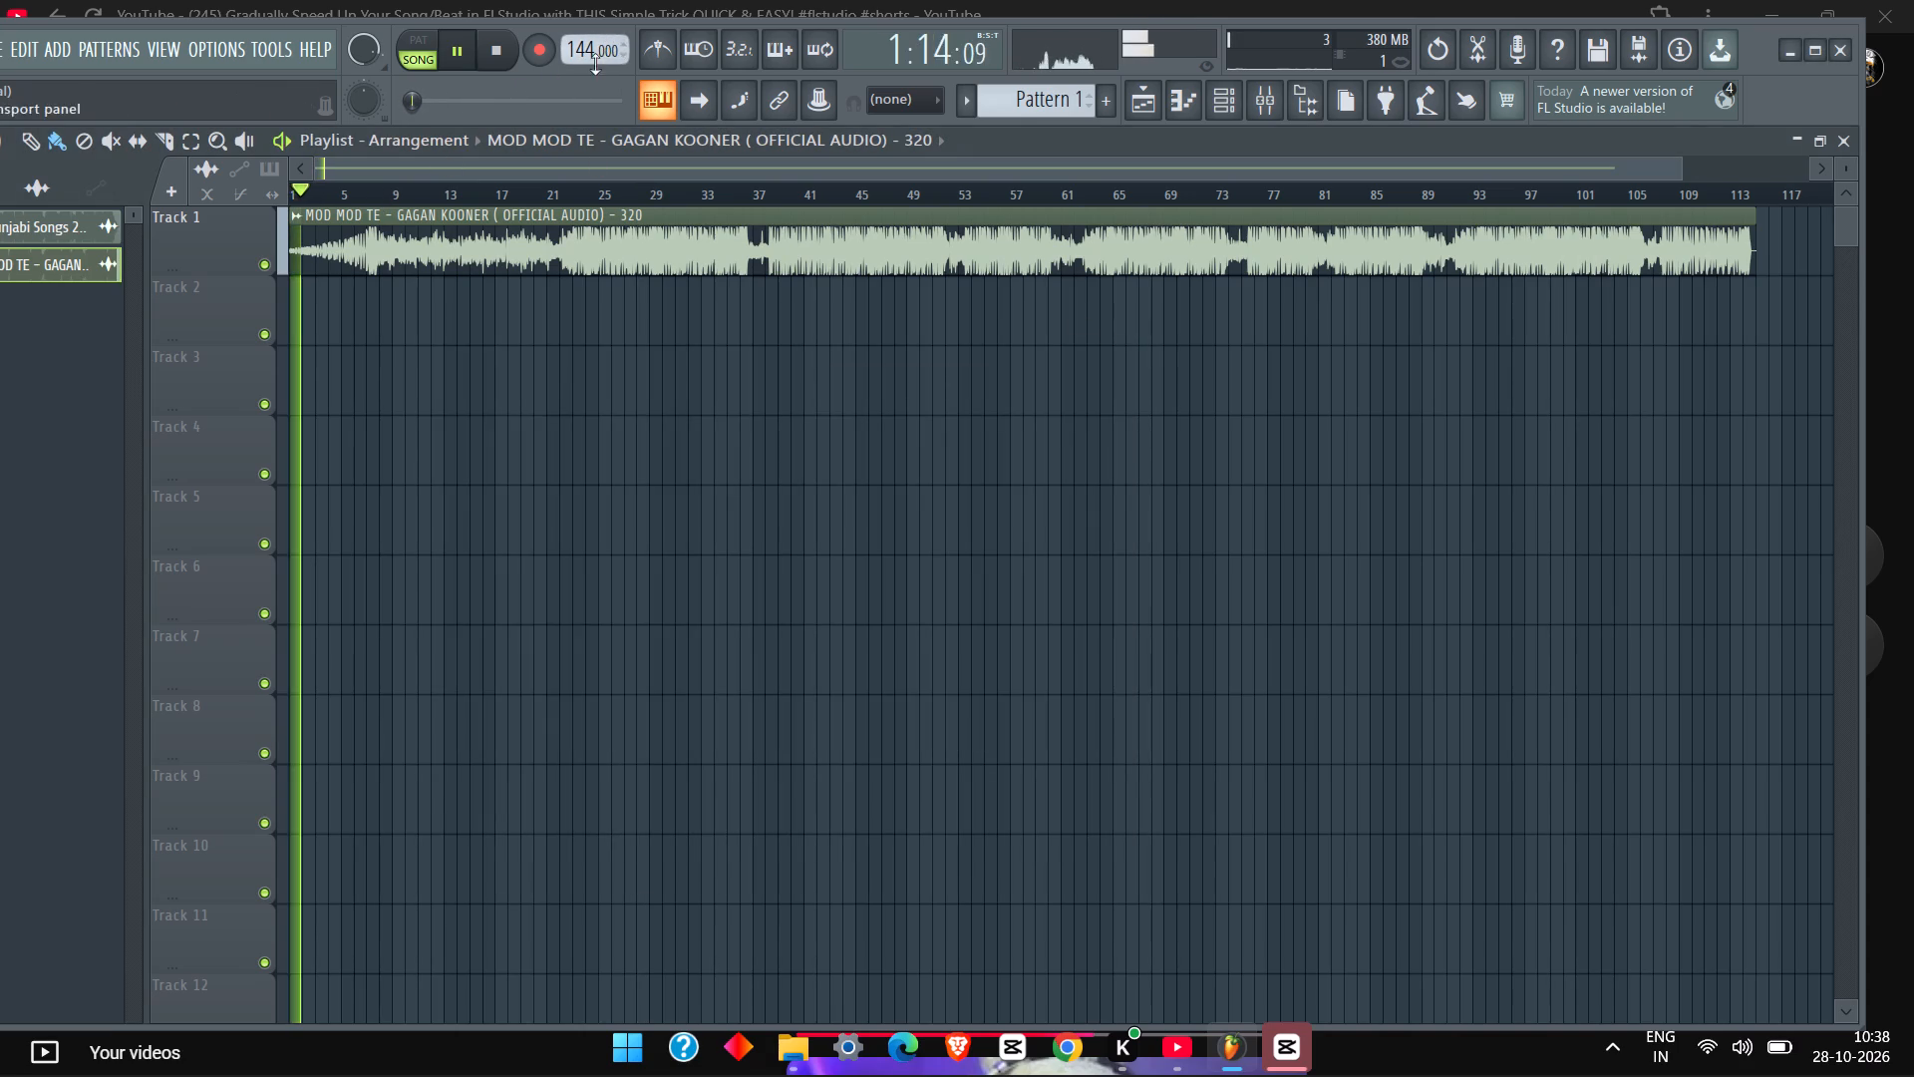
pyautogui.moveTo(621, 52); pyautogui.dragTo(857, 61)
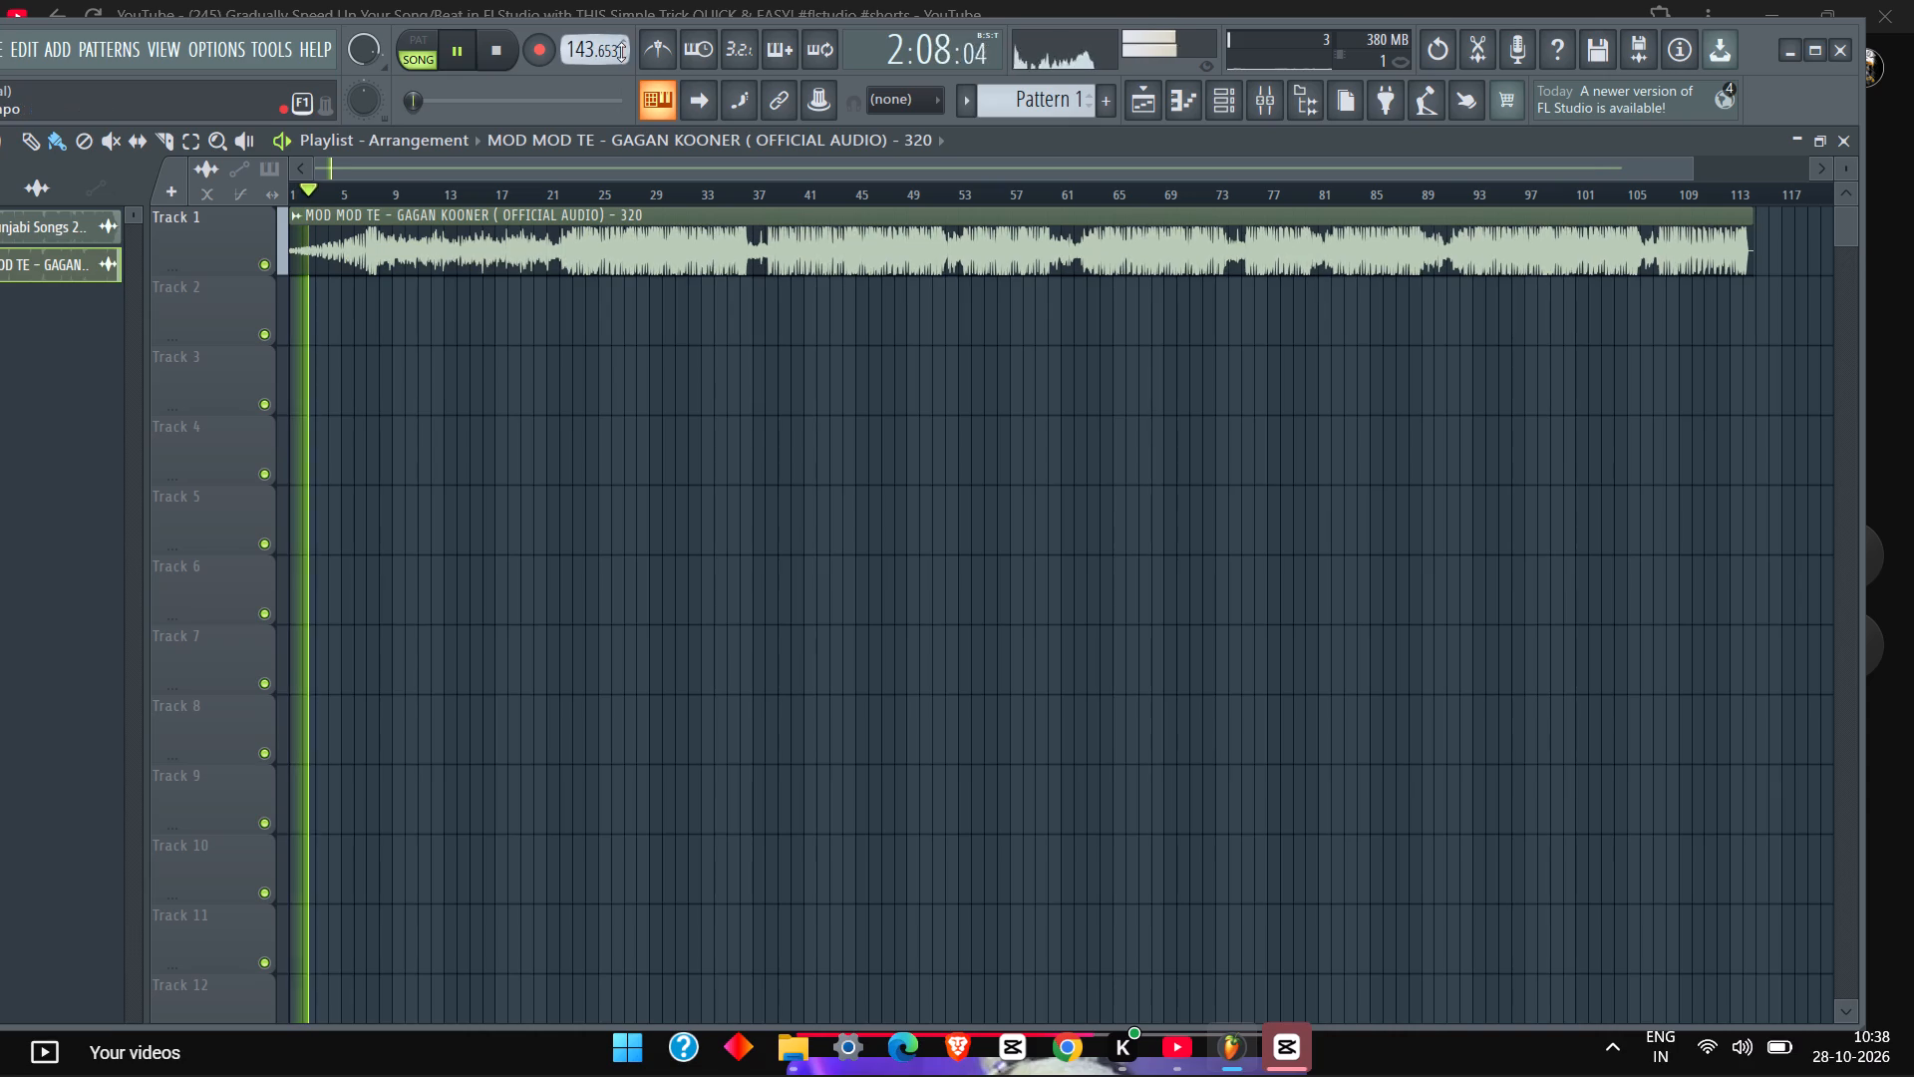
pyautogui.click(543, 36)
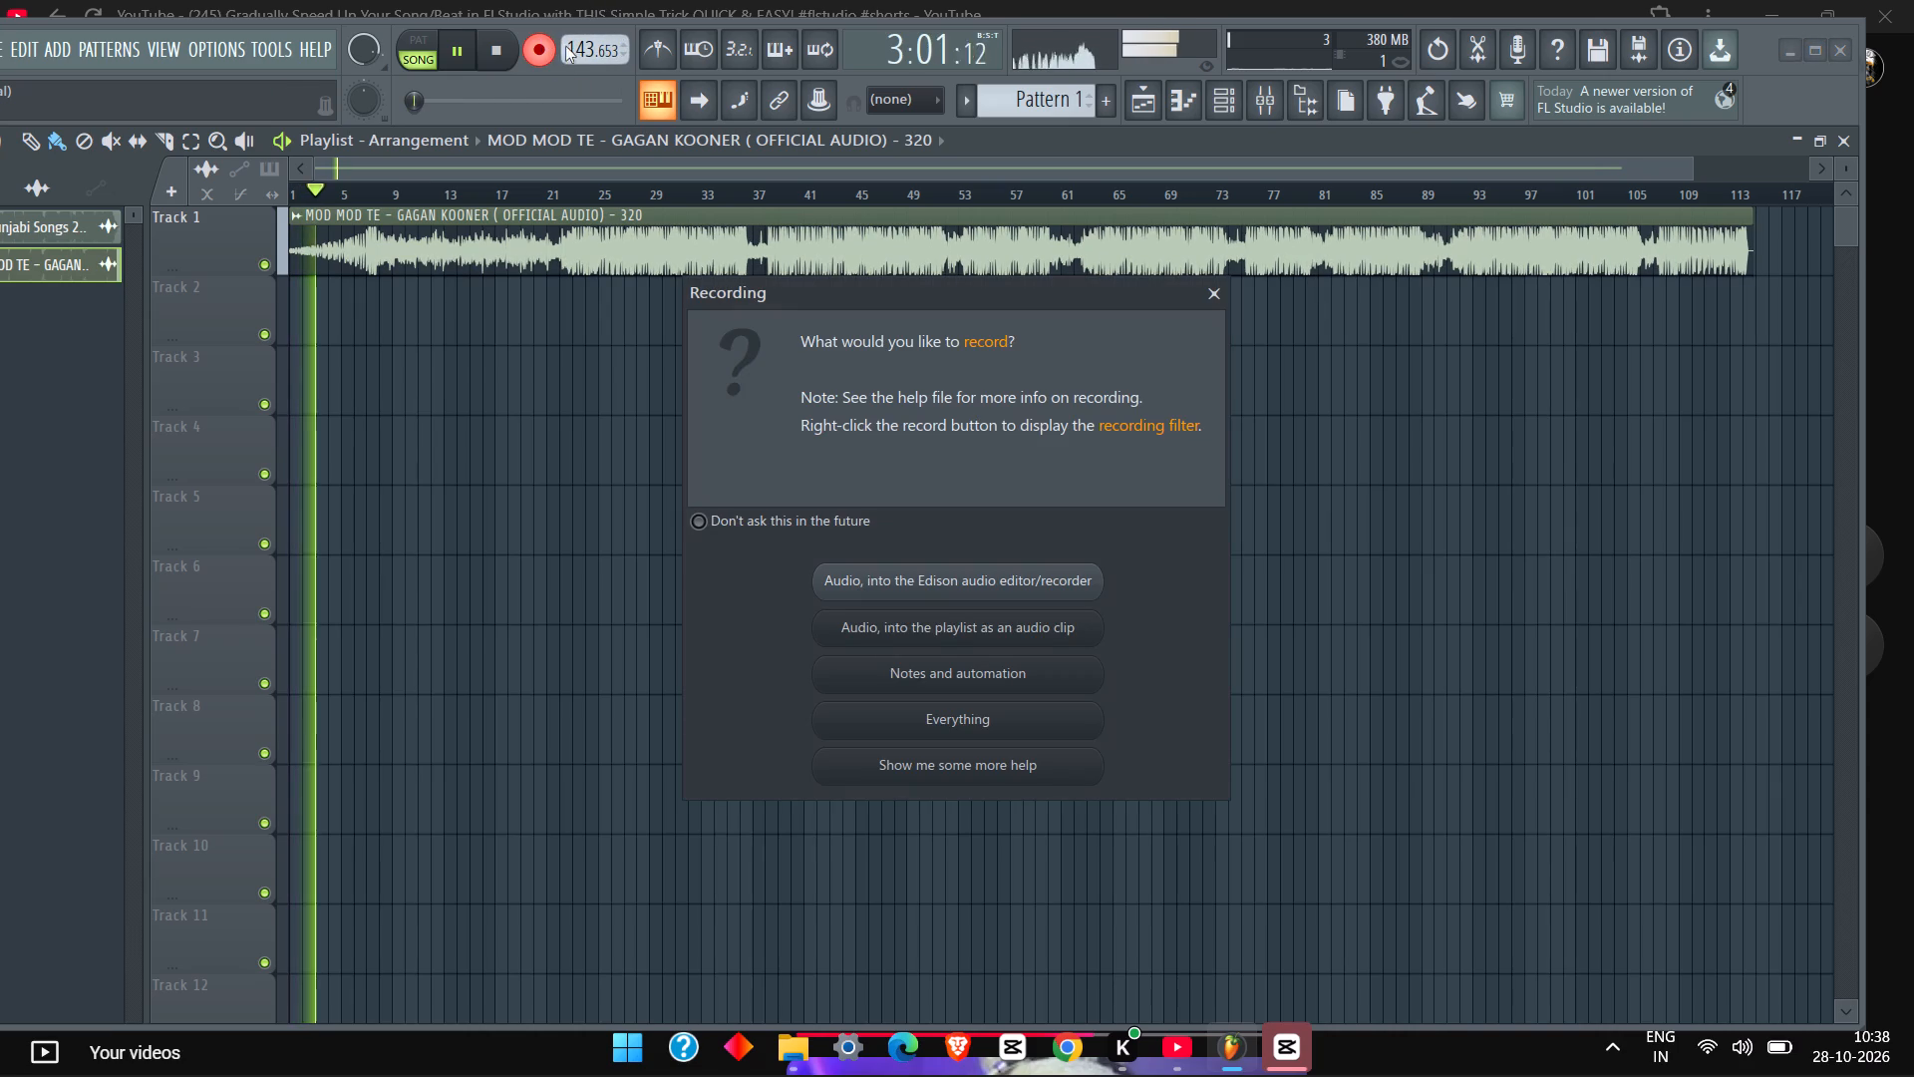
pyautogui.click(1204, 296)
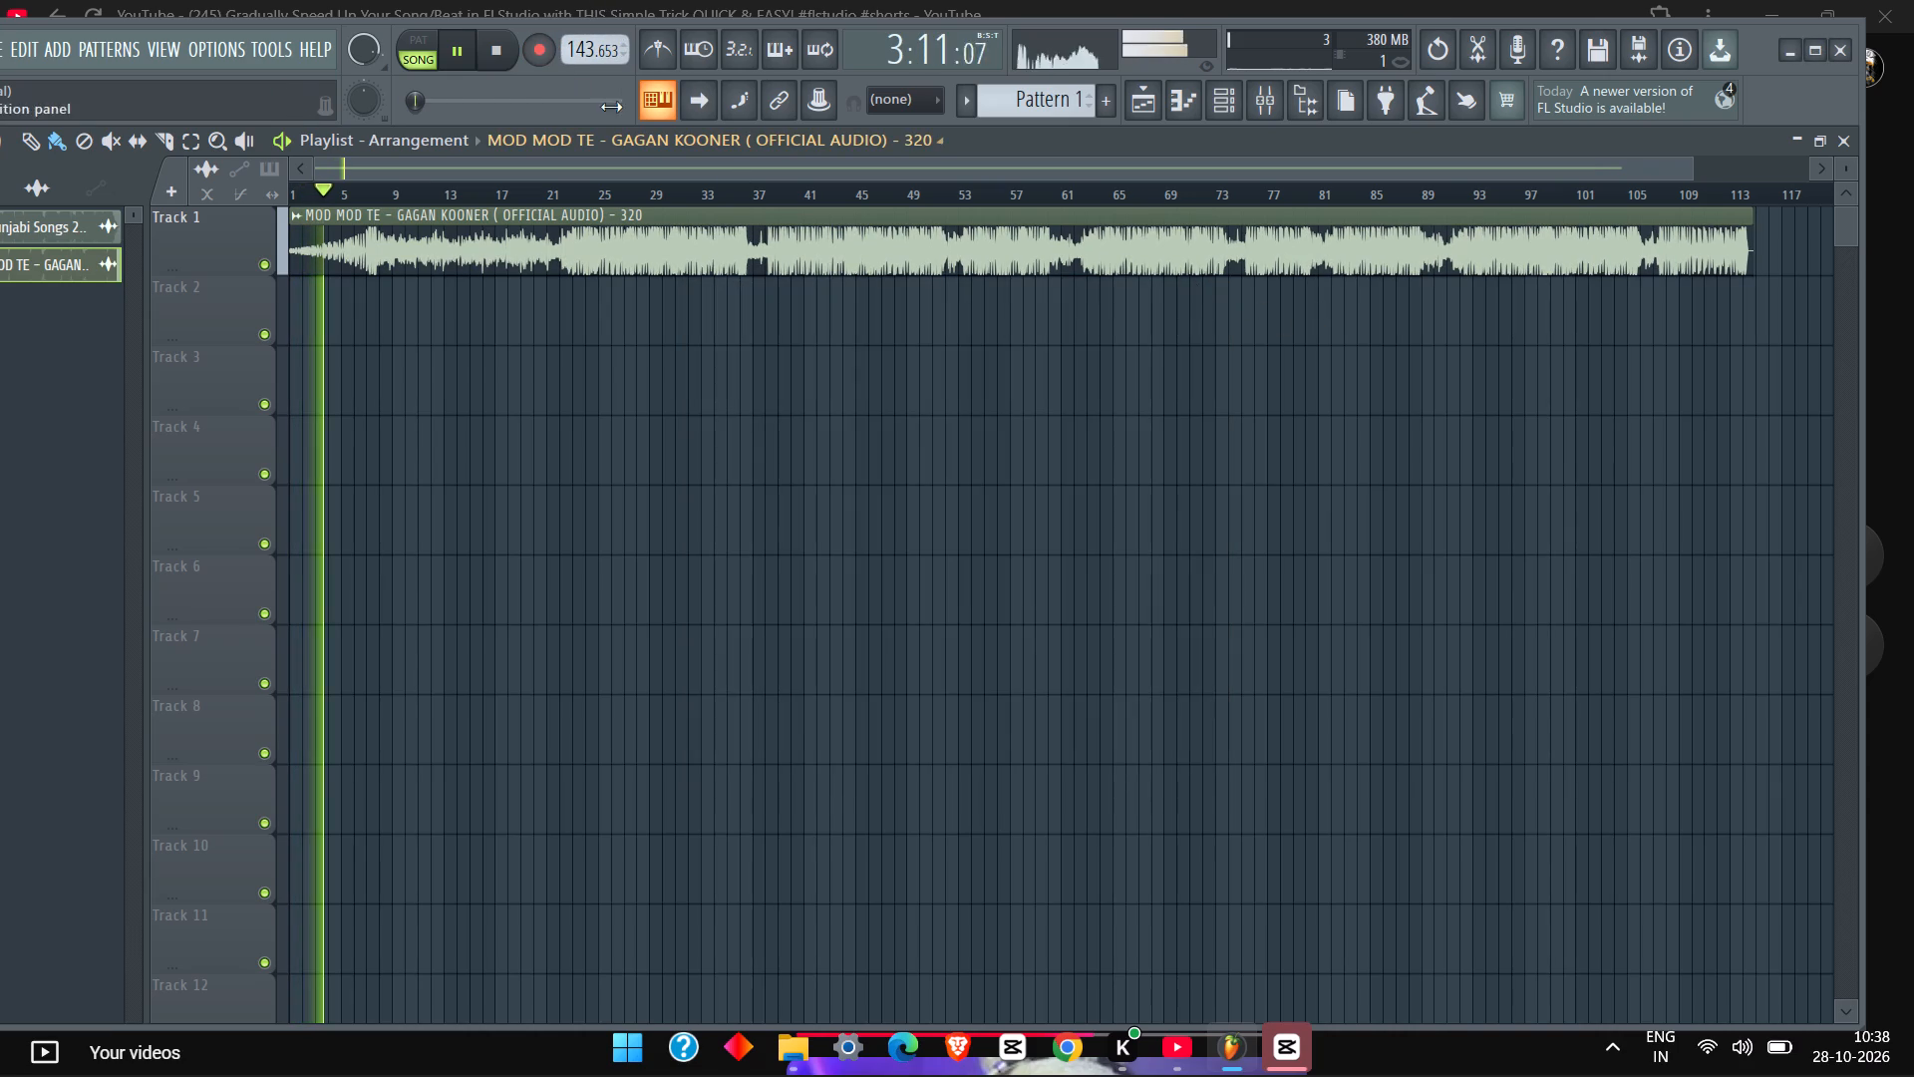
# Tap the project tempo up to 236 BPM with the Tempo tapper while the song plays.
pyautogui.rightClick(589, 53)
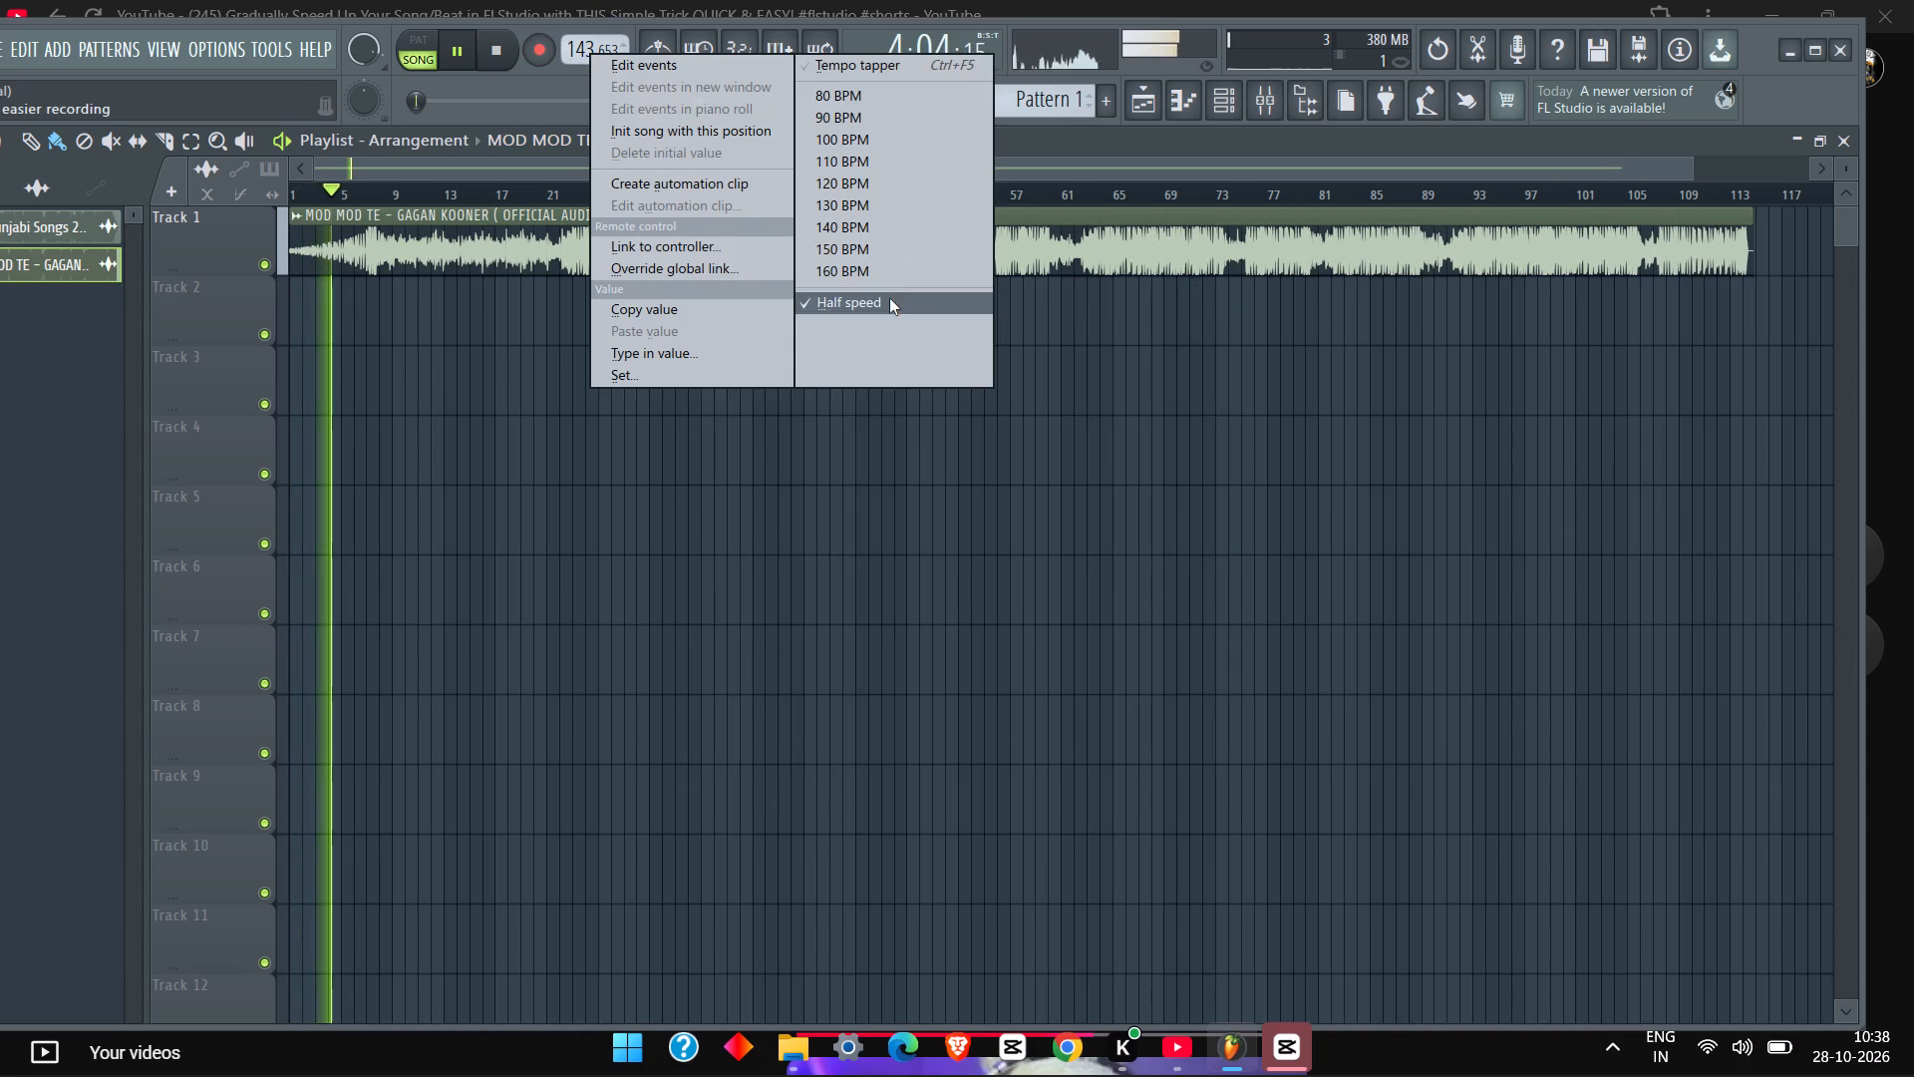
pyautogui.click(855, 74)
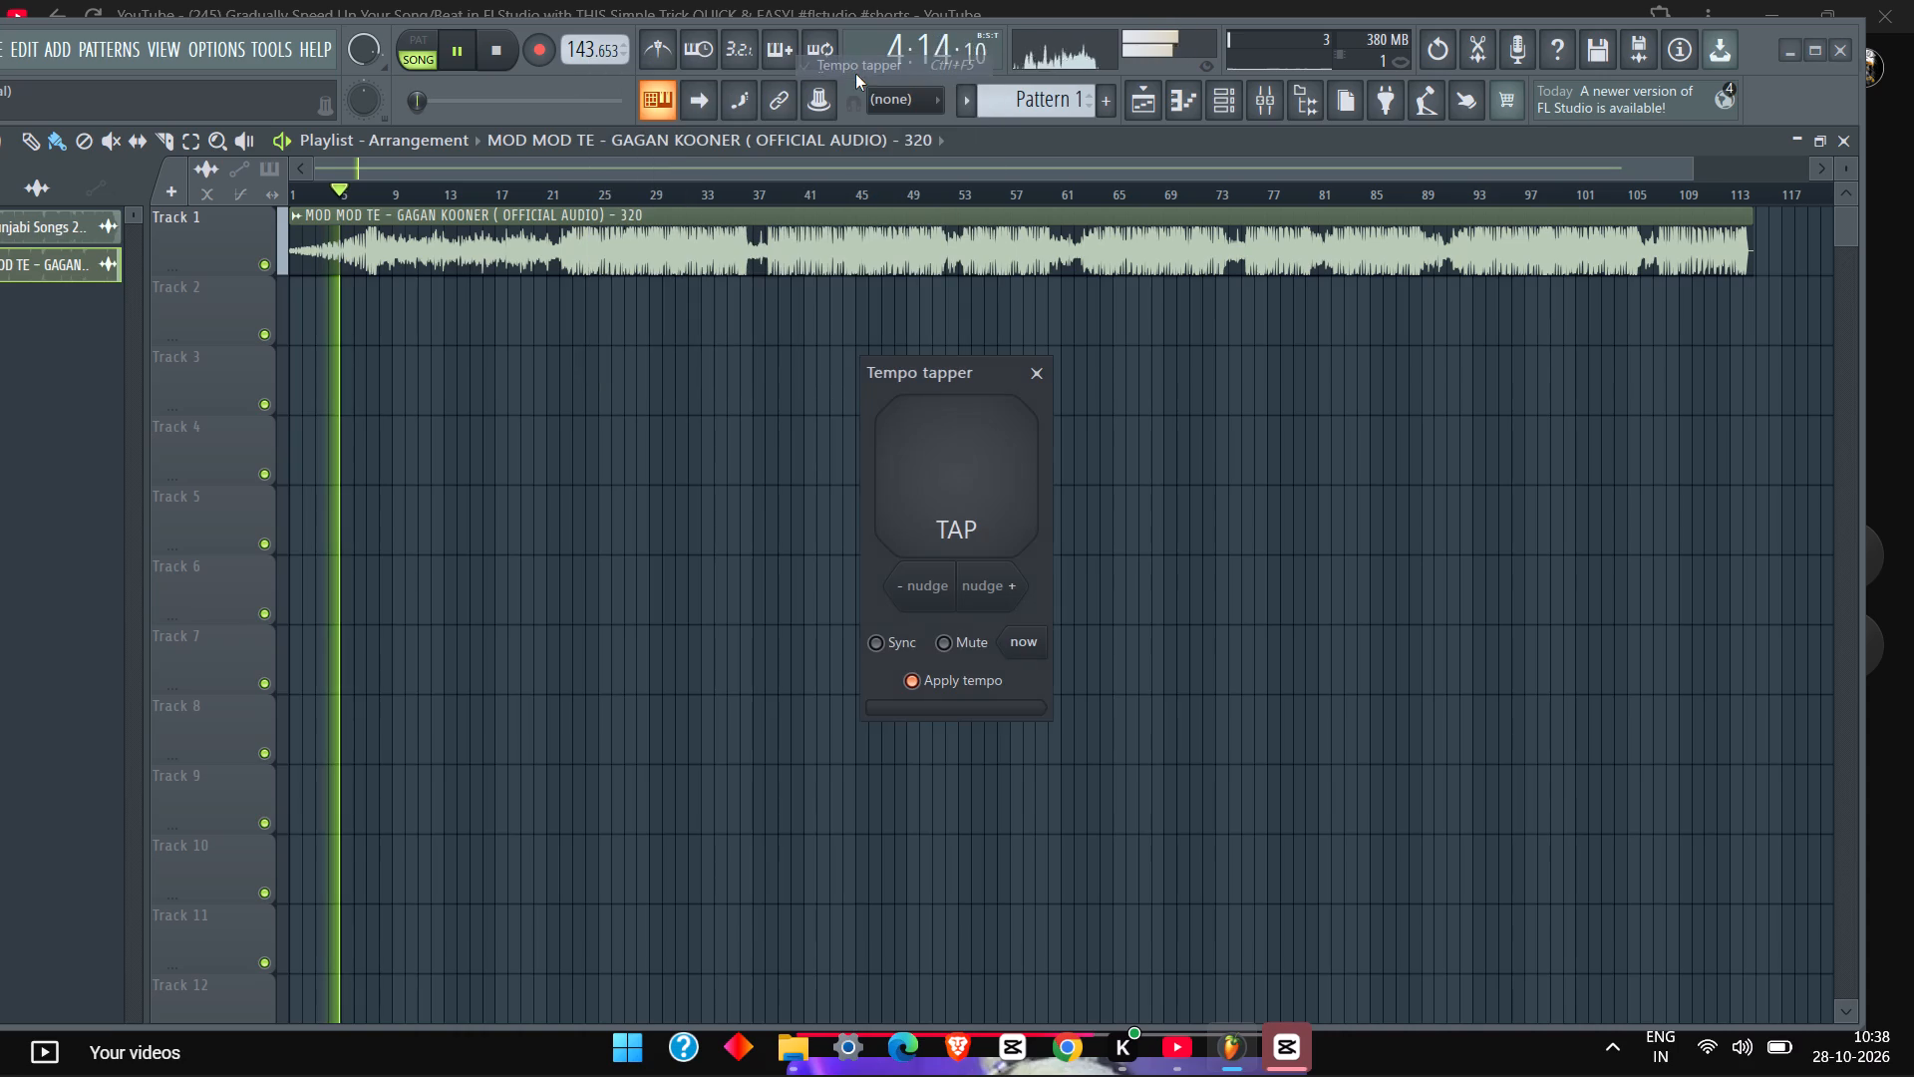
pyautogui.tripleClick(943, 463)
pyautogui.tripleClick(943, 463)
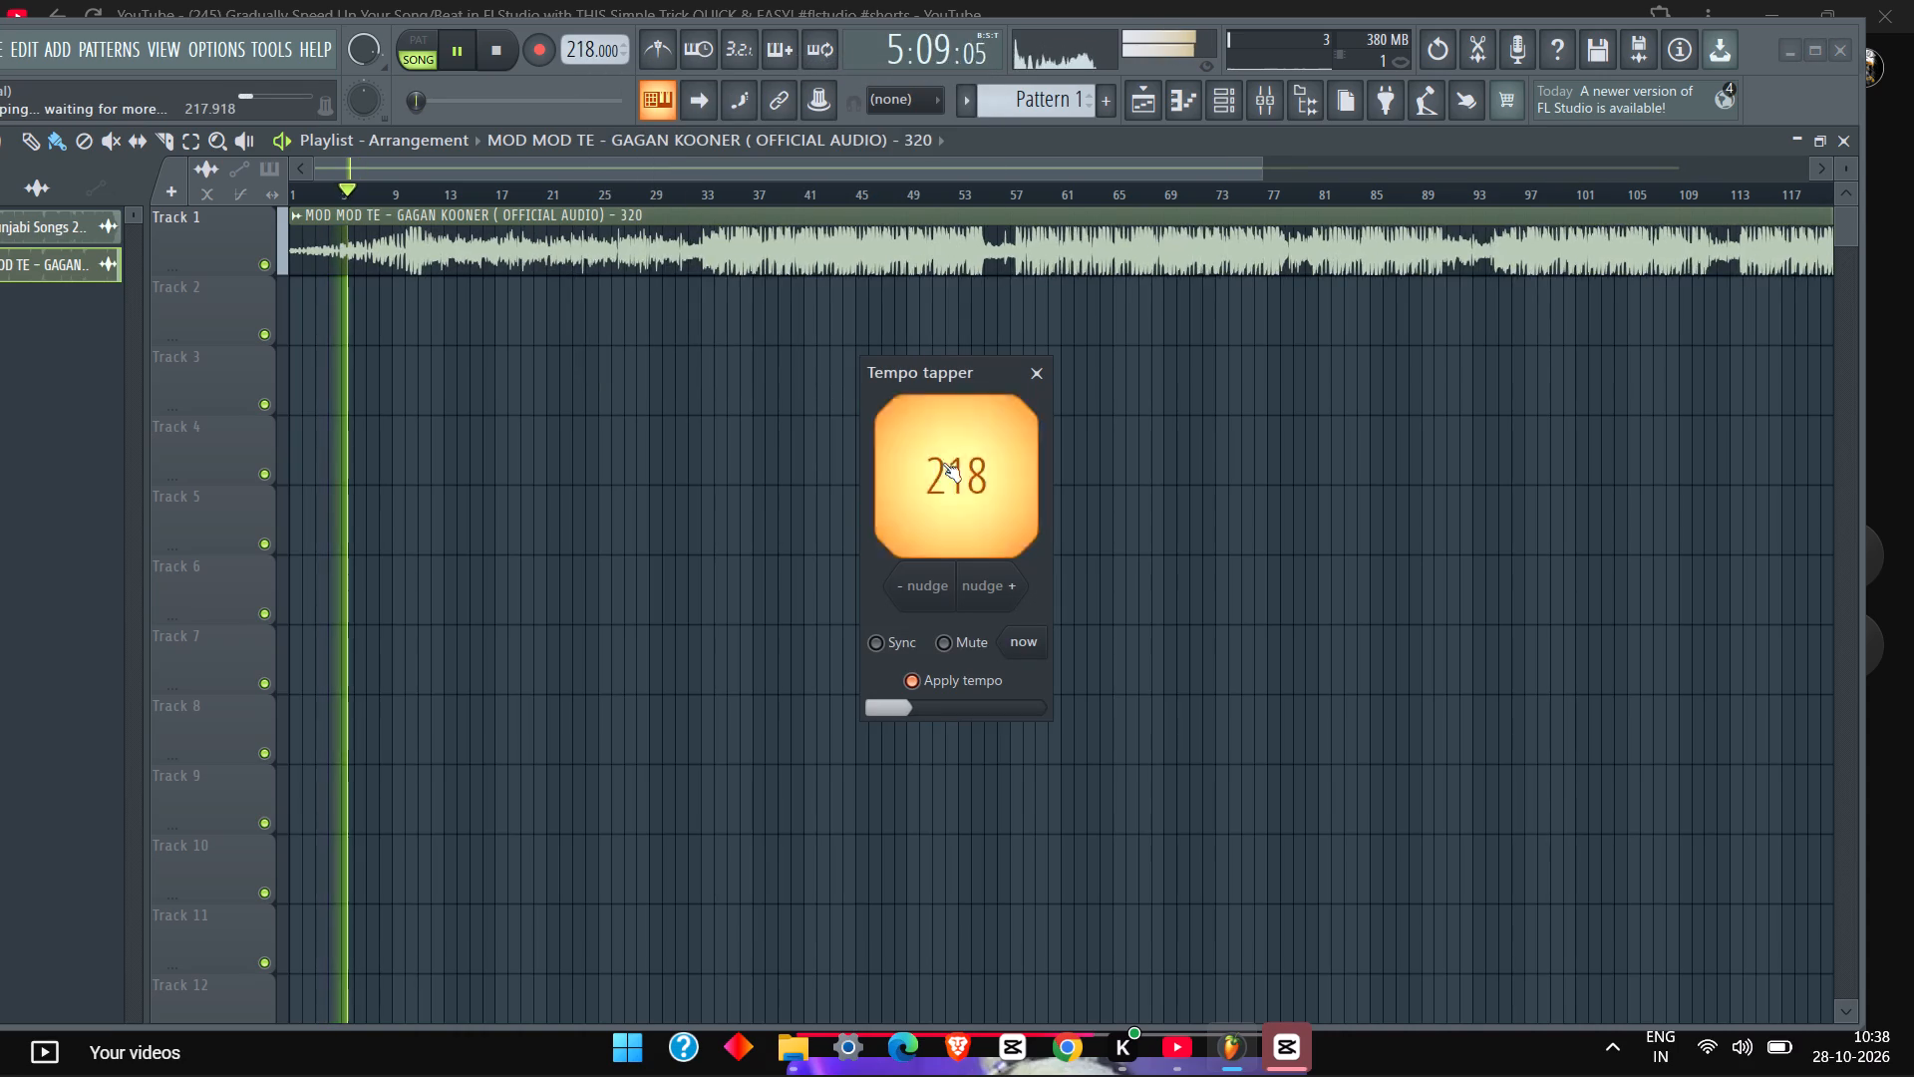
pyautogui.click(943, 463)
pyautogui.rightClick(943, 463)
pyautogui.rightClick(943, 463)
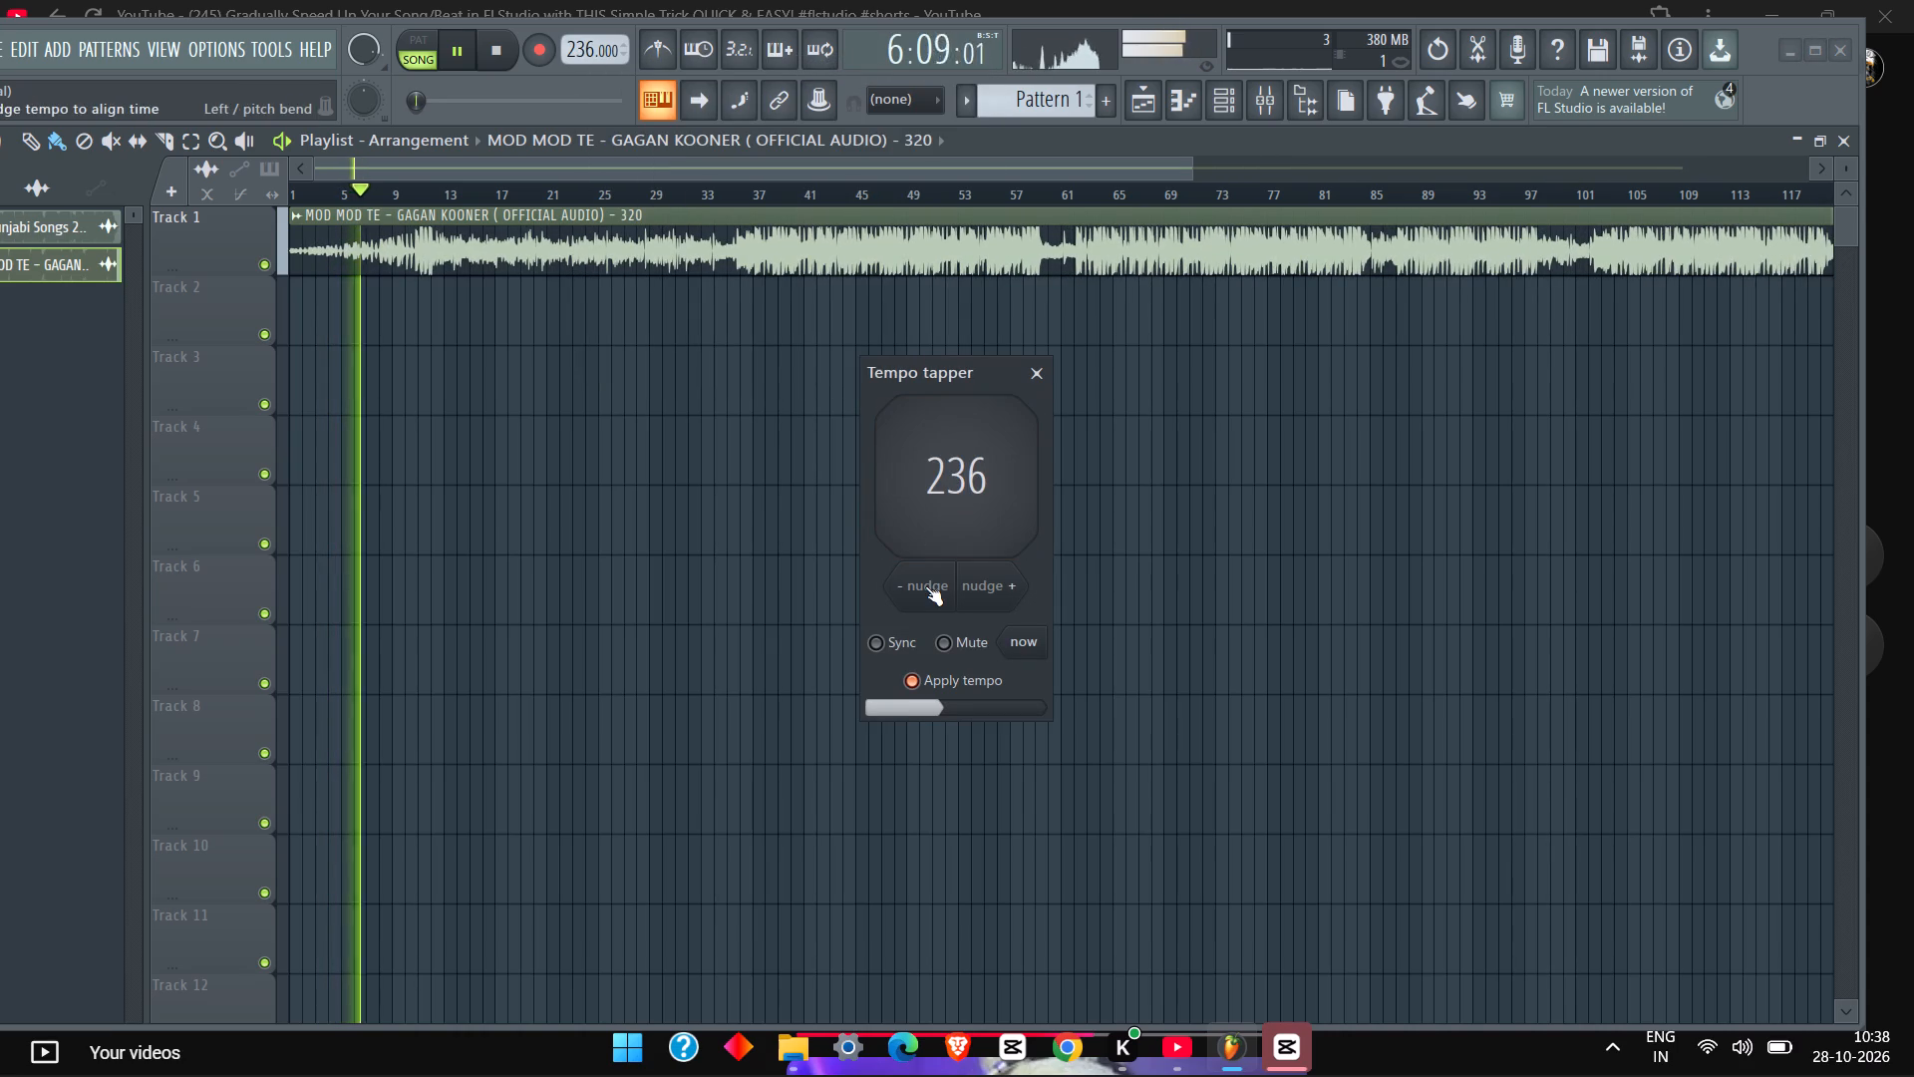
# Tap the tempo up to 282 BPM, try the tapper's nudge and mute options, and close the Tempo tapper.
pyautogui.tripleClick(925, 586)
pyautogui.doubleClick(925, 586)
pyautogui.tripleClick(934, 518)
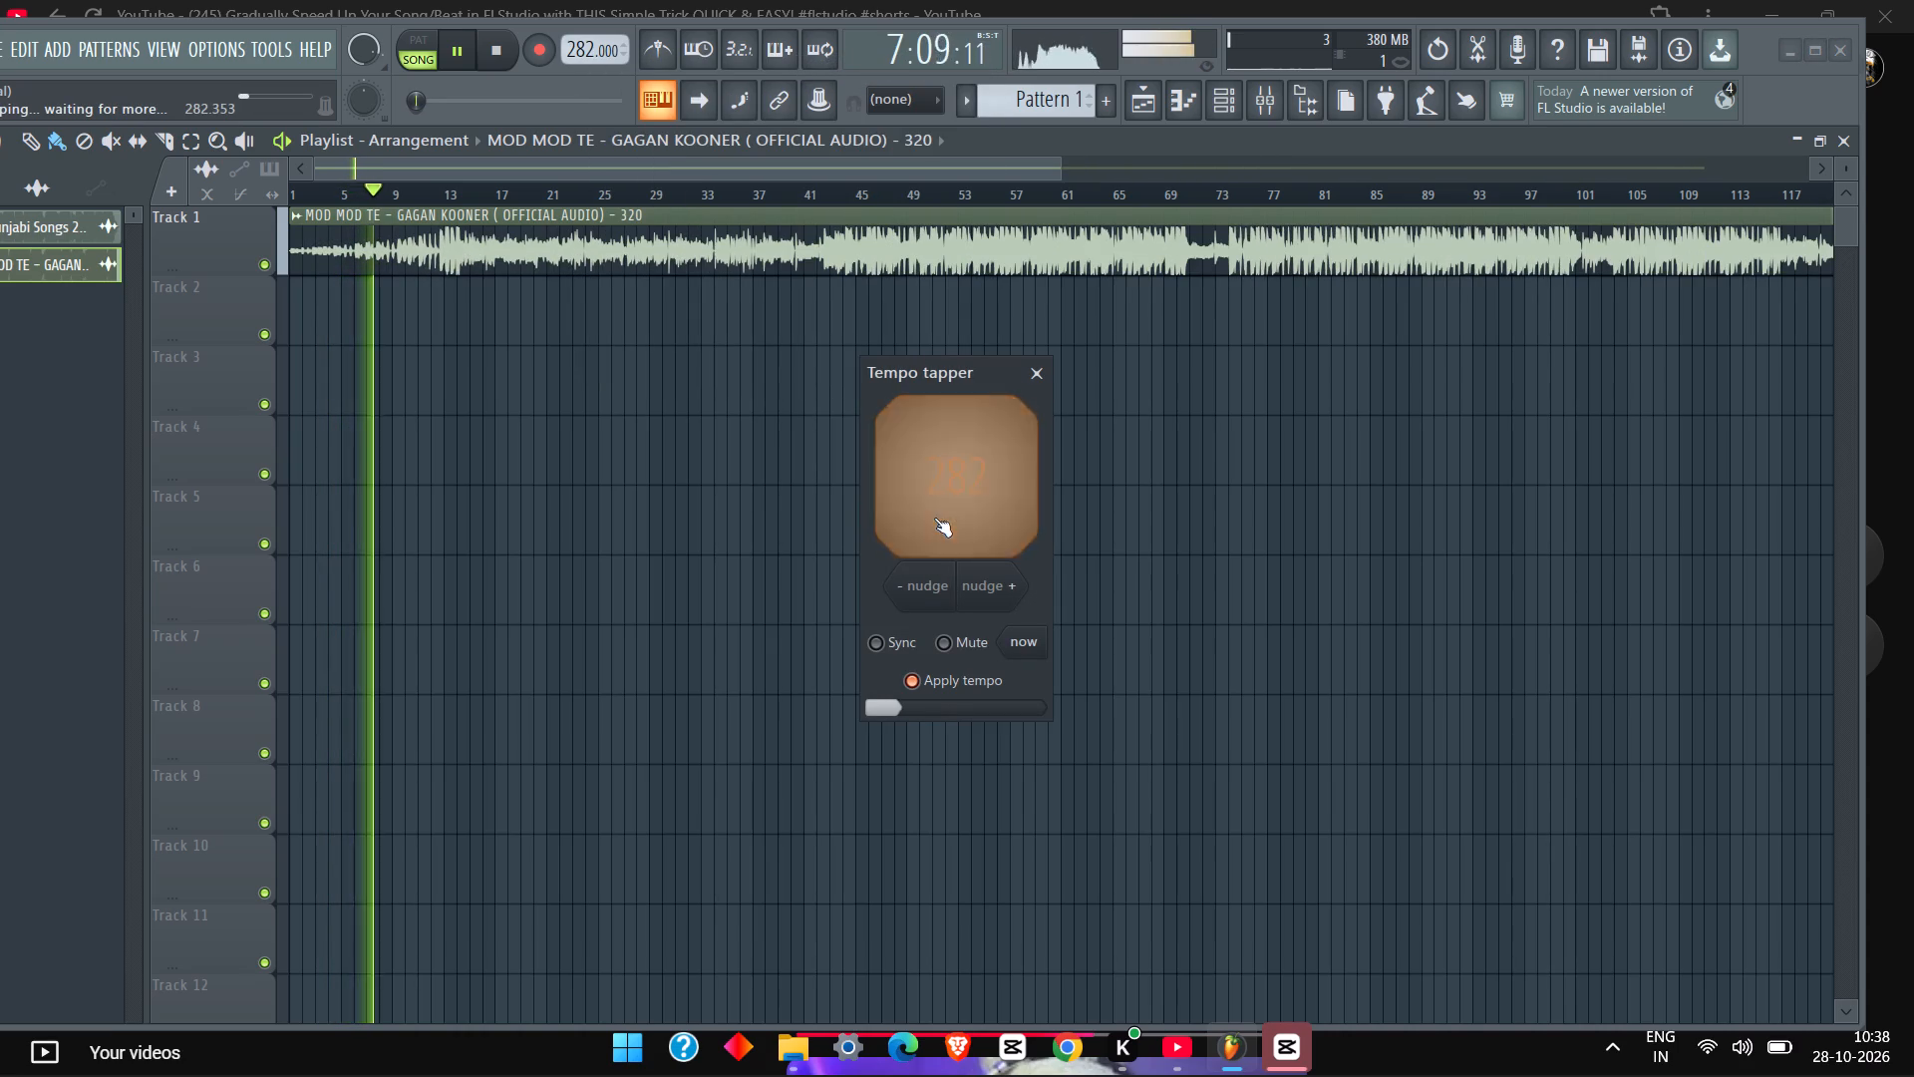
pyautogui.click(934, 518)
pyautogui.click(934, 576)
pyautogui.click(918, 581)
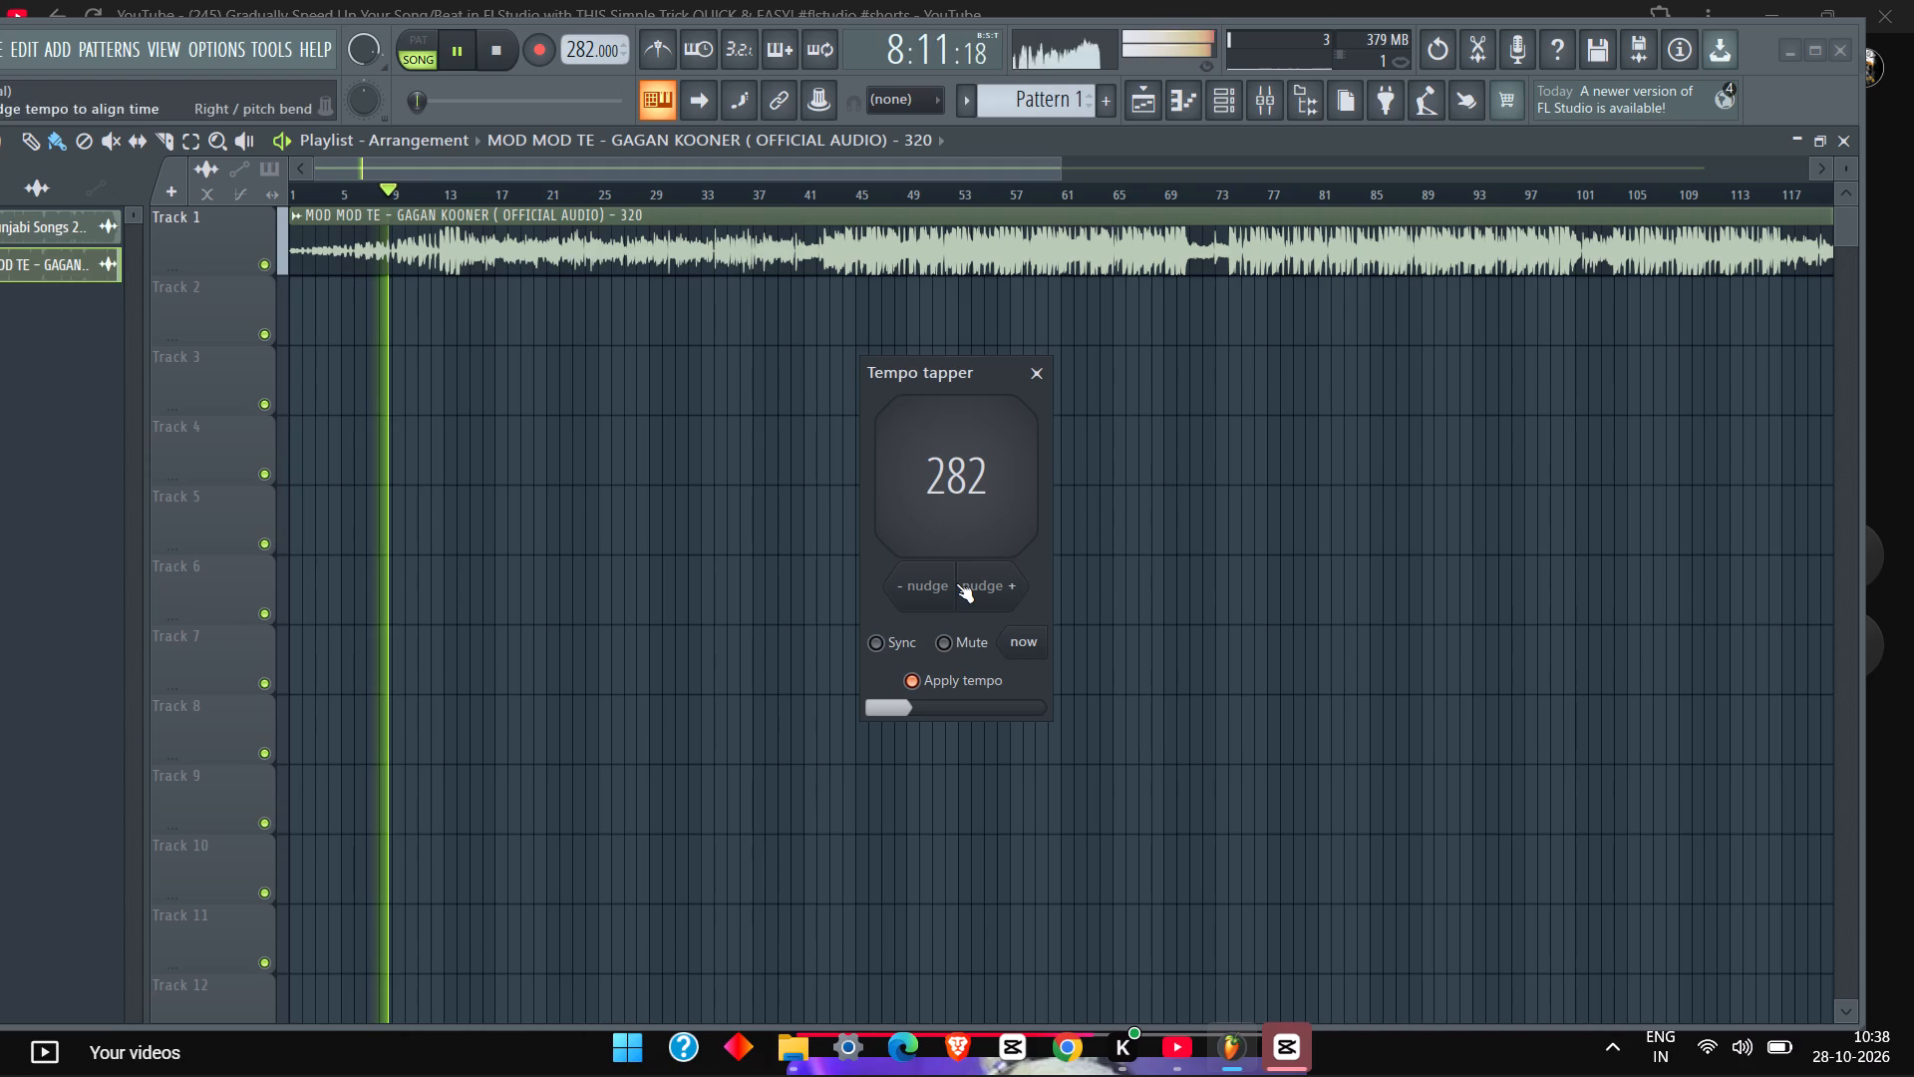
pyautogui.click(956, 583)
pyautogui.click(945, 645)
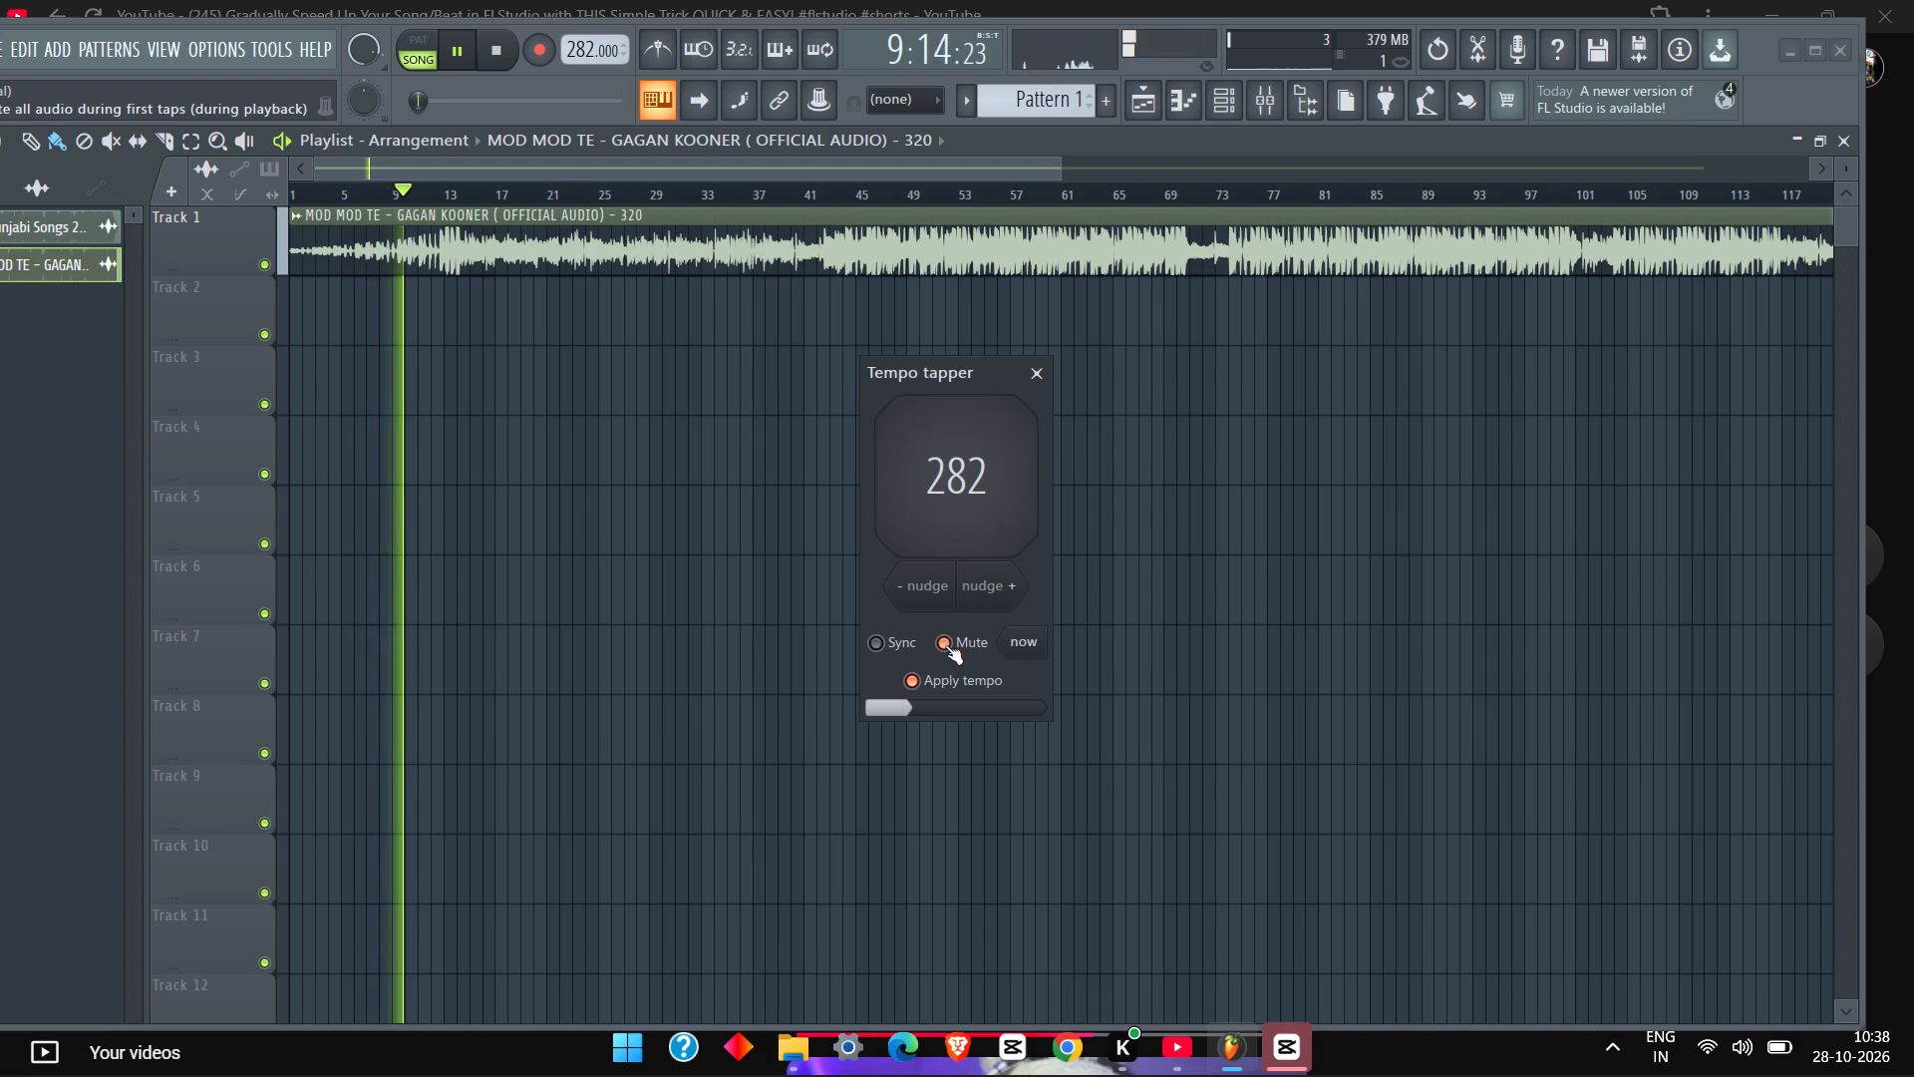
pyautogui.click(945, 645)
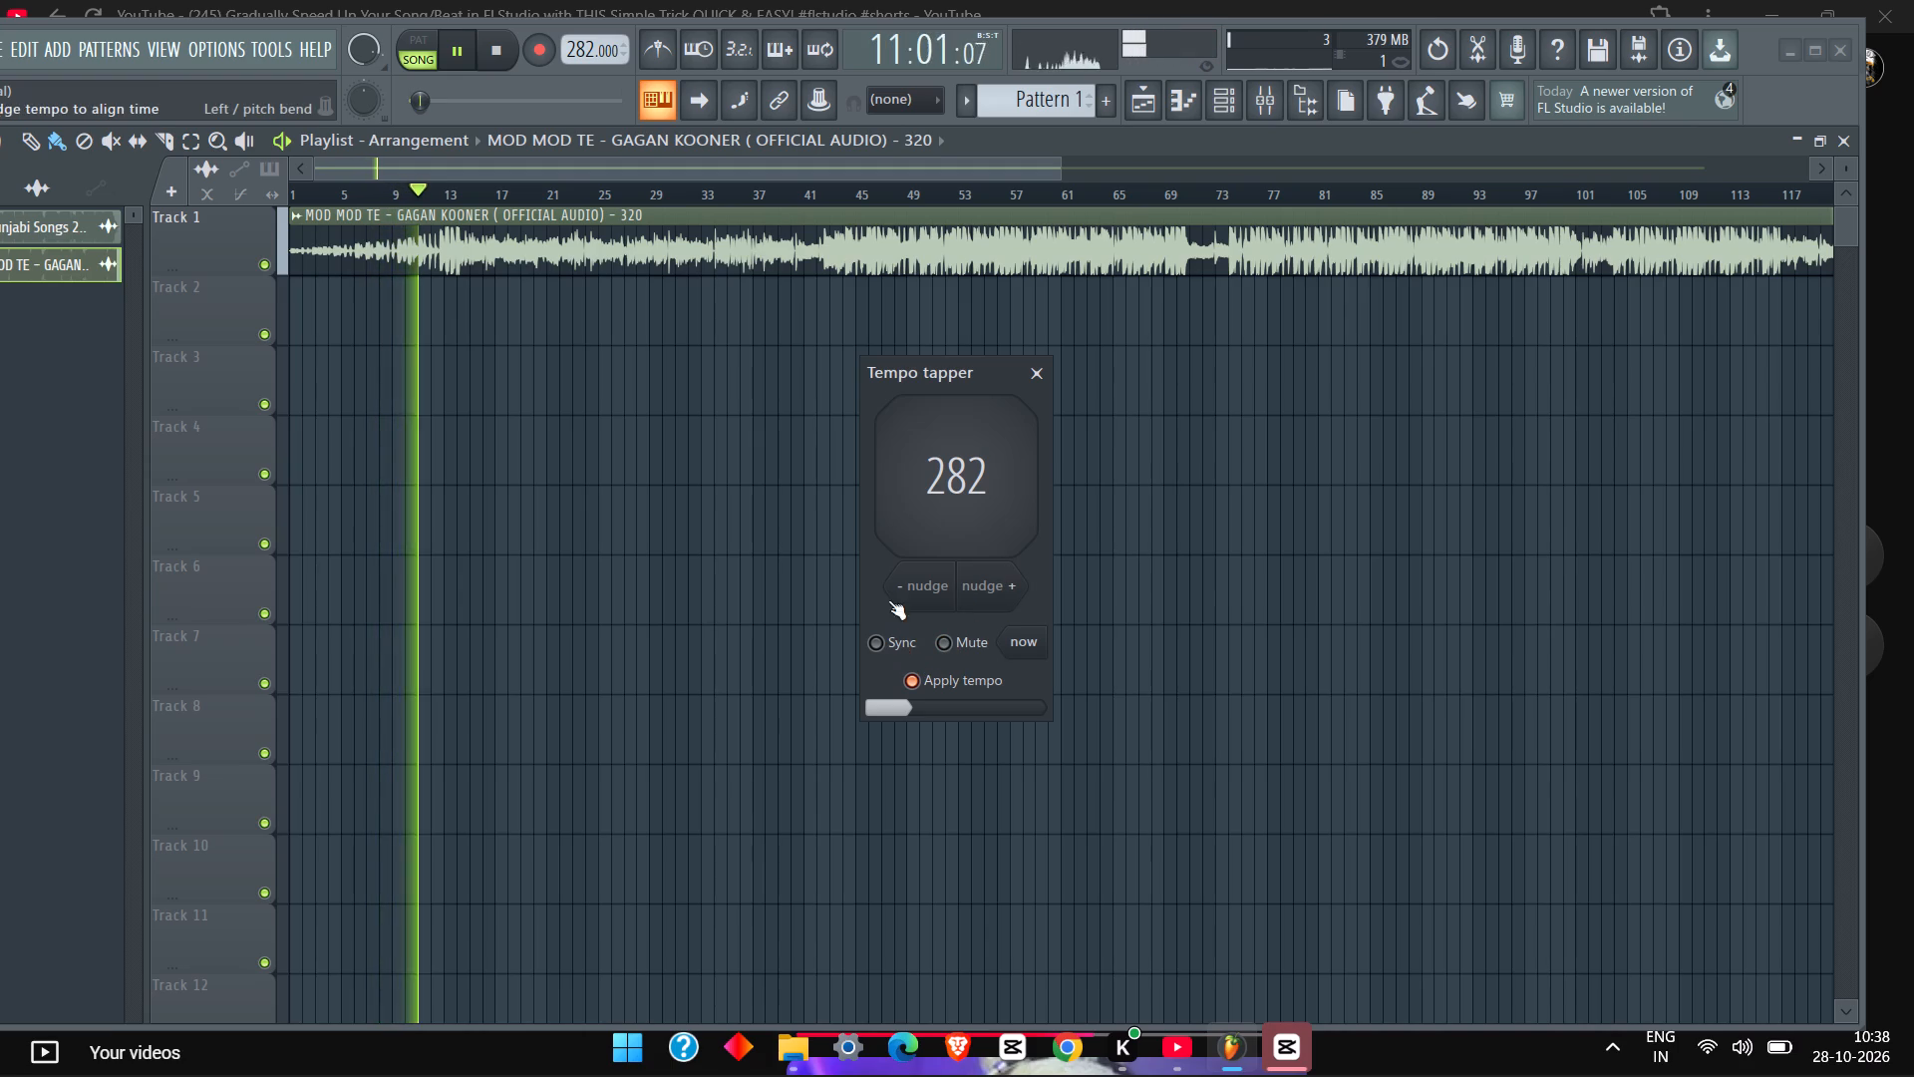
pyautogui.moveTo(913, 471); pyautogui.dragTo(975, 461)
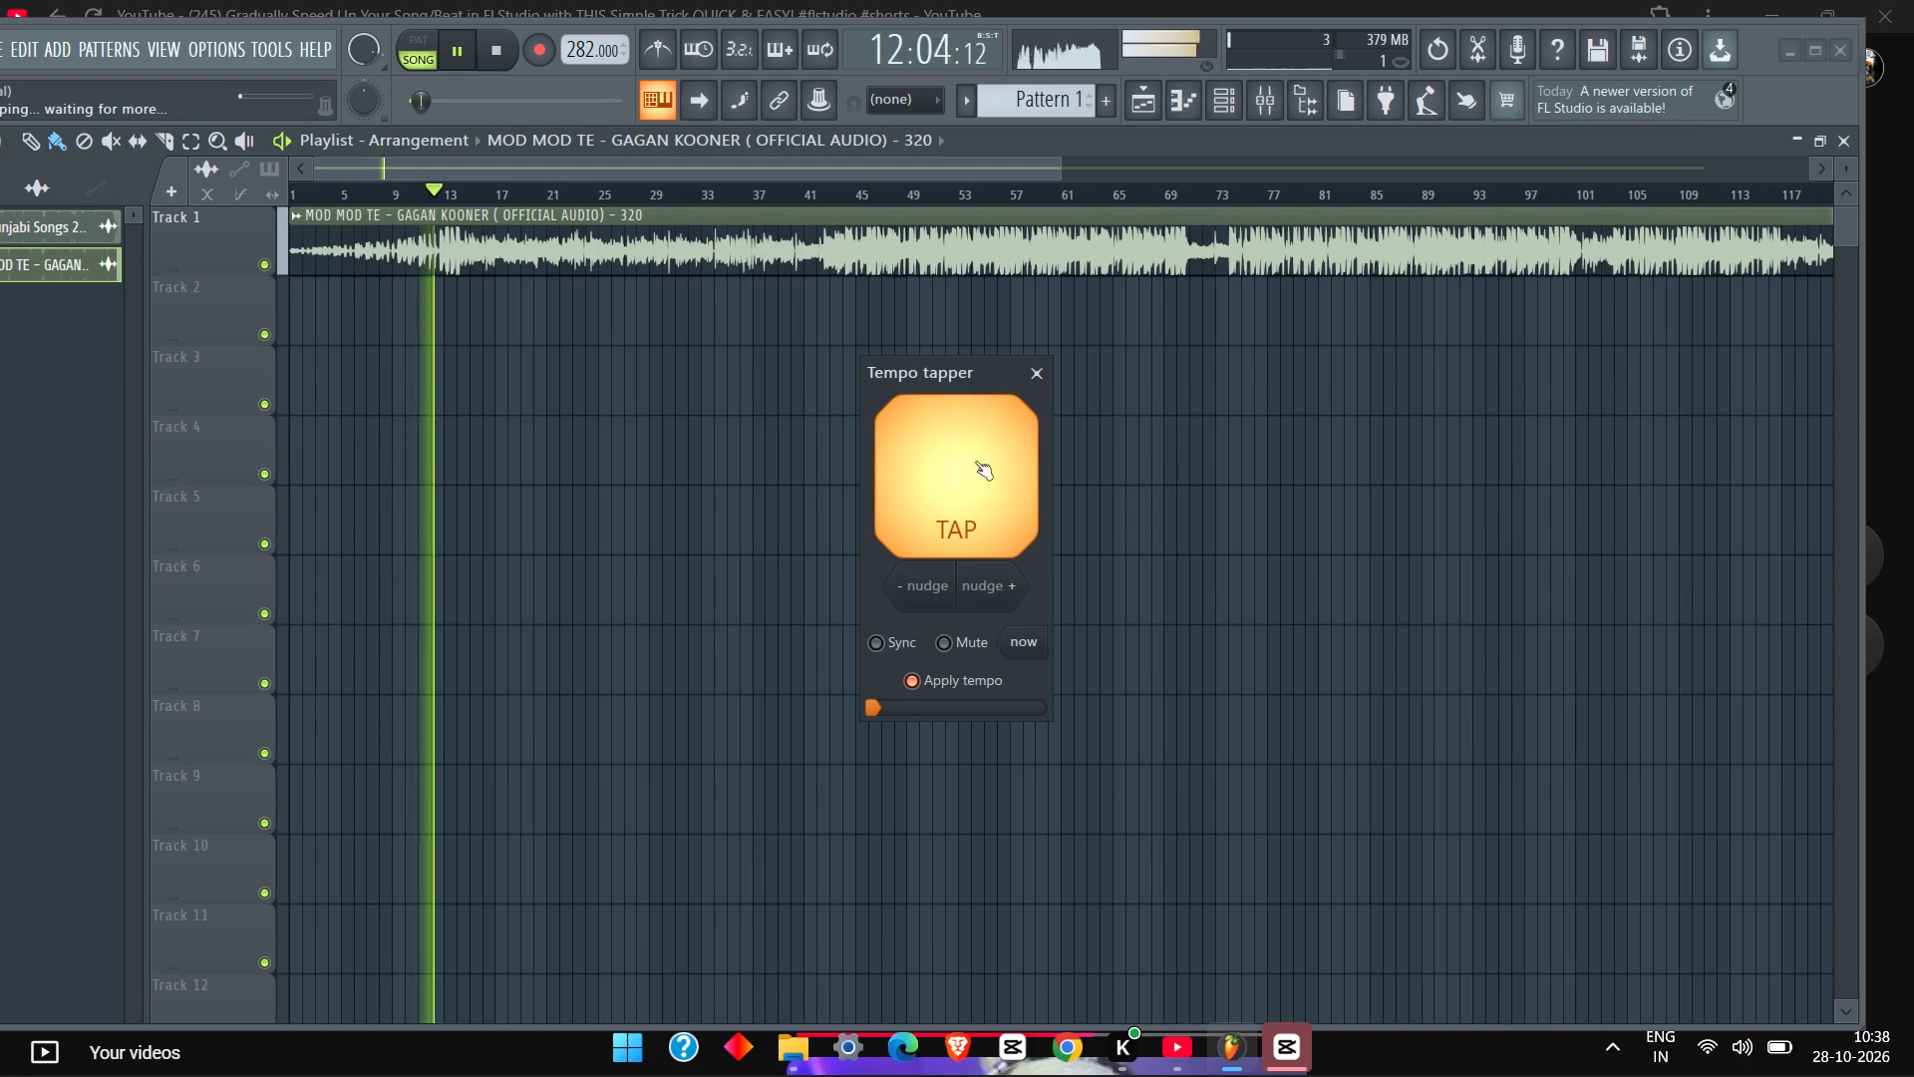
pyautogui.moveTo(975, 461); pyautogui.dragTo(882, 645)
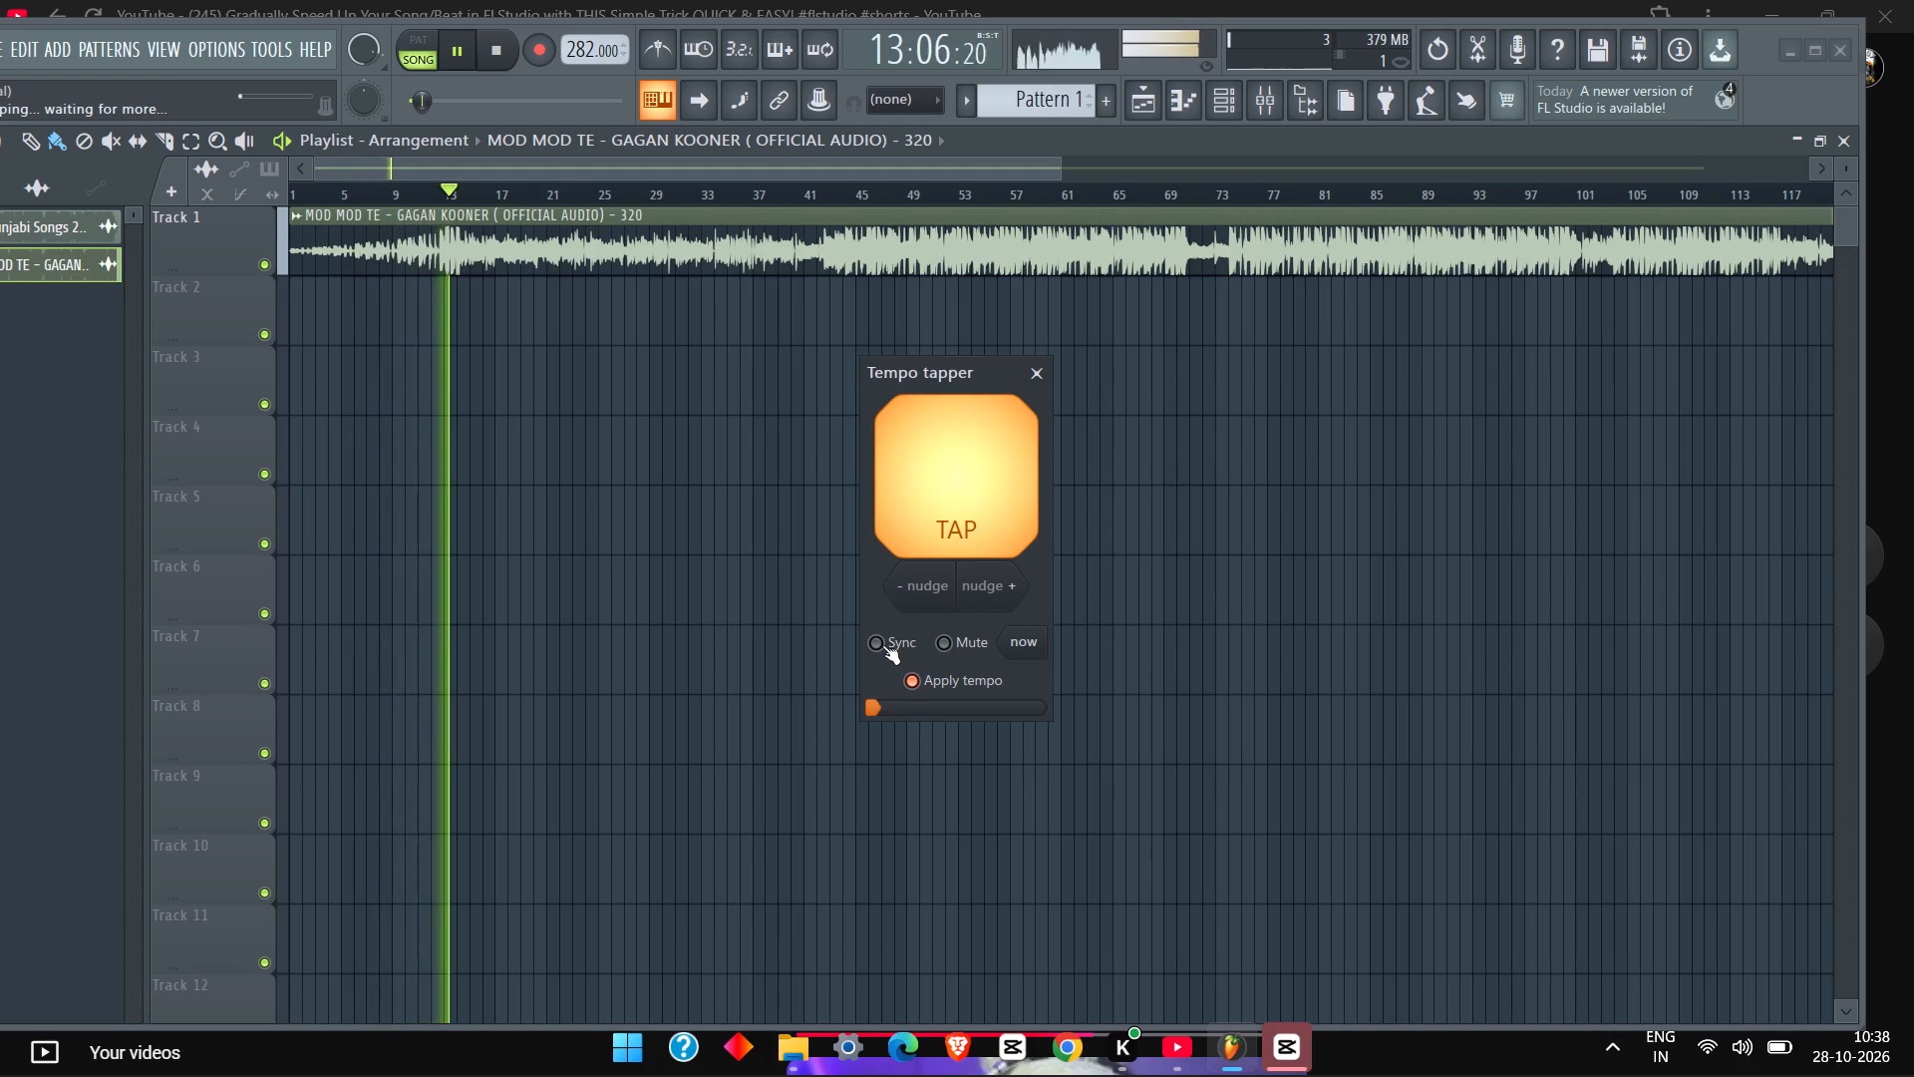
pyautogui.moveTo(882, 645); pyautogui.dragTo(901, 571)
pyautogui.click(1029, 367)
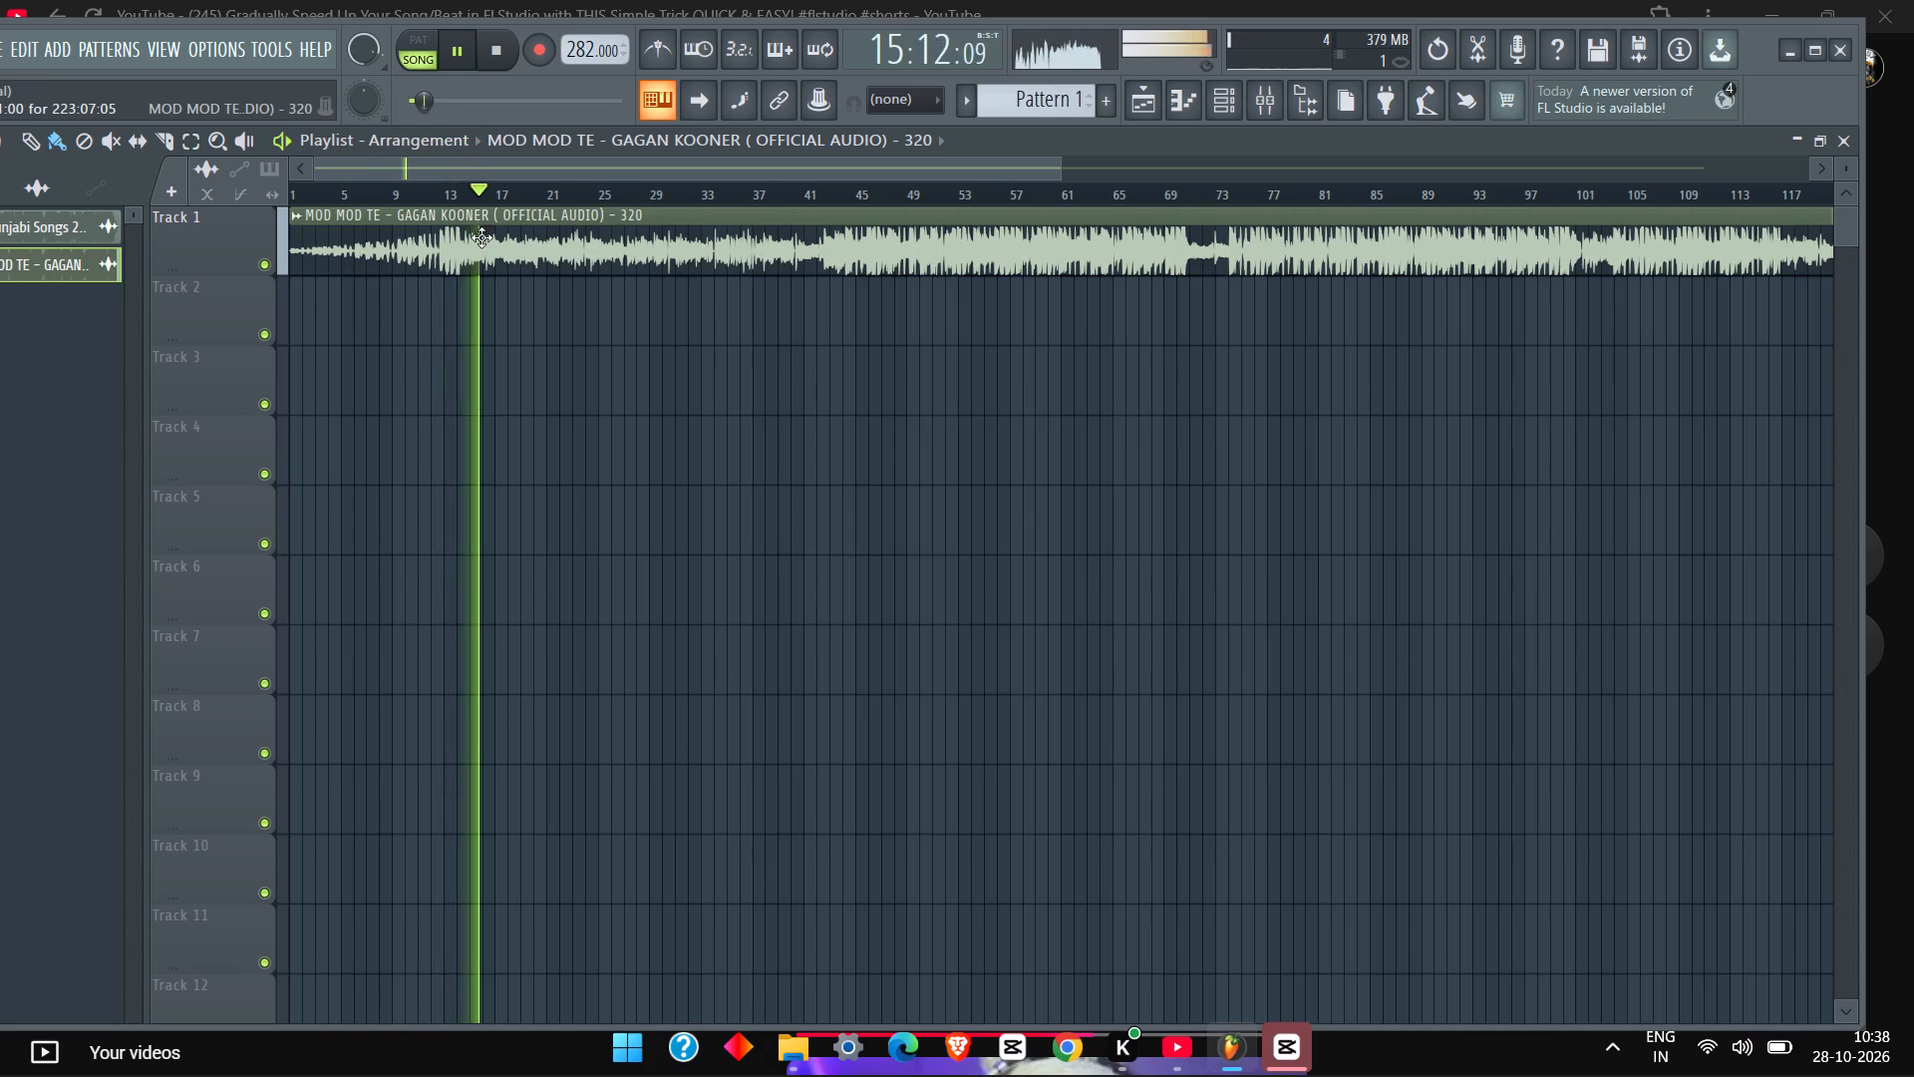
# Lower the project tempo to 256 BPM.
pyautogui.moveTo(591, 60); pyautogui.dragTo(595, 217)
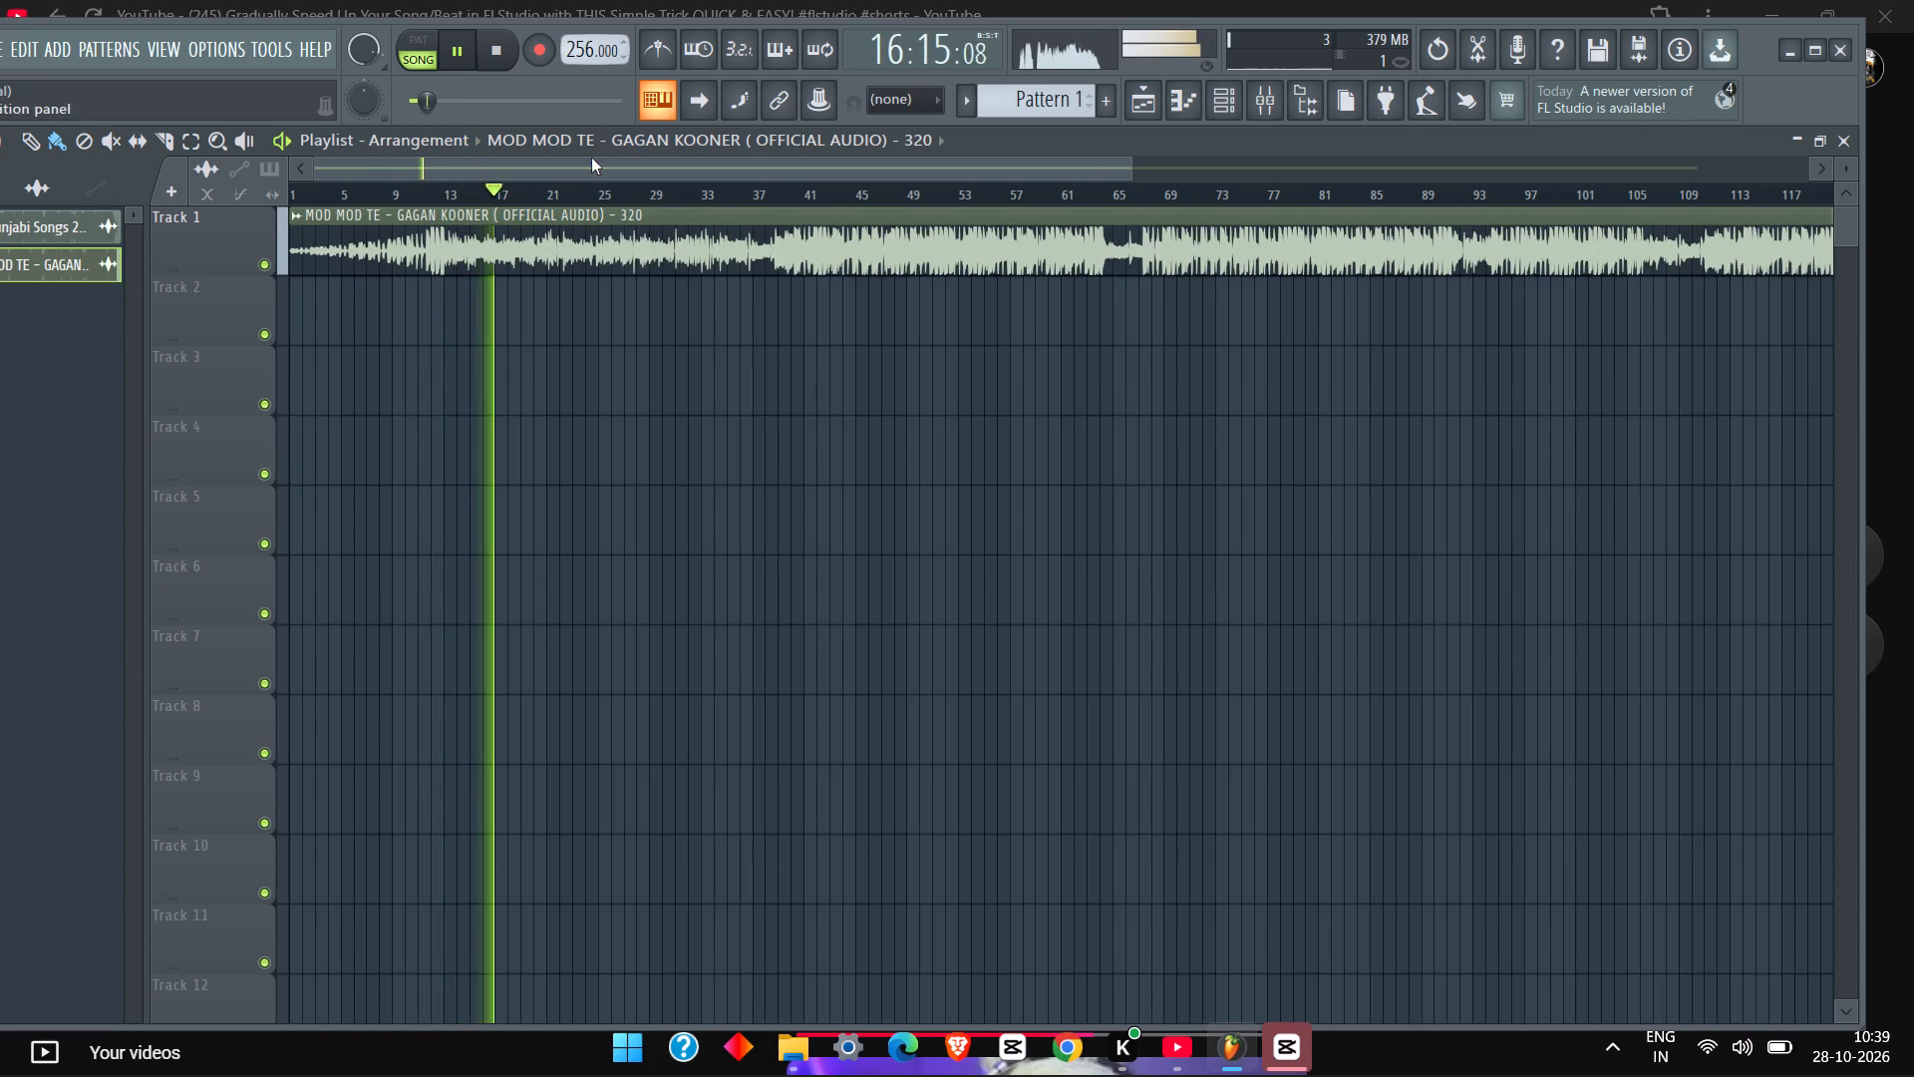
# Delete the MOD MOD TE clip from Track 1 and stop playback.
pyautogui.rightClick(591, 230)
pyautogui.press('space')
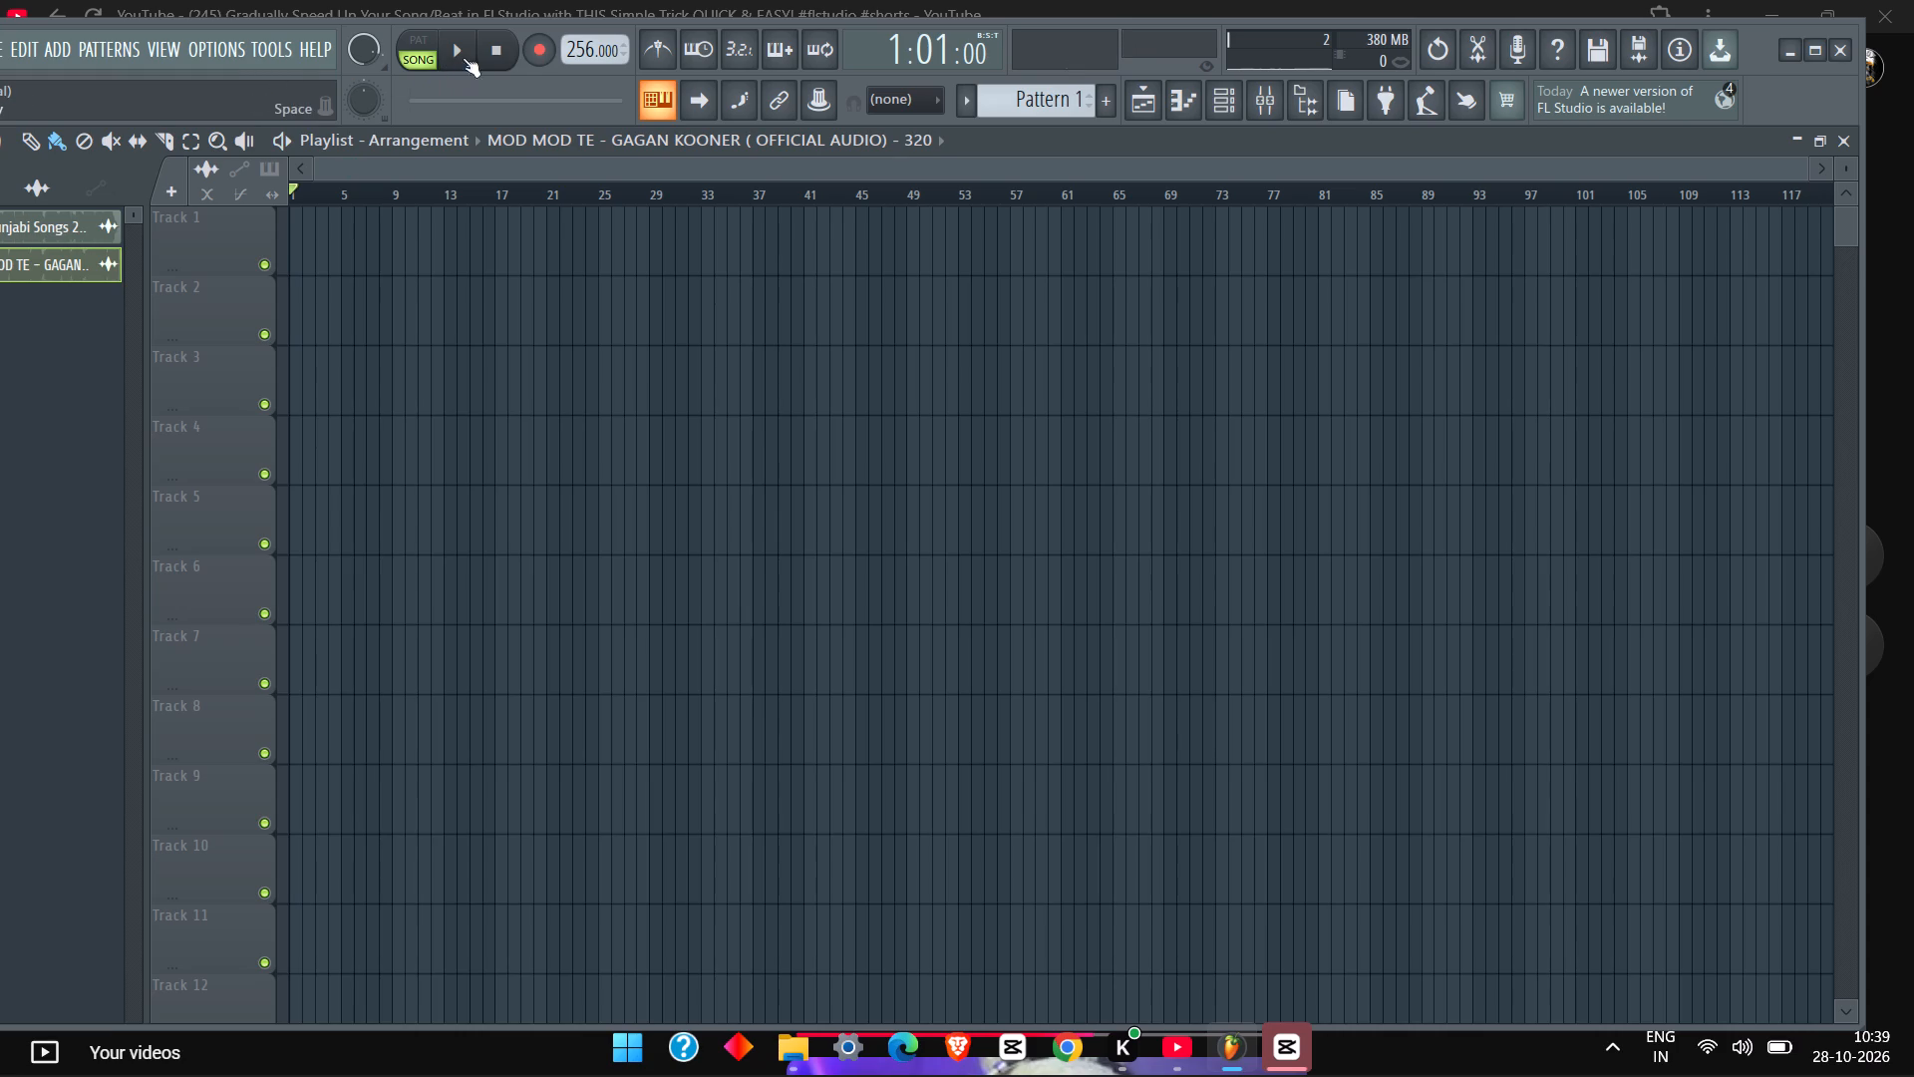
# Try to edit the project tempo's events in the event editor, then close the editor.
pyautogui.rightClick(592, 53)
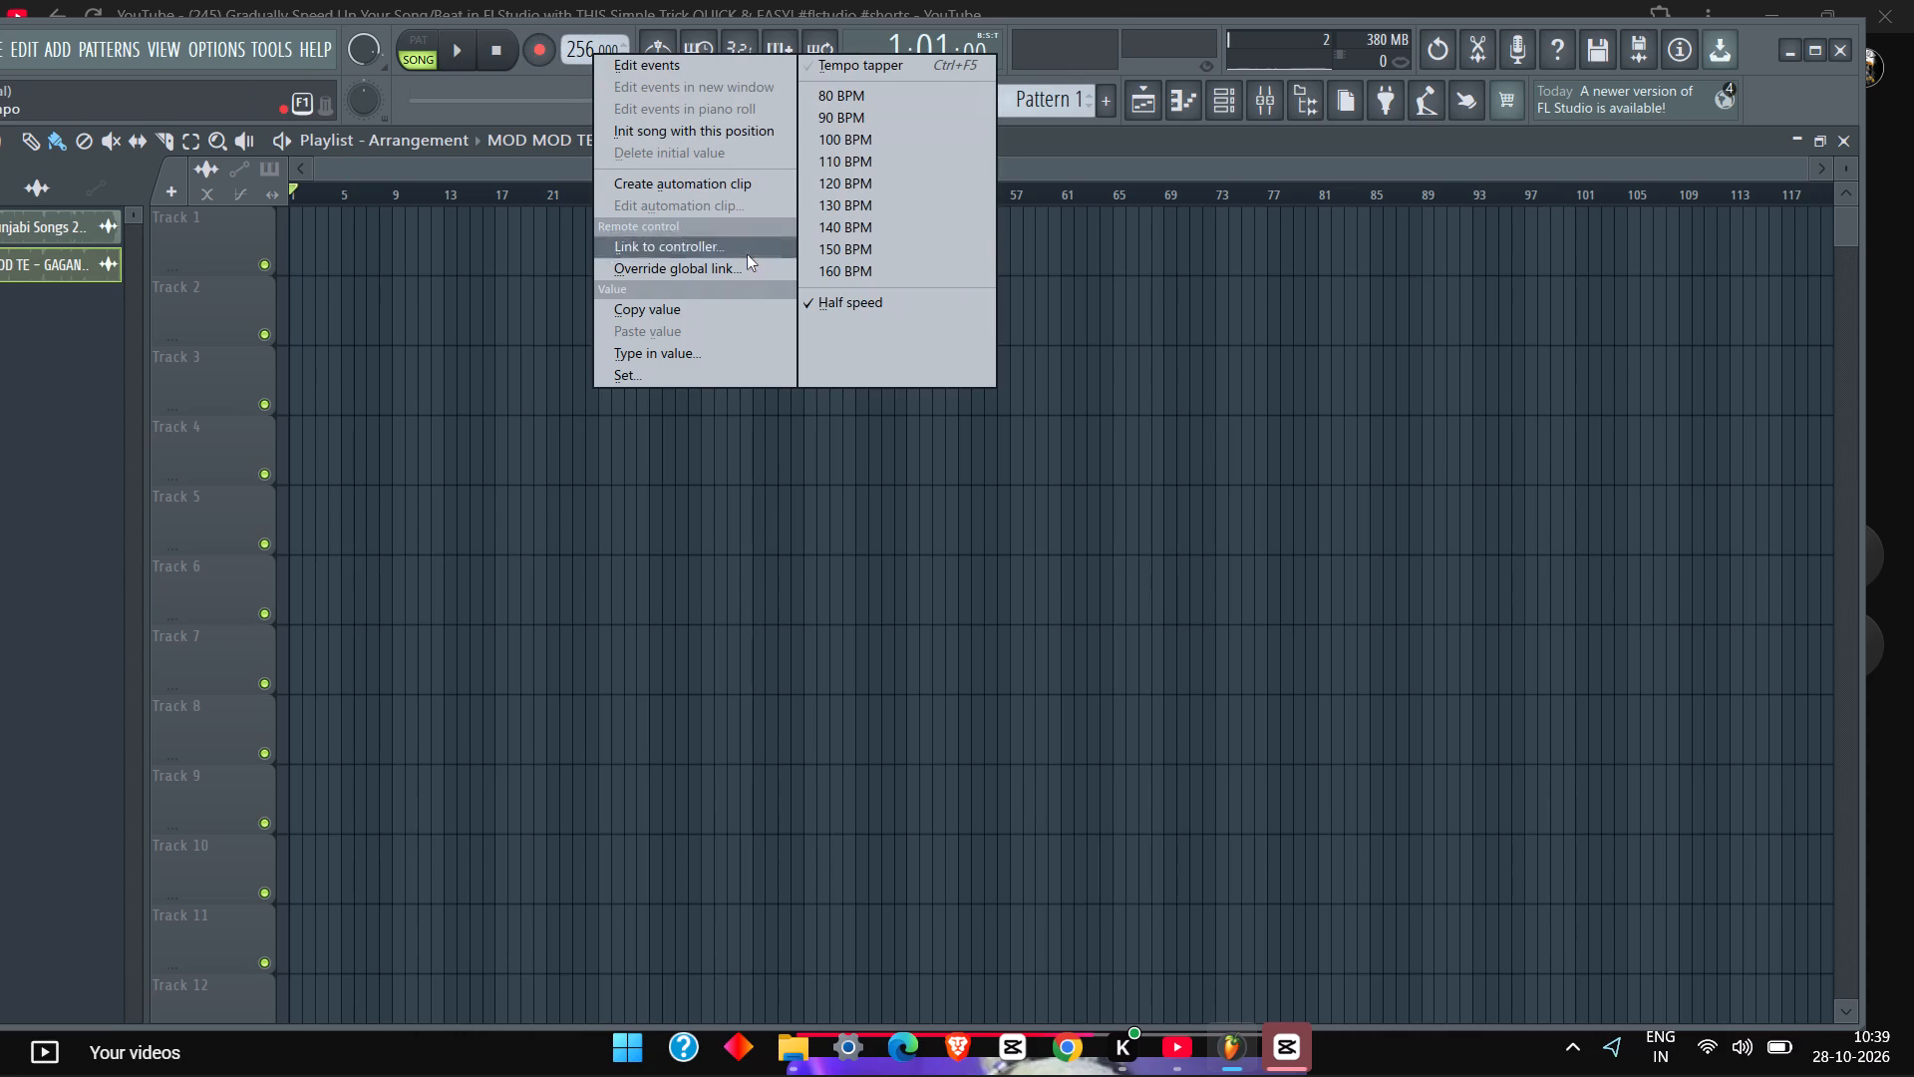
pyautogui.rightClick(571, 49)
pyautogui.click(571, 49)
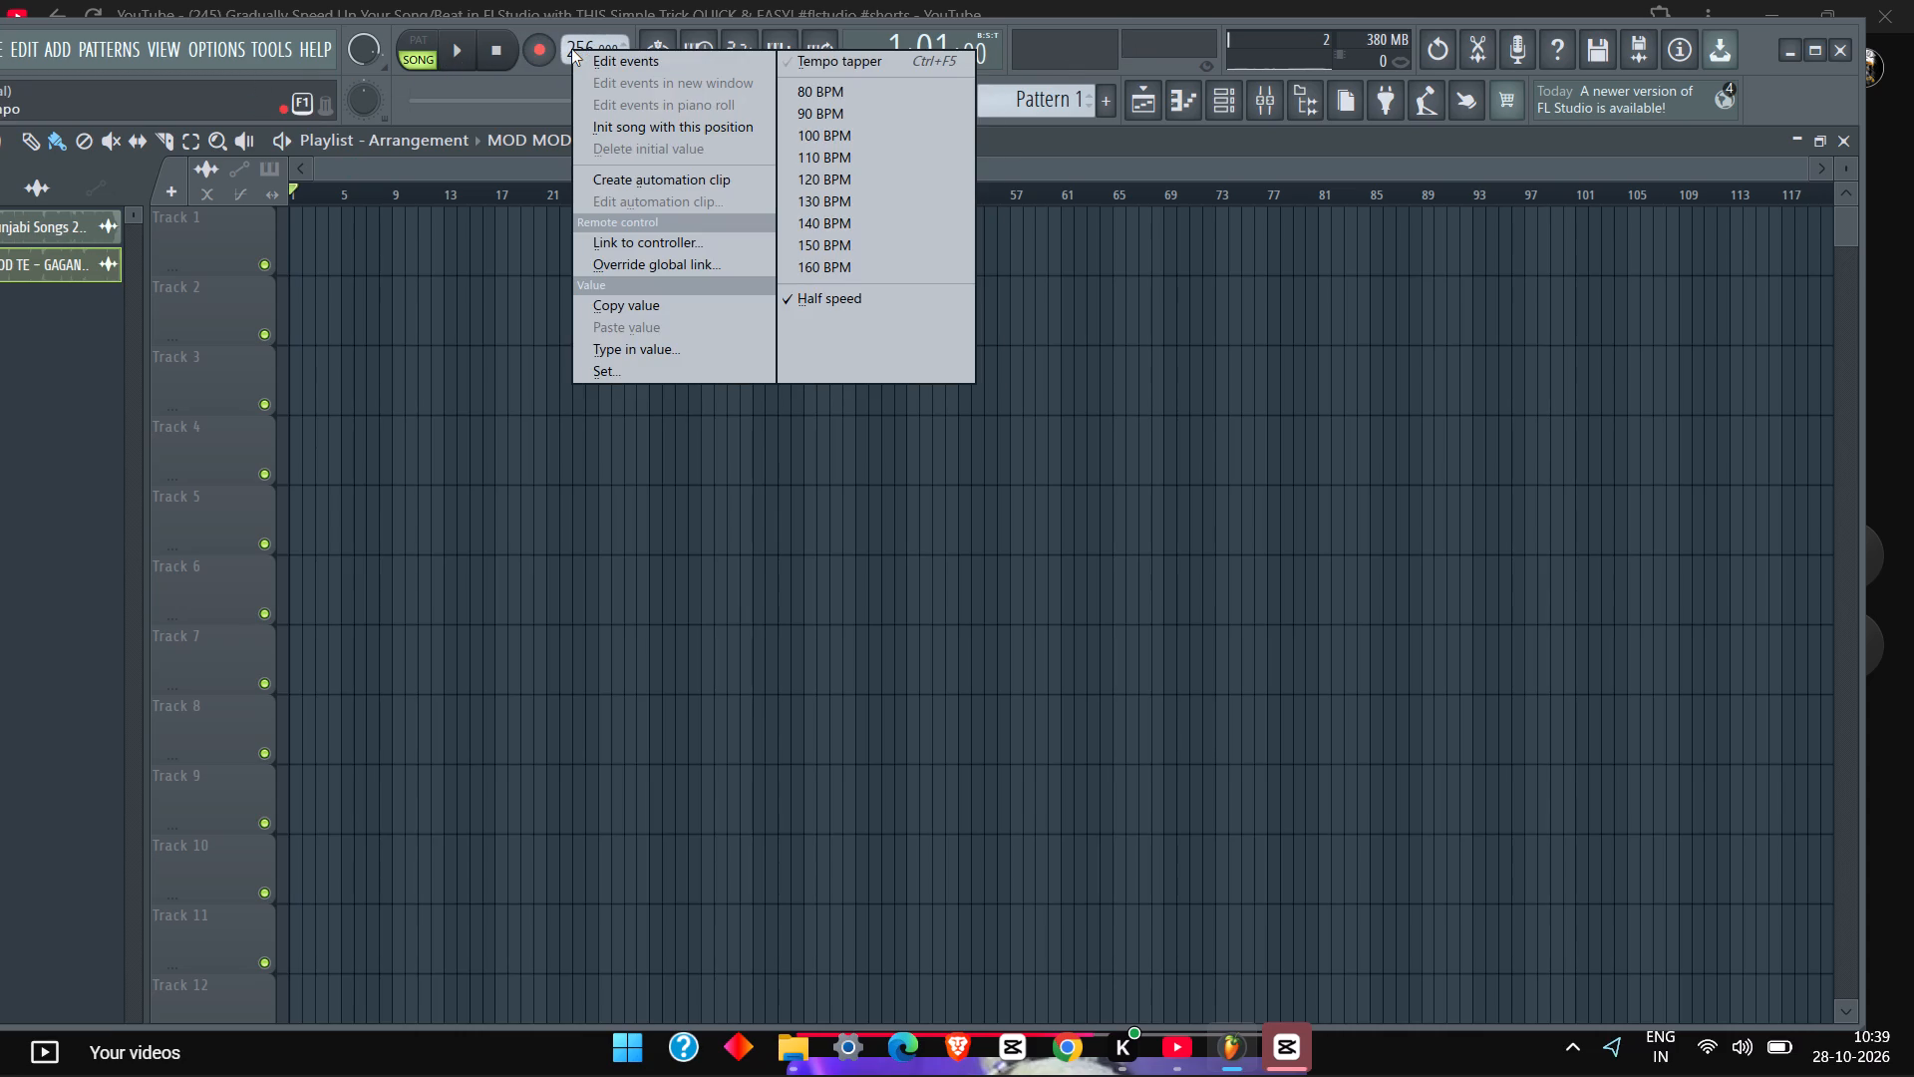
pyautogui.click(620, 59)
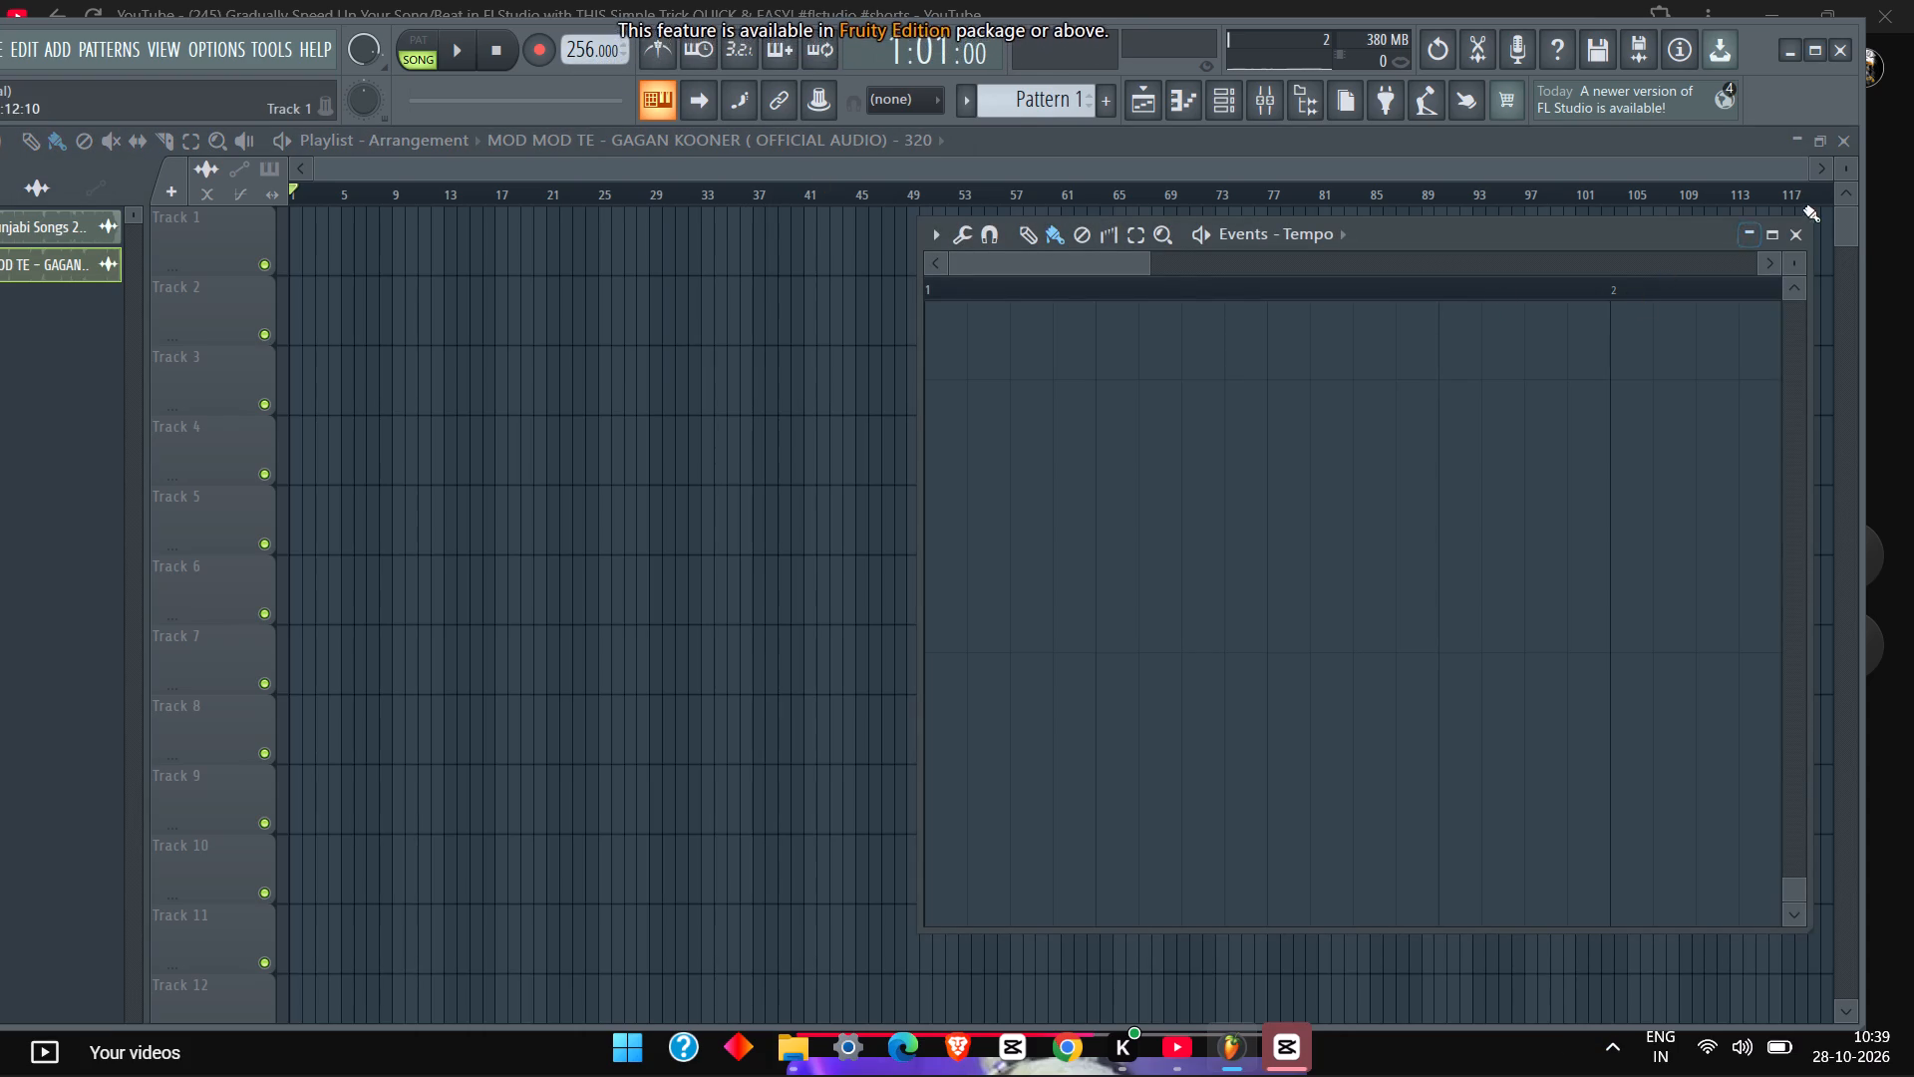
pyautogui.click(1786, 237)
# Set the project tempo to 129 BPM.
pyautogui.moveTo(578, 42); pyautogui.dragTo(1047, 287)
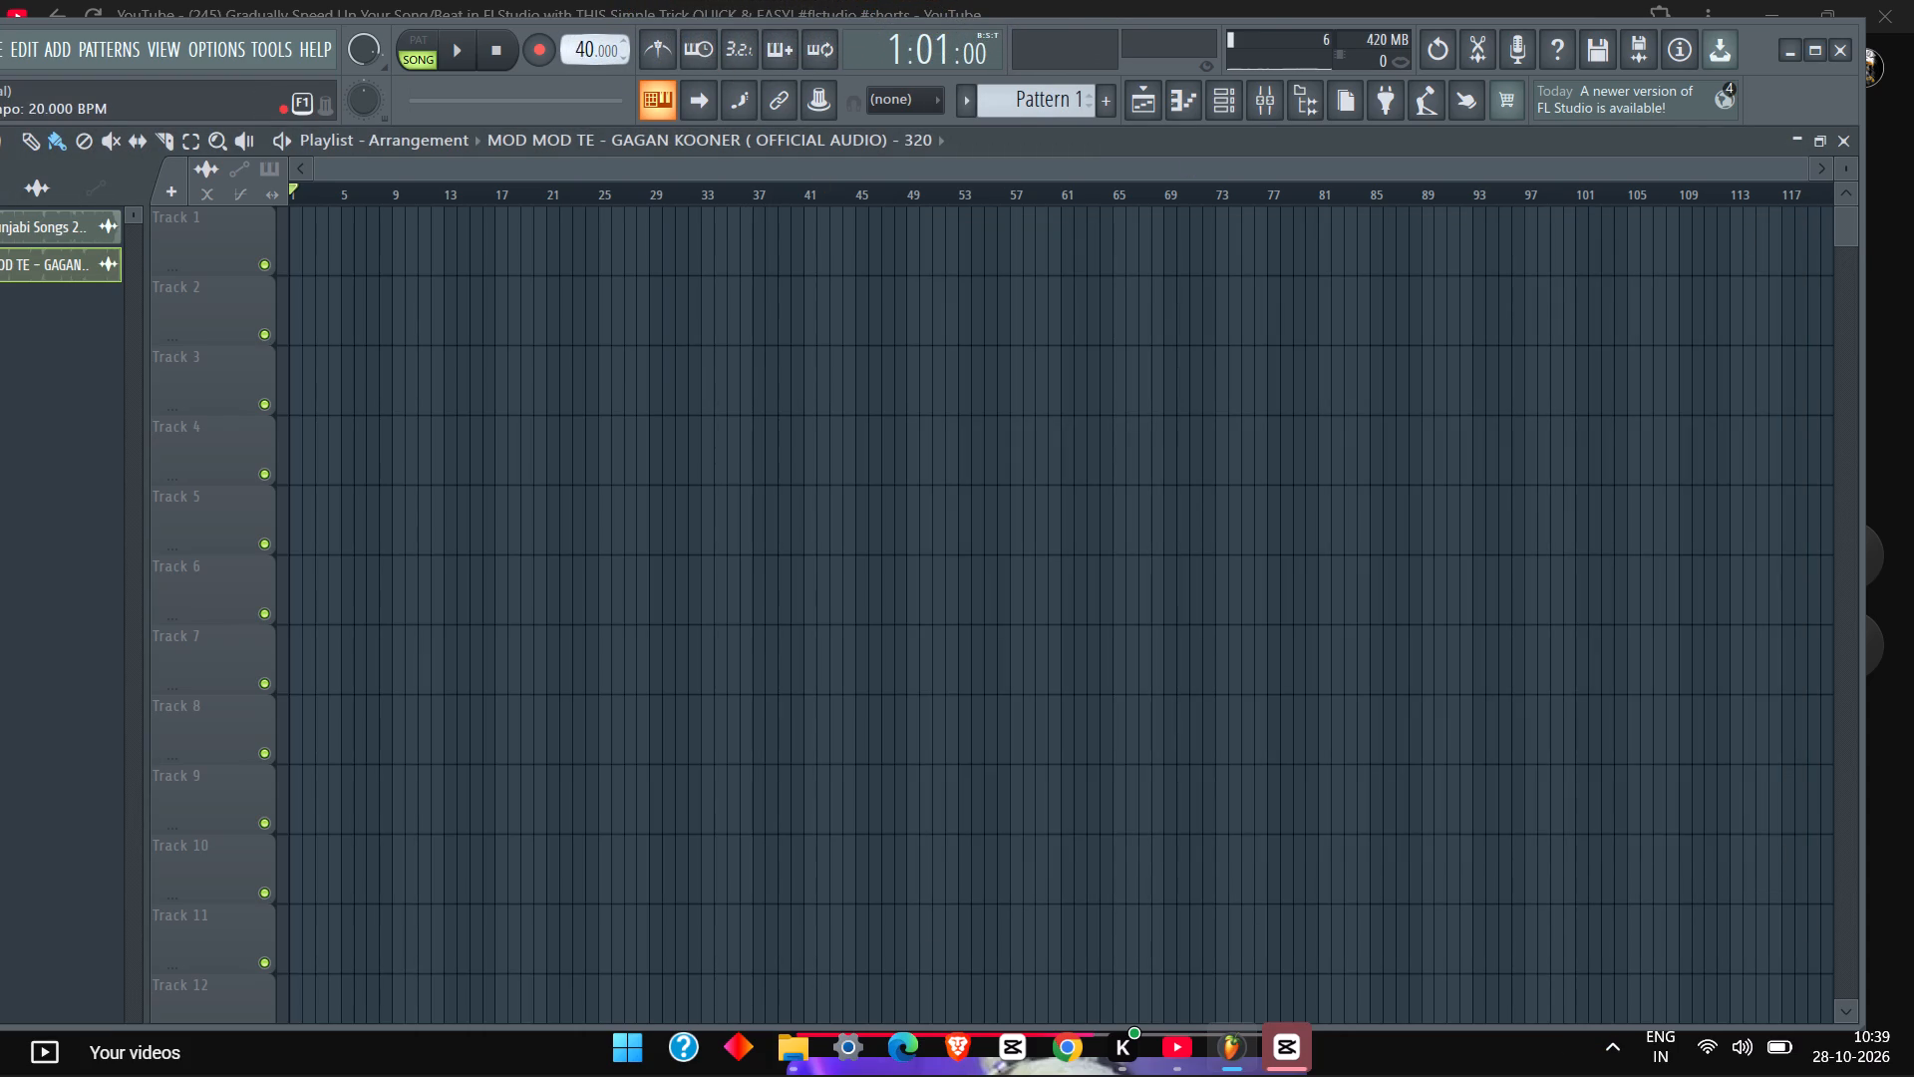
pyautogui.moveTo(1047, 287); pyautogui.dragTo(925, 881)
pyautogui.moveTo(925, 881); pyautogui.dragTo(892, 773)
pyautogui.moveTo(892, 773); pyautogui.dragTo(889, 780)
pyautogui.scroll(-2, 578, 42)
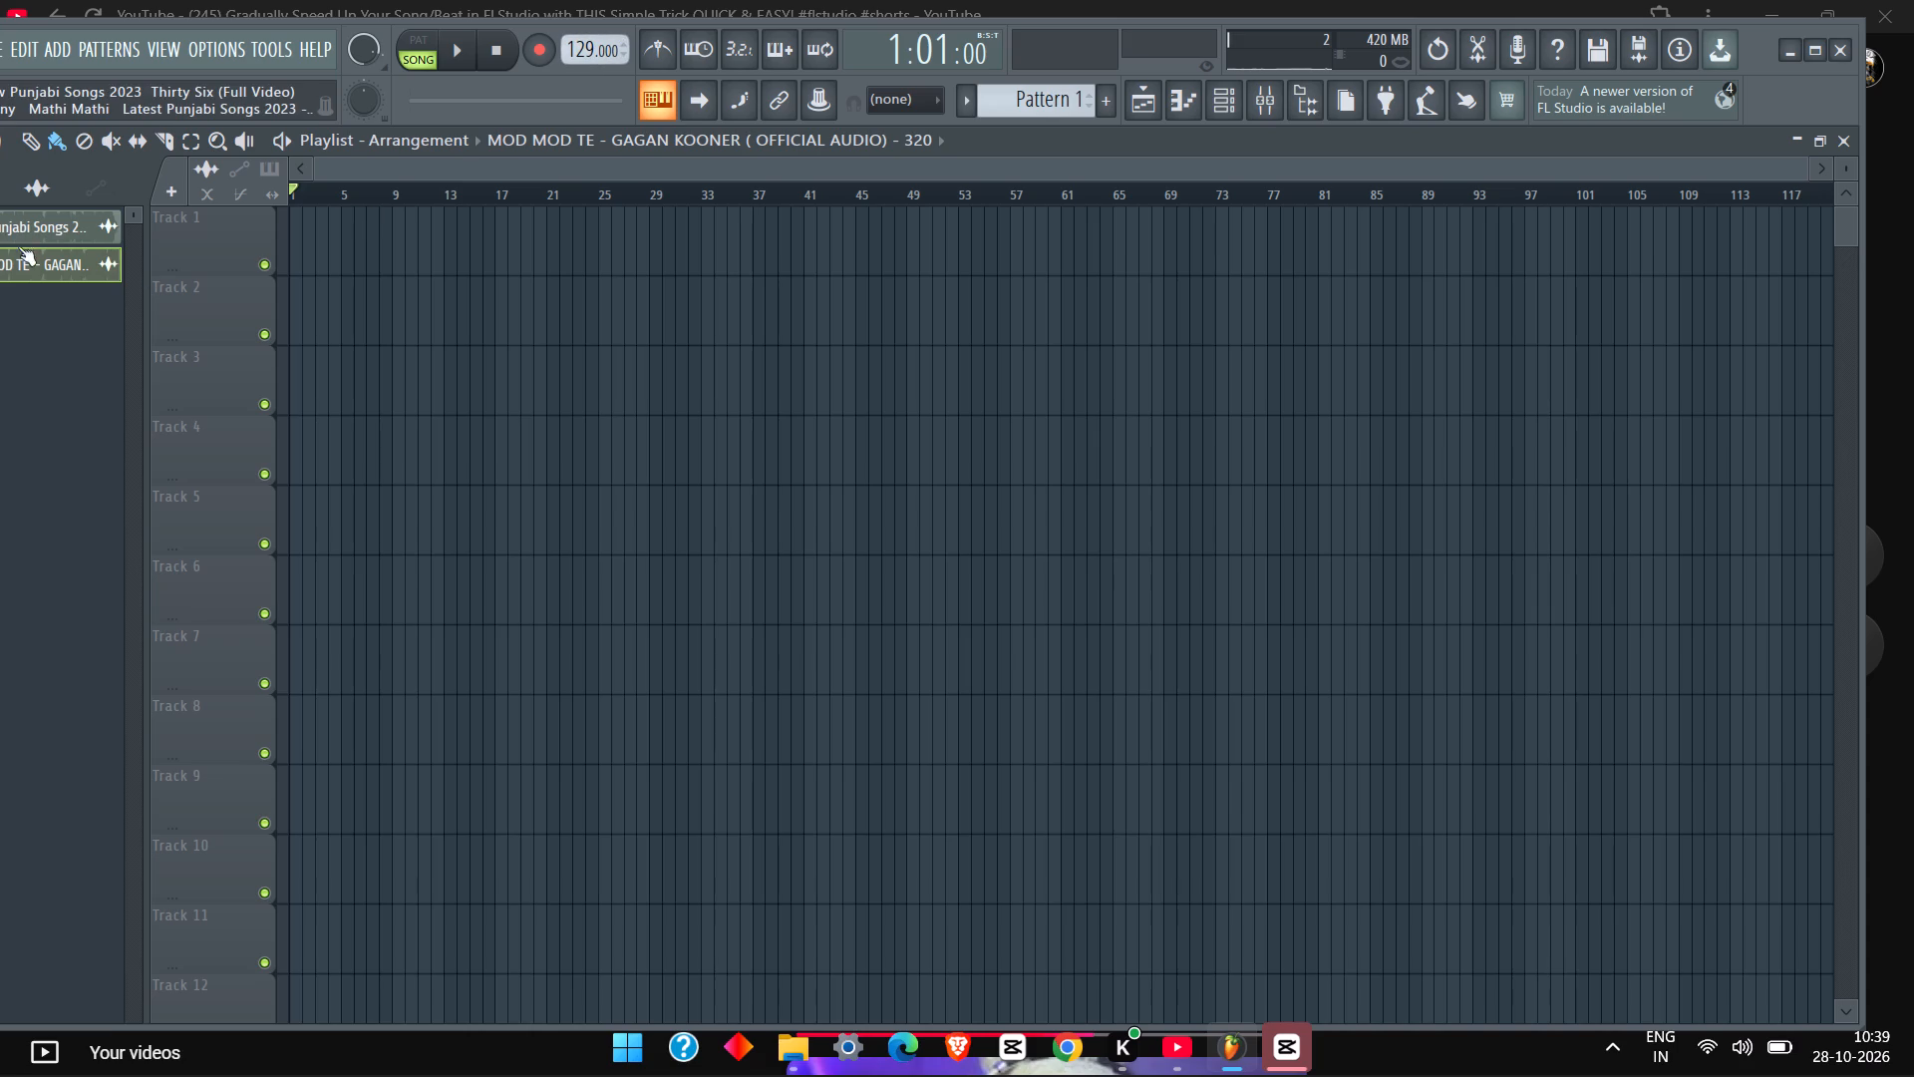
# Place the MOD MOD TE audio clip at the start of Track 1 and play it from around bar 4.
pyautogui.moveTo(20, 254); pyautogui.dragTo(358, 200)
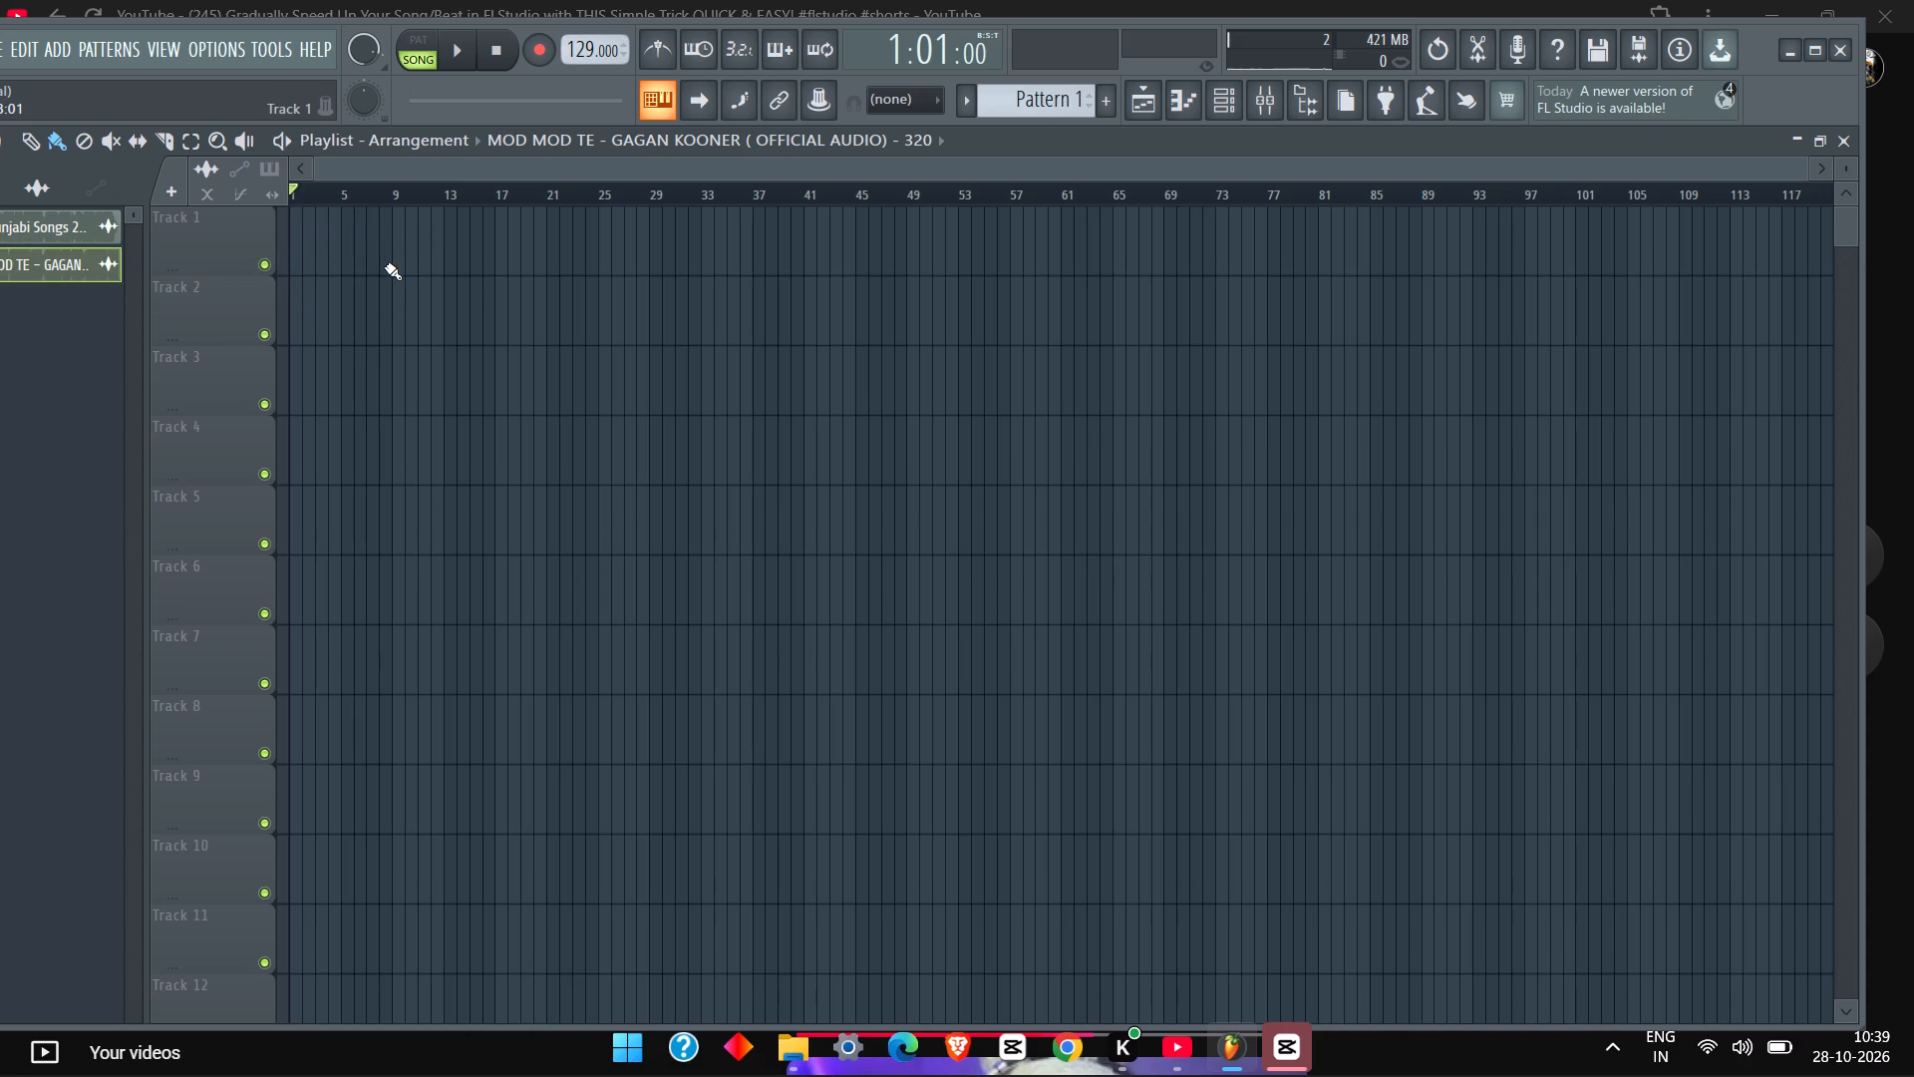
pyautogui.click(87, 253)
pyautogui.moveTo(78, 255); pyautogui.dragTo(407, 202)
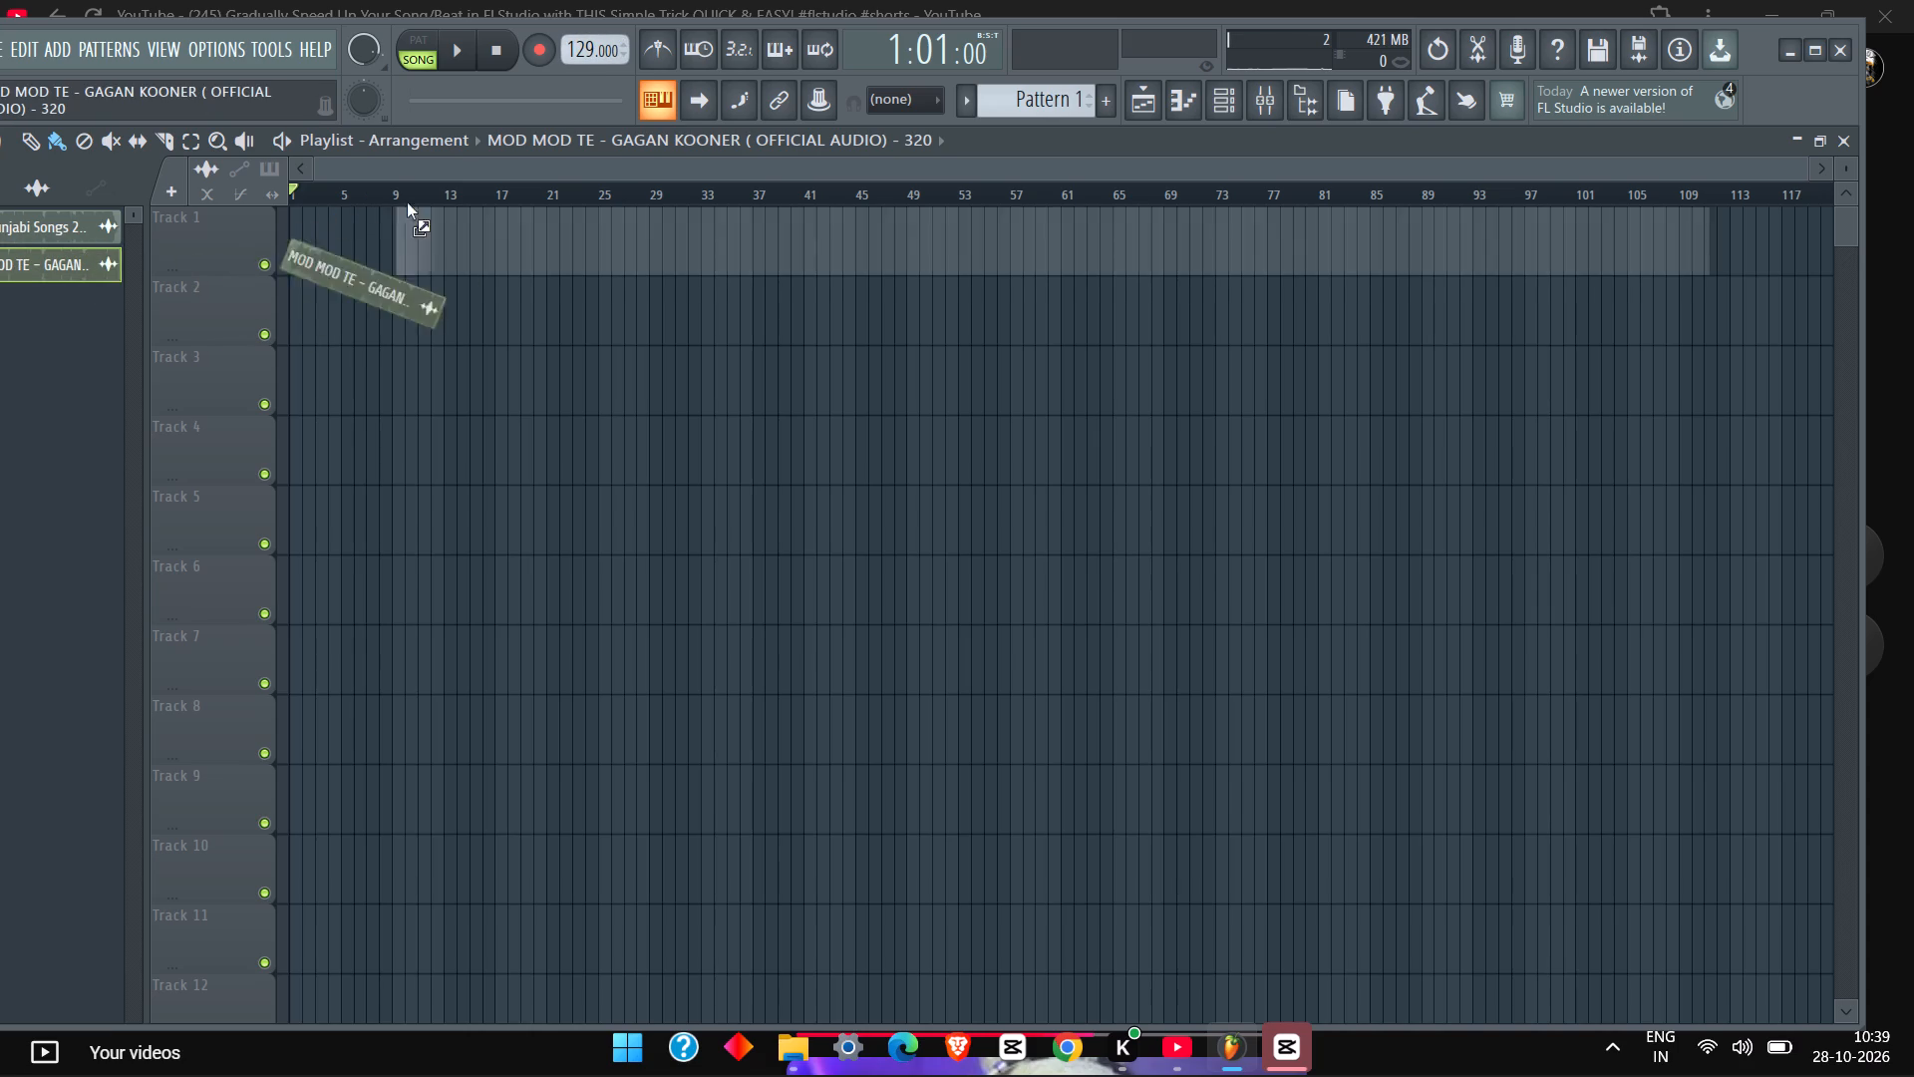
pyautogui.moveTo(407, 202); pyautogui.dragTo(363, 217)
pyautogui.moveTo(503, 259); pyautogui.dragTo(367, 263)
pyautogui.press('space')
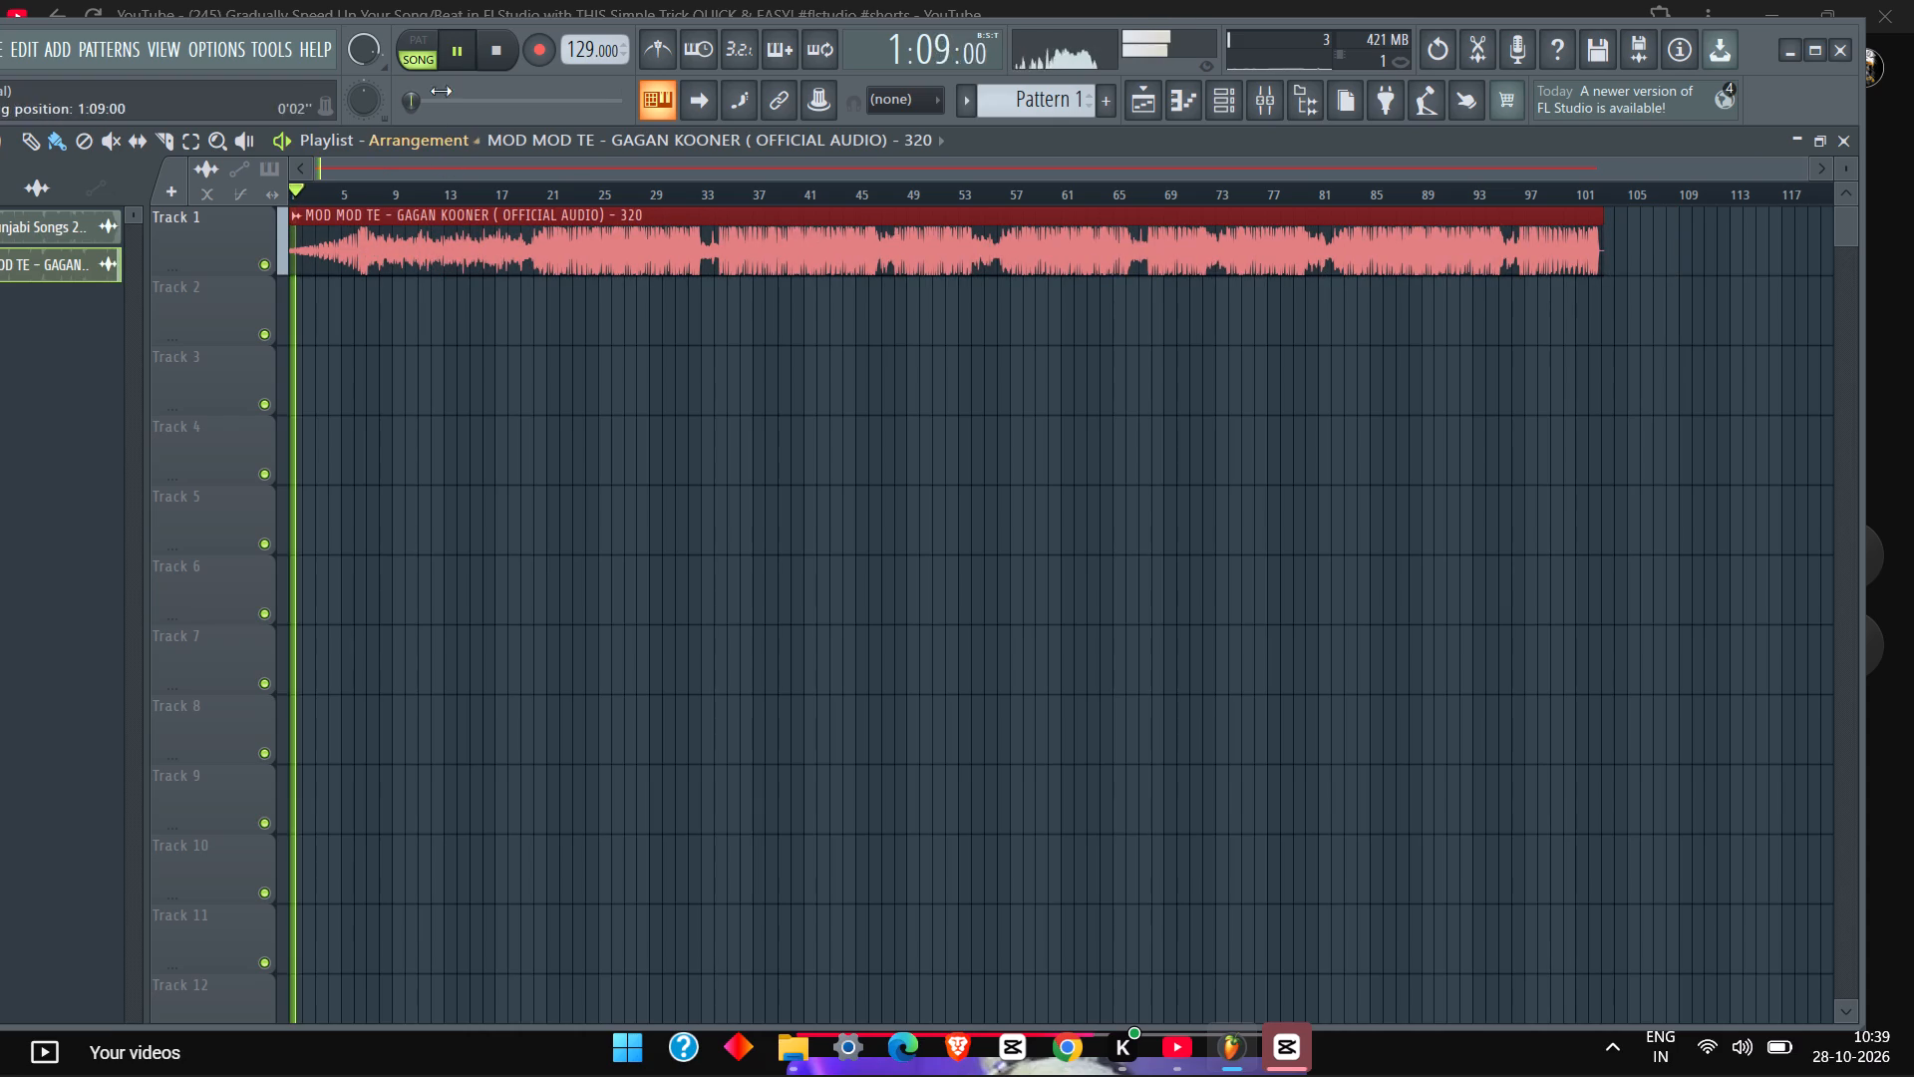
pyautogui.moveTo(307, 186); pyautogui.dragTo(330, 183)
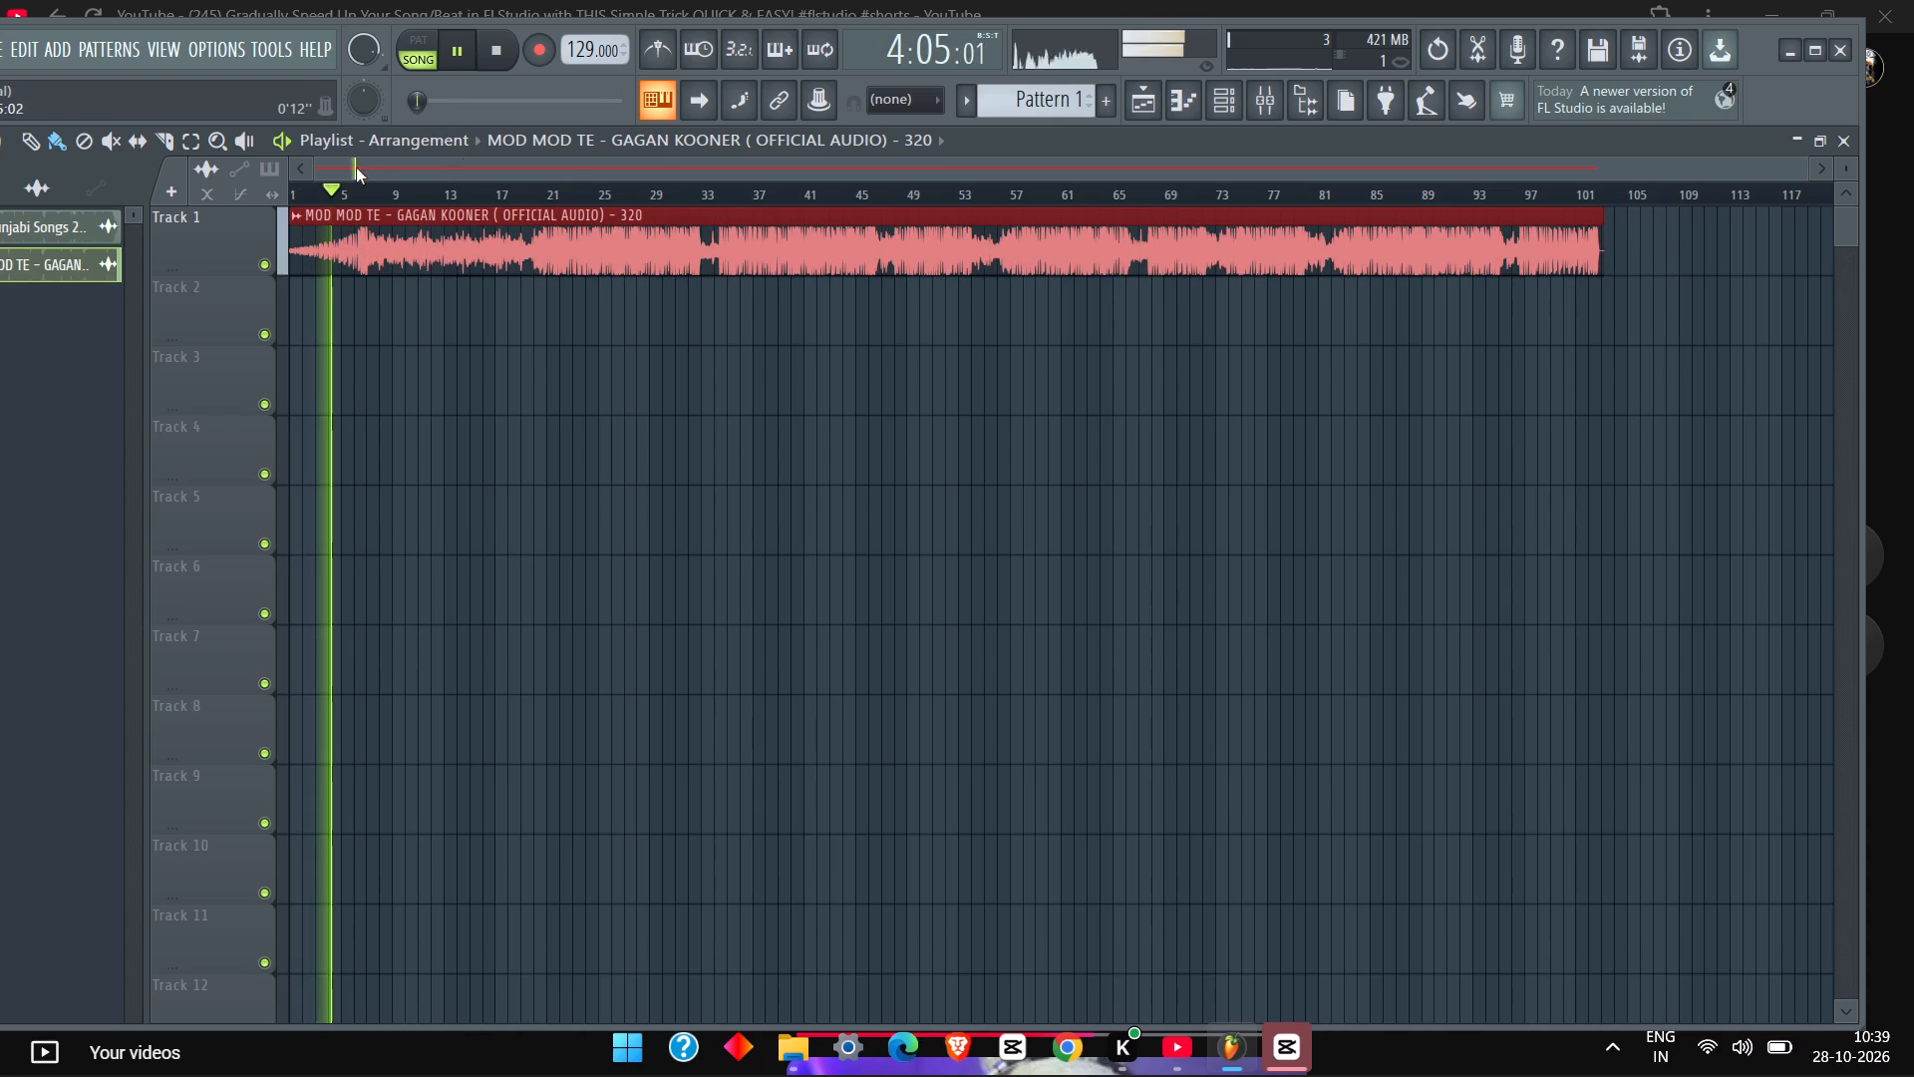
# Turn off the typing-keyboard-to-piano option.
pyautogui.click(652, 116)
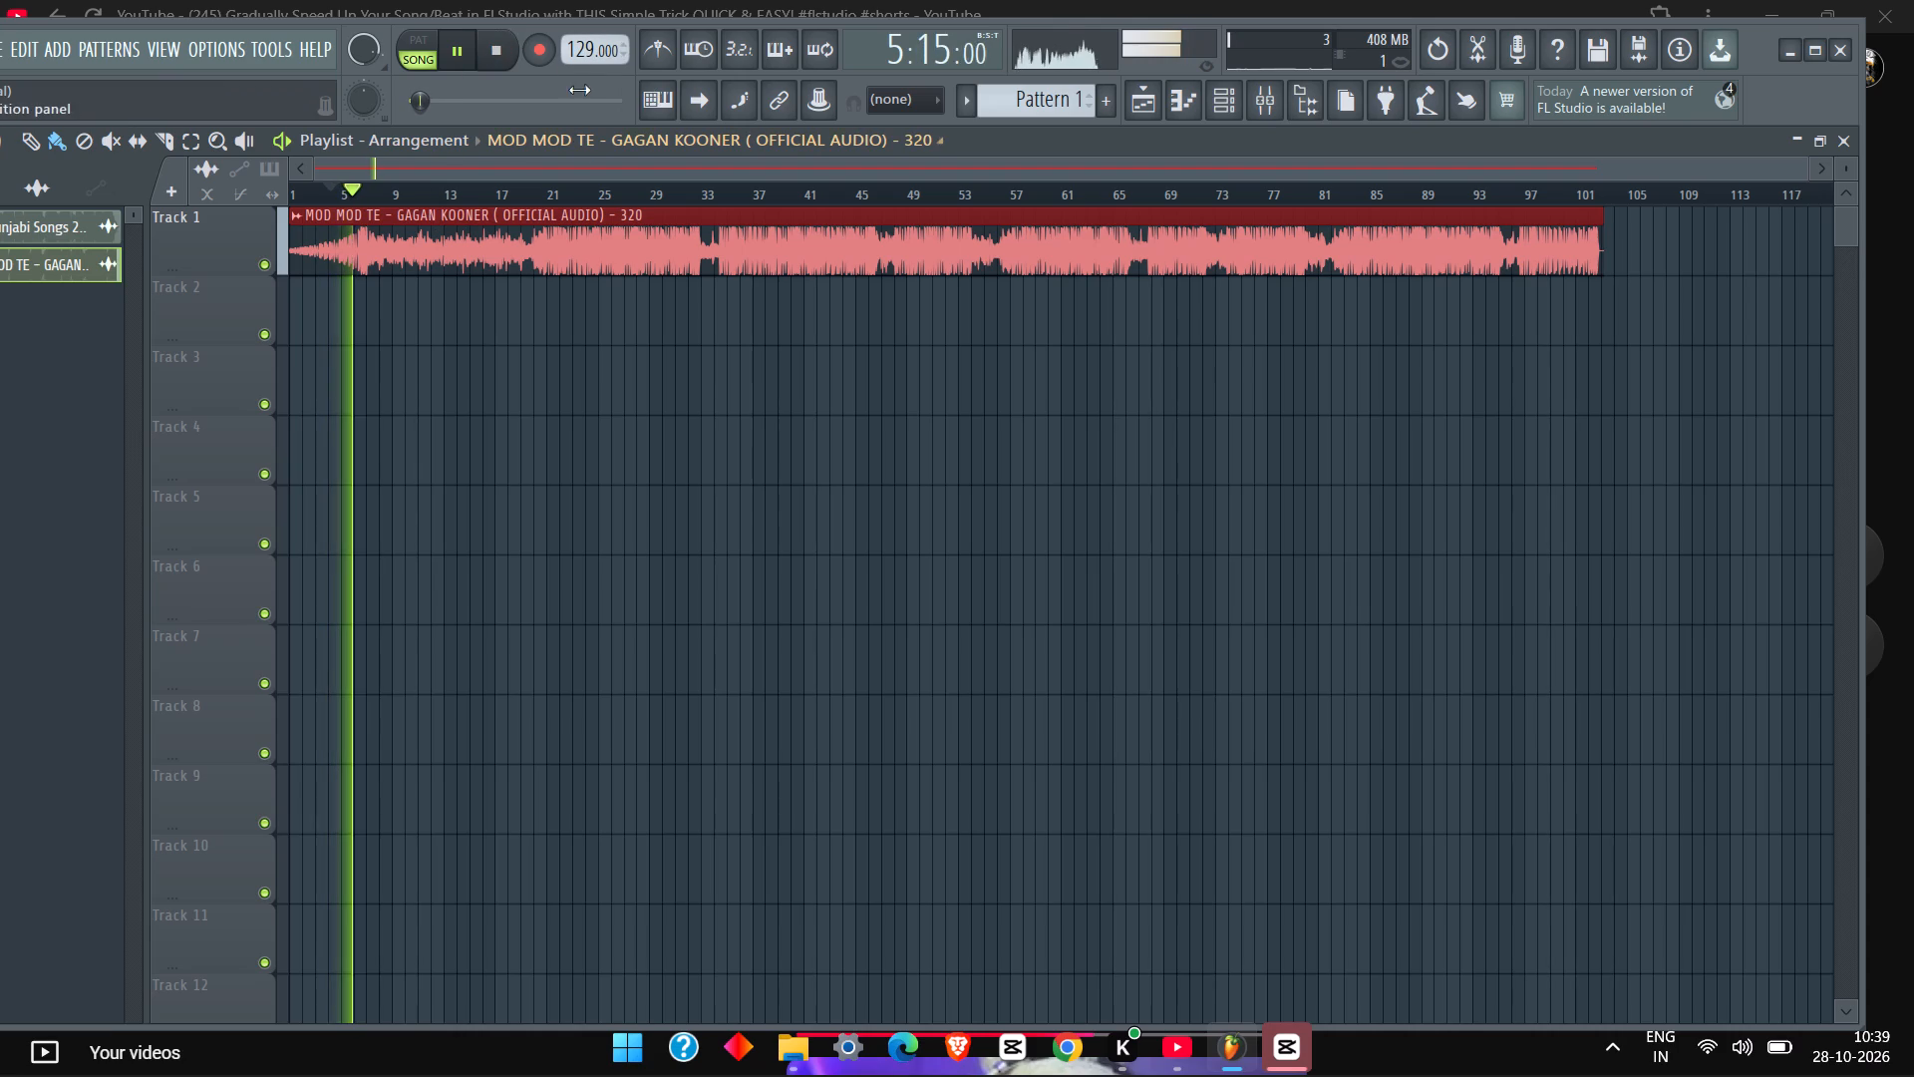
# Set the project tempo to the 130 BPM preset and replay the song from around bar 9.
pyautogui.click(602, 52)
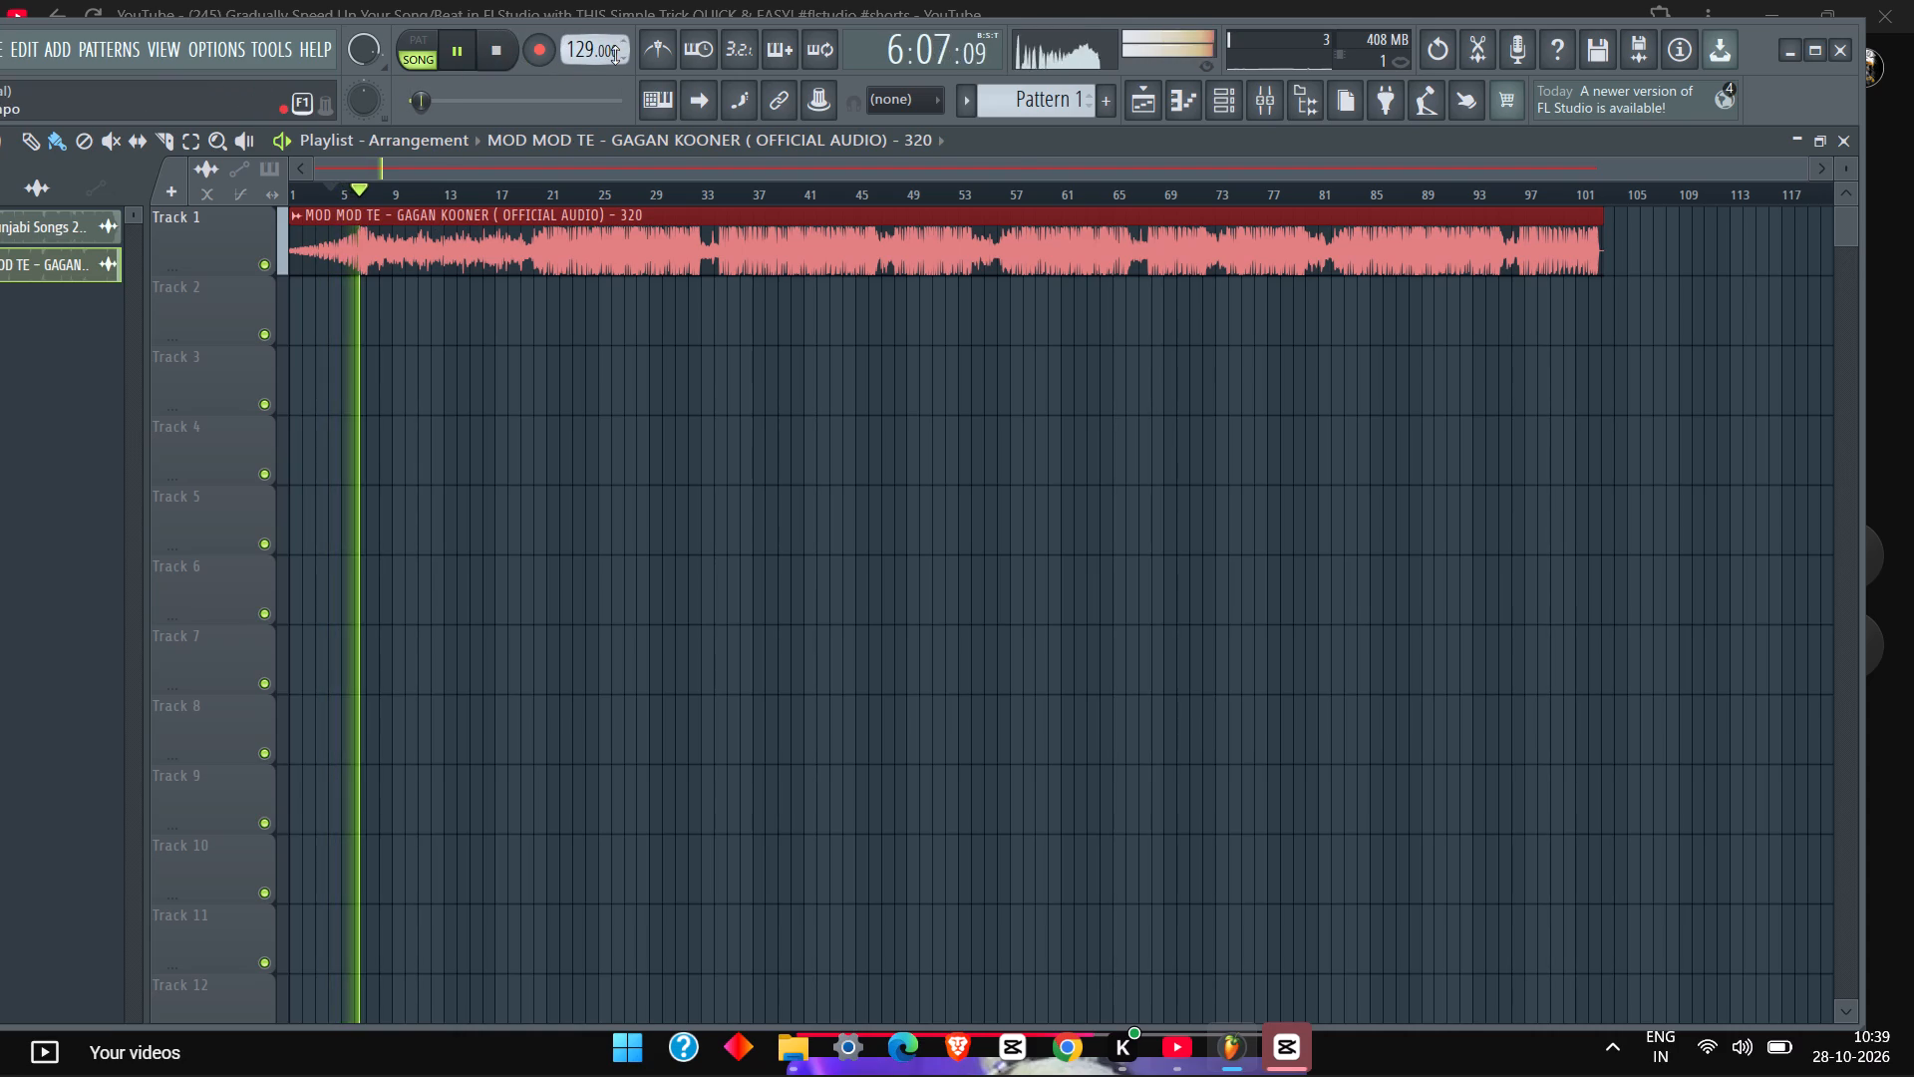
pyautogui.rightClick(615, 55)
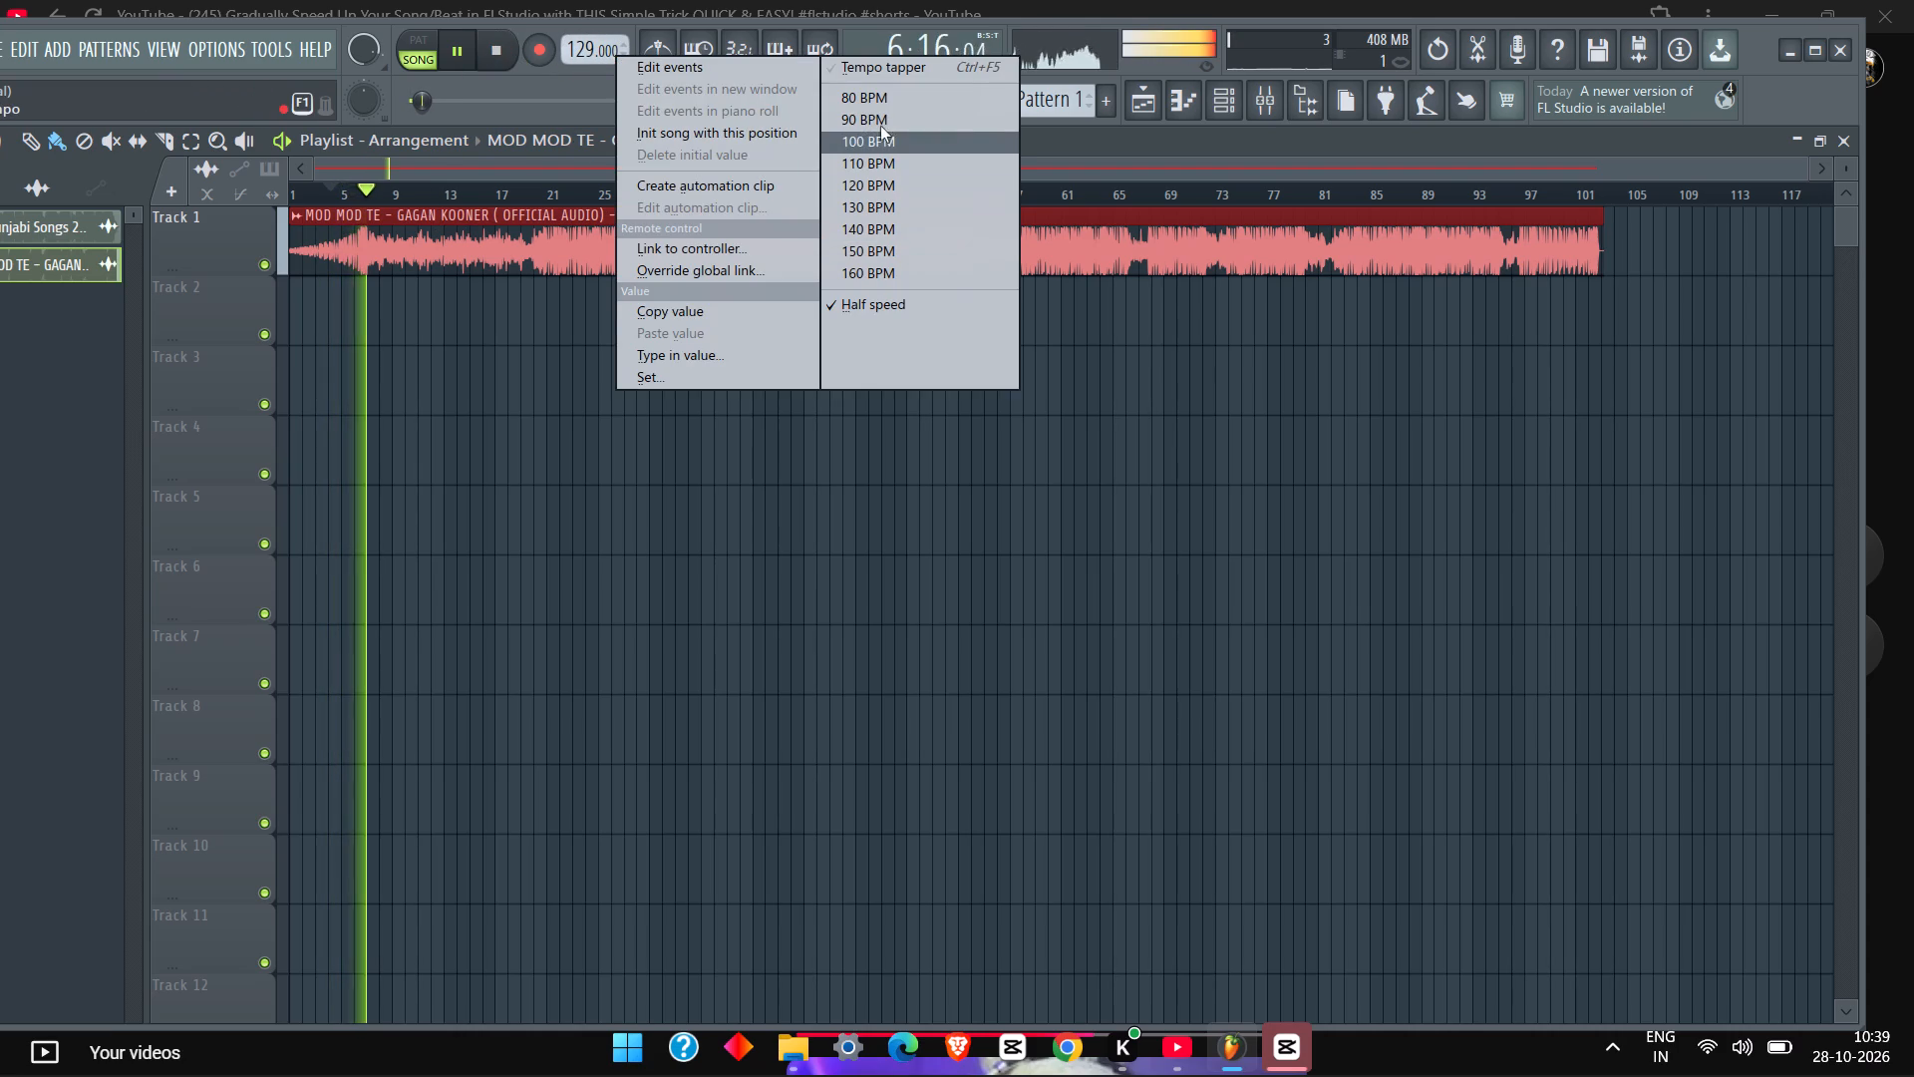
pyautogui.click(870, 204)
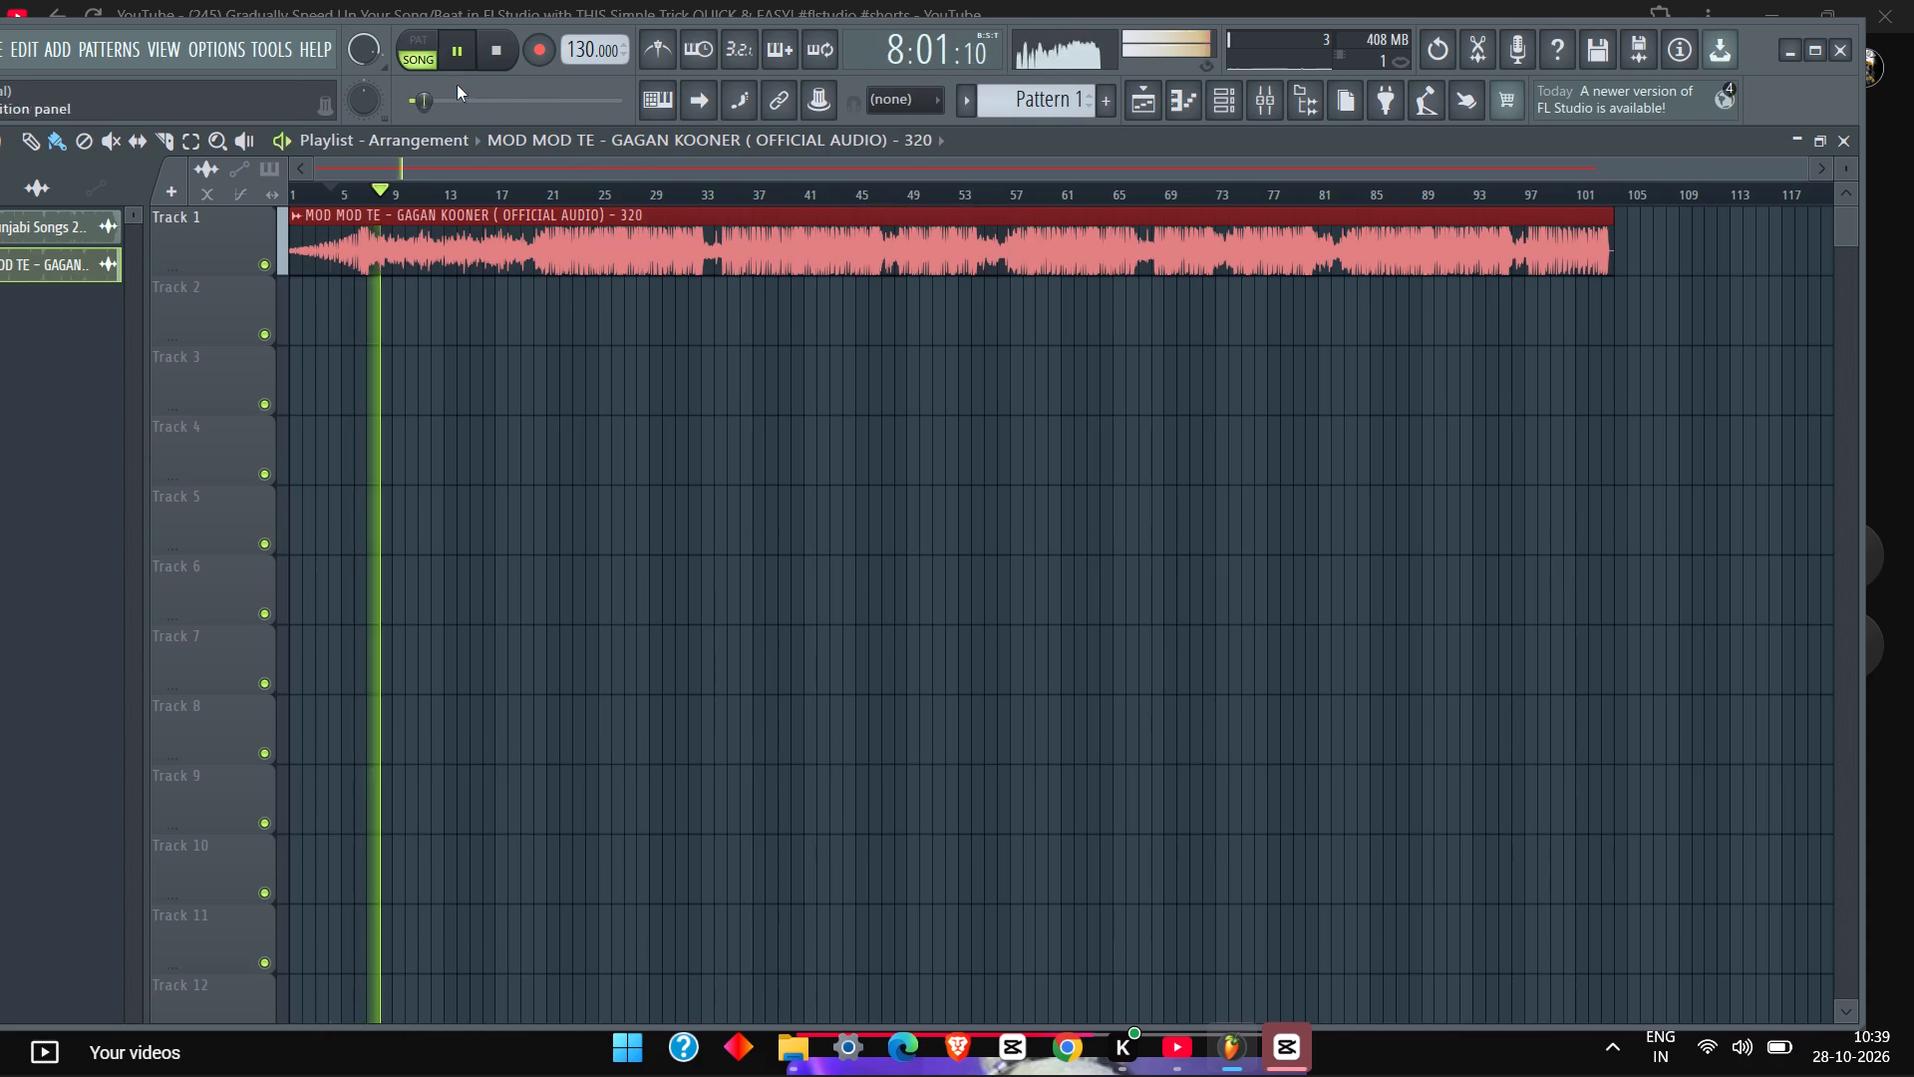
pyautogui.press('space')
pyautogui.press('space')
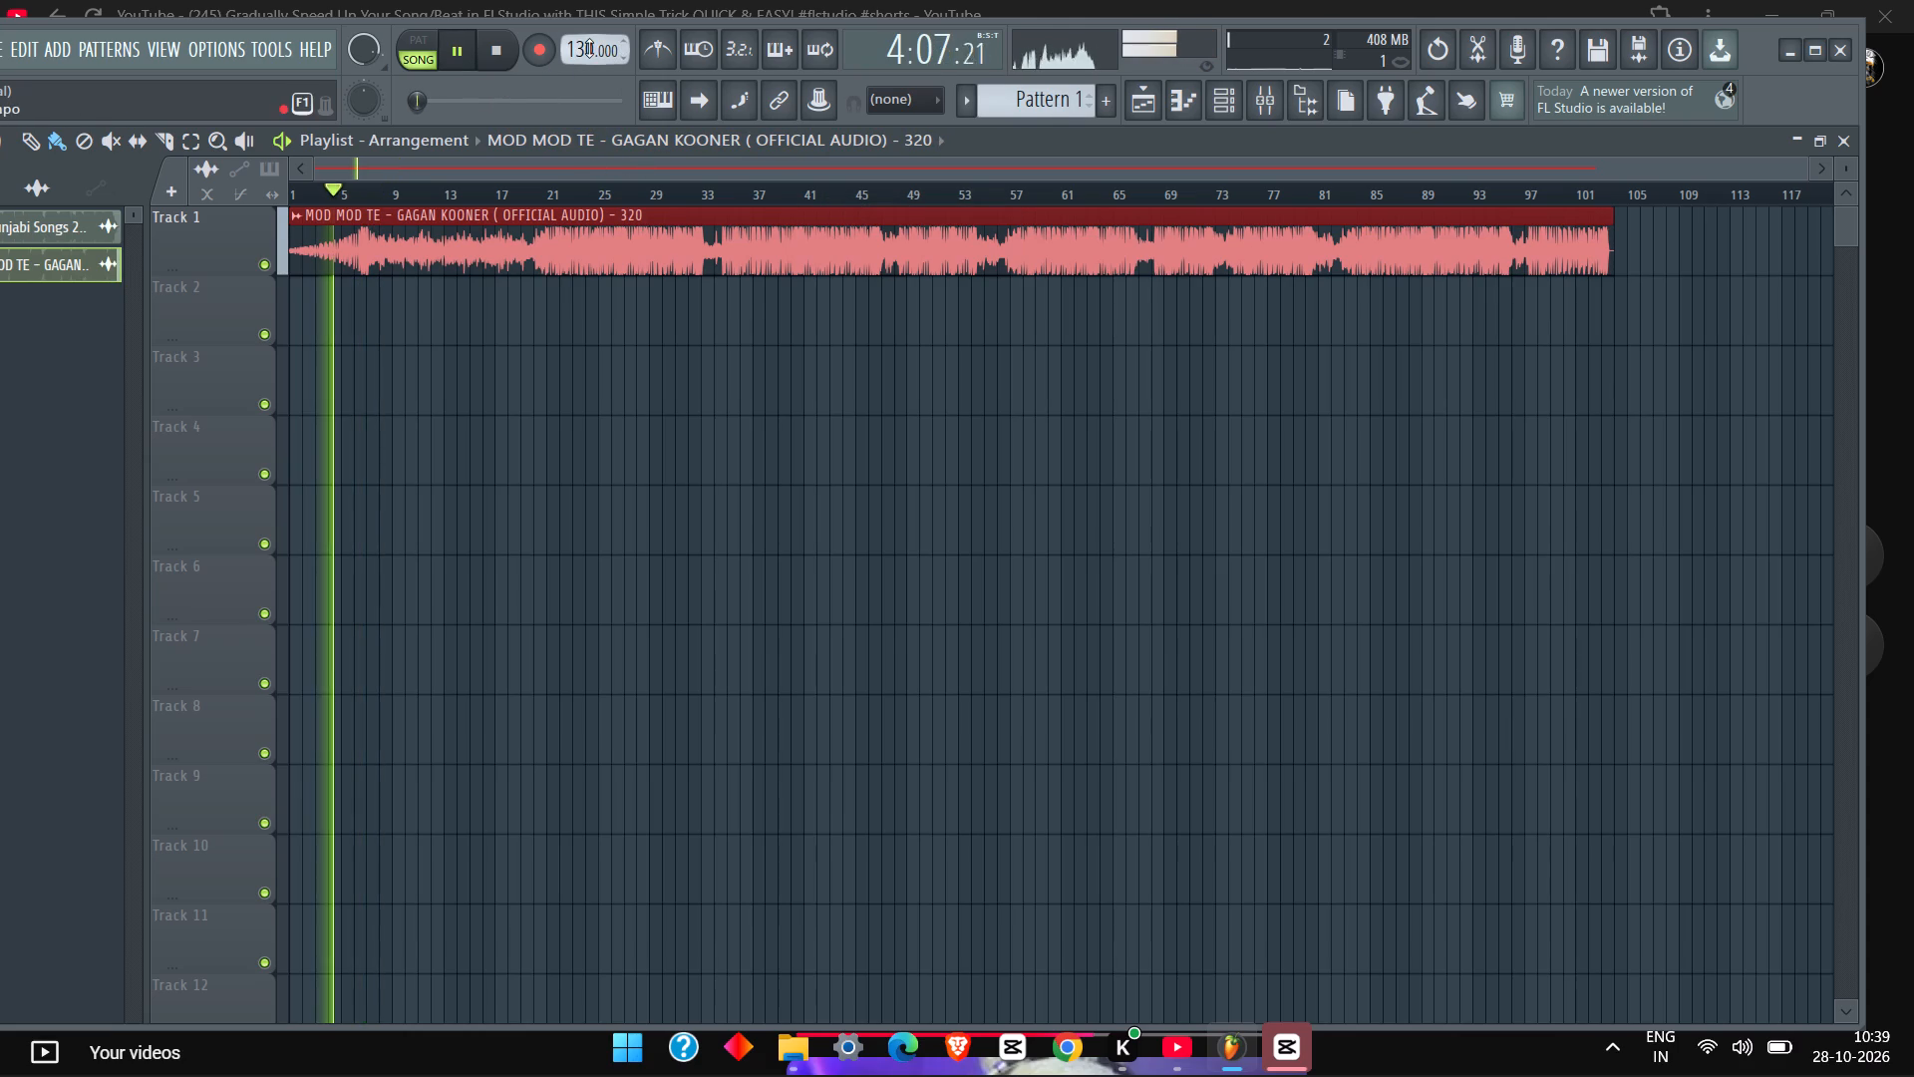
pyautogui.moveTo(342, 201); pyautogui.dragTo(395, 201)
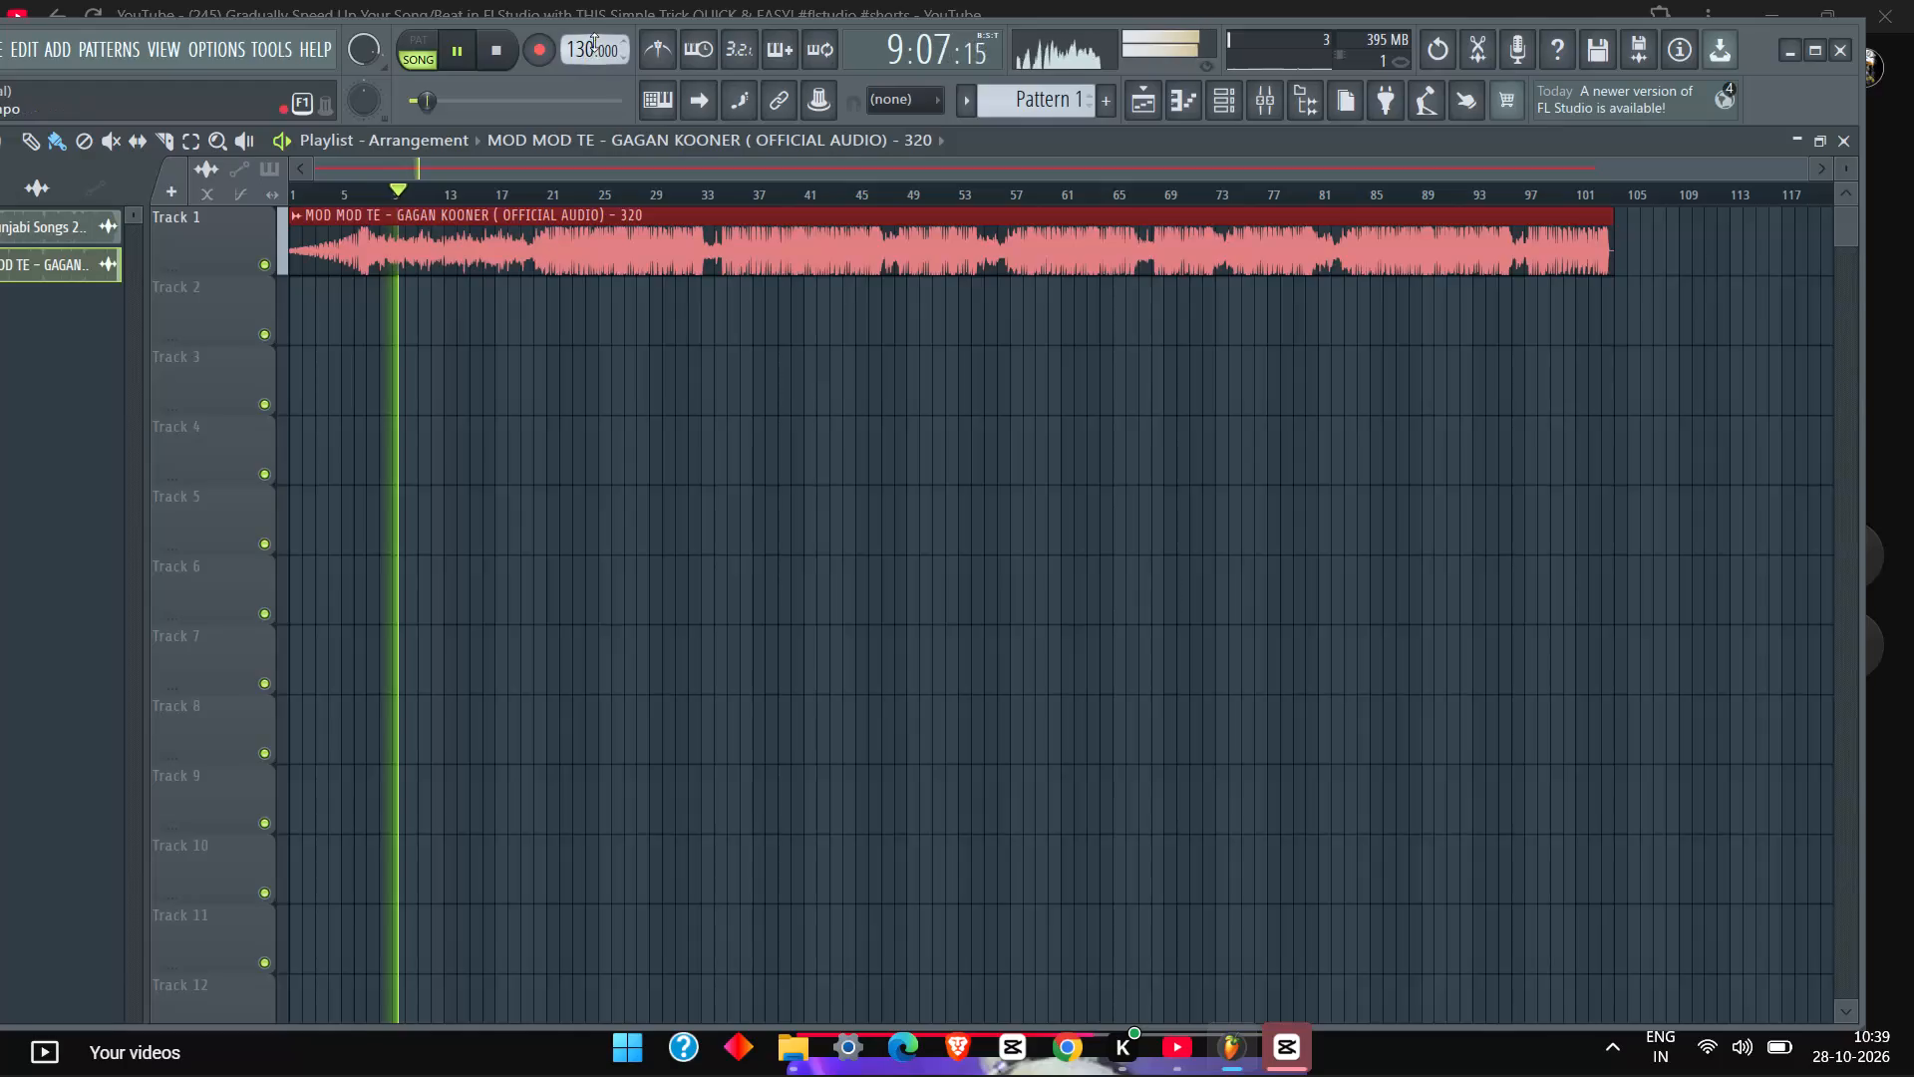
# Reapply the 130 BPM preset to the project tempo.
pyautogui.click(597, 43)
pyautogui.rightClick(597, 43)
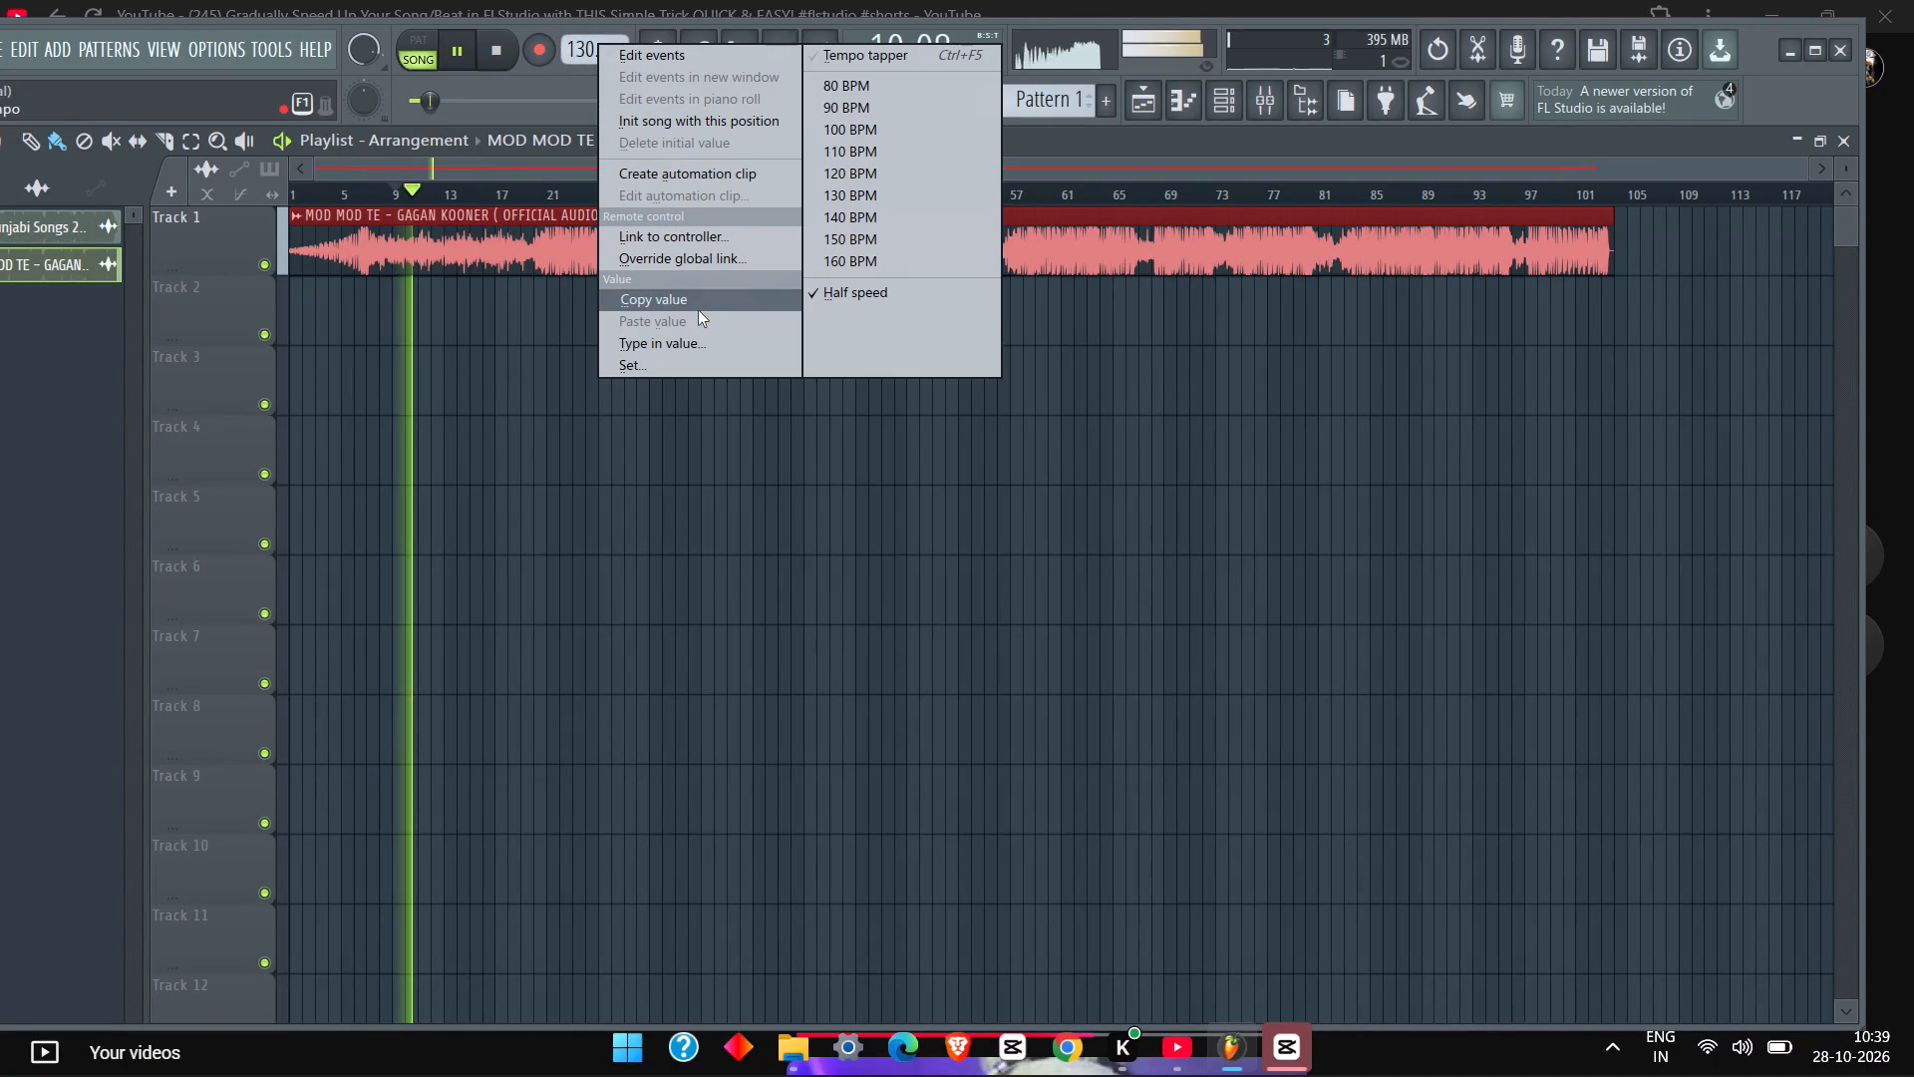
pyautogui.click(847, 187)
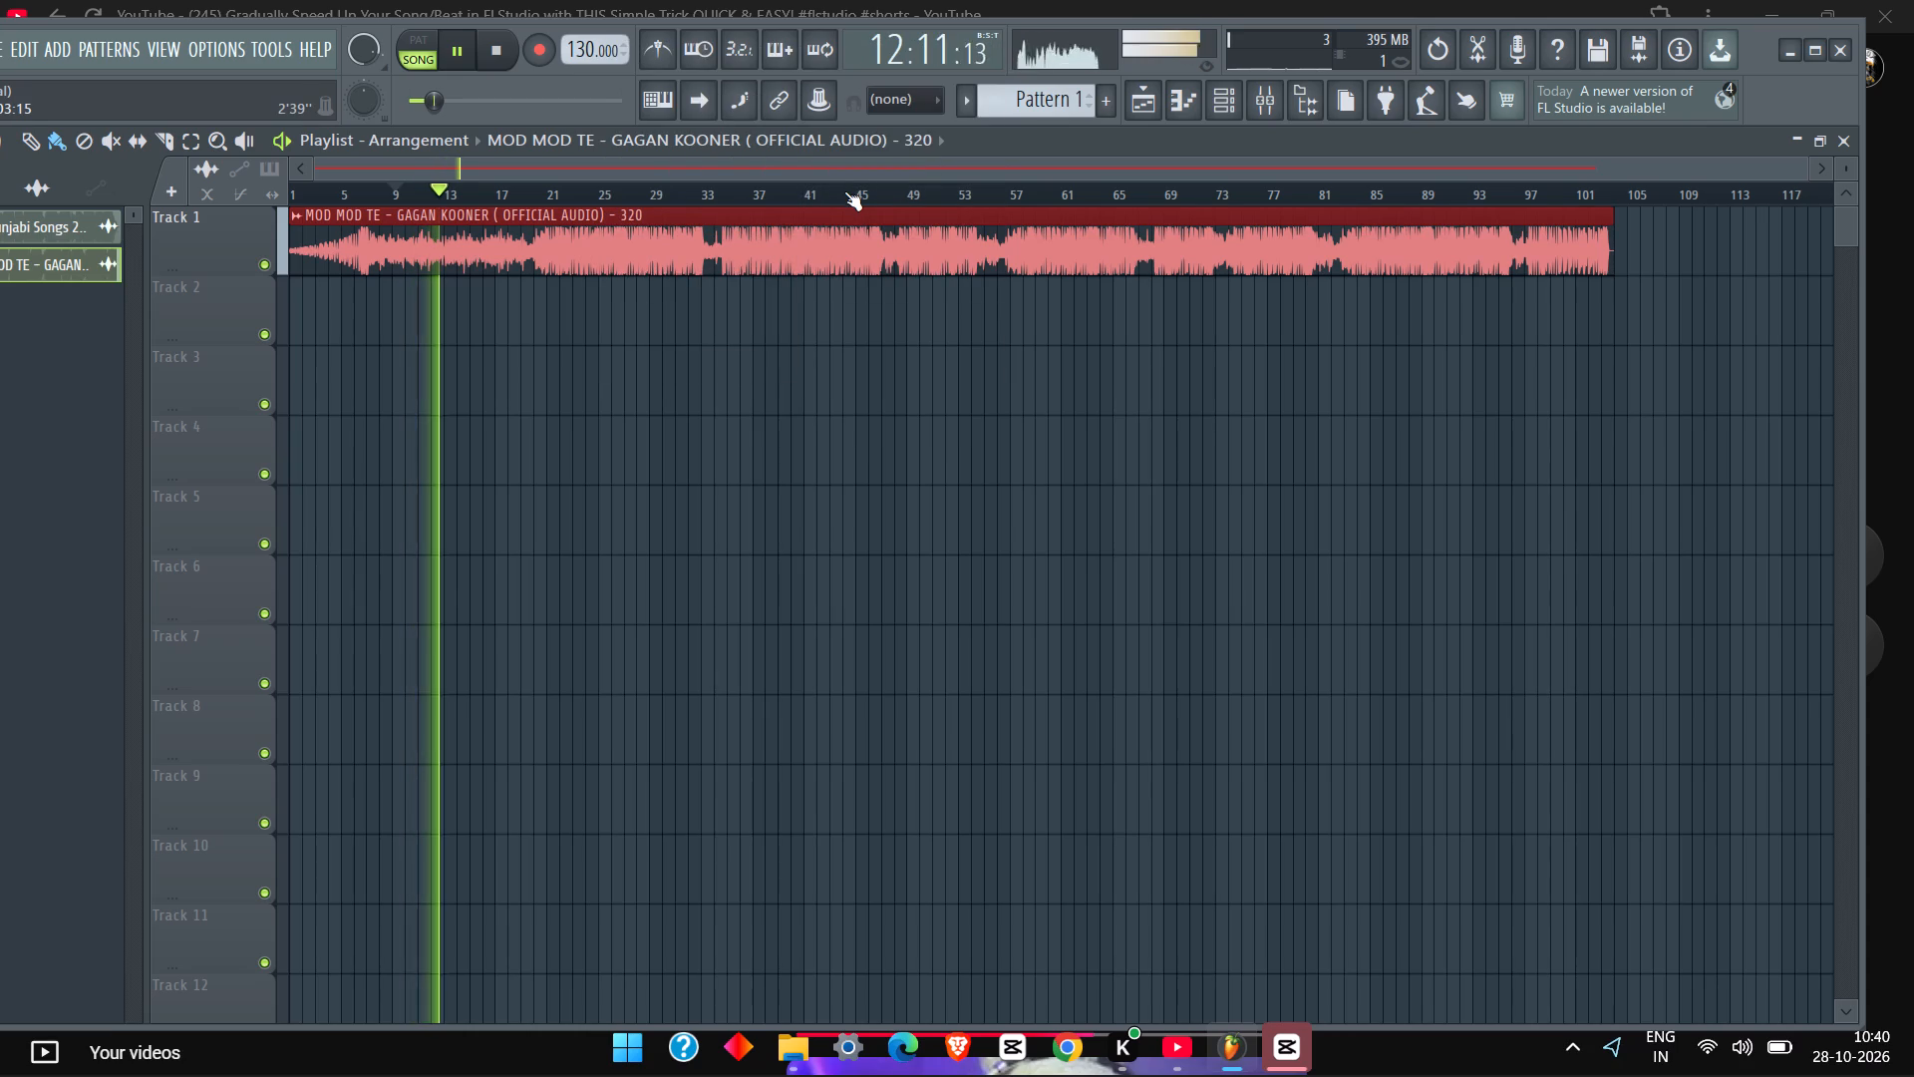
# Delete the MOD MOD TE clip from Track 1, place it again at bar 1 and play it.
pyautogui.rightClick(667, 258)
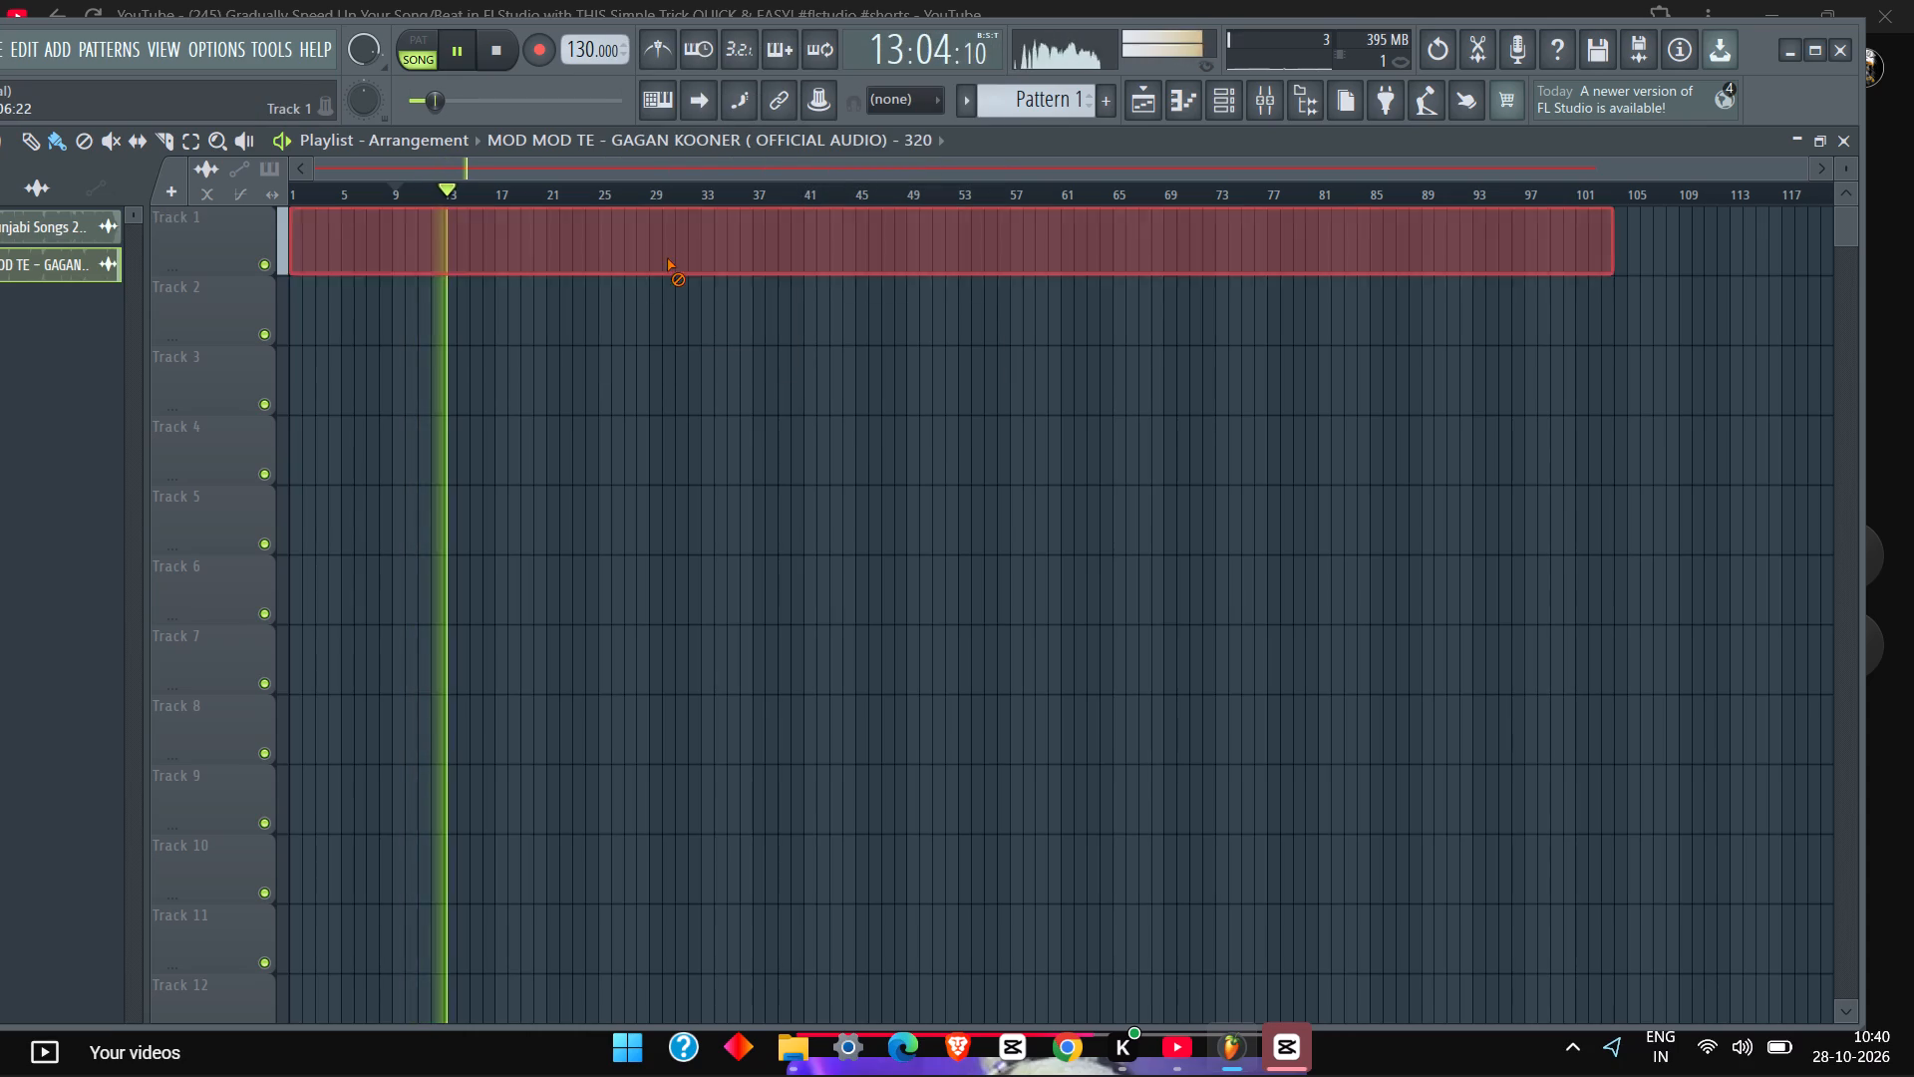
pyautogui.press('space')
pyautogui.rightClick(646, 252)
pyautogui.click(646, 252)
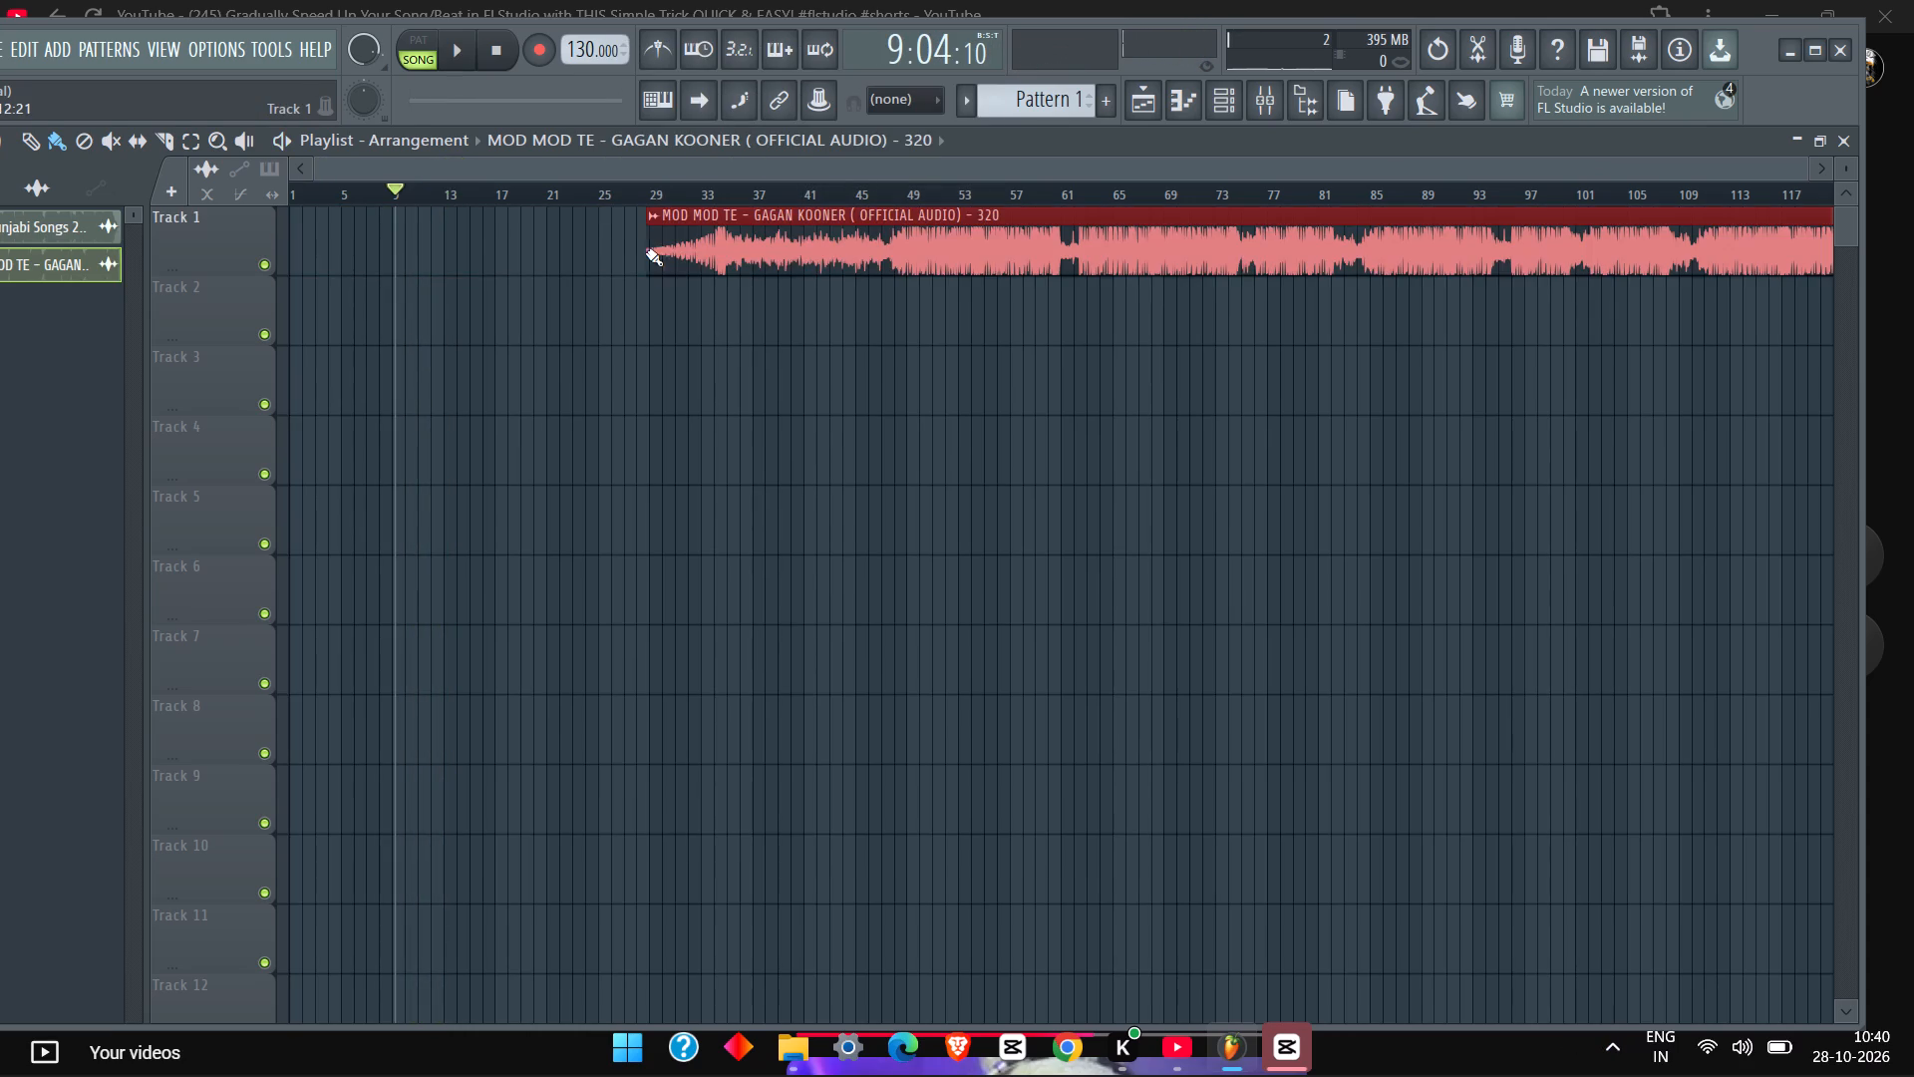
pyautogui.moveTo(744, 250); pyautogui.dragTo(343, 260)
pyautogui.press('space')
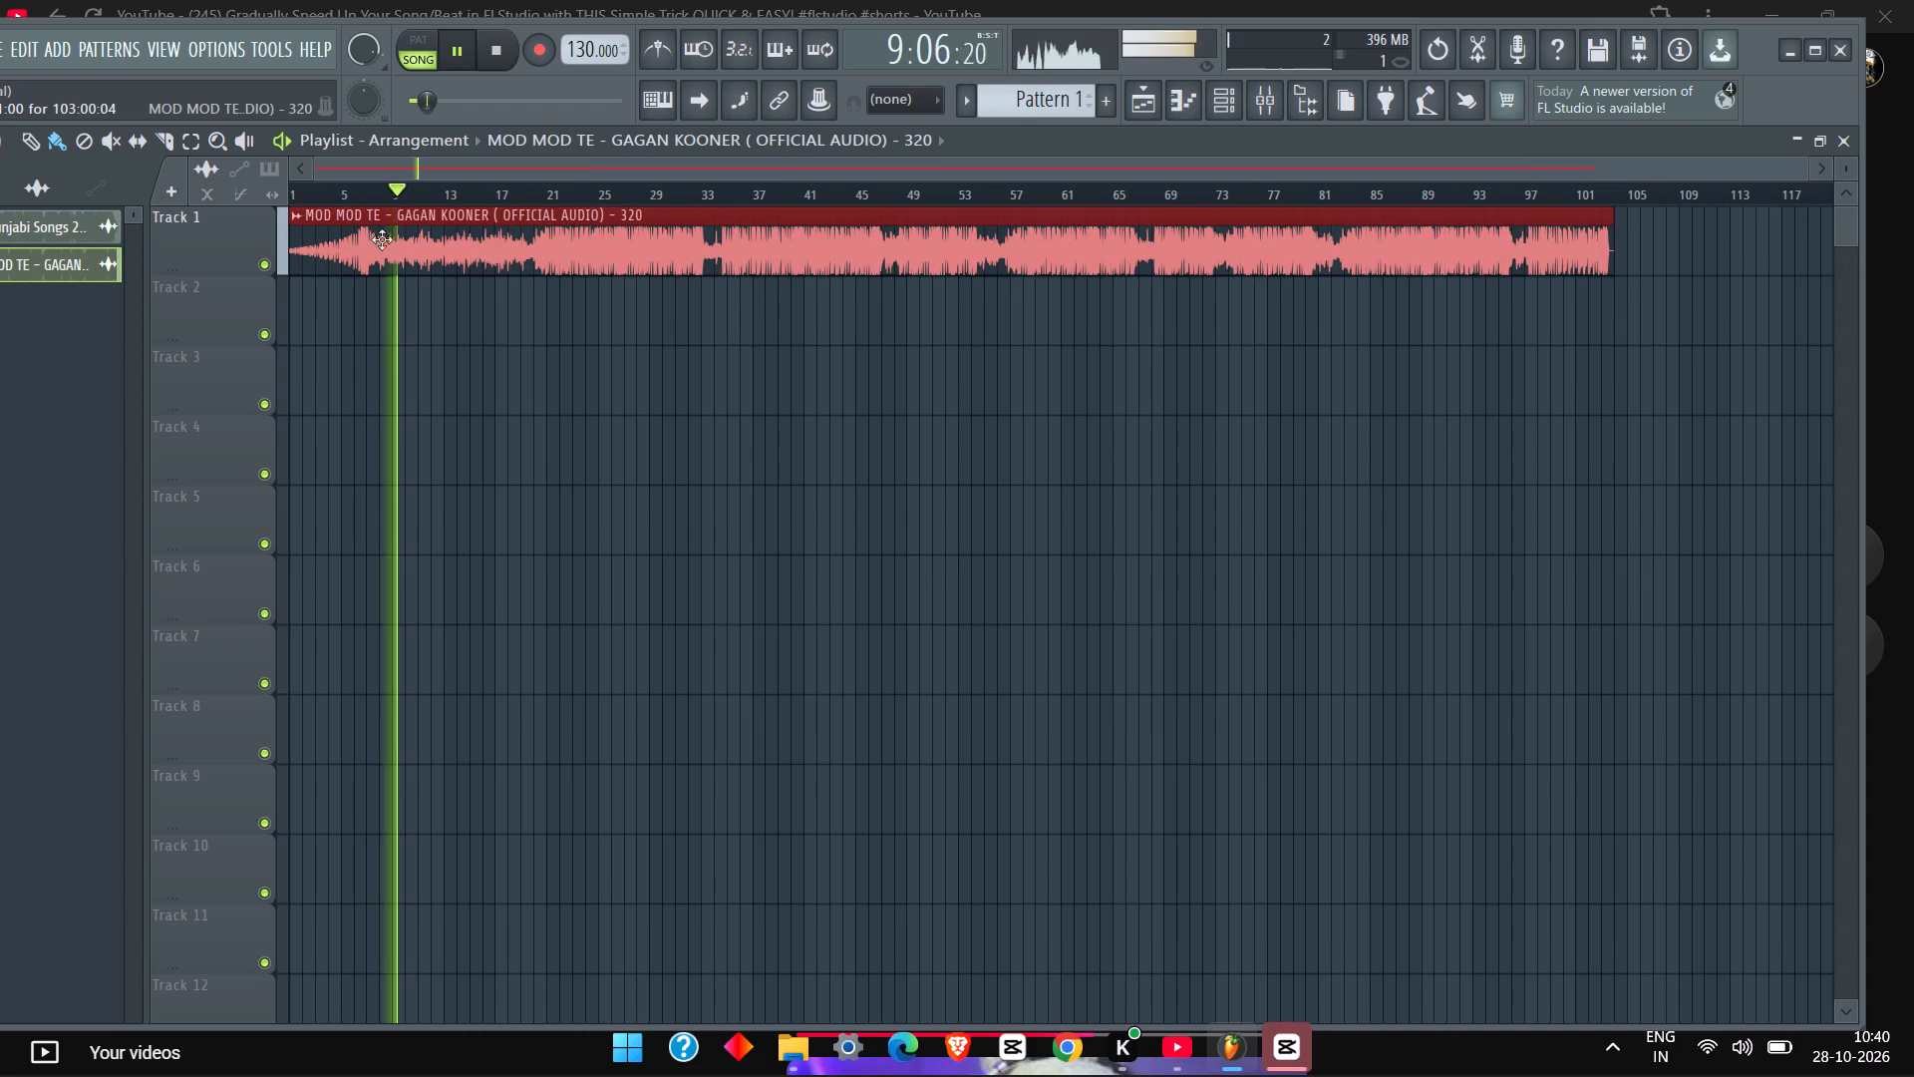
# Stop playback, open the MOD MOD TE clip's channel settings and choose Resample as the time-stretching mode.
pyautogui.press('space')
pyautogui.doubleClick(865, 252)
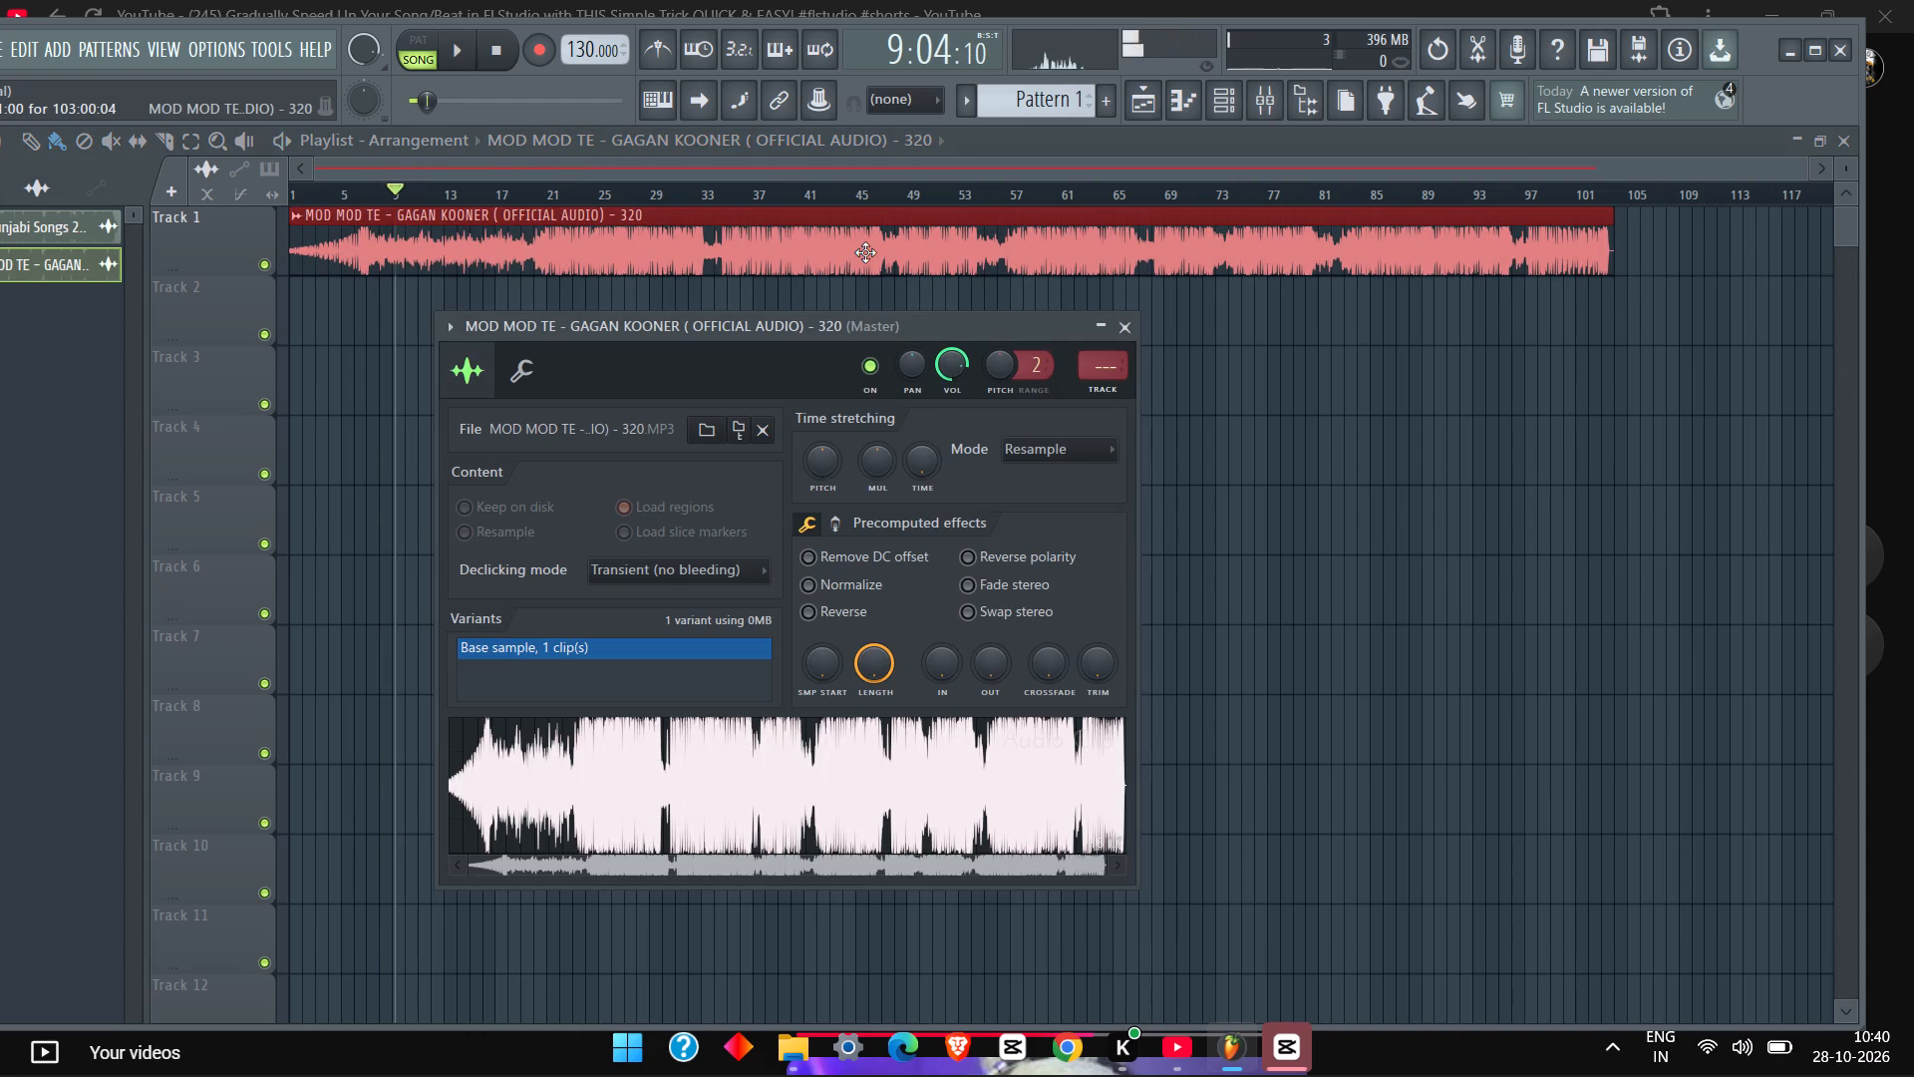
pyautogui.click(1023, 448)
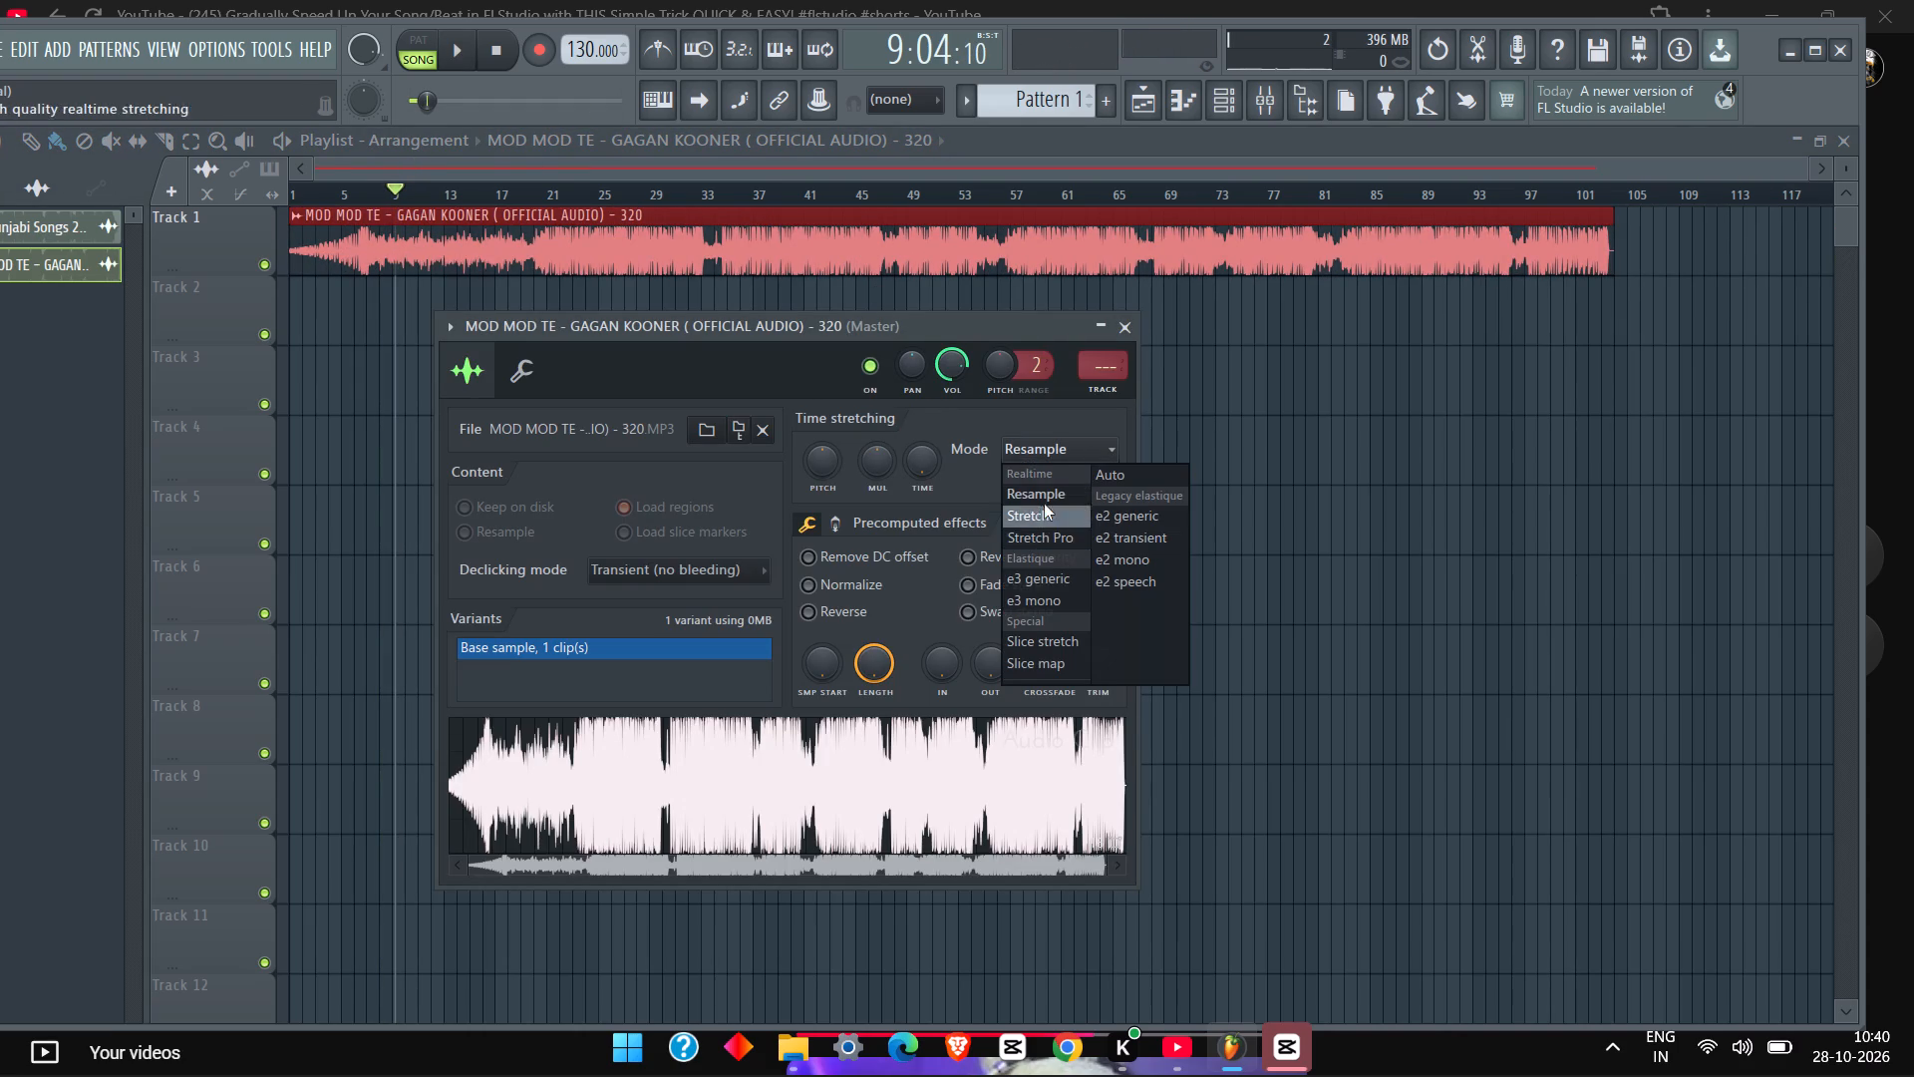
pyautogui.click(1038, 497)
# Reset the sample's length and start offset and its time-stretching multiplier, pitch and time, and start playback.
pyautogui.rightClick(883, 666)
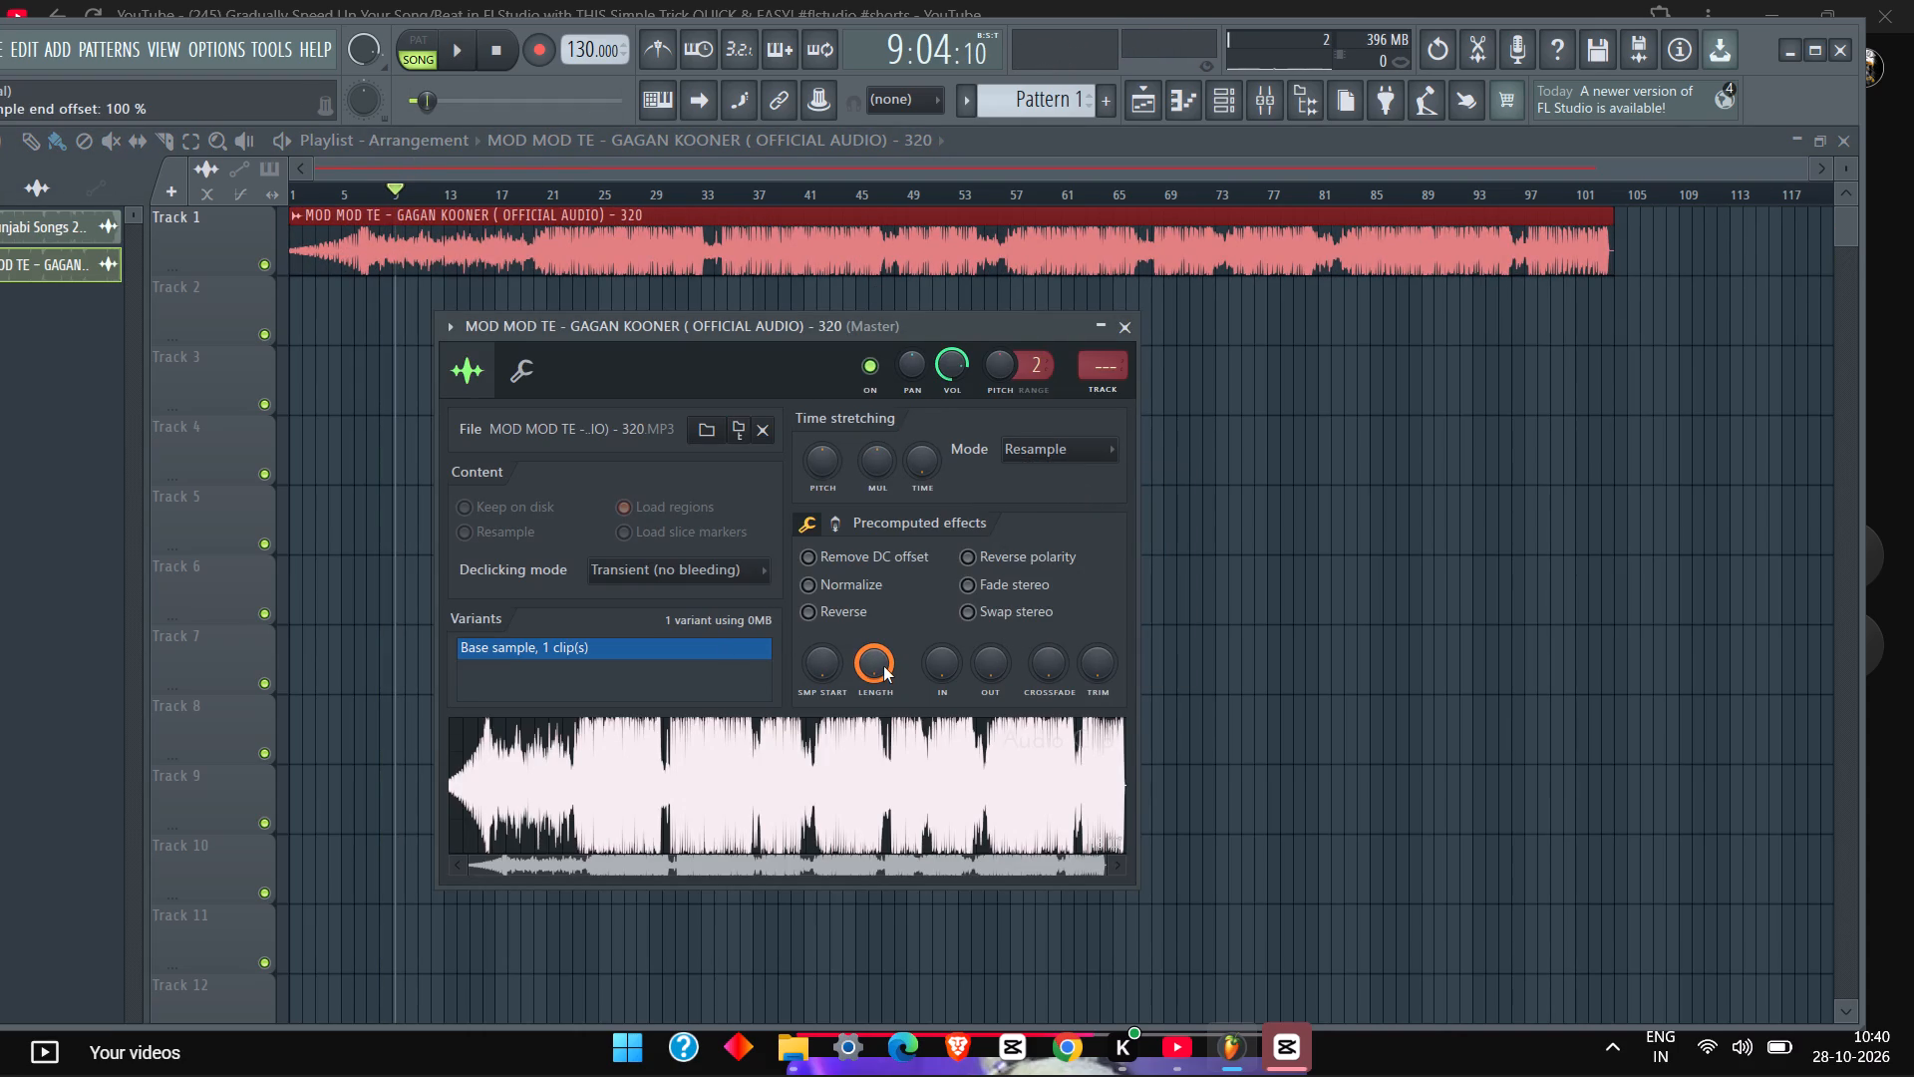
pyautogui.click(922, 689)
pyautogui.rightClick(830, 658)
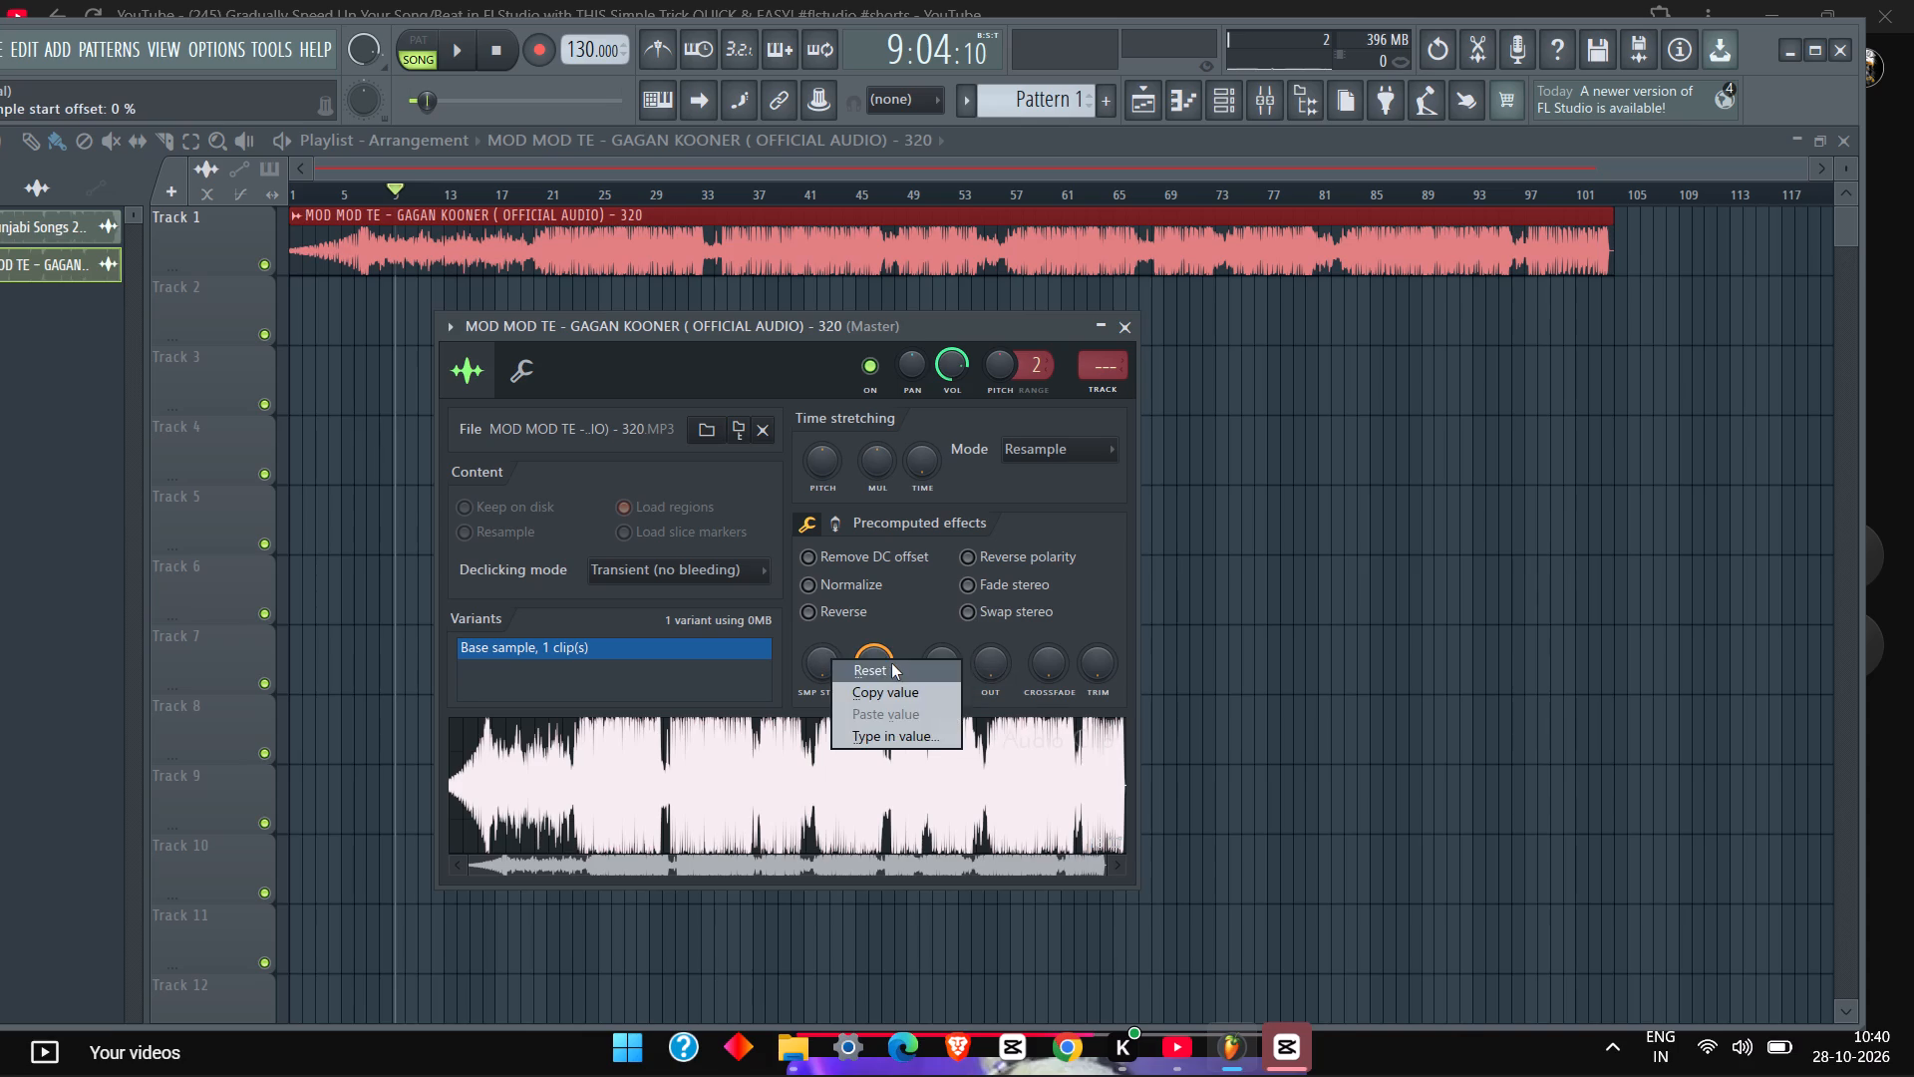
pyautogui.click(891, 663)
pyautogui.rightClick(884, 460)
pyautogui.click(903, 475)
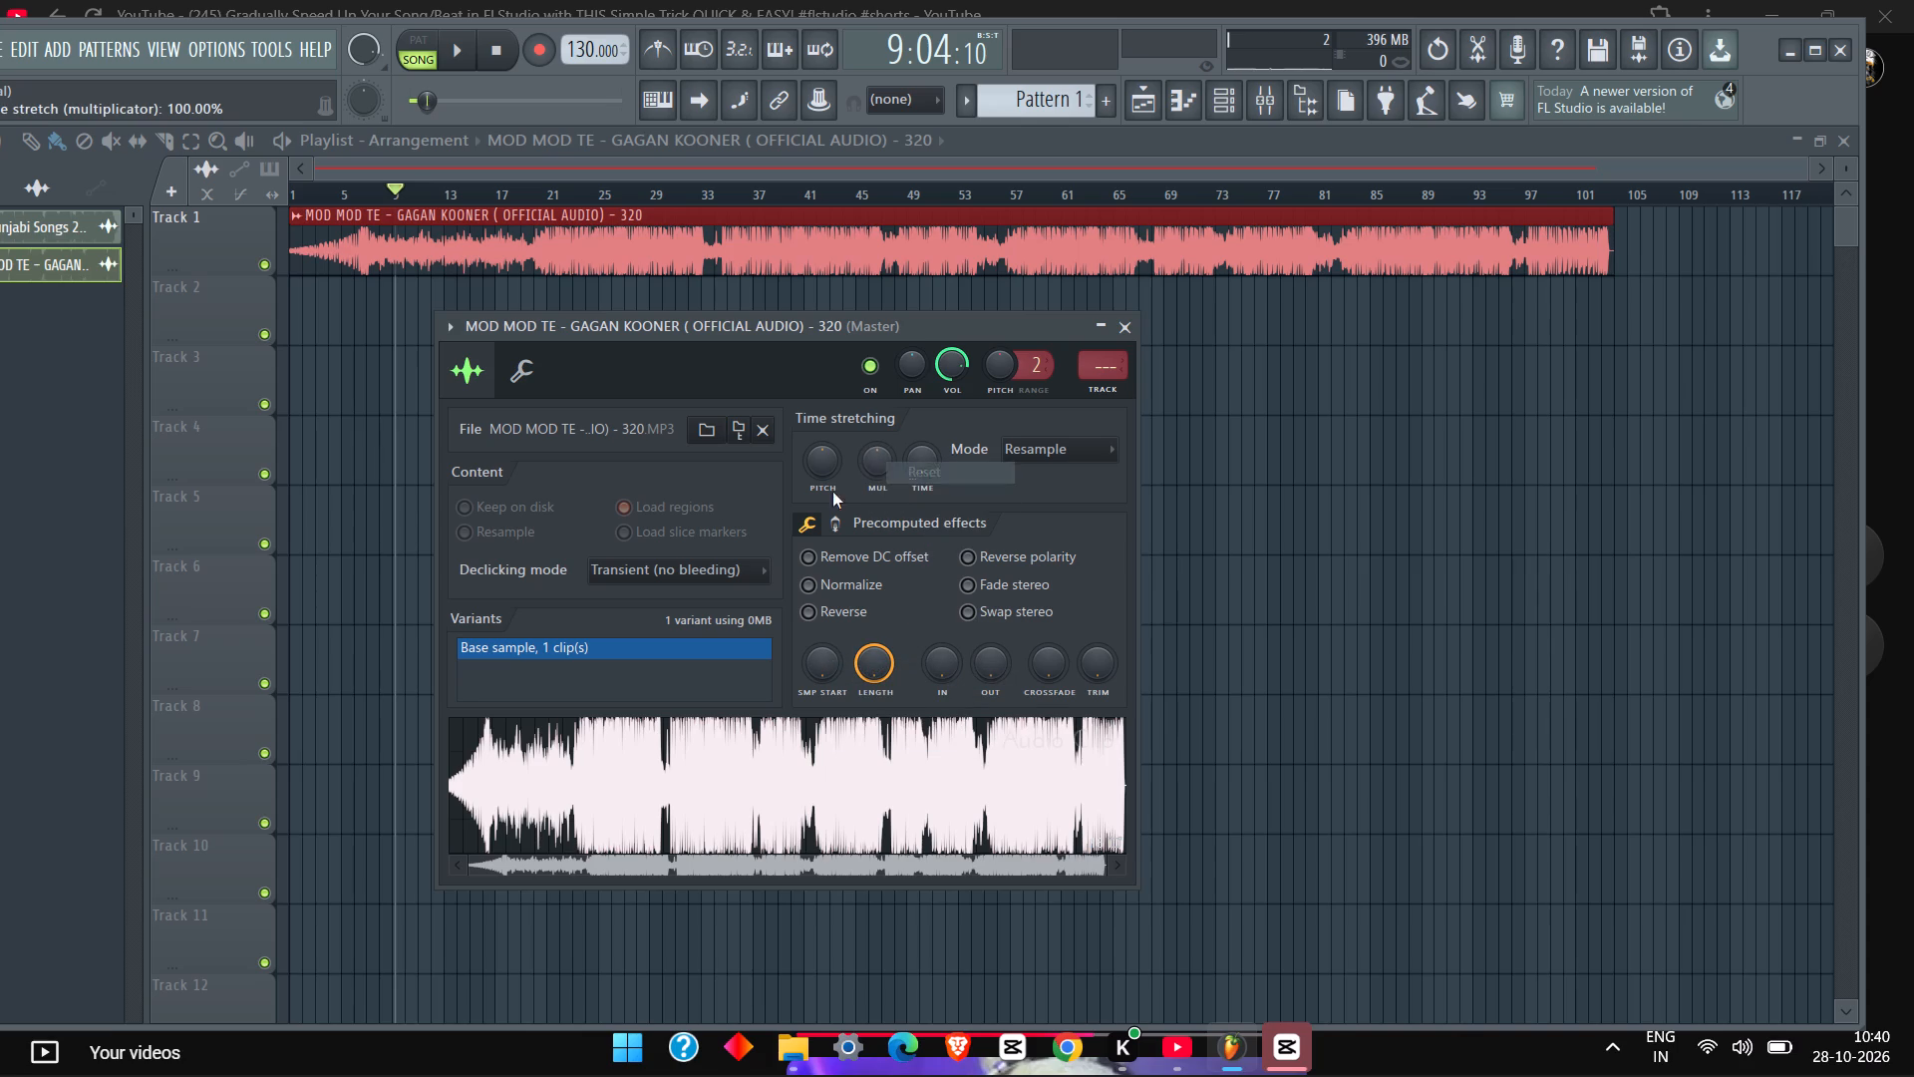
pyautogui.rightClick(813, 472)
pyautogui.click(883, 480)
pyautogui.click(906, 472)
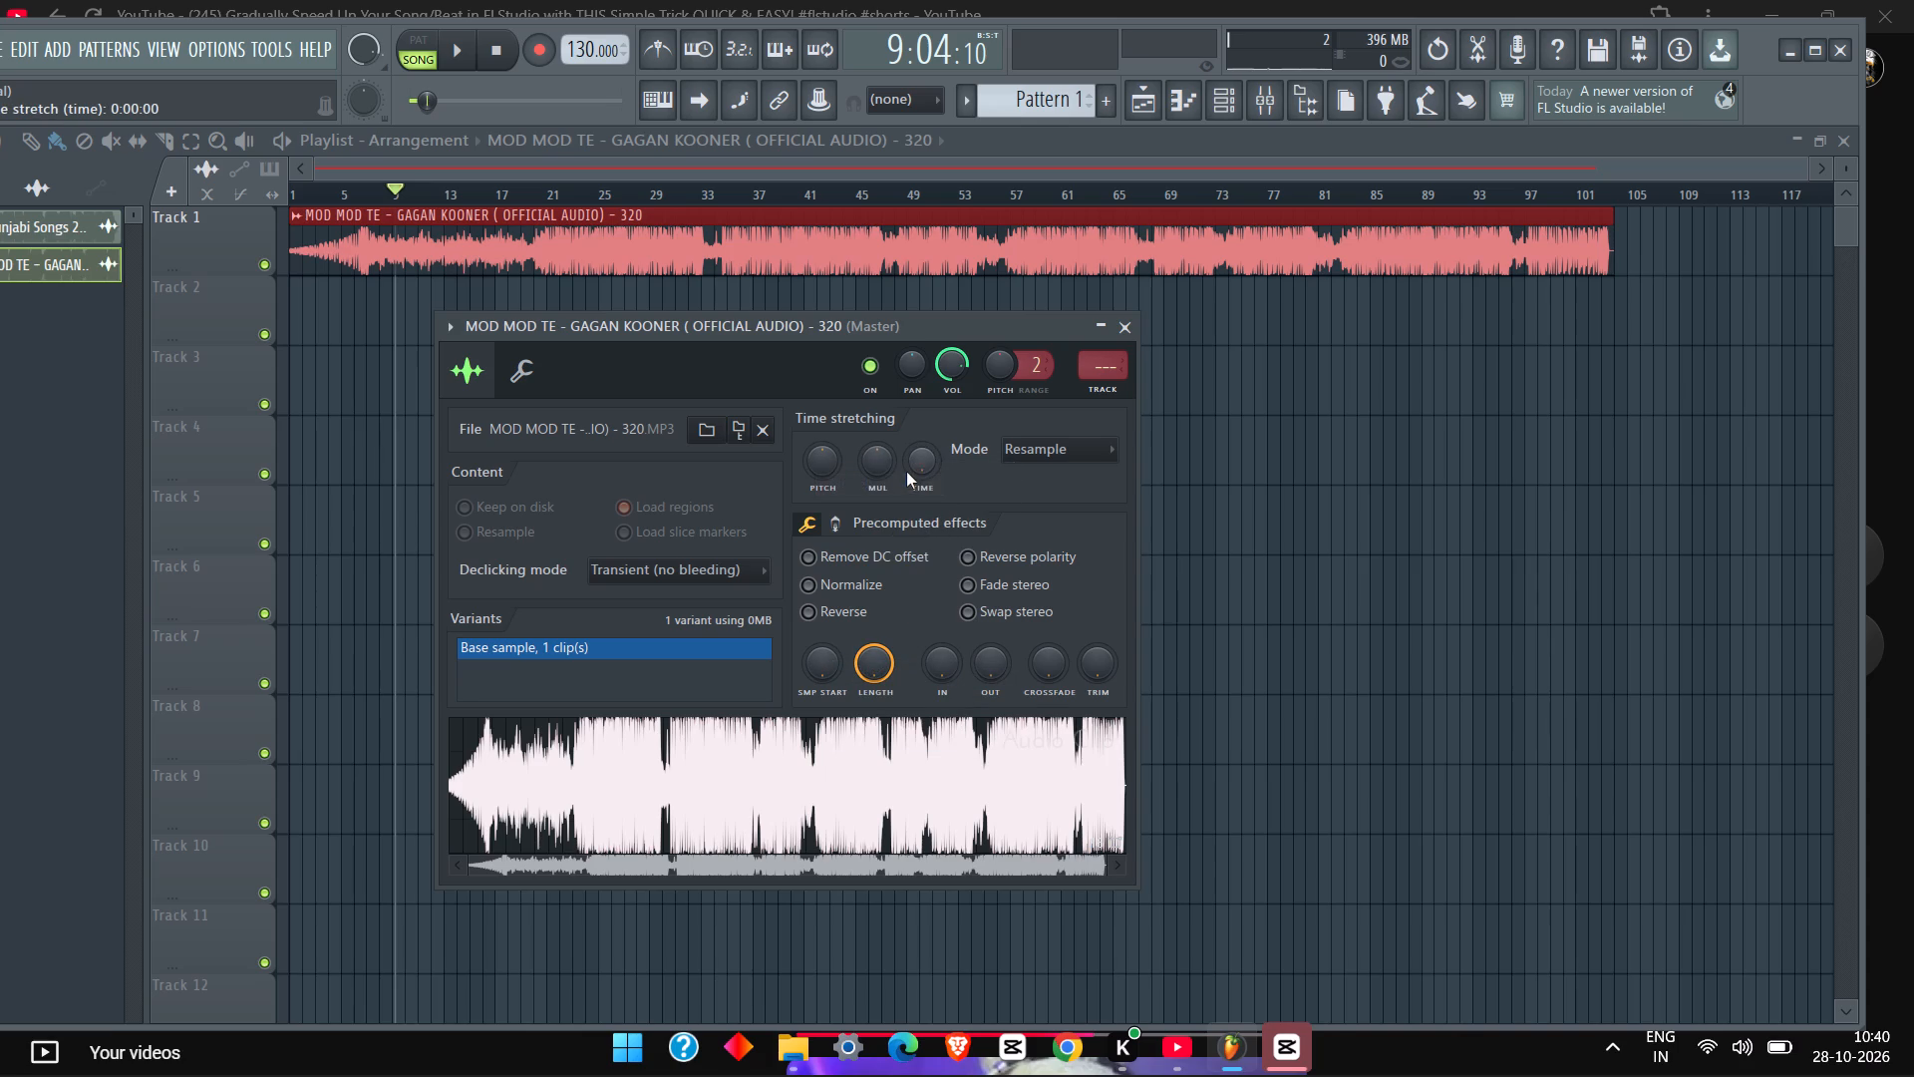
pyautogui.rightClick(906, 472)
pyautogui.click(1050, 487)
pyautogui.press('space')
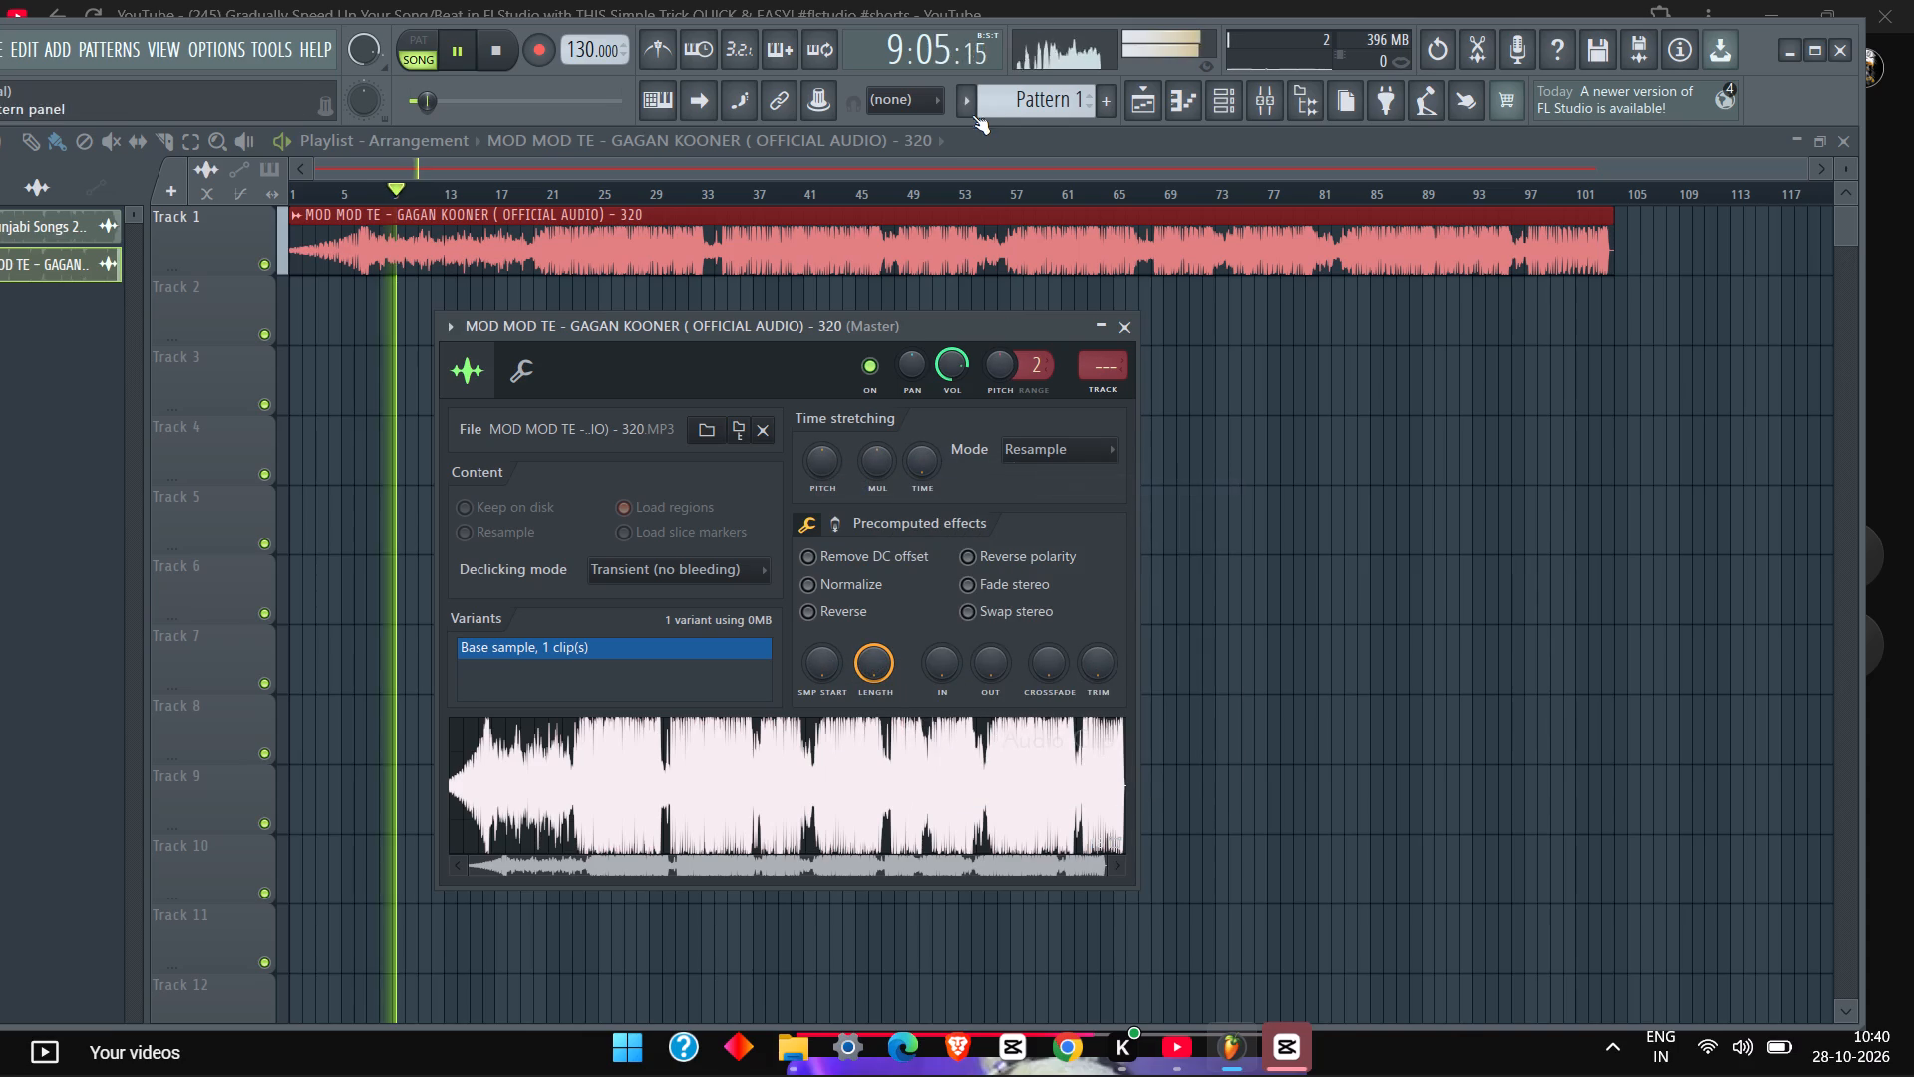
# Change the clip's time-stretching mode to Stretch and close its channel settings.
pyautogui.rightClick(1034, 457)
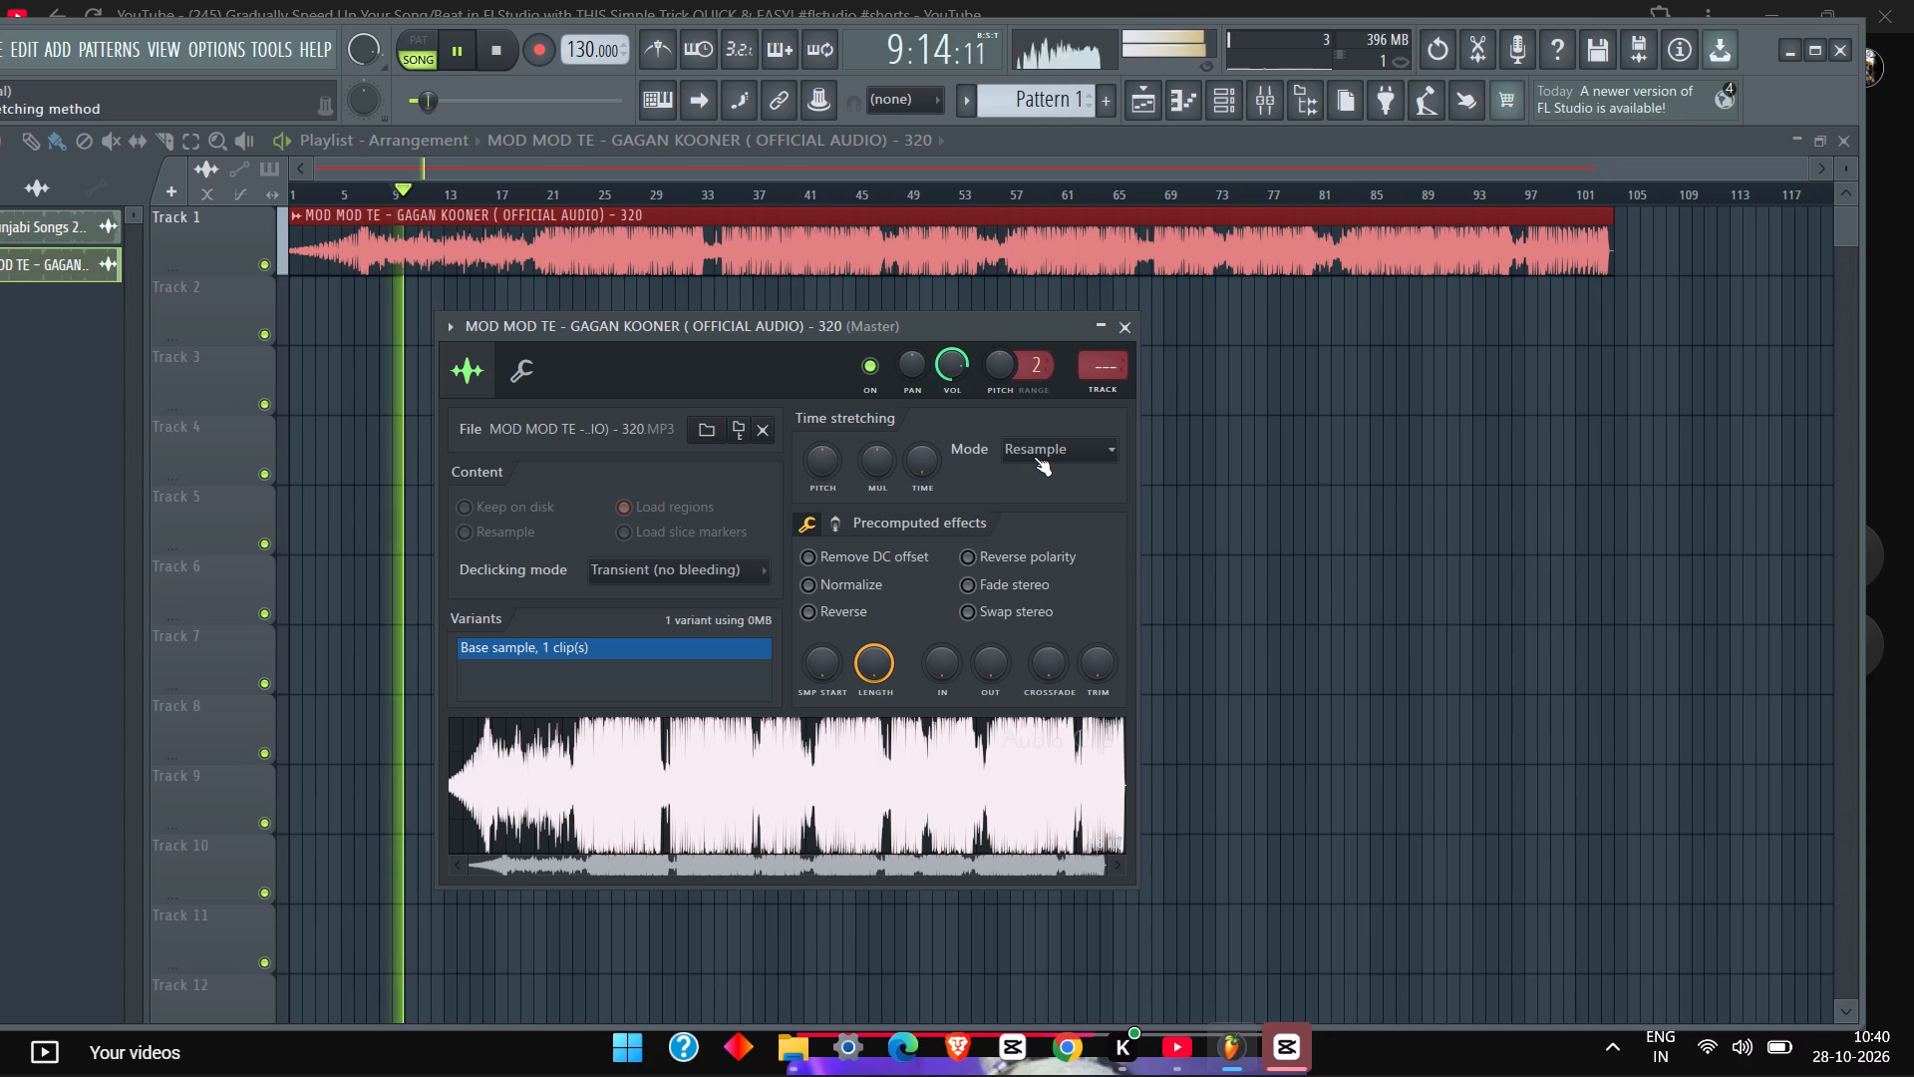
pyautogui.rightClick(1034, 457)
pyautogui.click(1041, 448)
pyautogui.click(1045, 510)
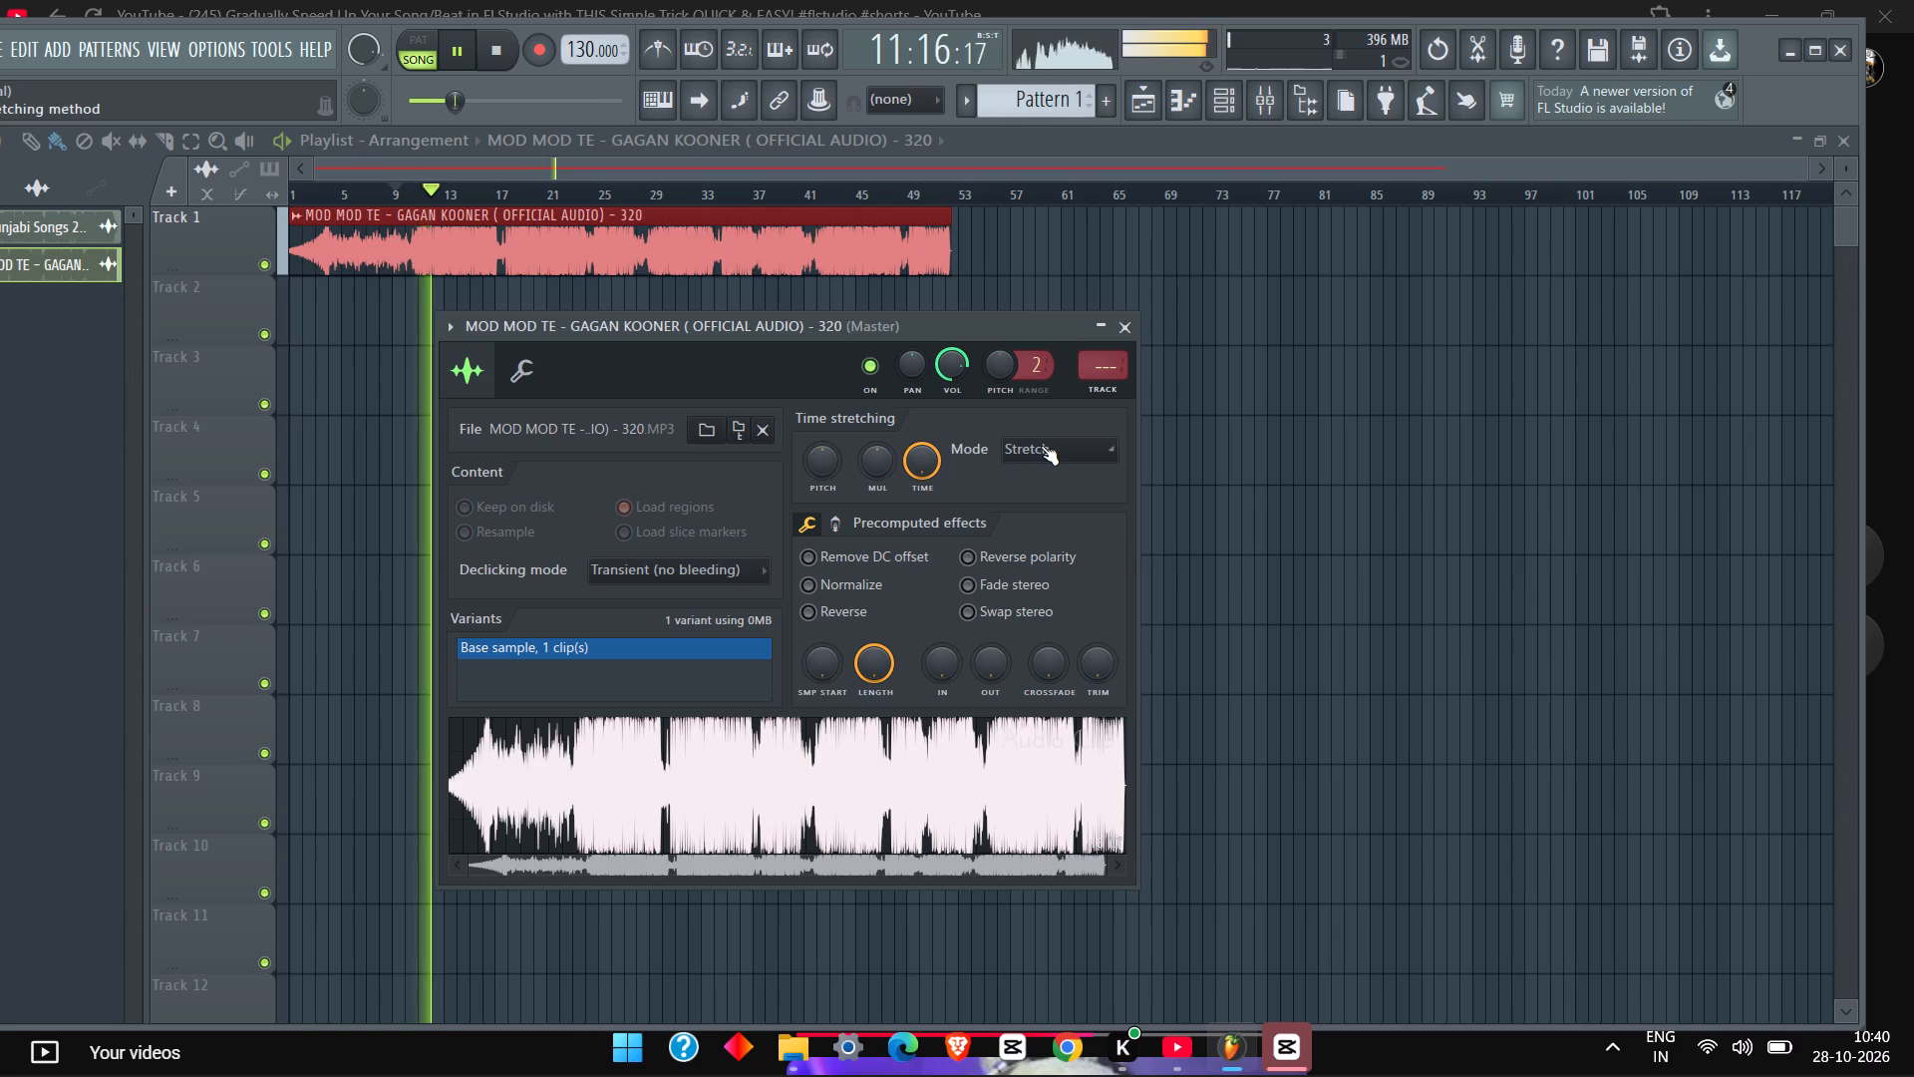
pyautogui.click(1124, 336)
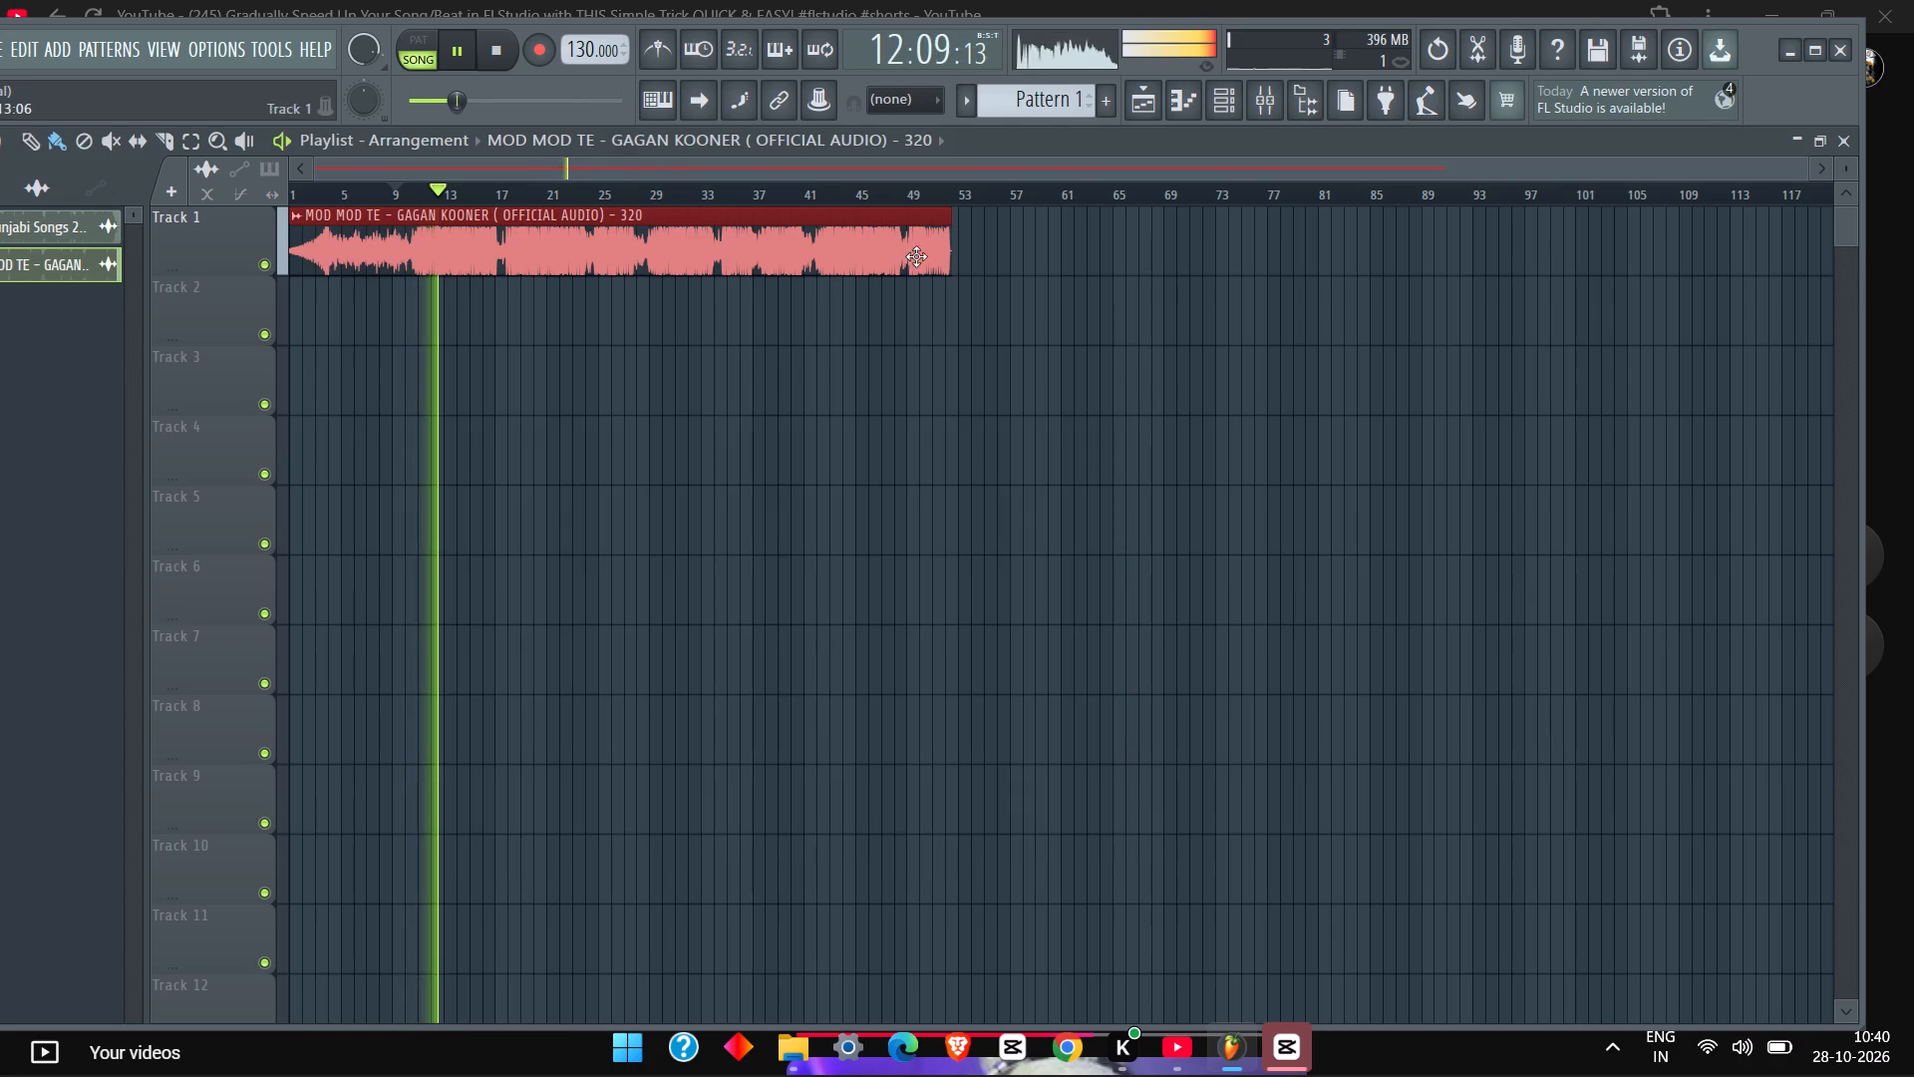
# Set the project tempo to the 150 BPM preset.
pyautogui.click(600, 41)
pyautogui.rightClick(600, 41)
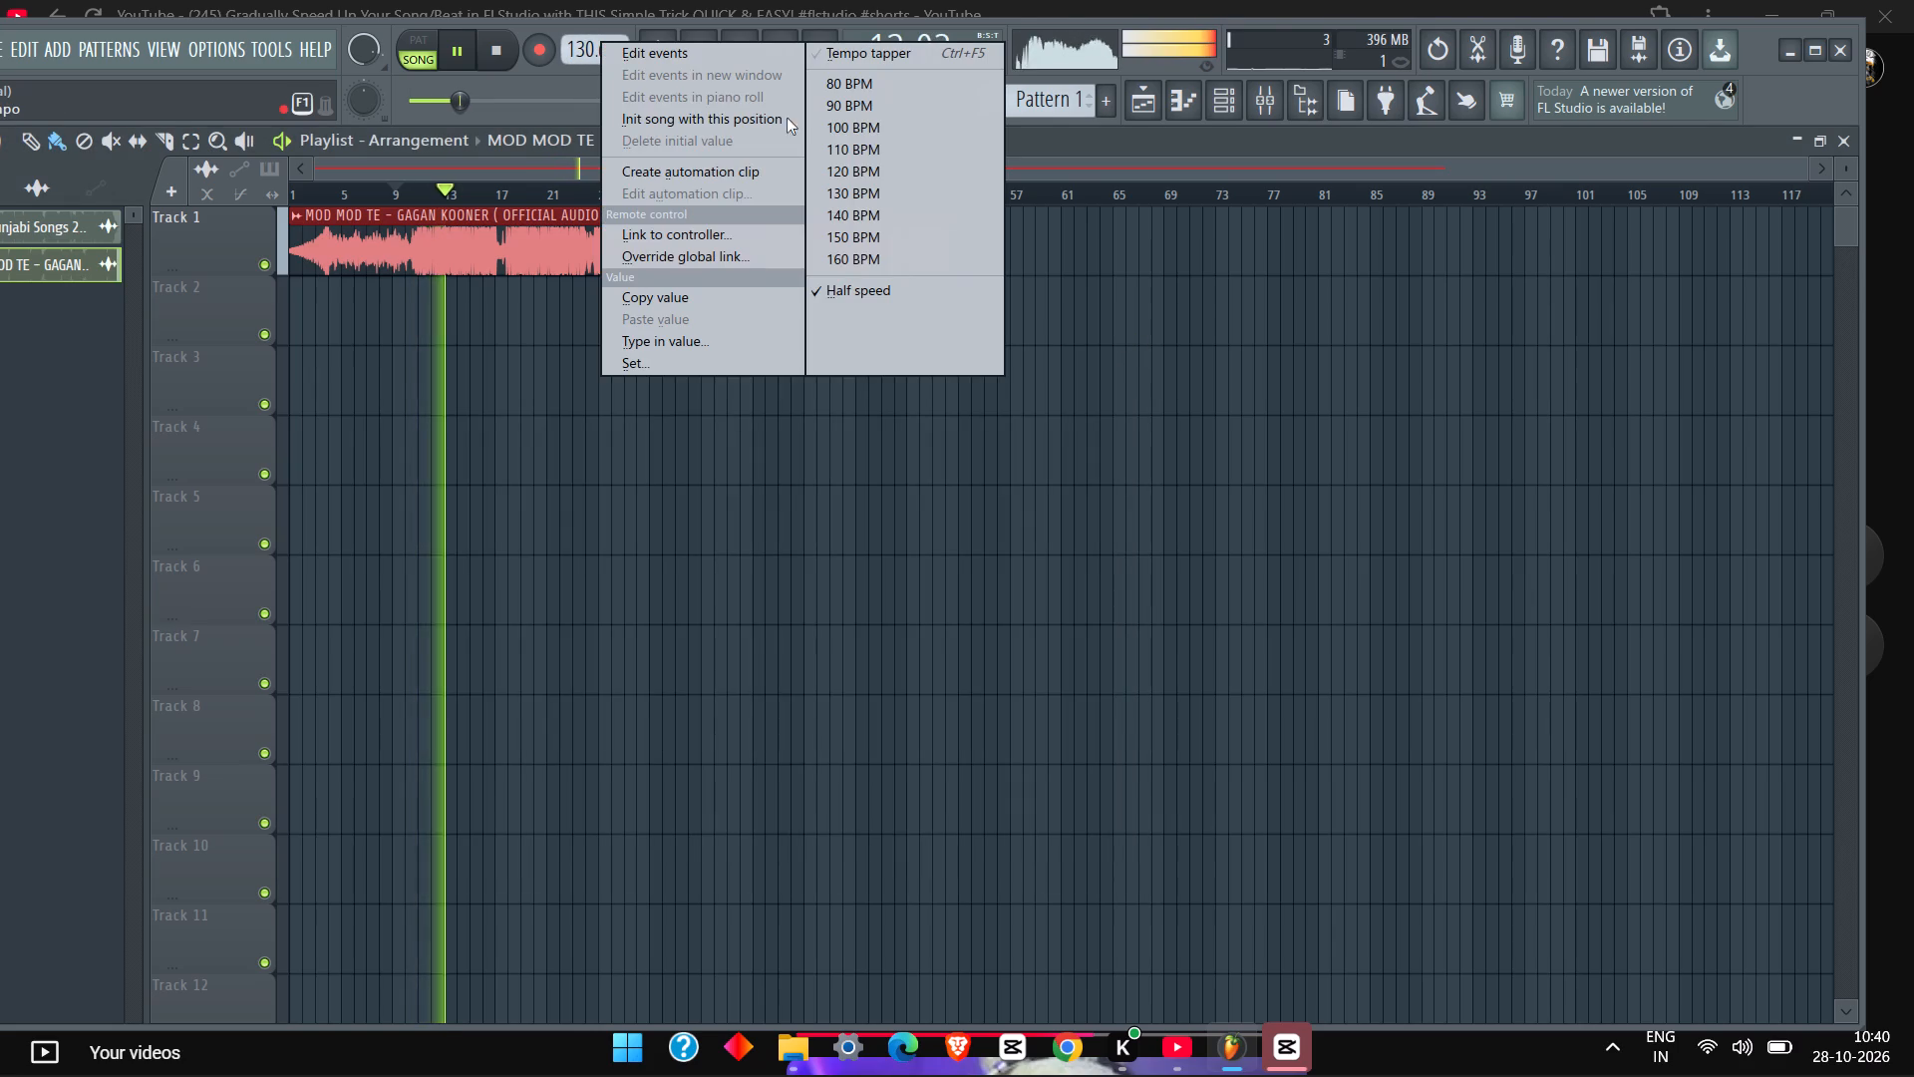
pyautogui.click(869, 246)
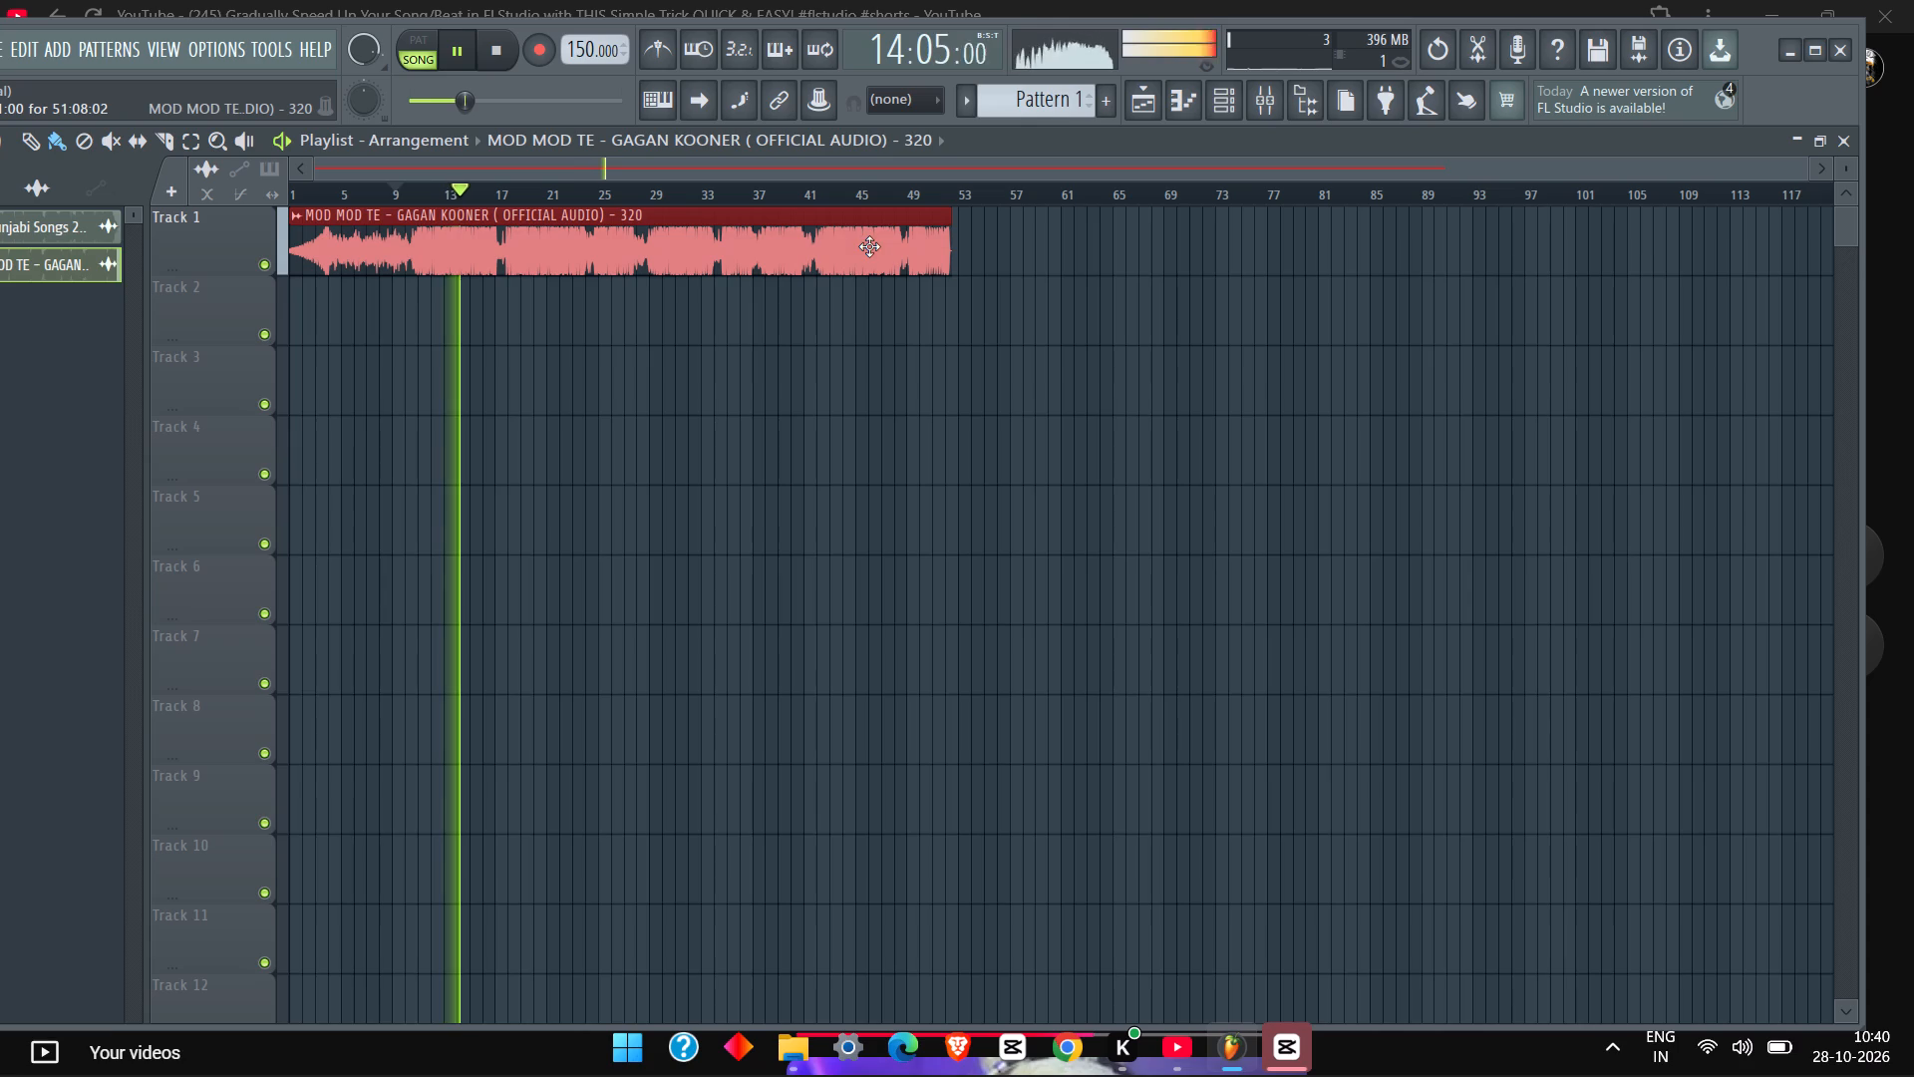
# Set the project tempo to the 140 BPM preset.
pyautogui.rightClick(598, 51)
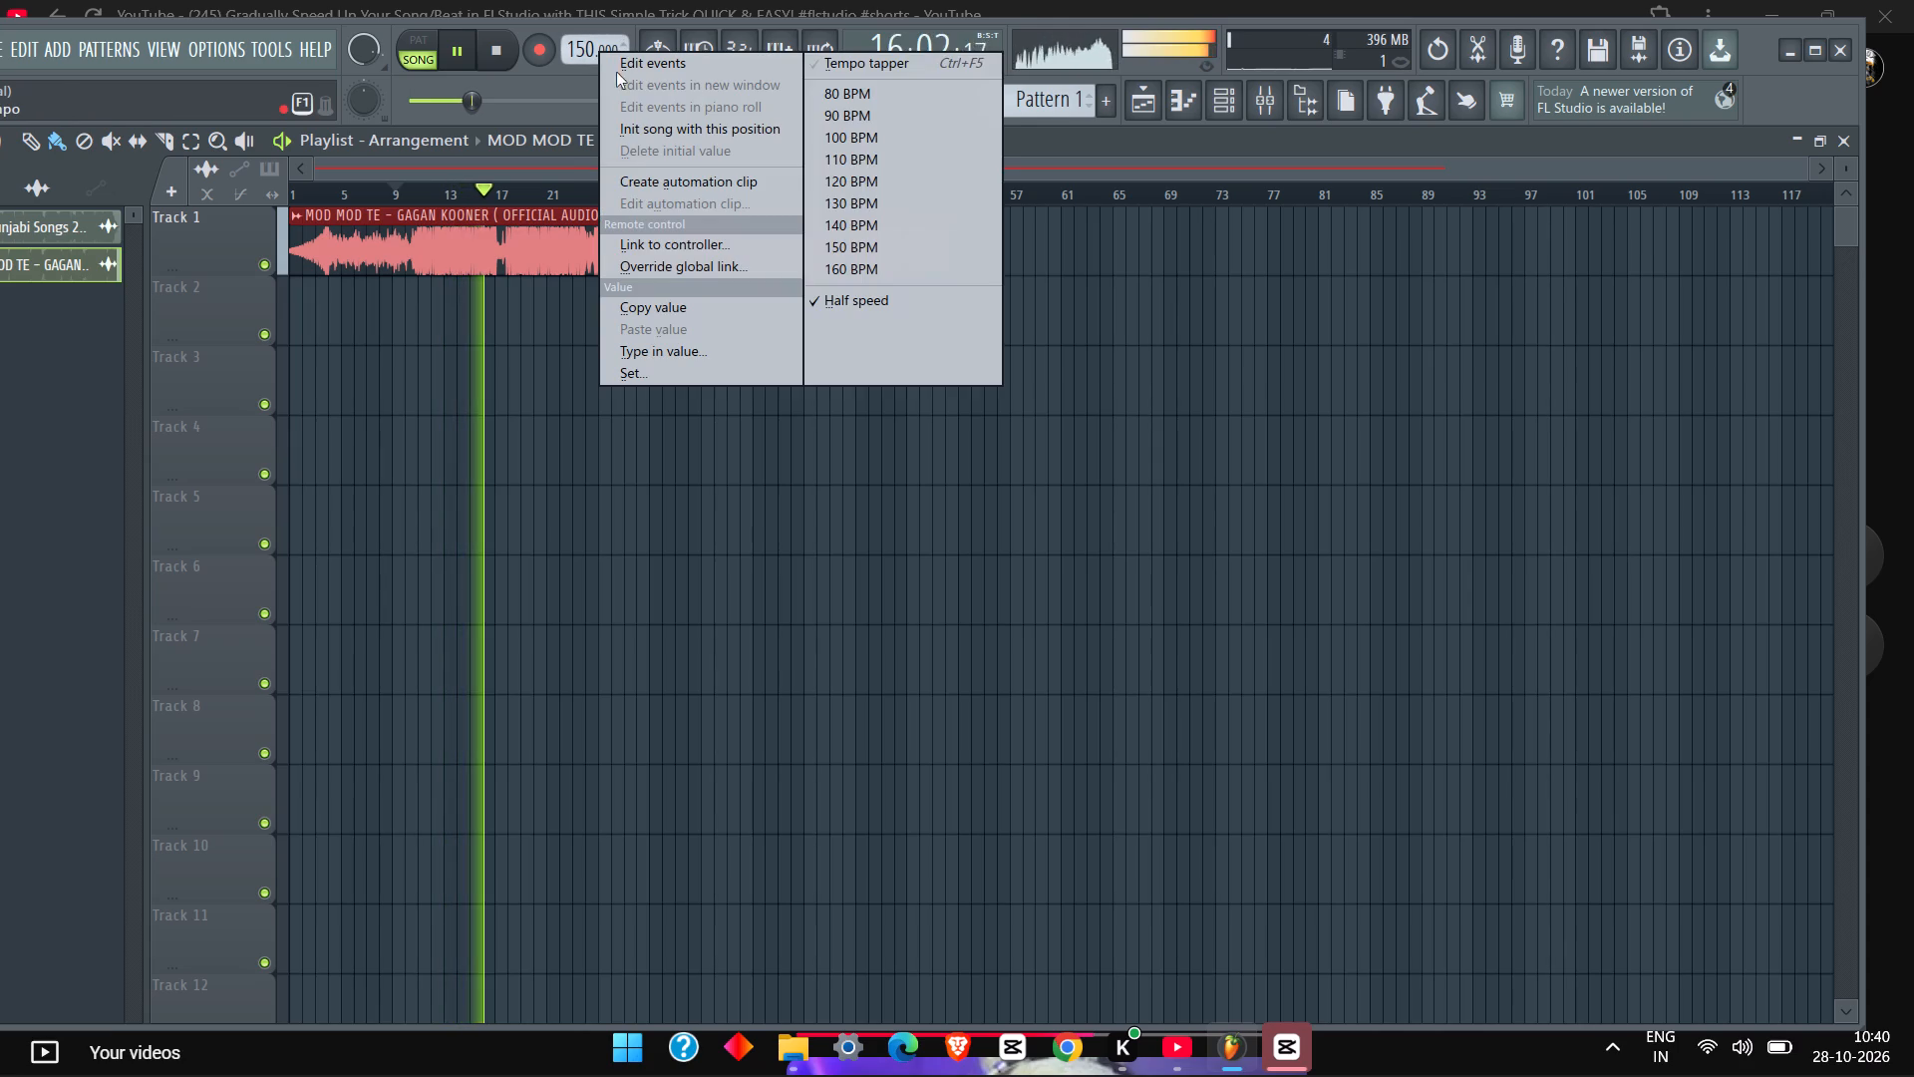
pyautogui.click(882, 229)
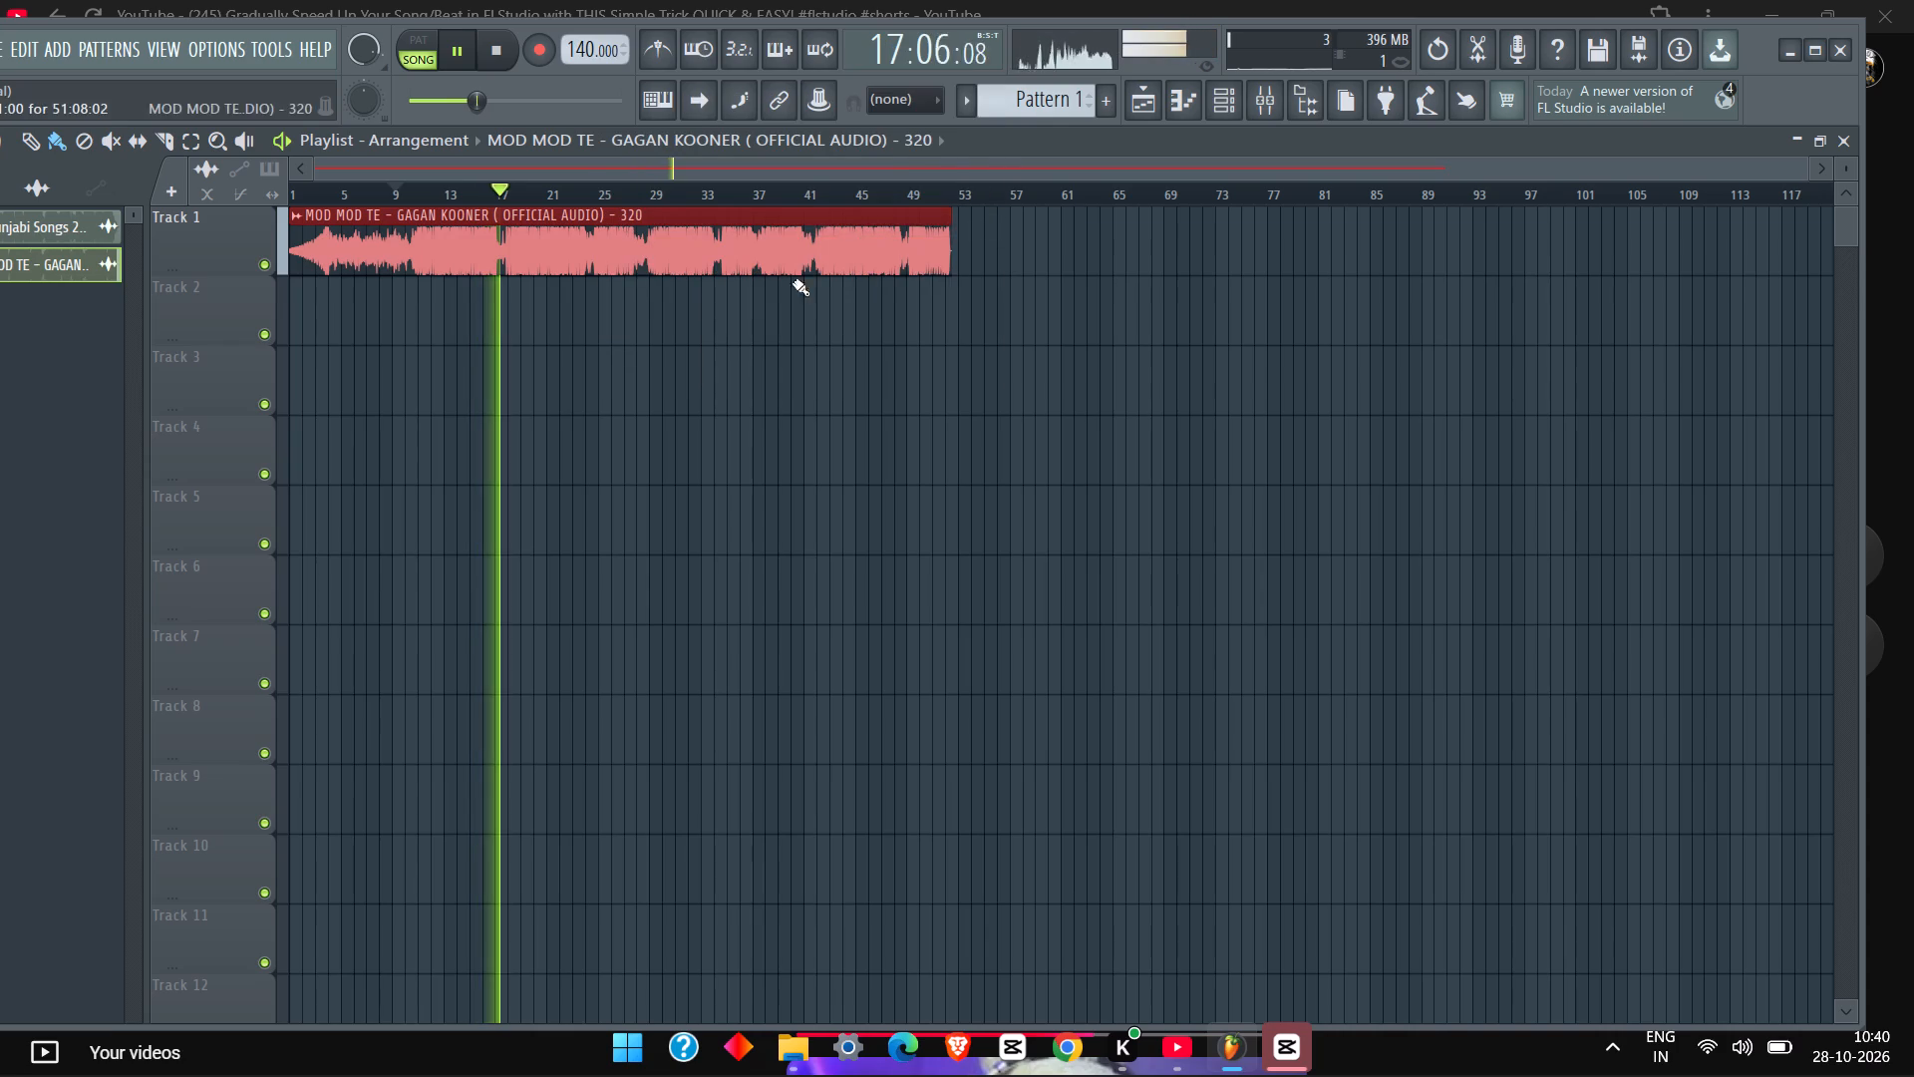
# Move the playback position back to the start of the song and play it.
pyautogui.moveTo(504, 206); pyautogui.dragTo(290, 231)
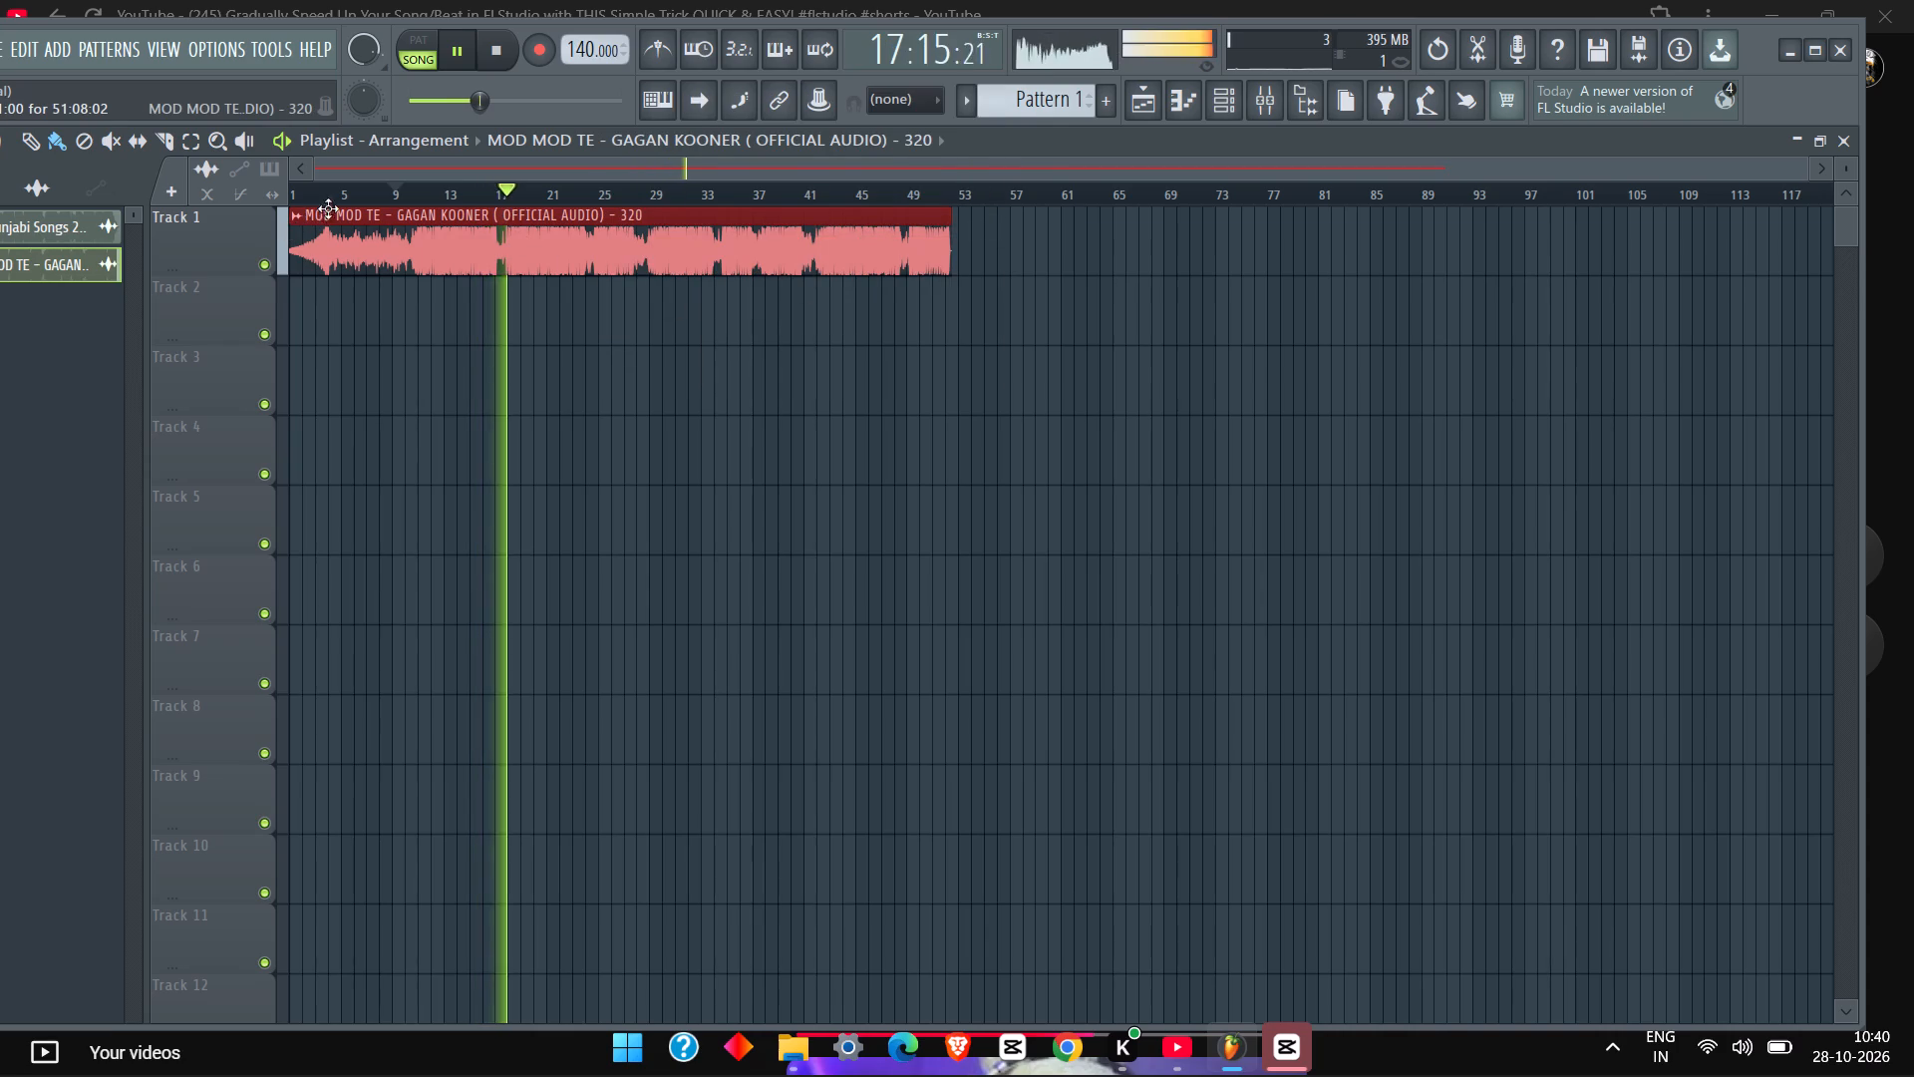
pyautogui.press('space')
pyautogui.moveTo(390, 186); pyautogui.dragTo(252, 213)
pyautogui.press('space')
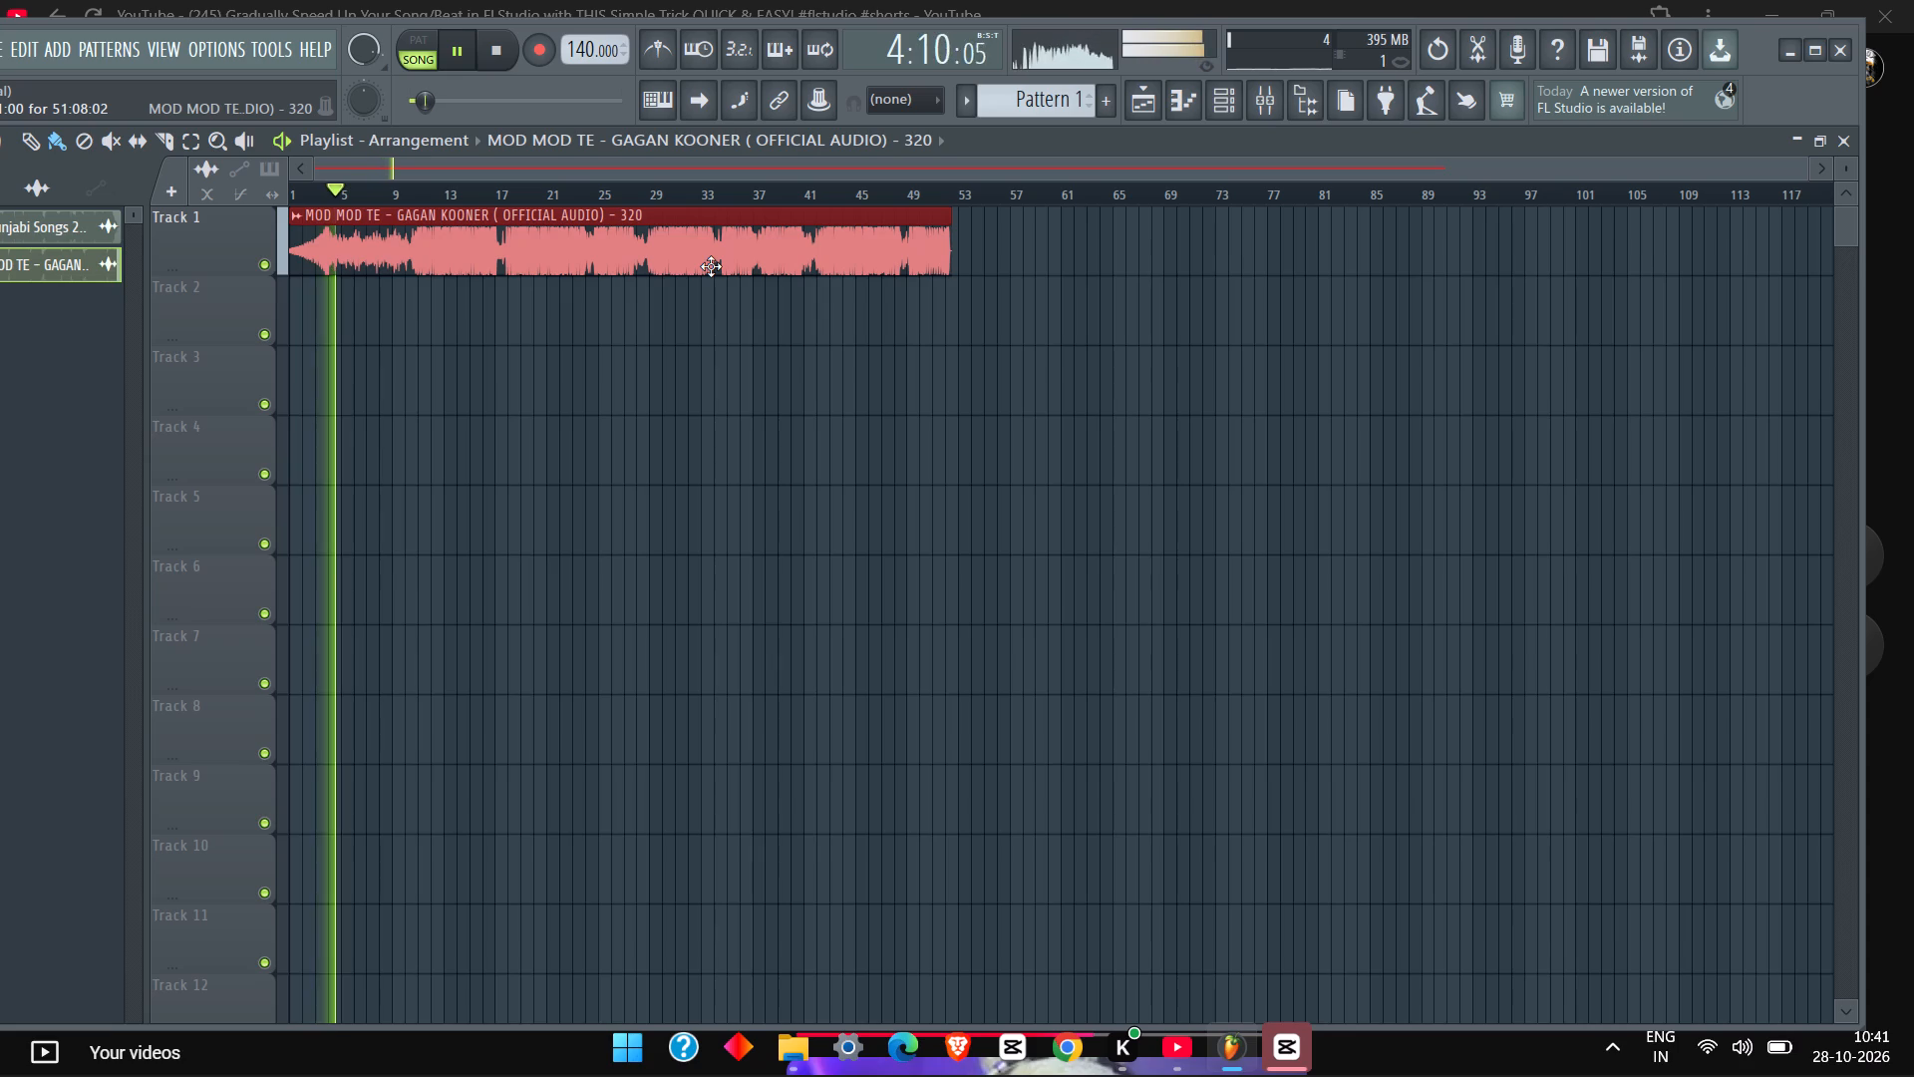
# Gradually lower the project tempo to 135.860 BPM while the song plays.
pyautogui.moveTo(604, 47); pyautogui.dragTo(597, 88)
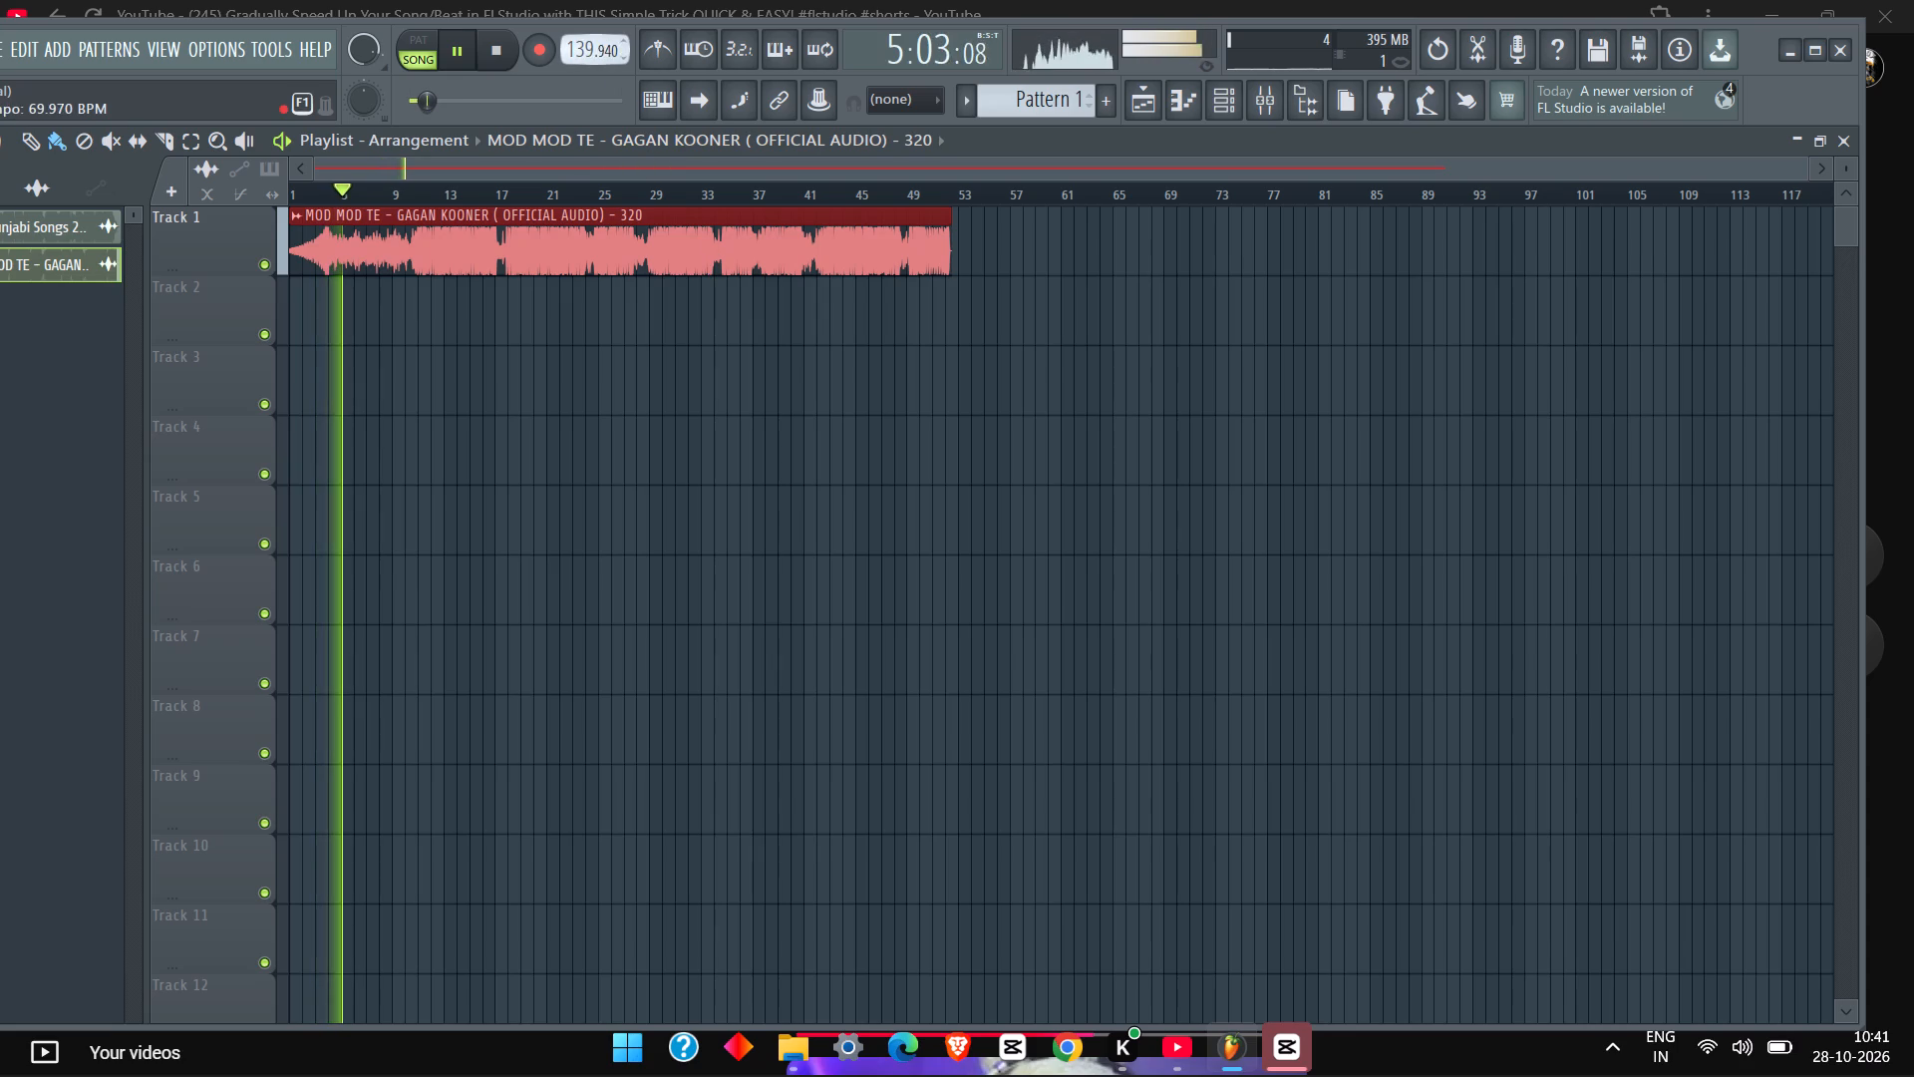
pyautogui.moveTo(597, 88); pyautogui.dragTo(745, 693)
pyautogui.scroll(-13, 604, 47)
pyautogui.moveTo(604, 47); pyautogui.dragTo(697, 366)
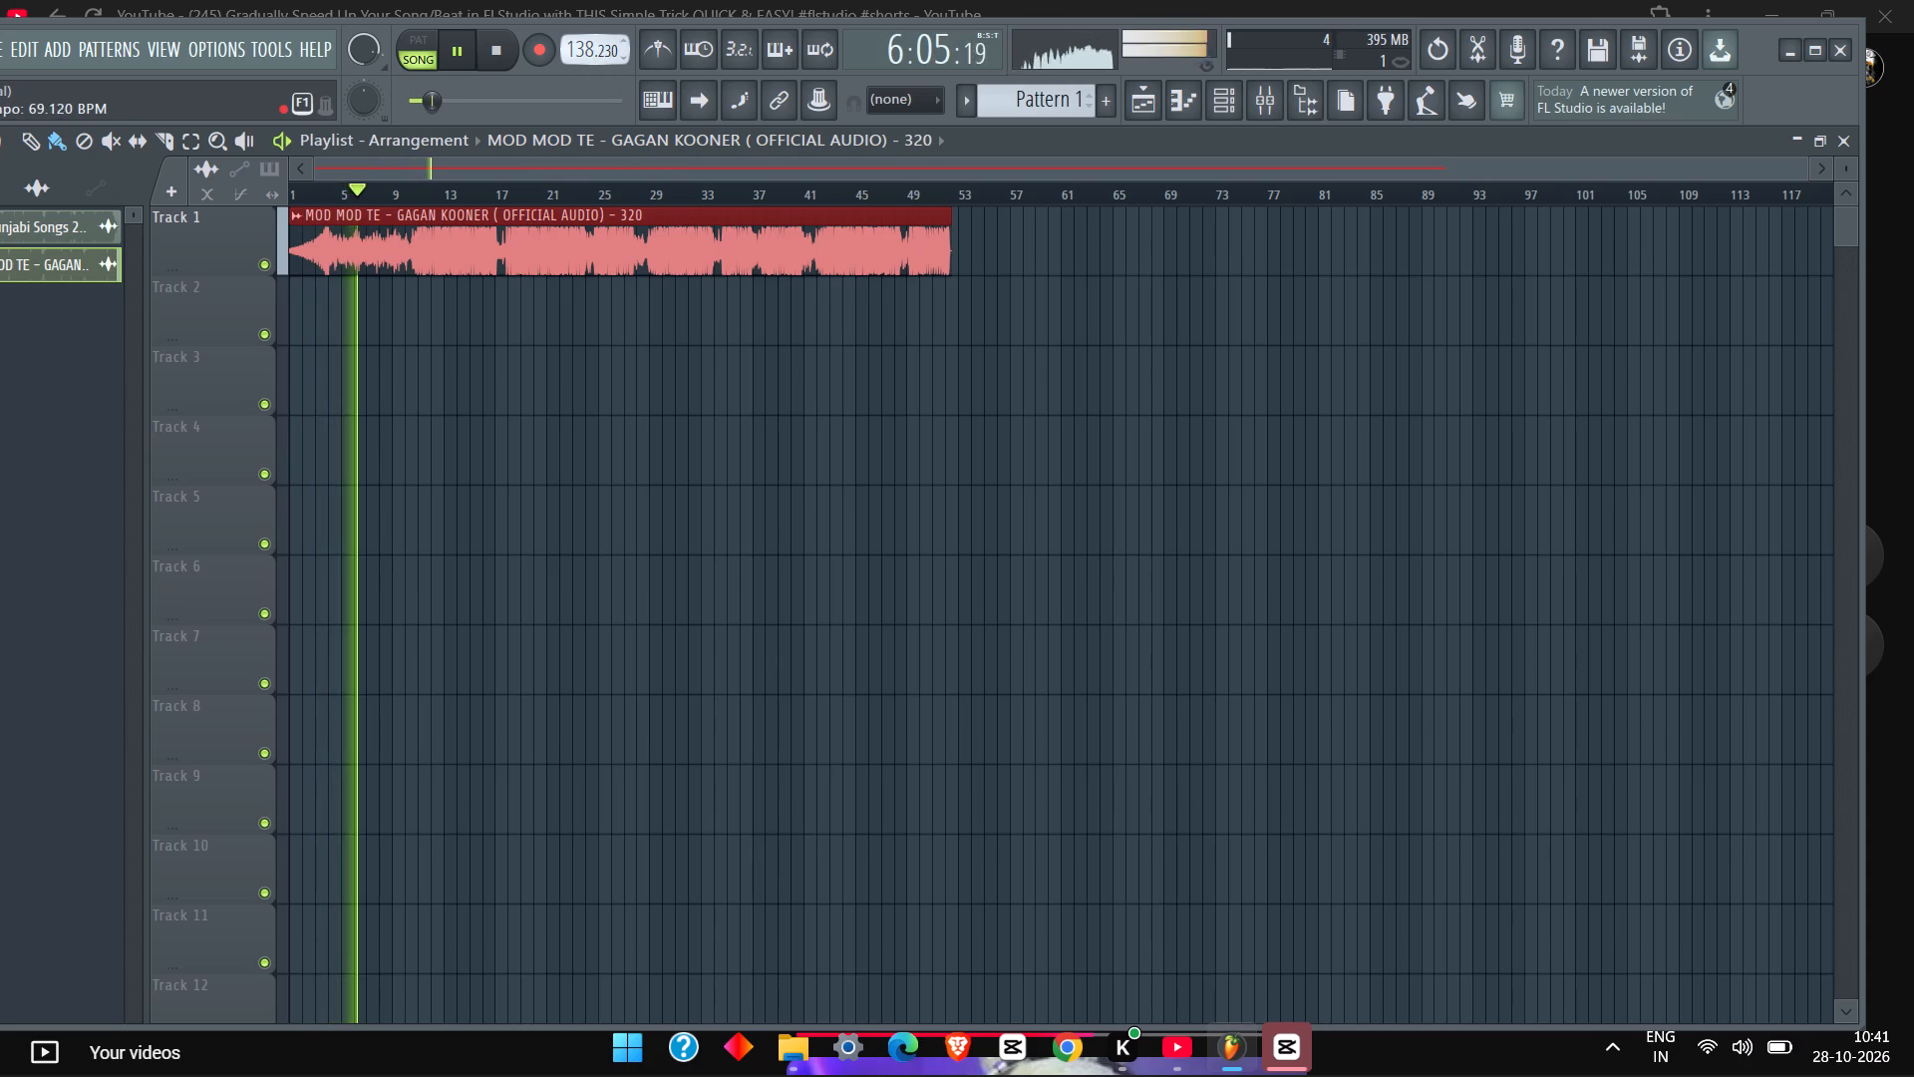
pyautogui.moveTo(697, 366); pyautogui.dragTo(998, 356)
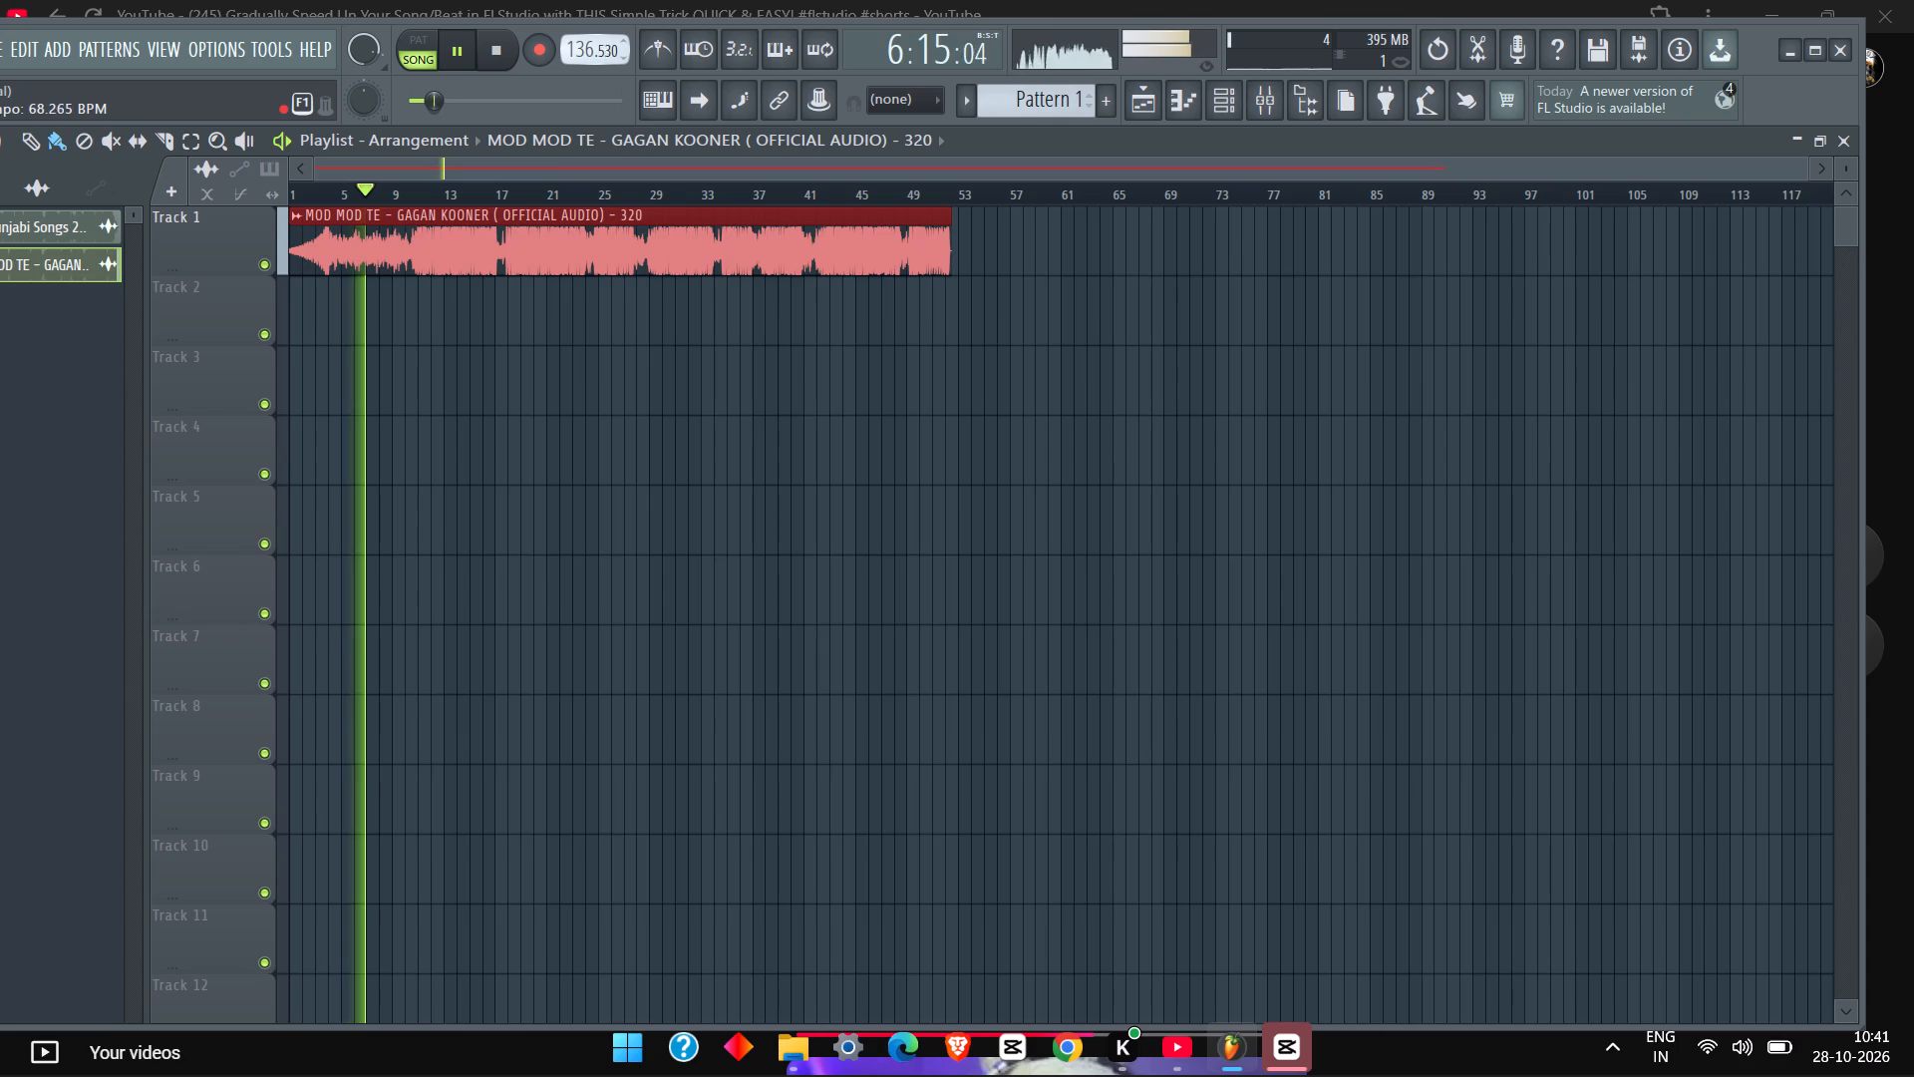
pyautogui.moveTo(998, 356); pyautogui.dragTo(1090, 743)
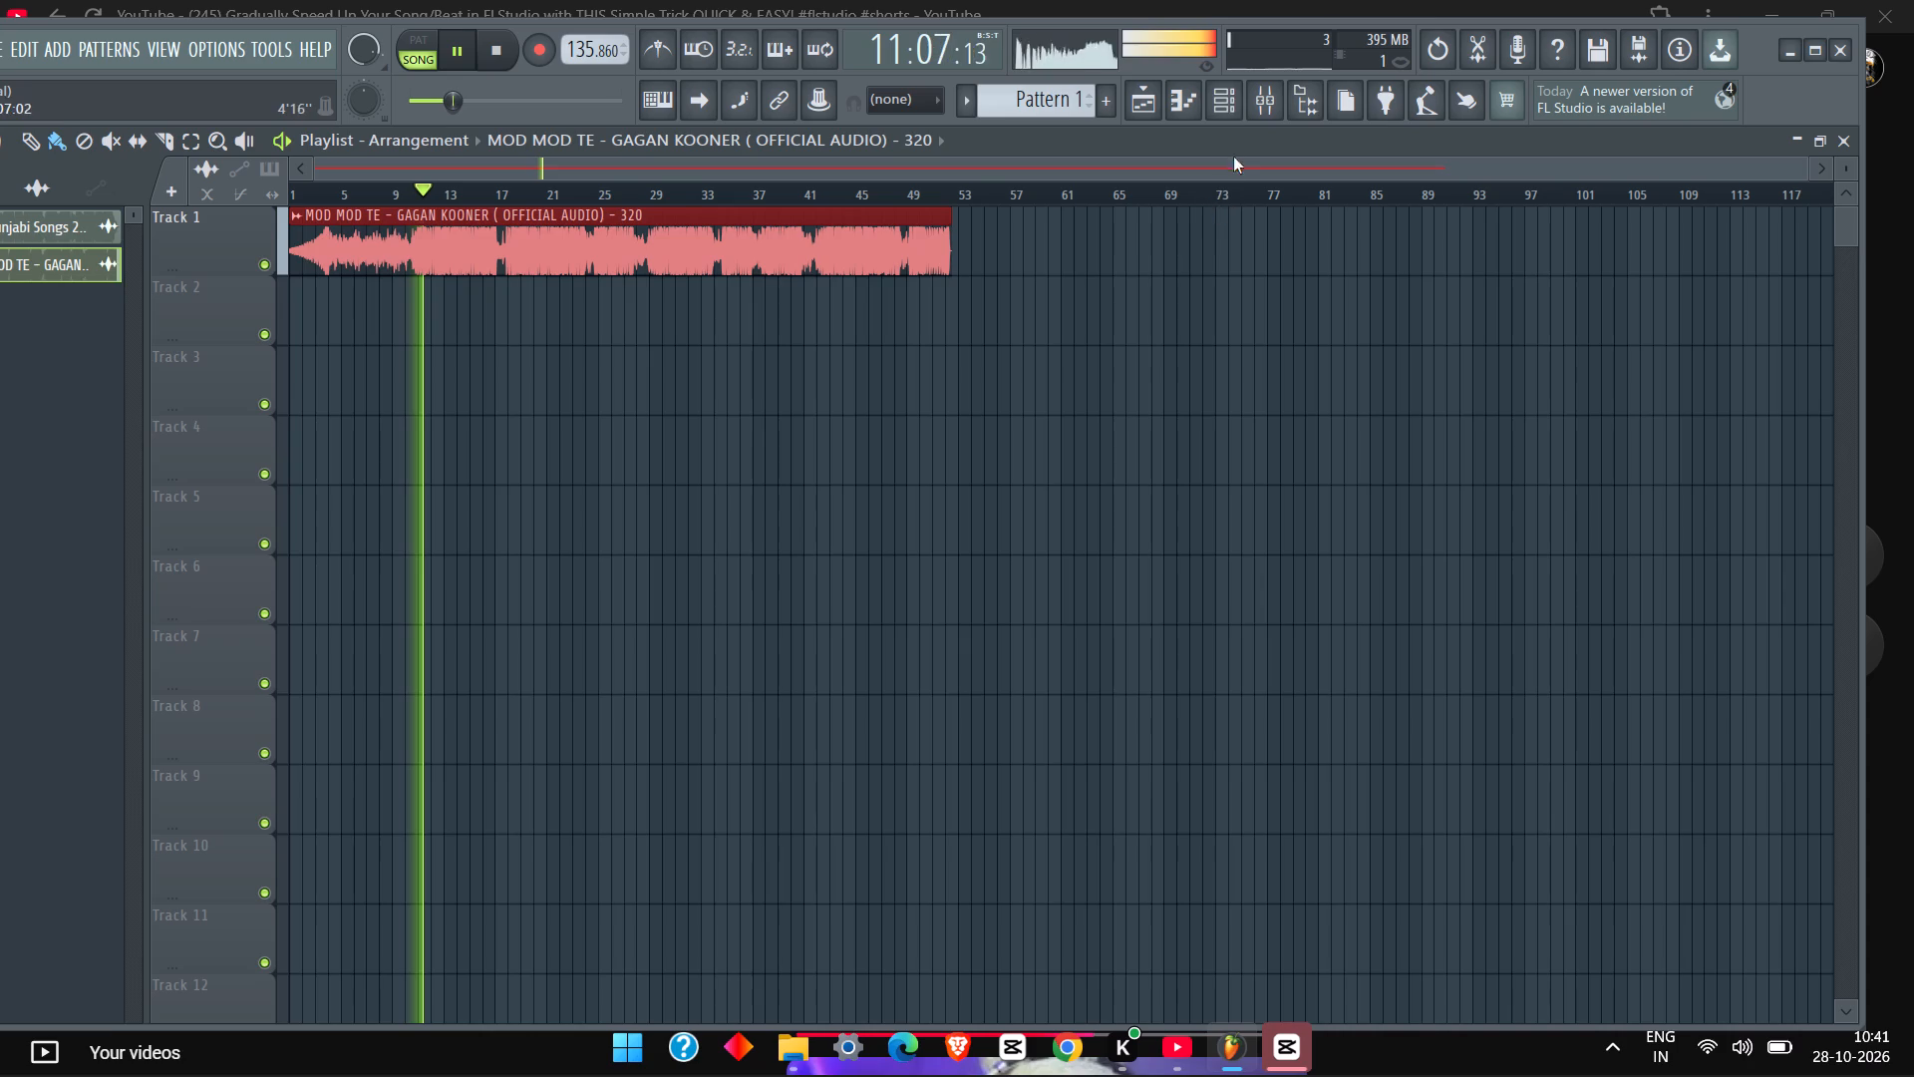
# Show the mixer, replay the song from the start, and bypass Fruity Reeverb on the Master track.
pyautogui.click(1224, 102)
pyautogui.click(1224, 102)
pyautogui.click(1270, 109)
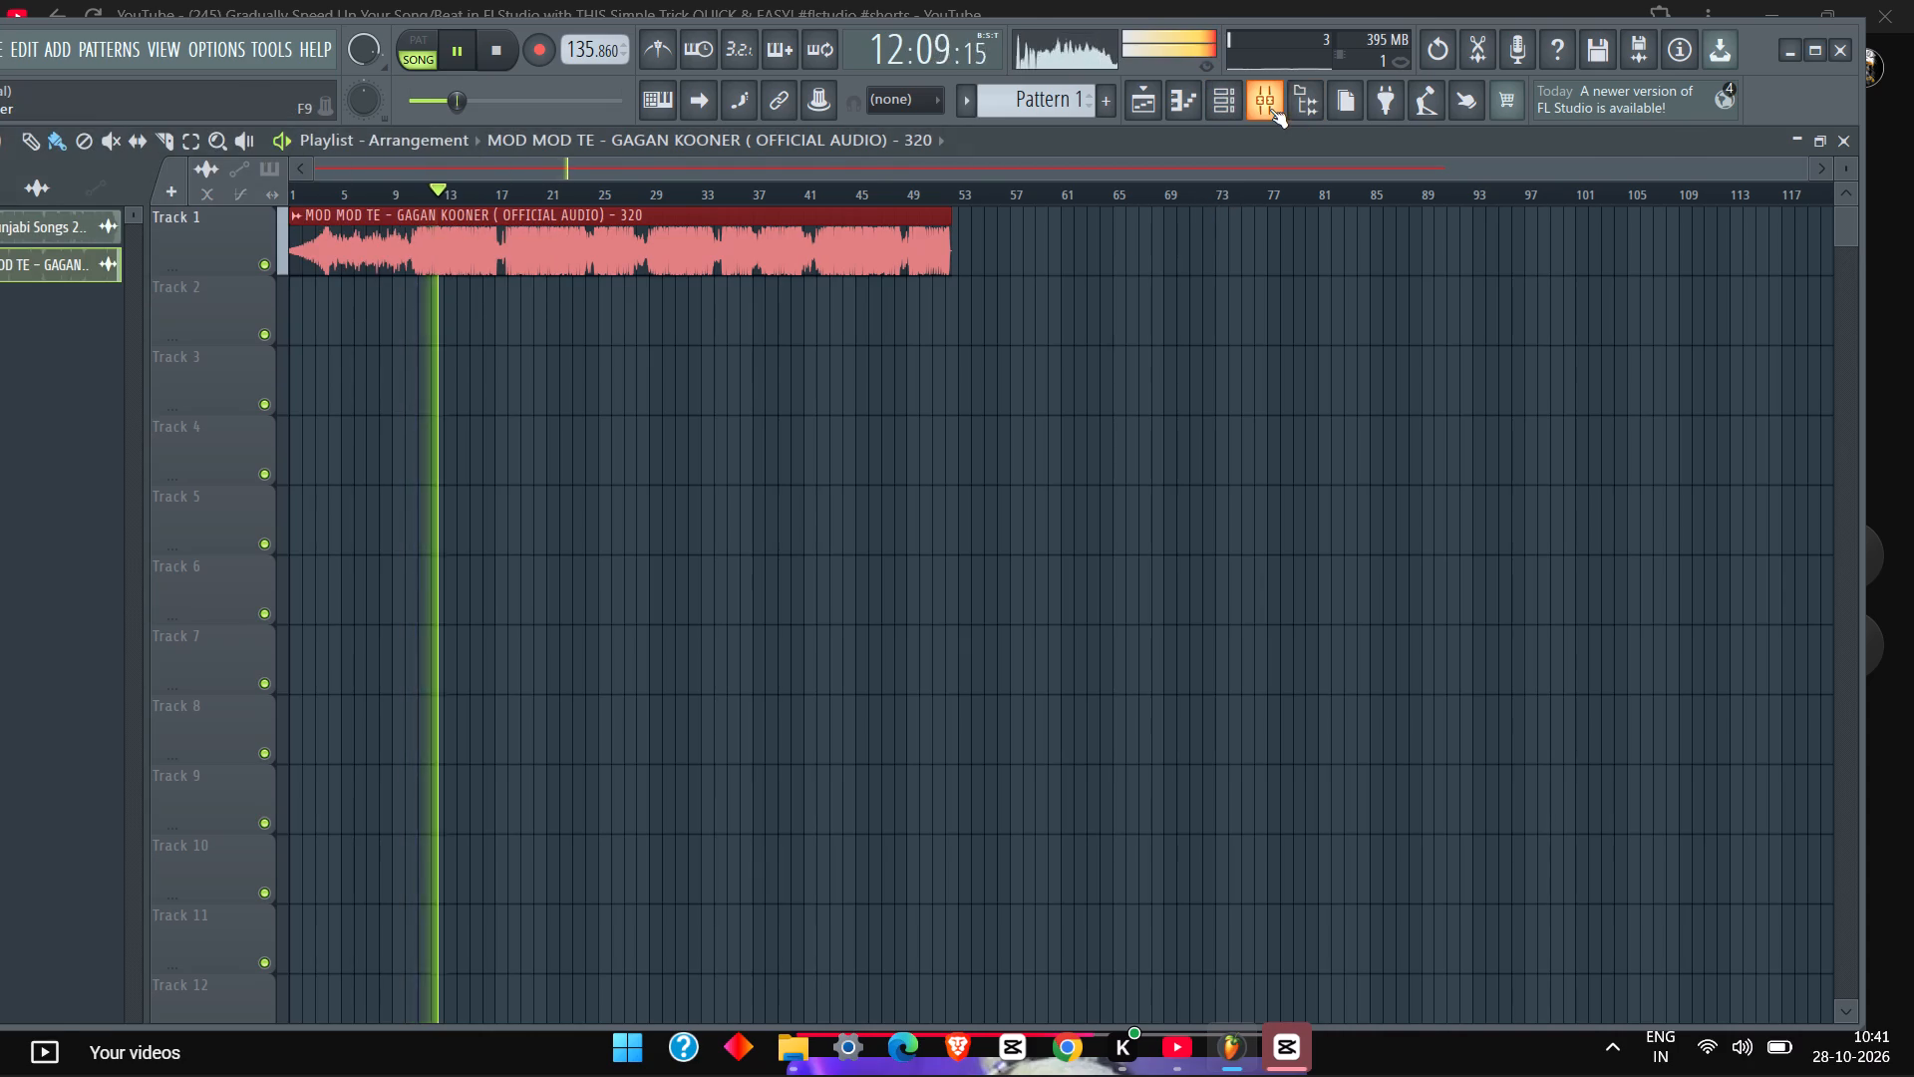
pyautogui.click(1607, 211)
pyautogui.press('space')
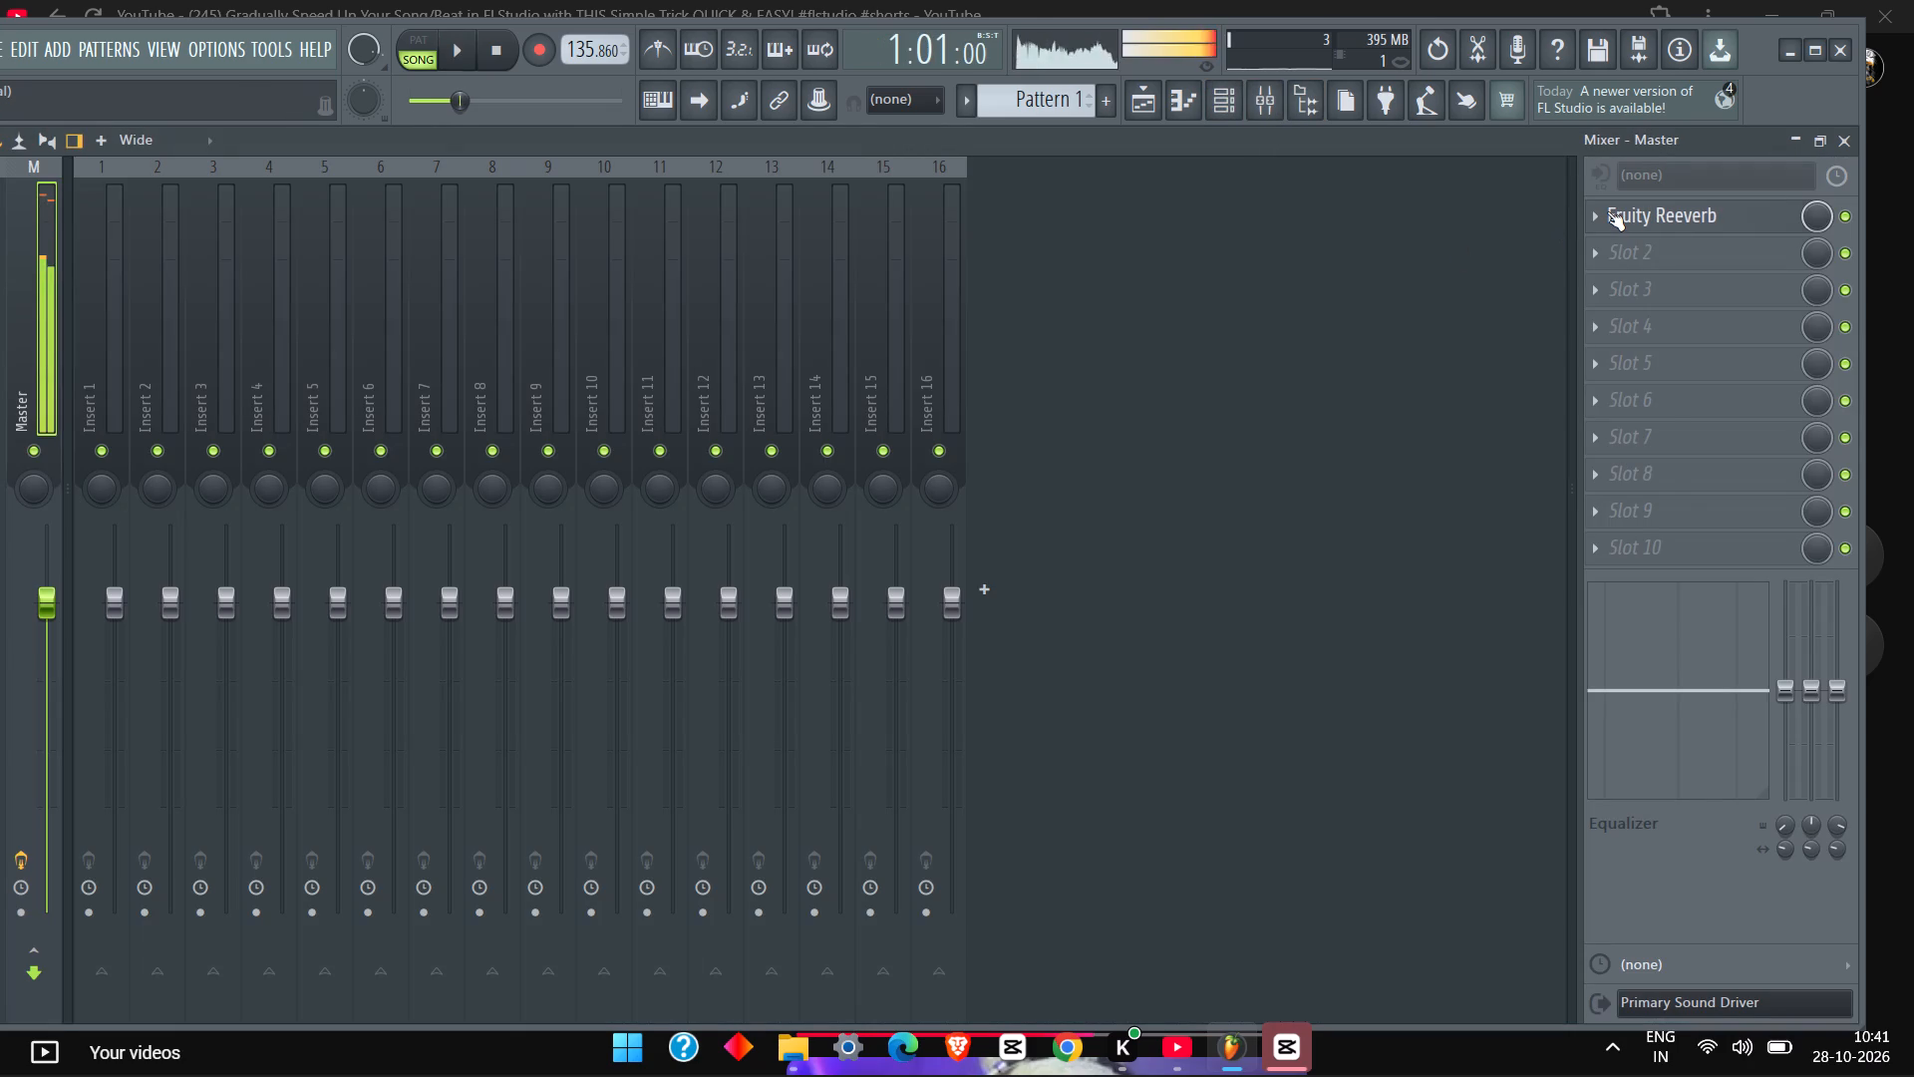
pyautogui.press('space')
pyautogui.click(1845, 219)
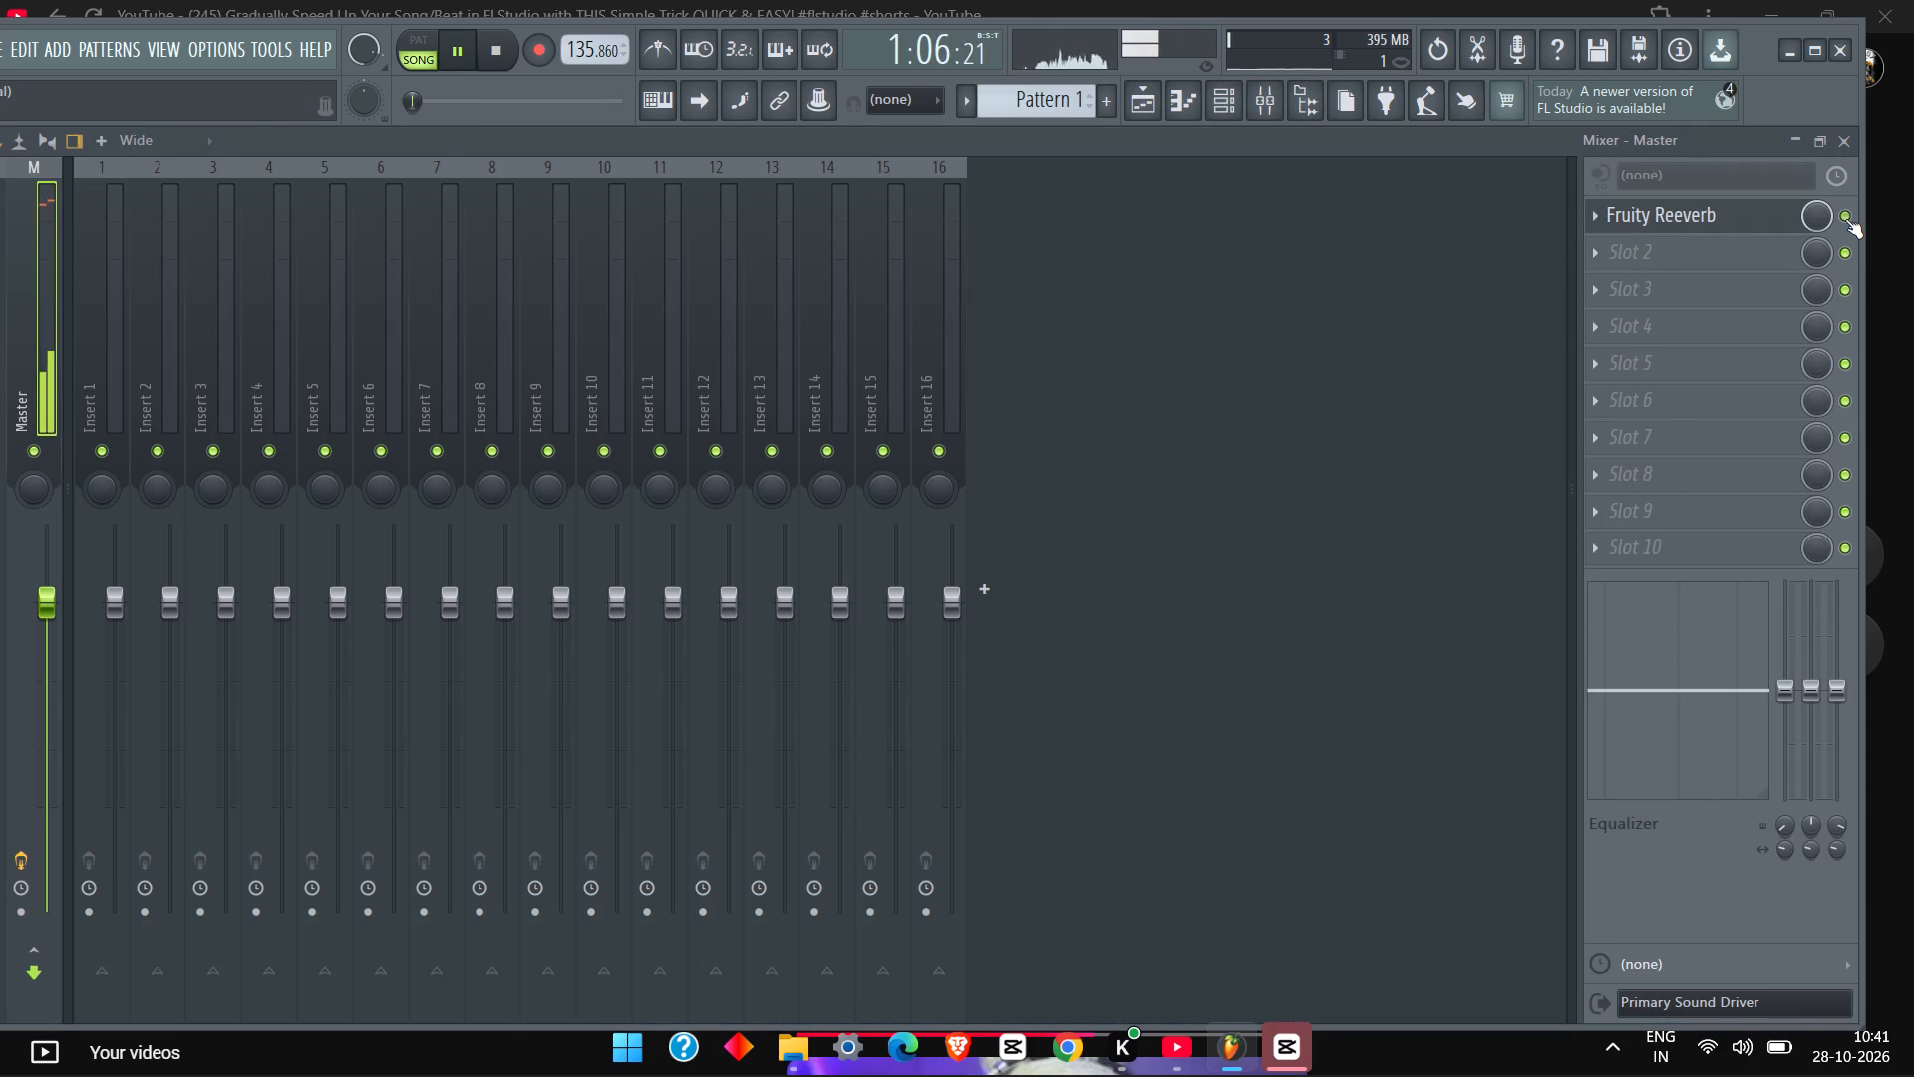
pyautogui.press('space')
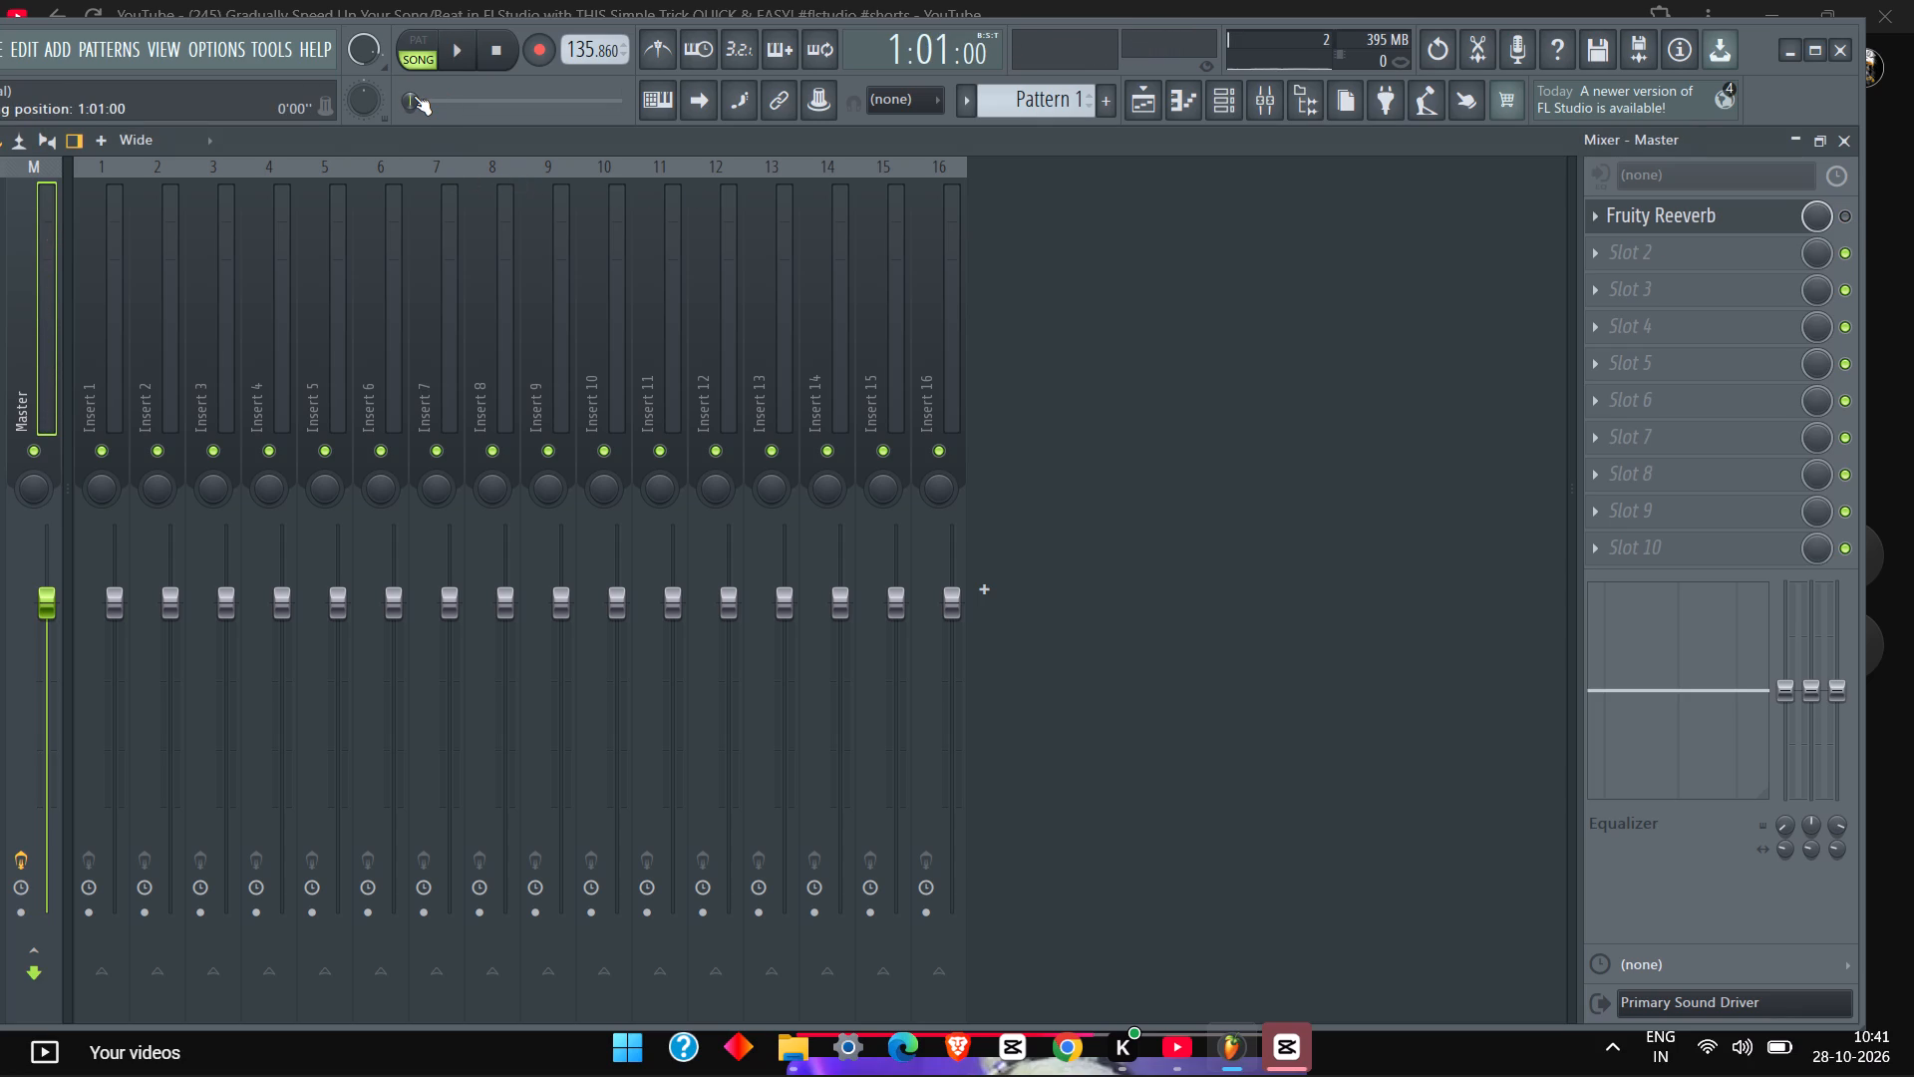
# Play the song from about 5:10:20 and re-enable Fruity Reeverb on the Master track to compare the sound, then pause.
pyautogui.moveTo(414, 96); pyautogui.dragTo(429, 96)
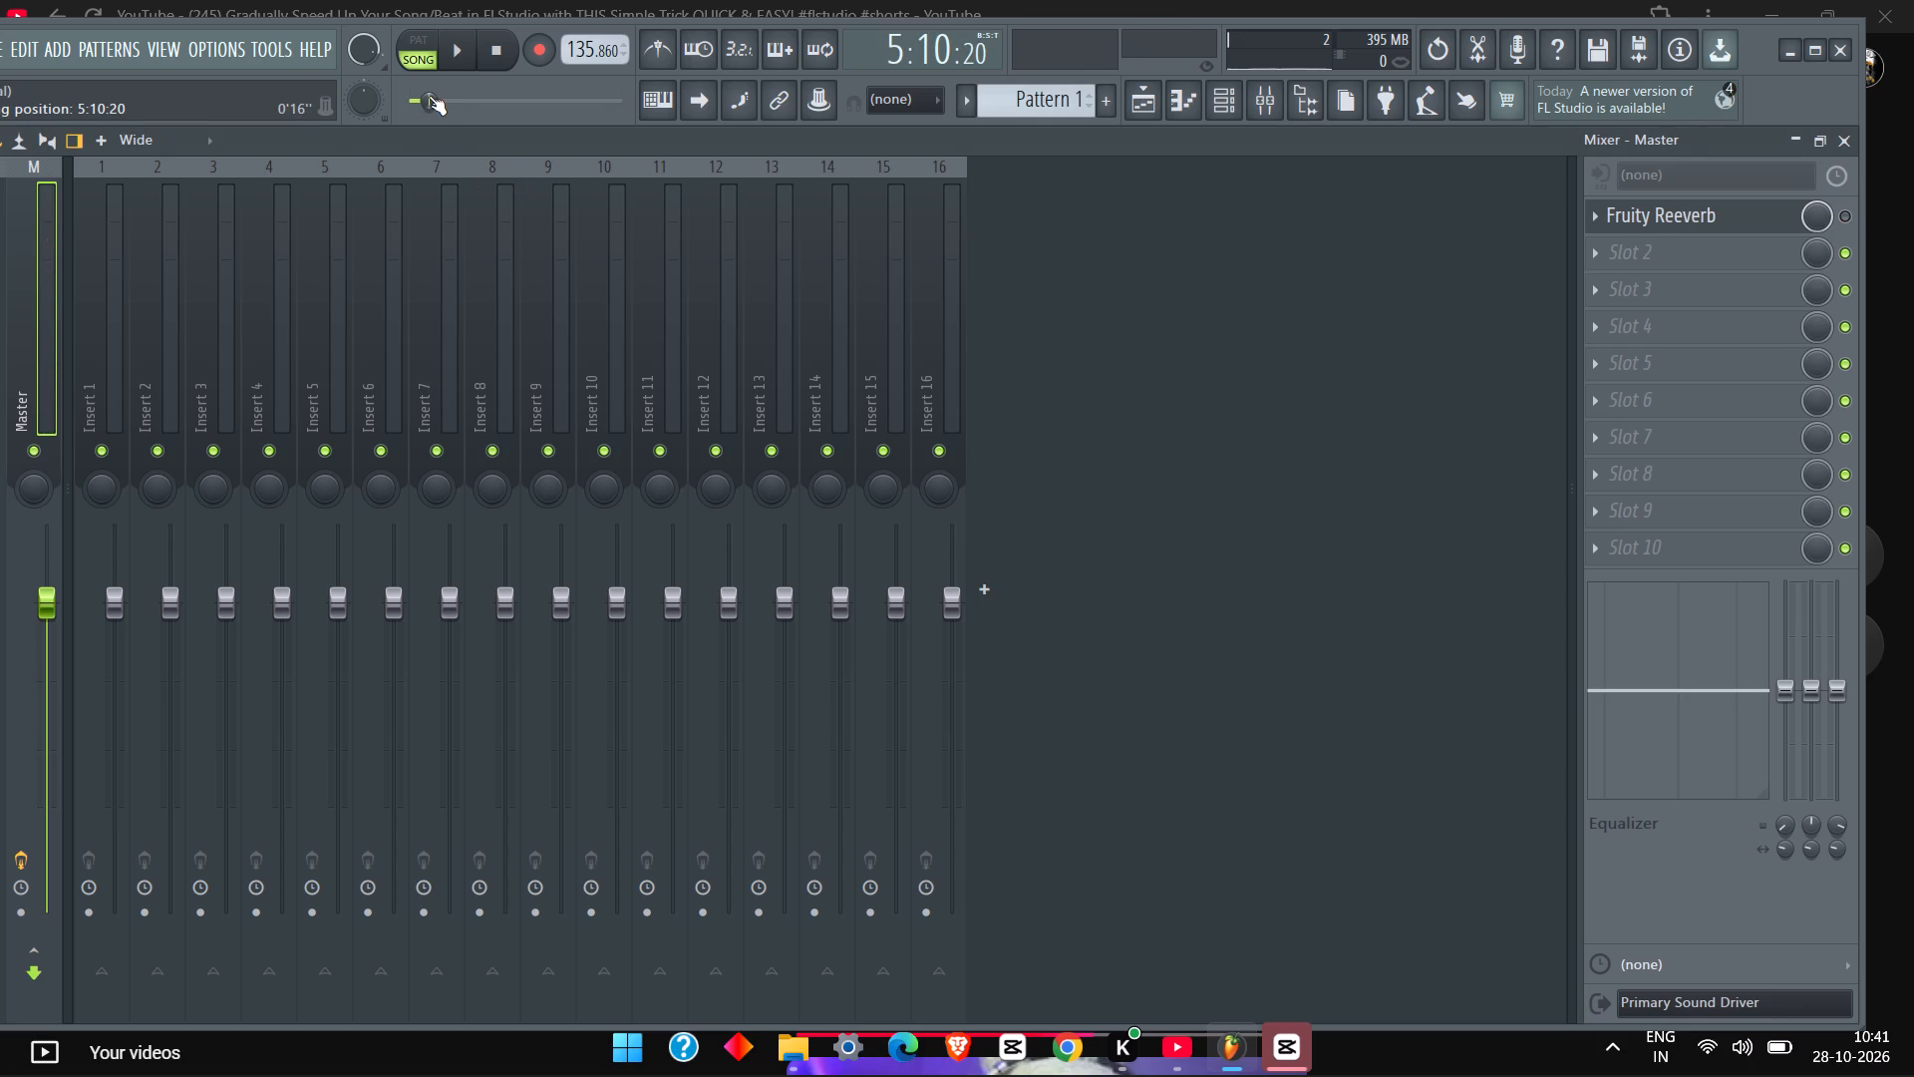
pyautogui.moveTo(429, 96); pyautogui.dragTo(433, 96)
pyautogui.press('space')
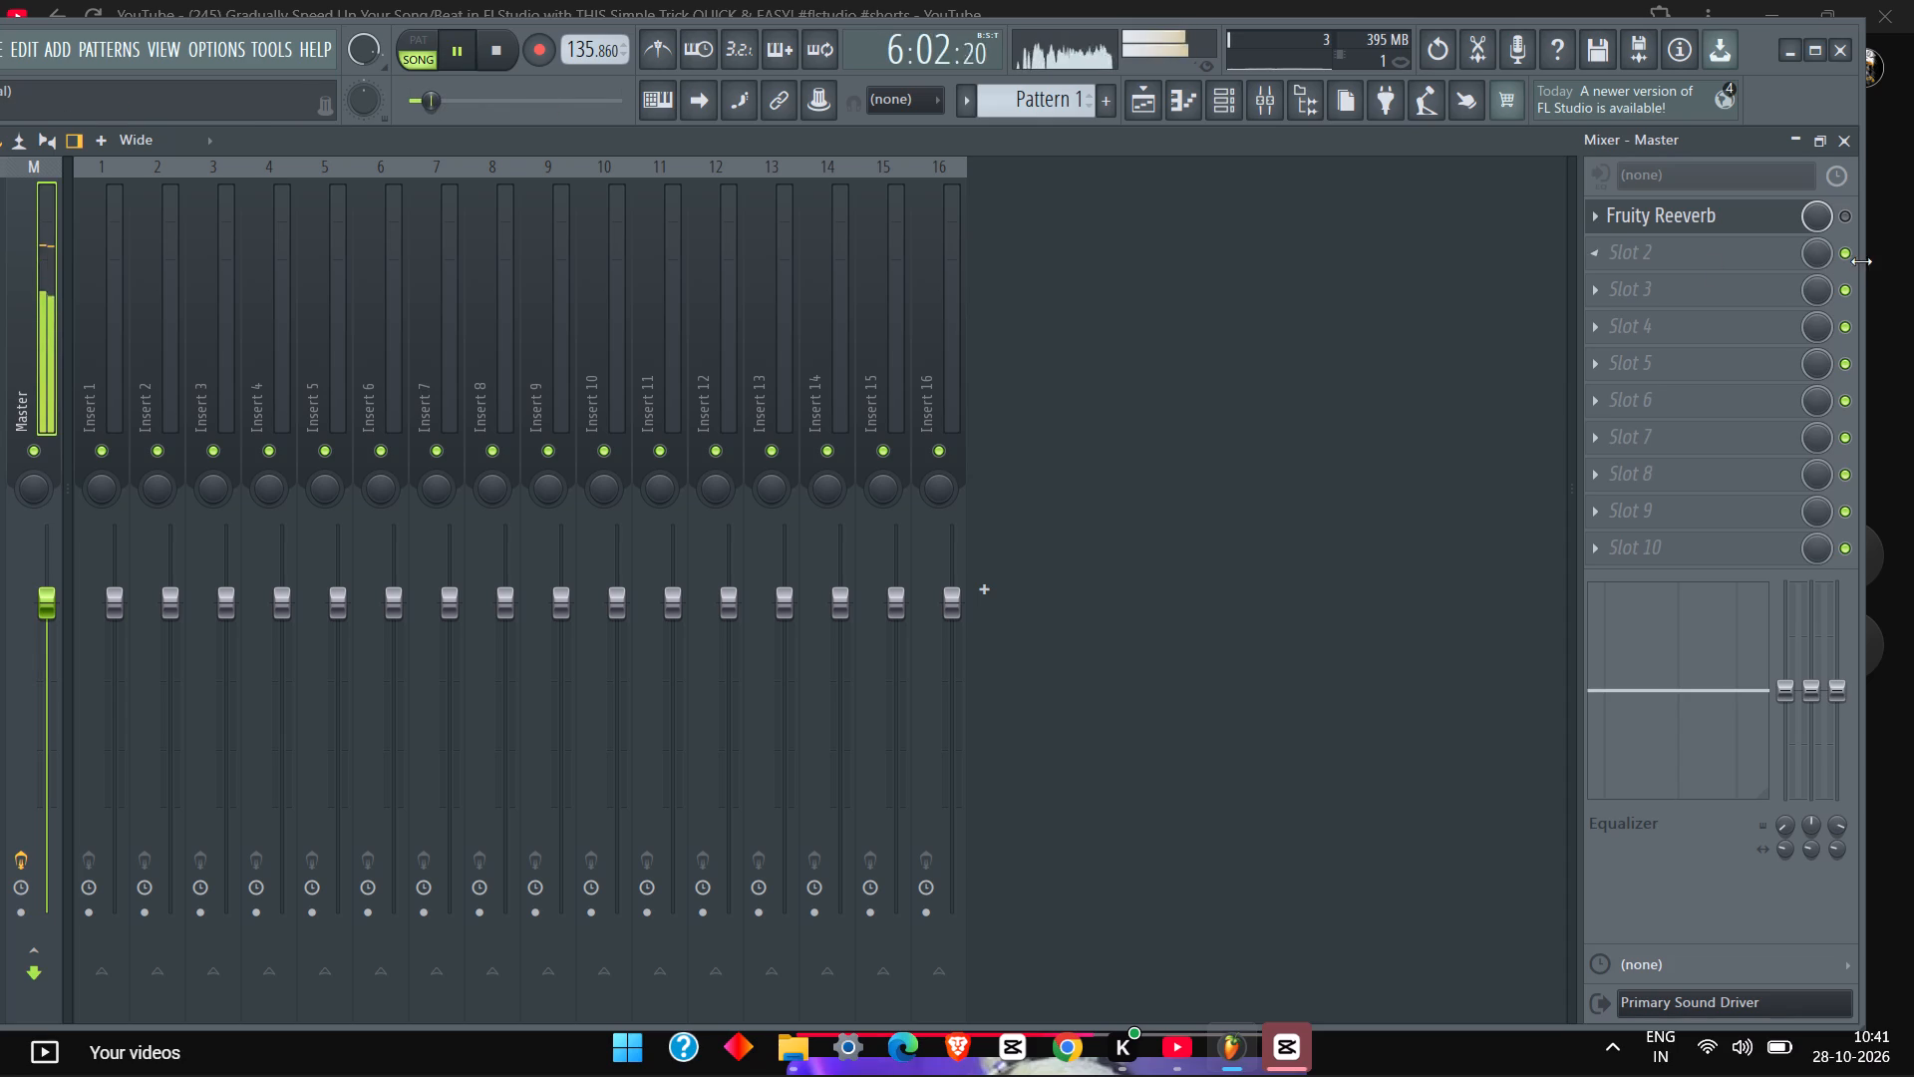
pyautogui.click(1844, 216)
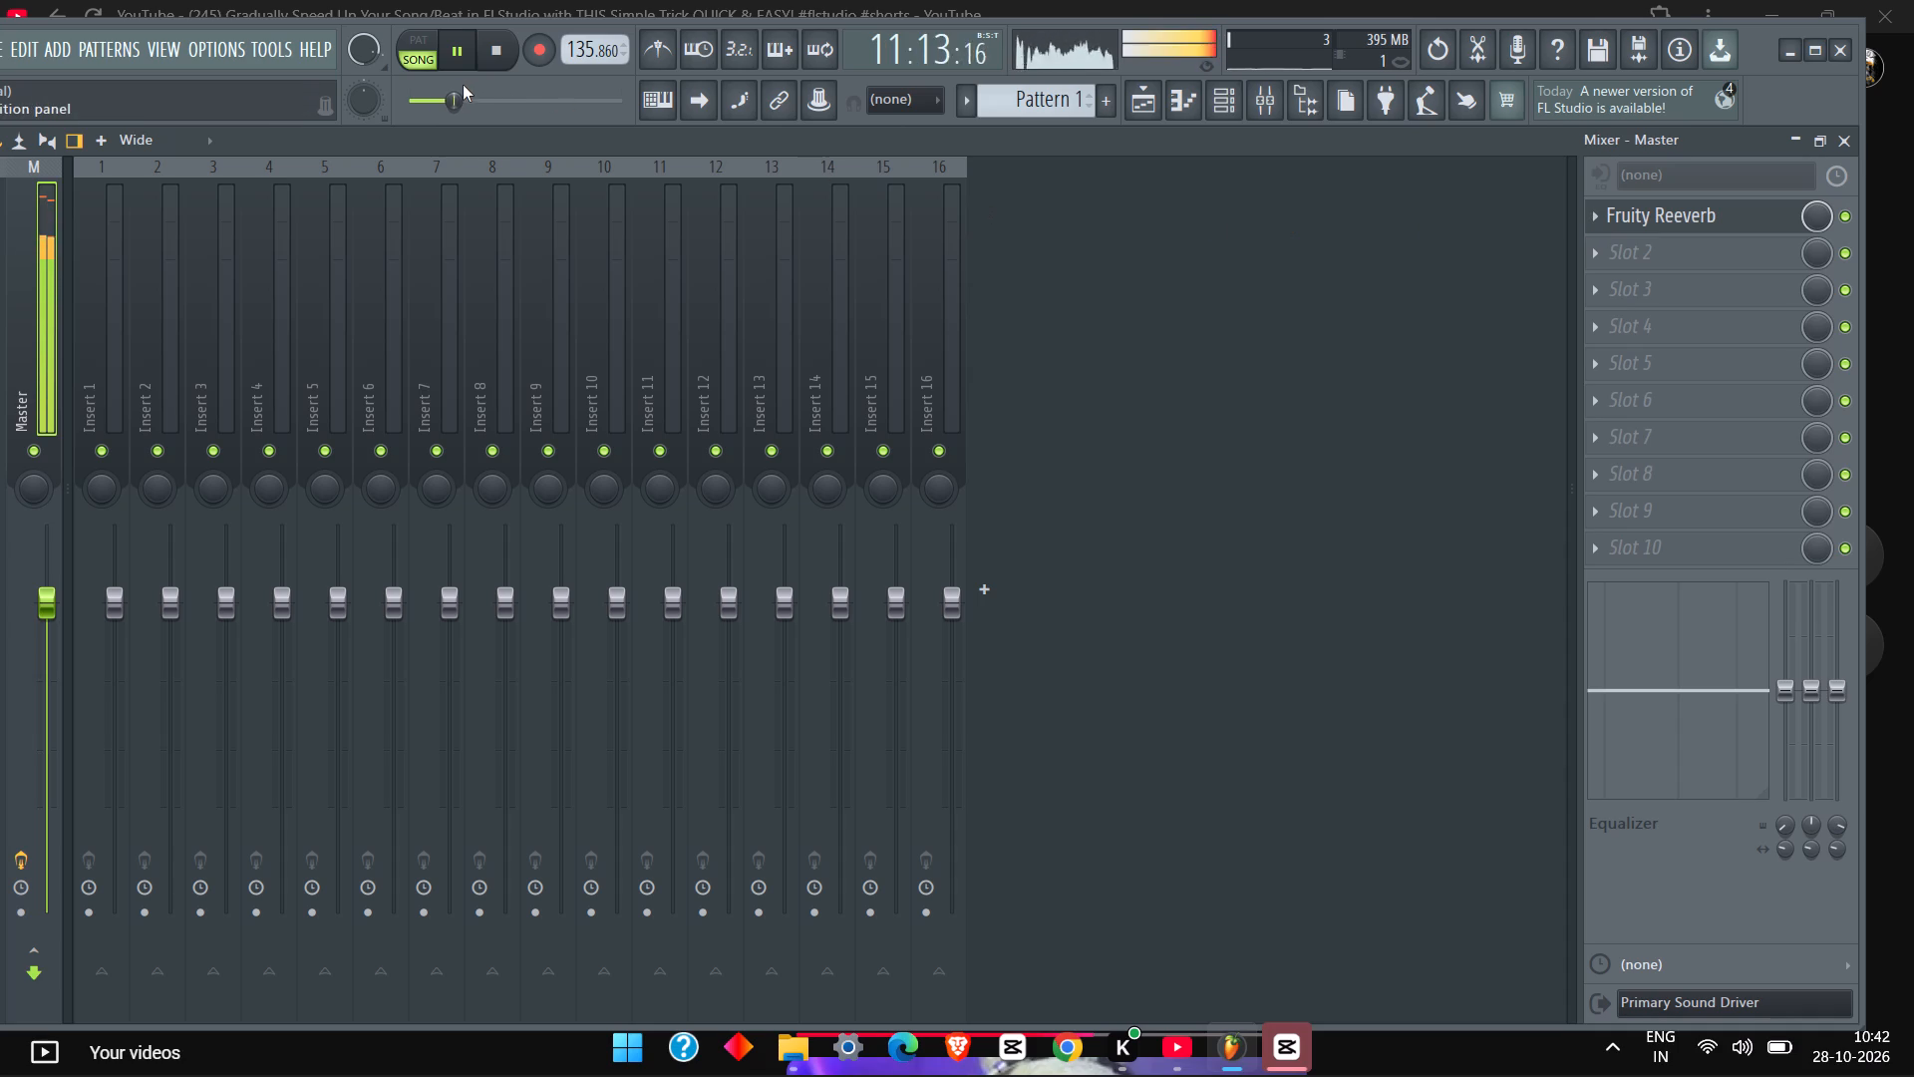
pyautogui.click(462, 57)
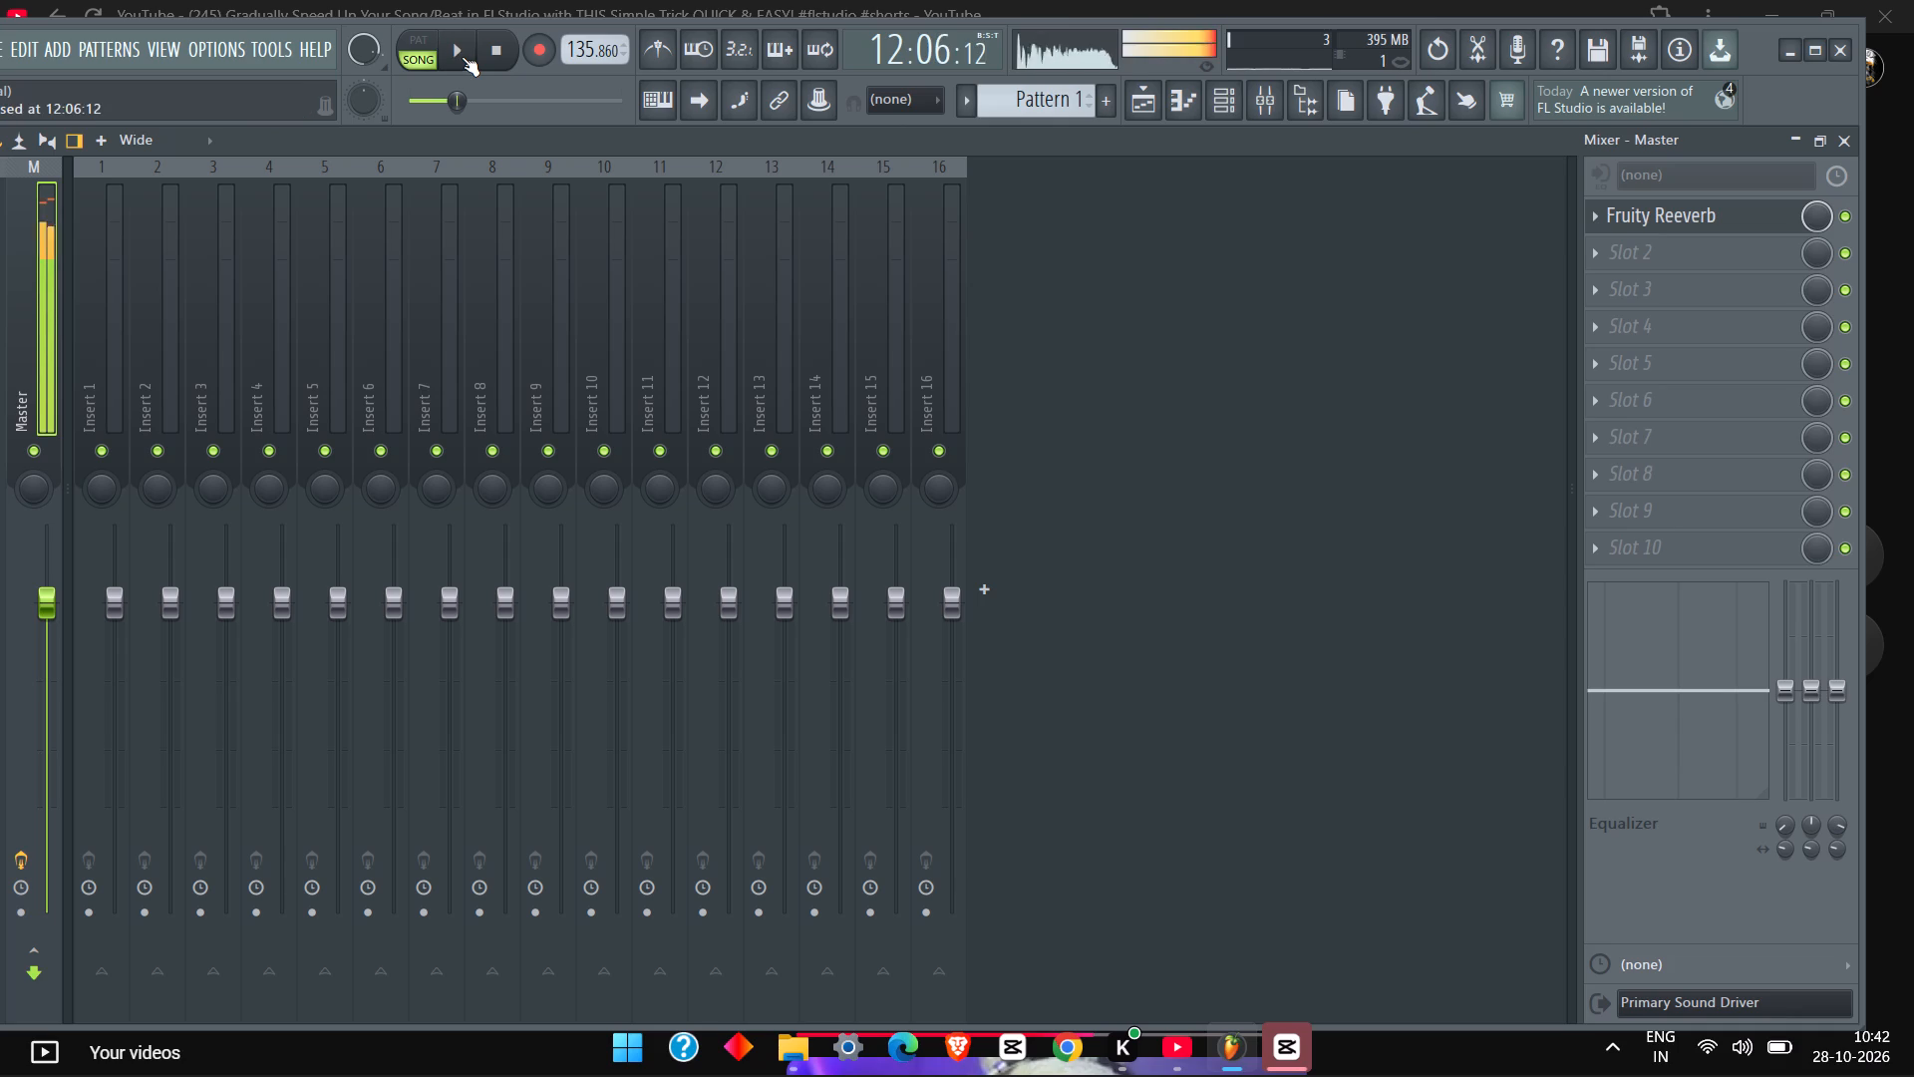
# Export the full song to the Music folder as a WAV file named "mod mod te" and start the render.
pyautogui.click(1649, 44)
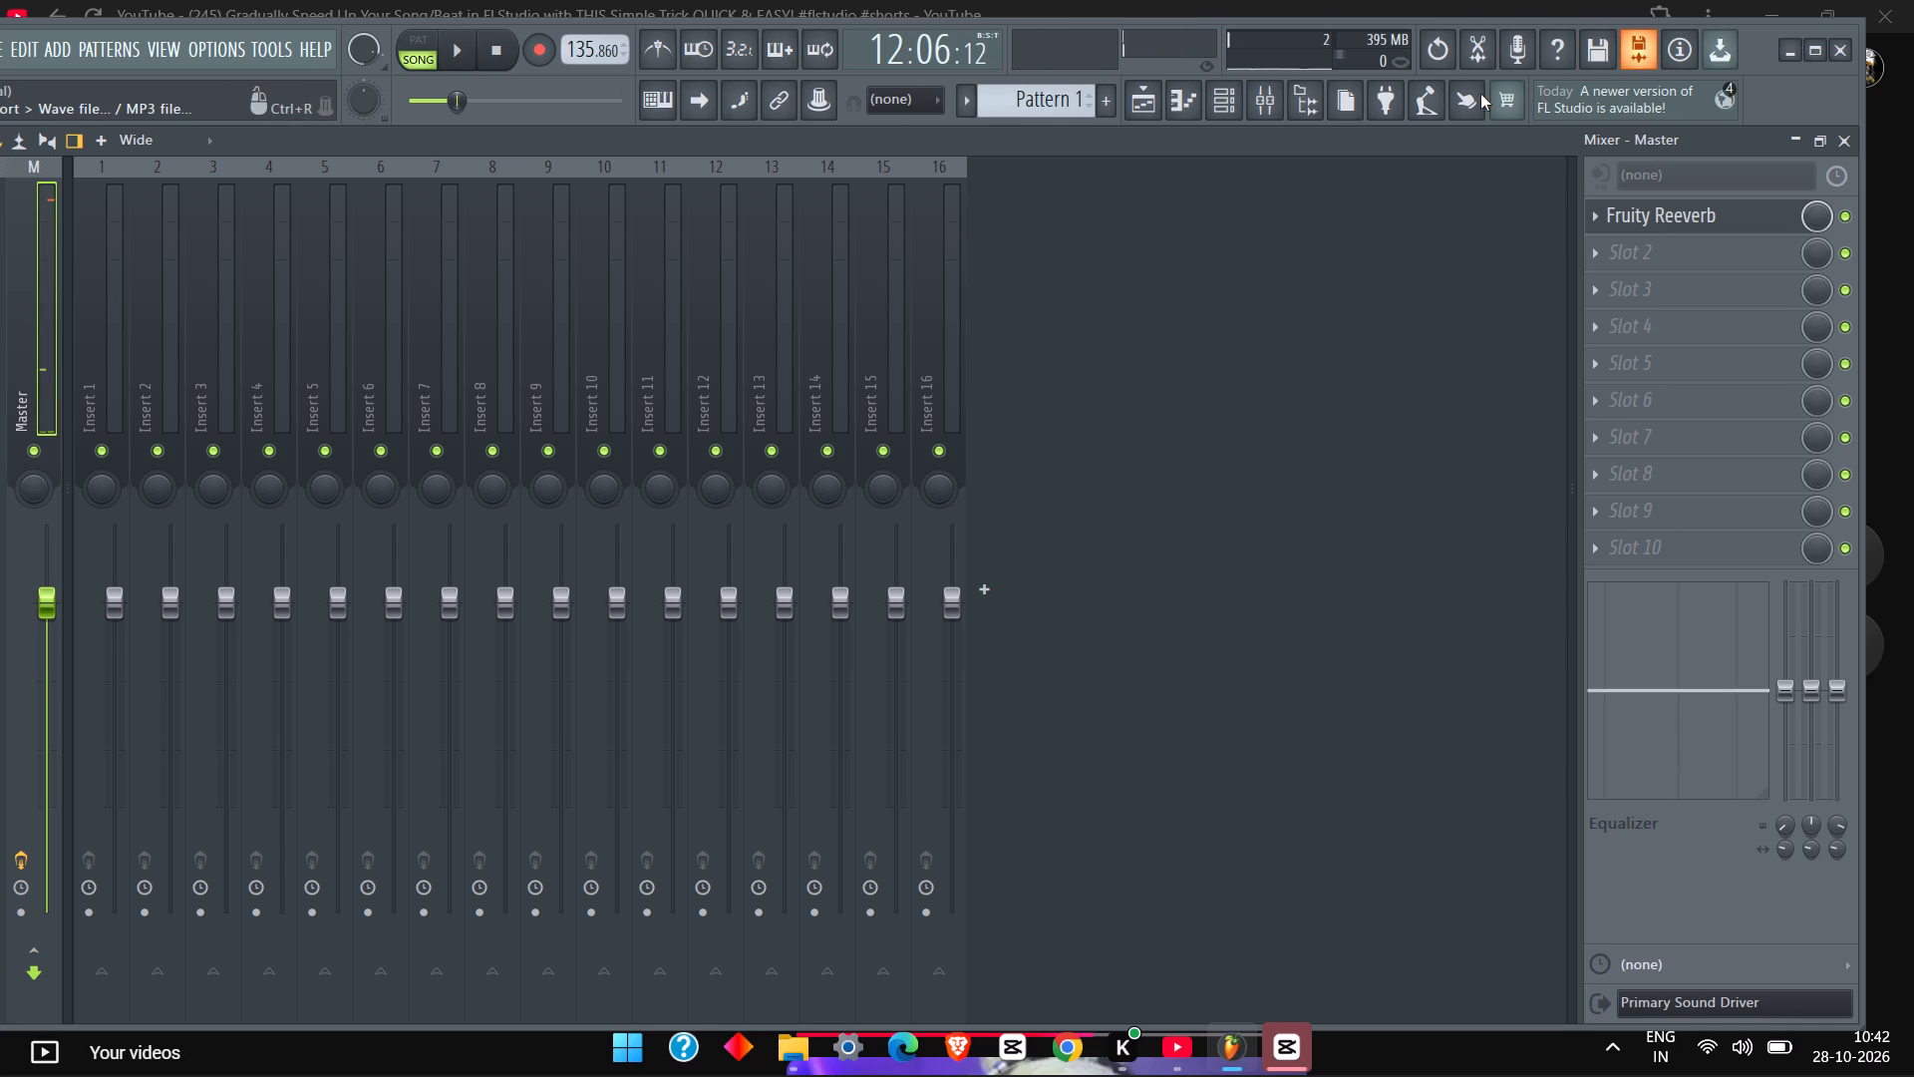
pyautogui.click(72, 284)
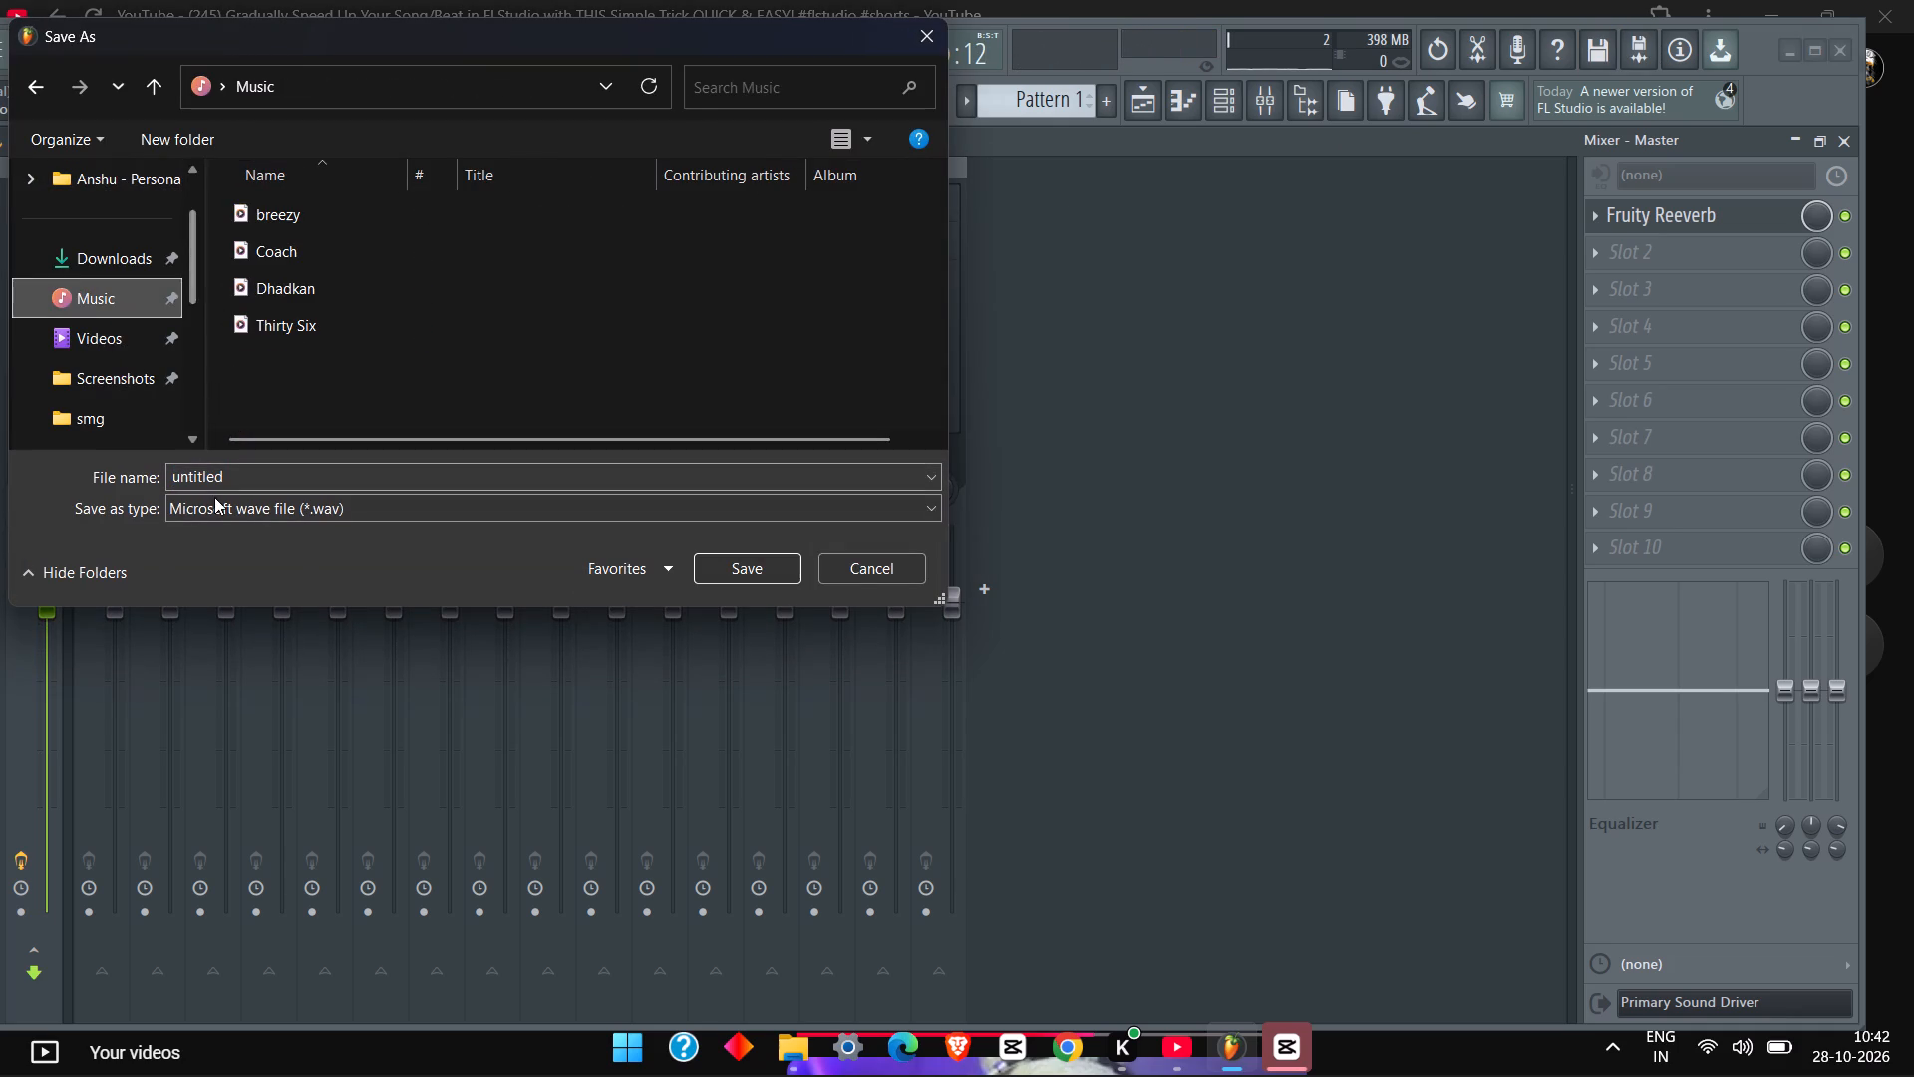
pyautogui.doubleClick(206, 481)
pyautogui.write('mod mod te')
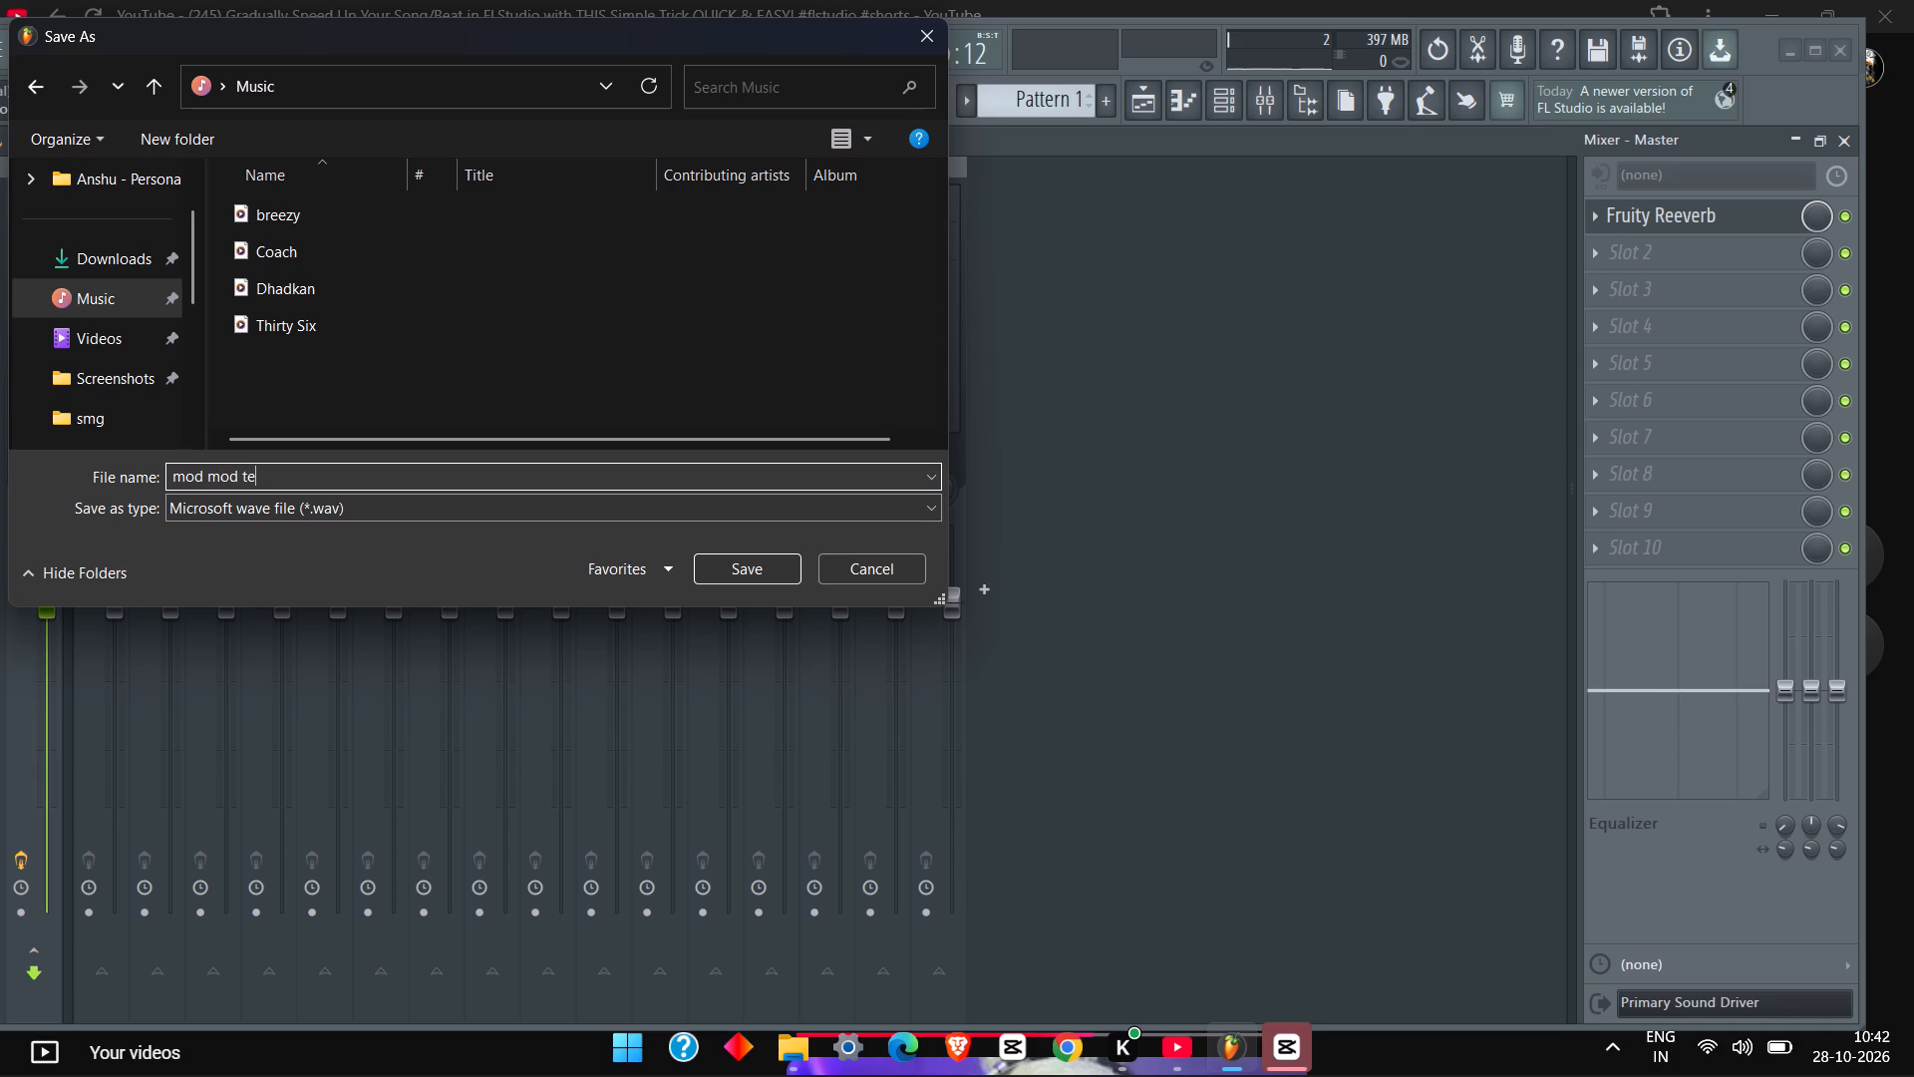
pyautogui.press('Return')
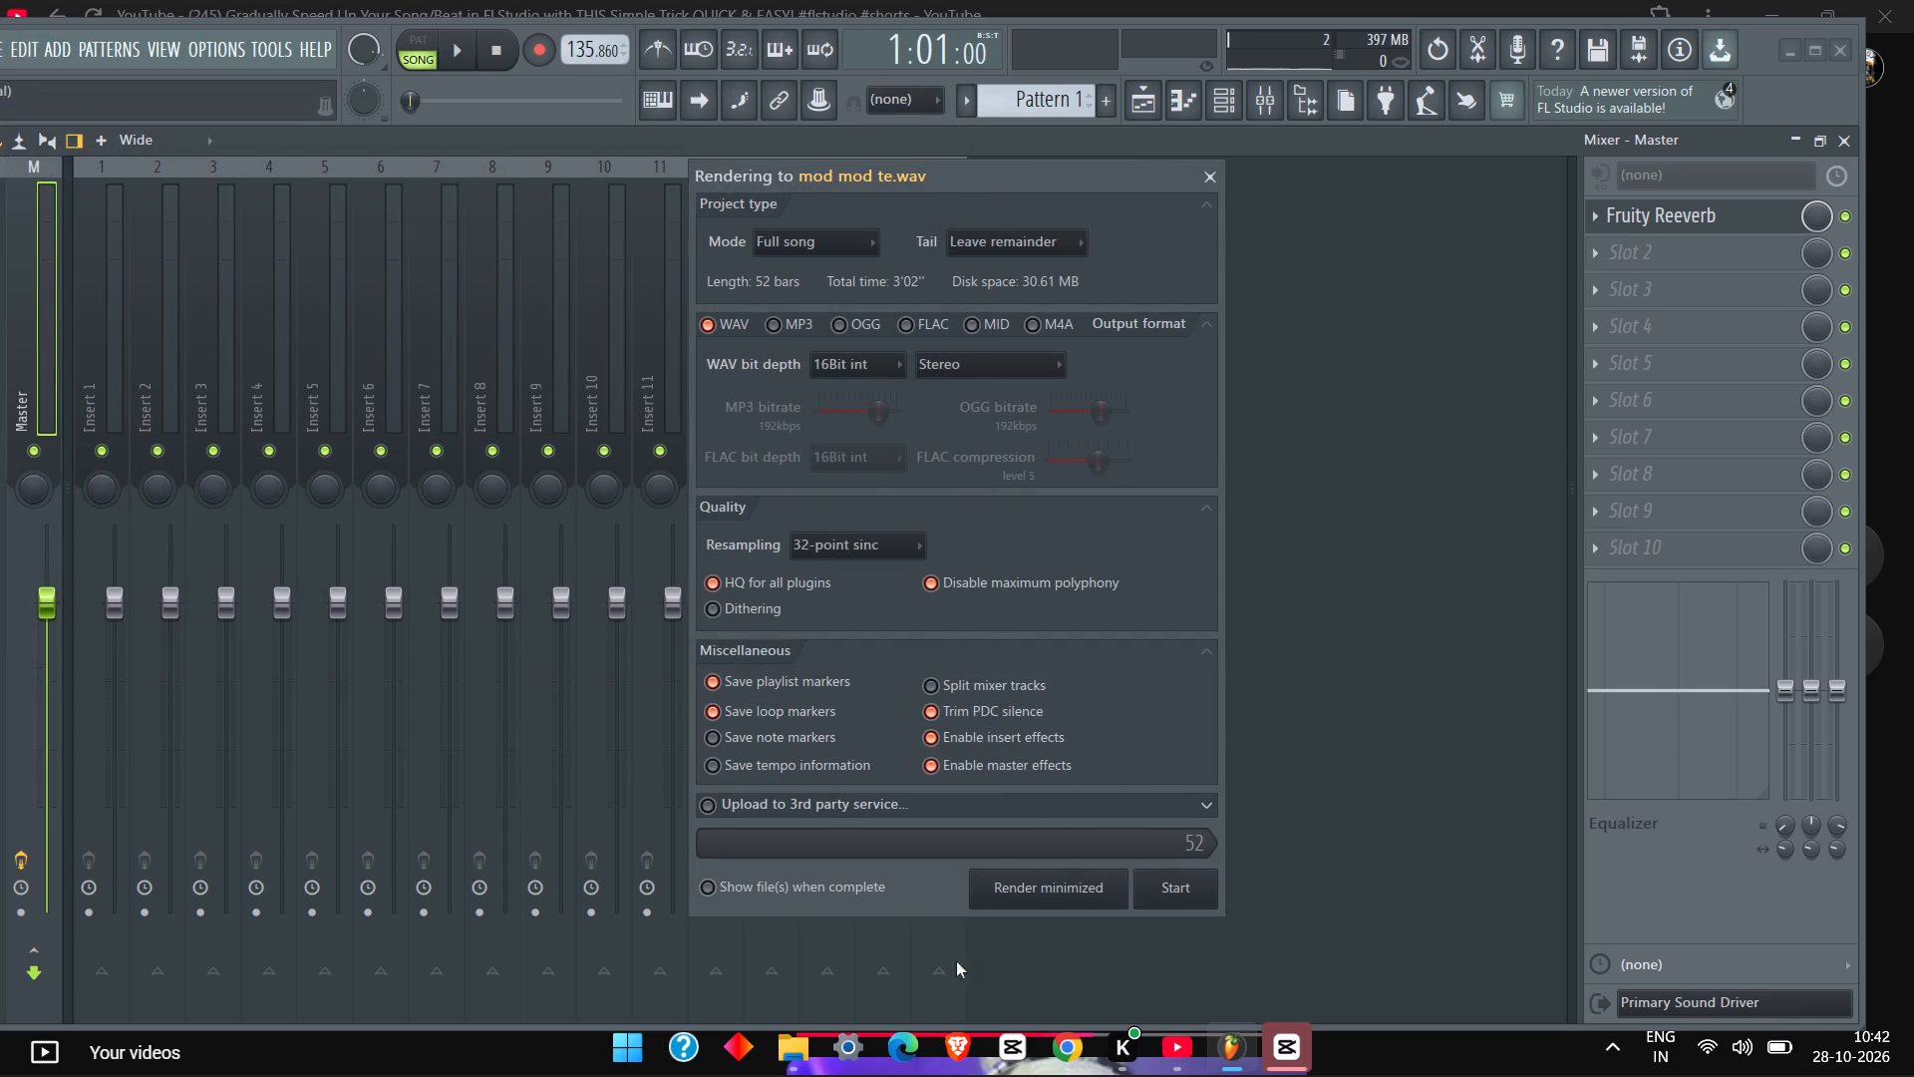
pyautogui.click(1164, 892)
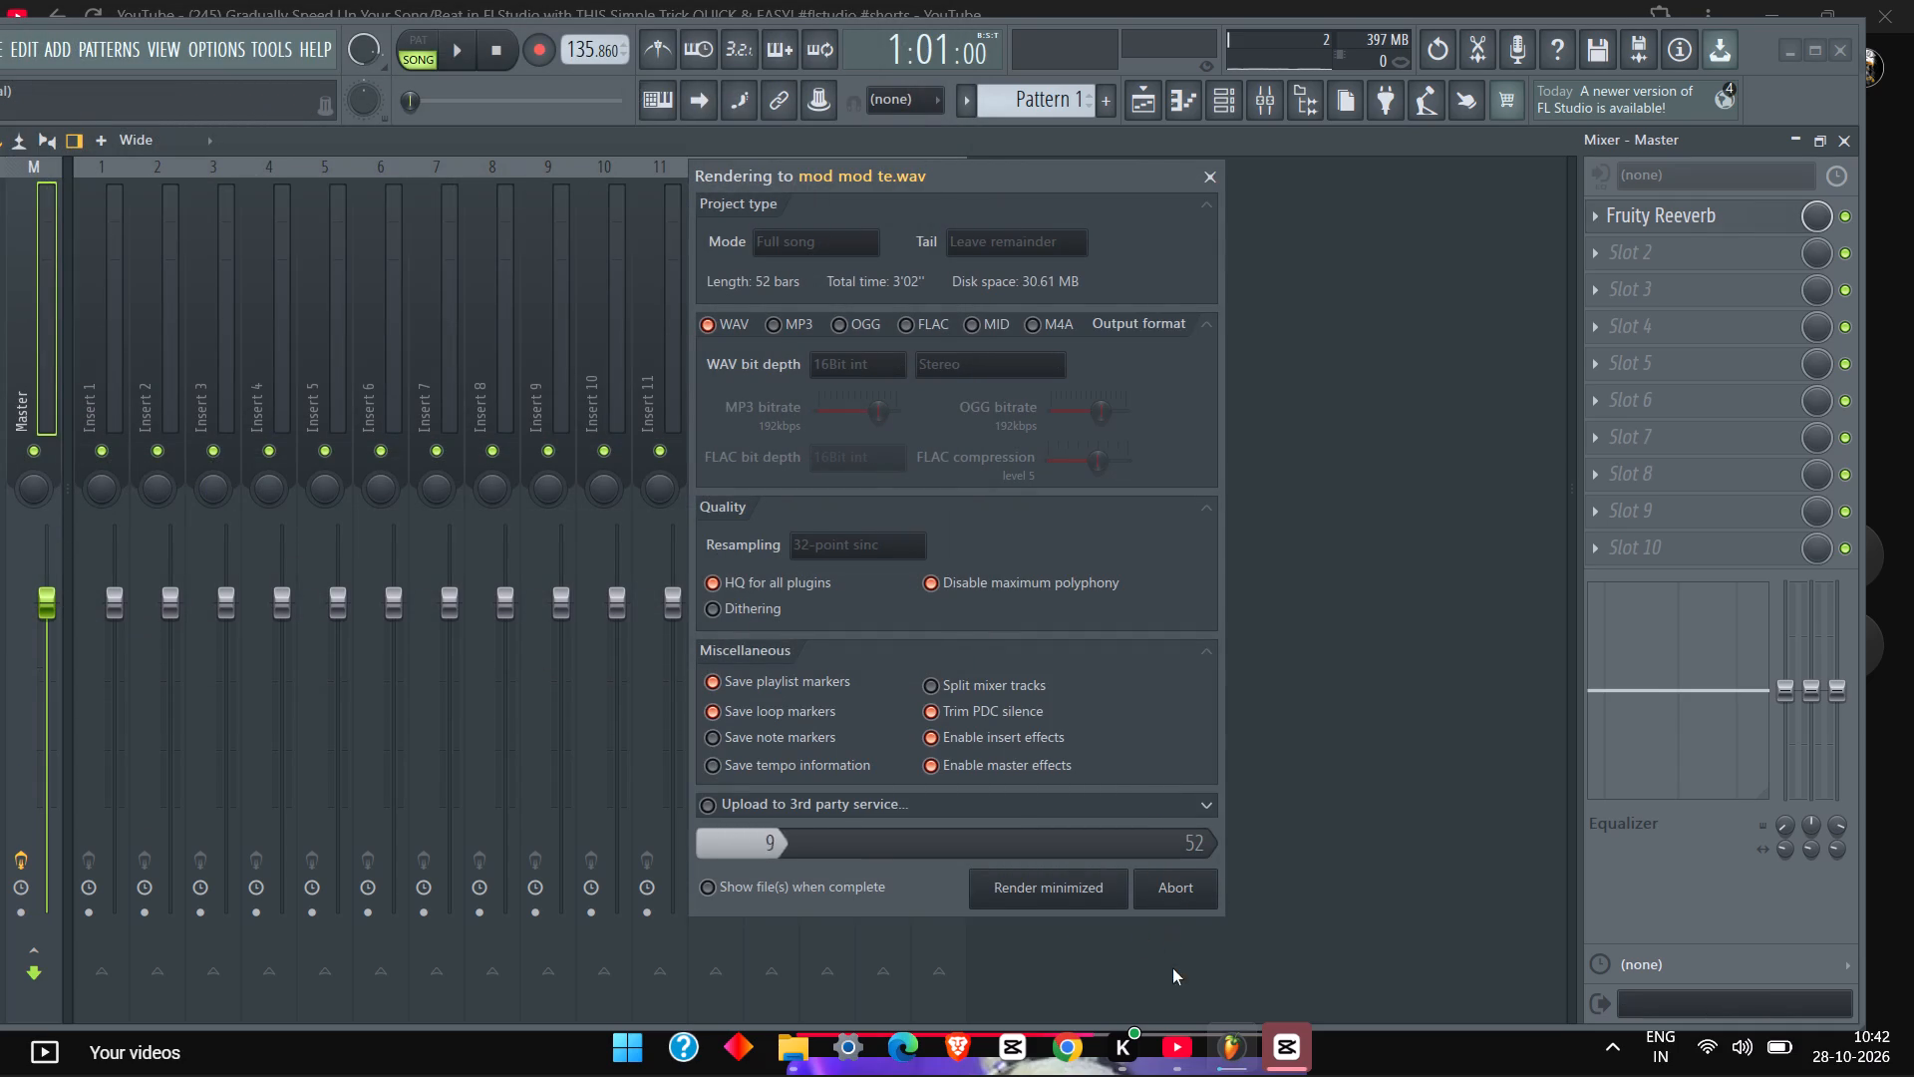
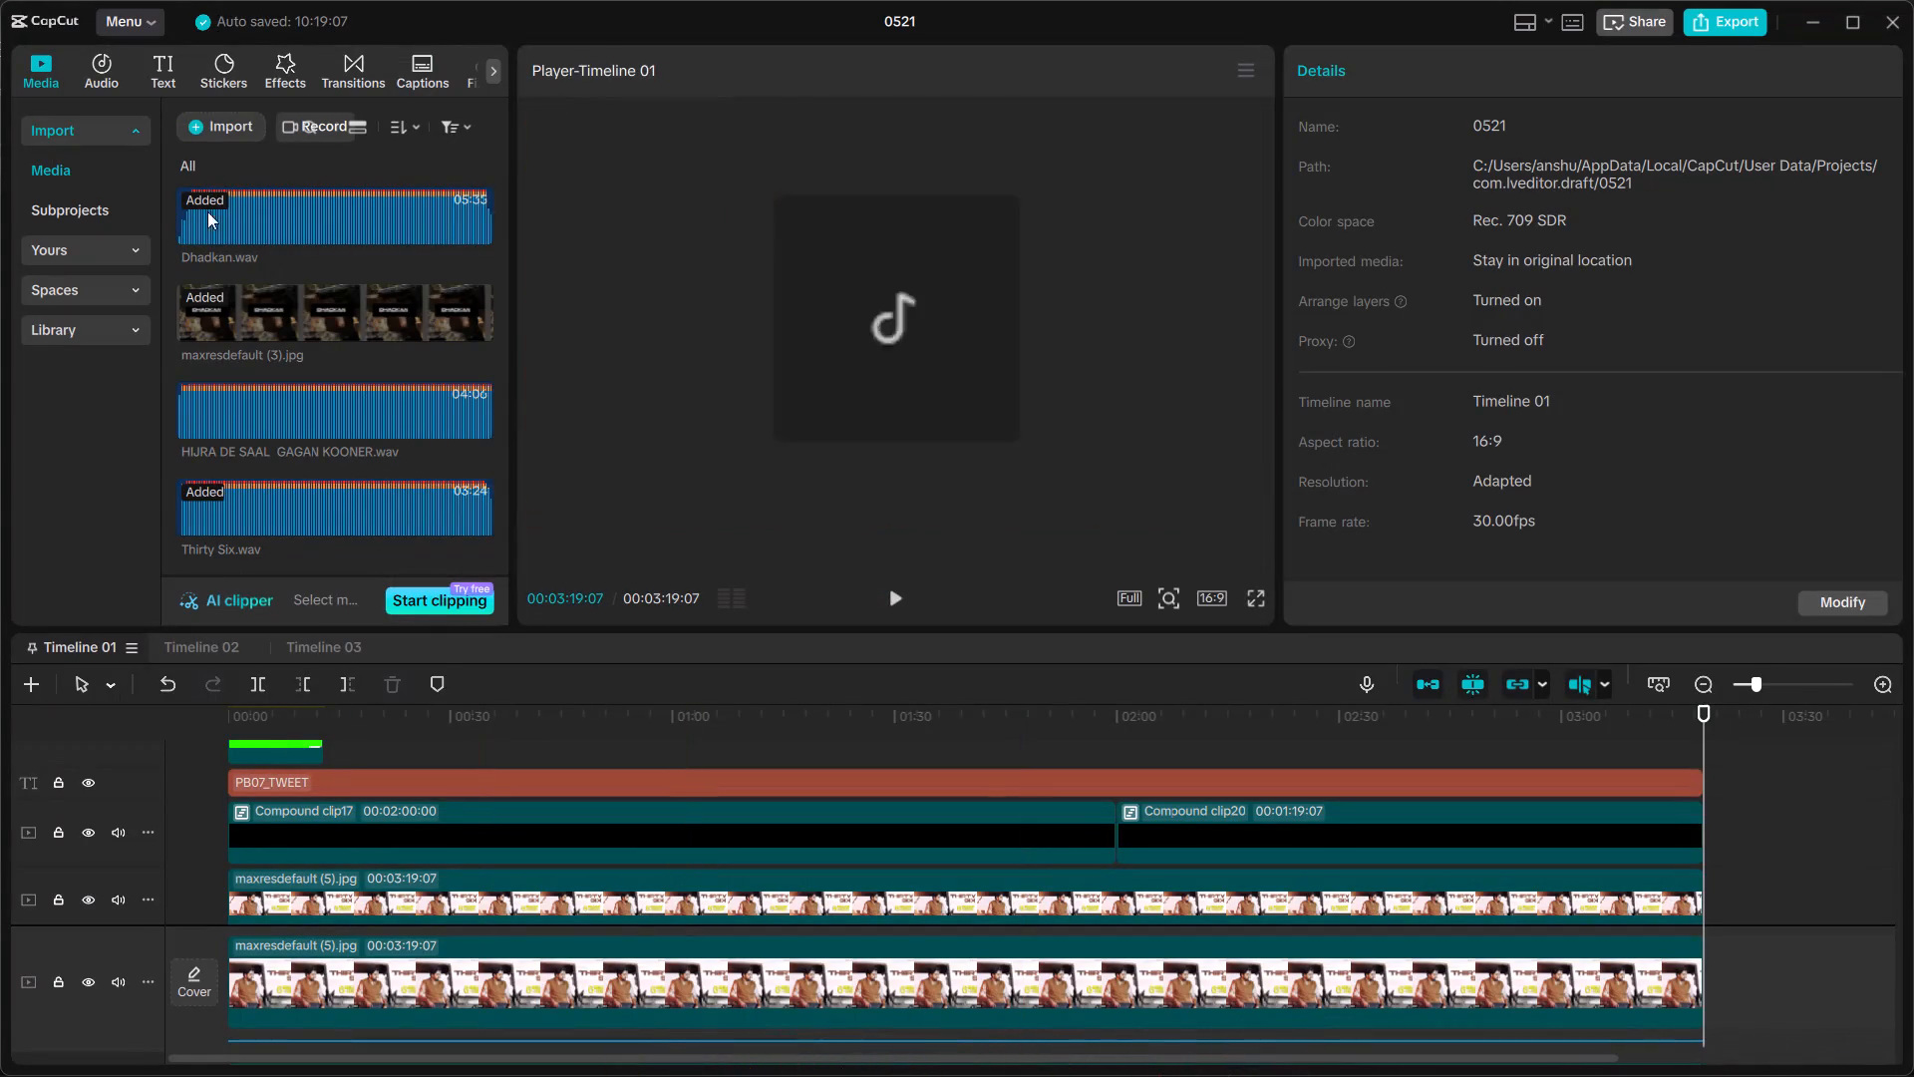
# Open the dialog for importing media from the device into project 0521.
pyautogui.click(207, 120)
pyautogui.click(262, 184)
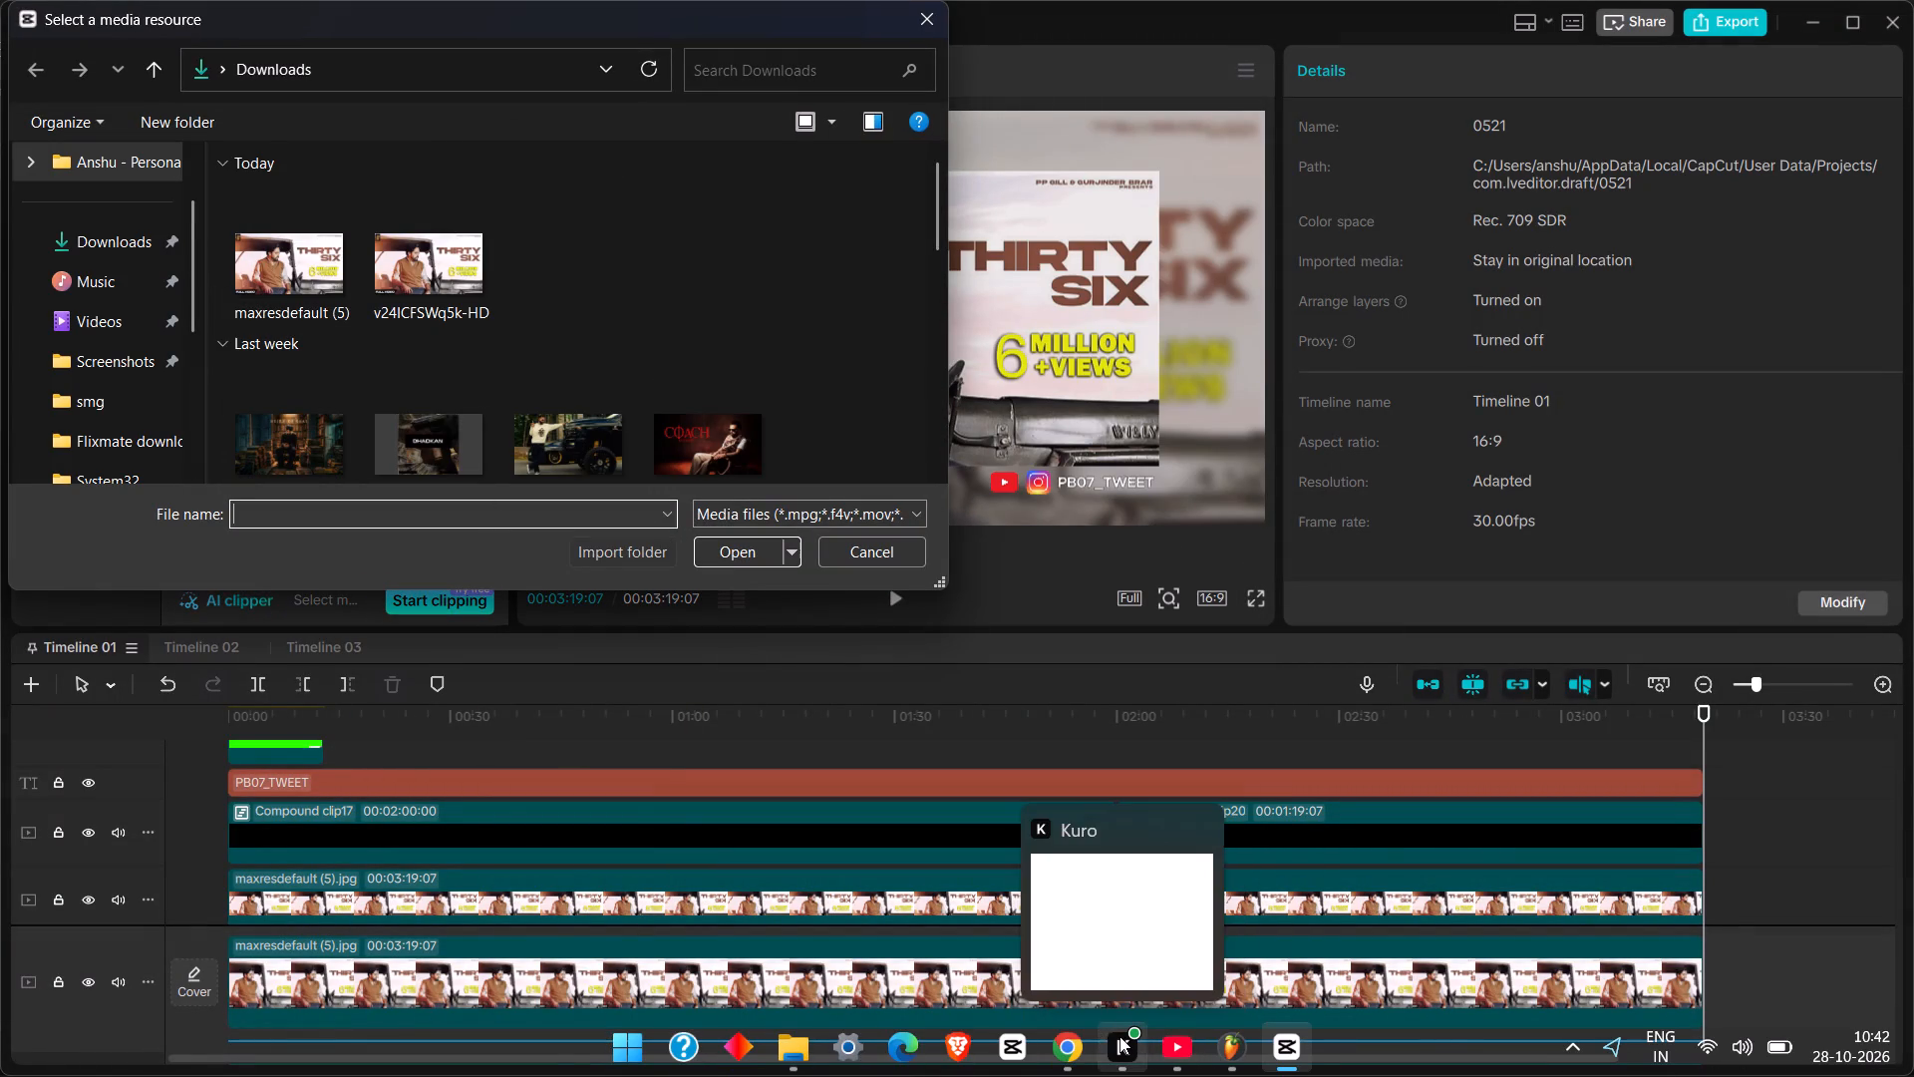
# Switch to Chrome and look through the YouTube search results for "mod mod te manlaganjot".
pyautogui.click(1087, 1050)
pyautogui.click(734, 501)
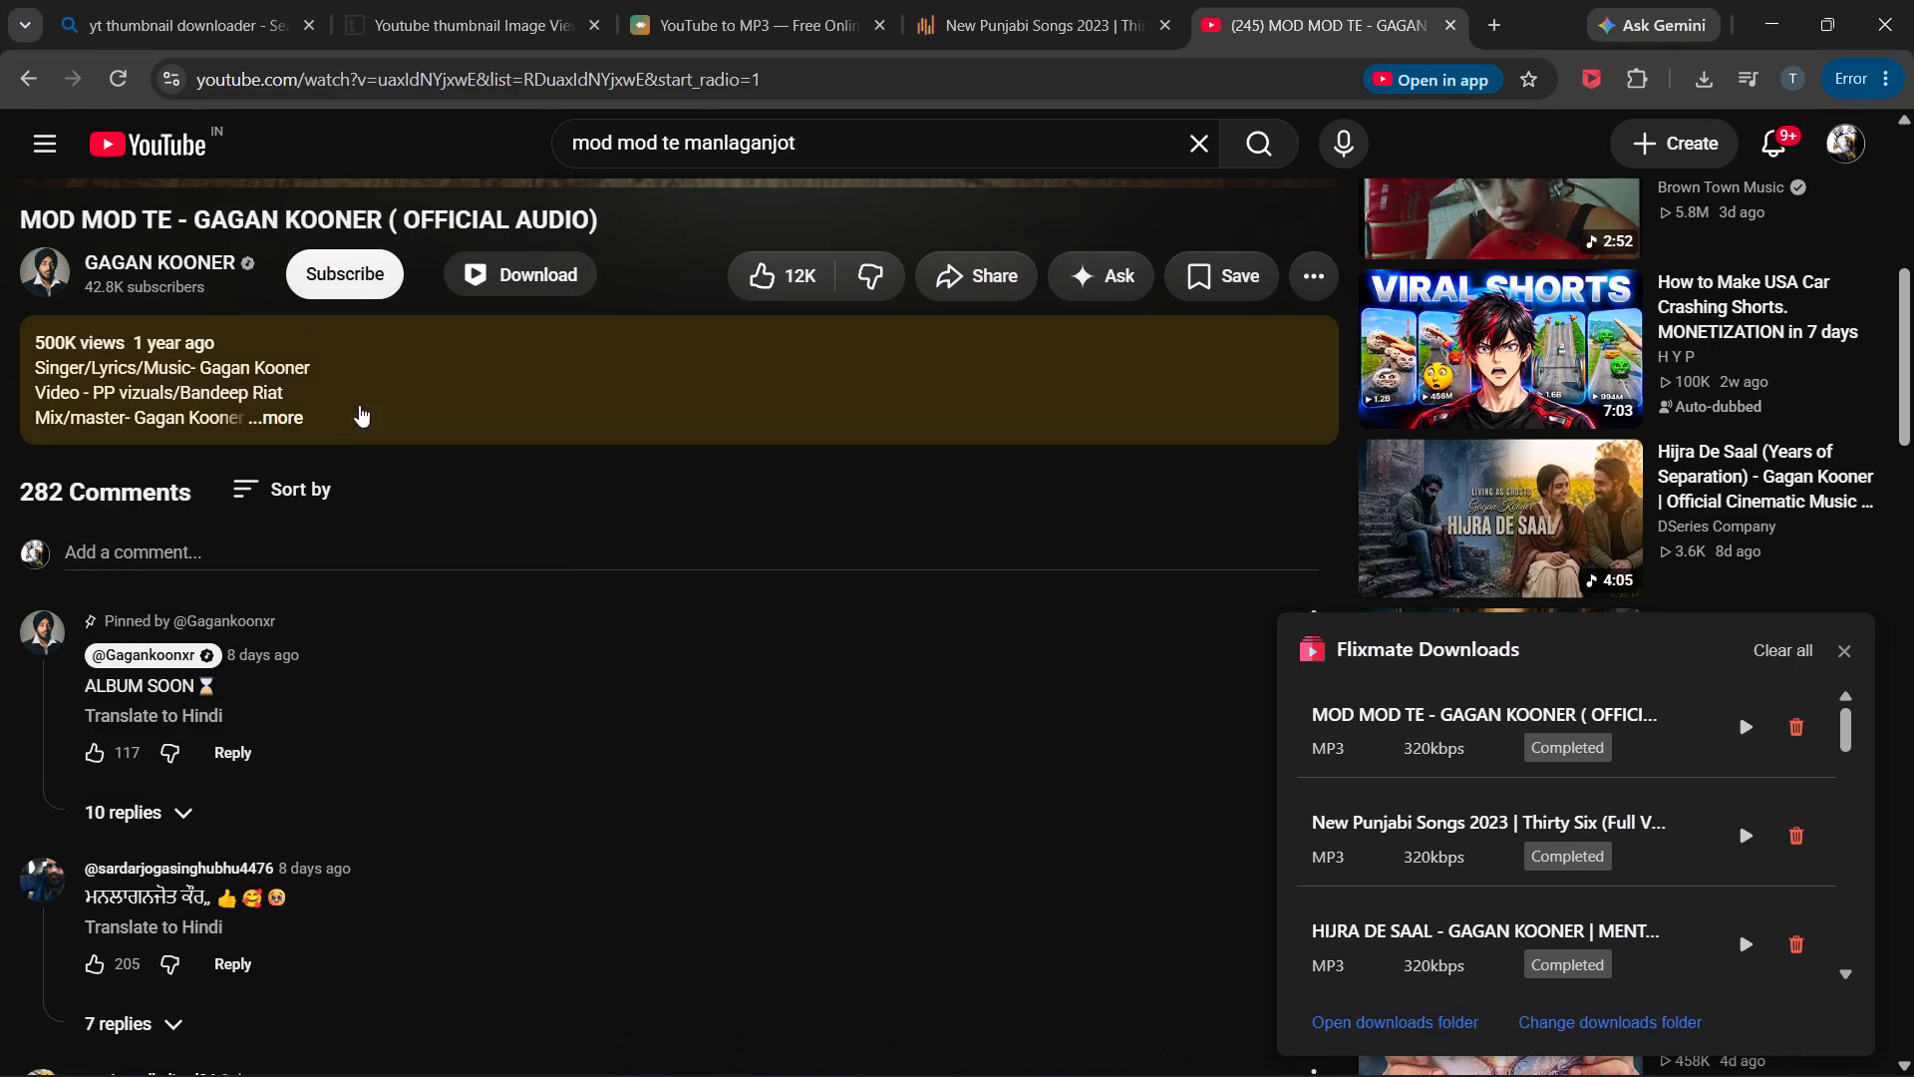
pyautogui.scroll(2, 239, 385)
pyautogui.scroll(5, 515, 481)
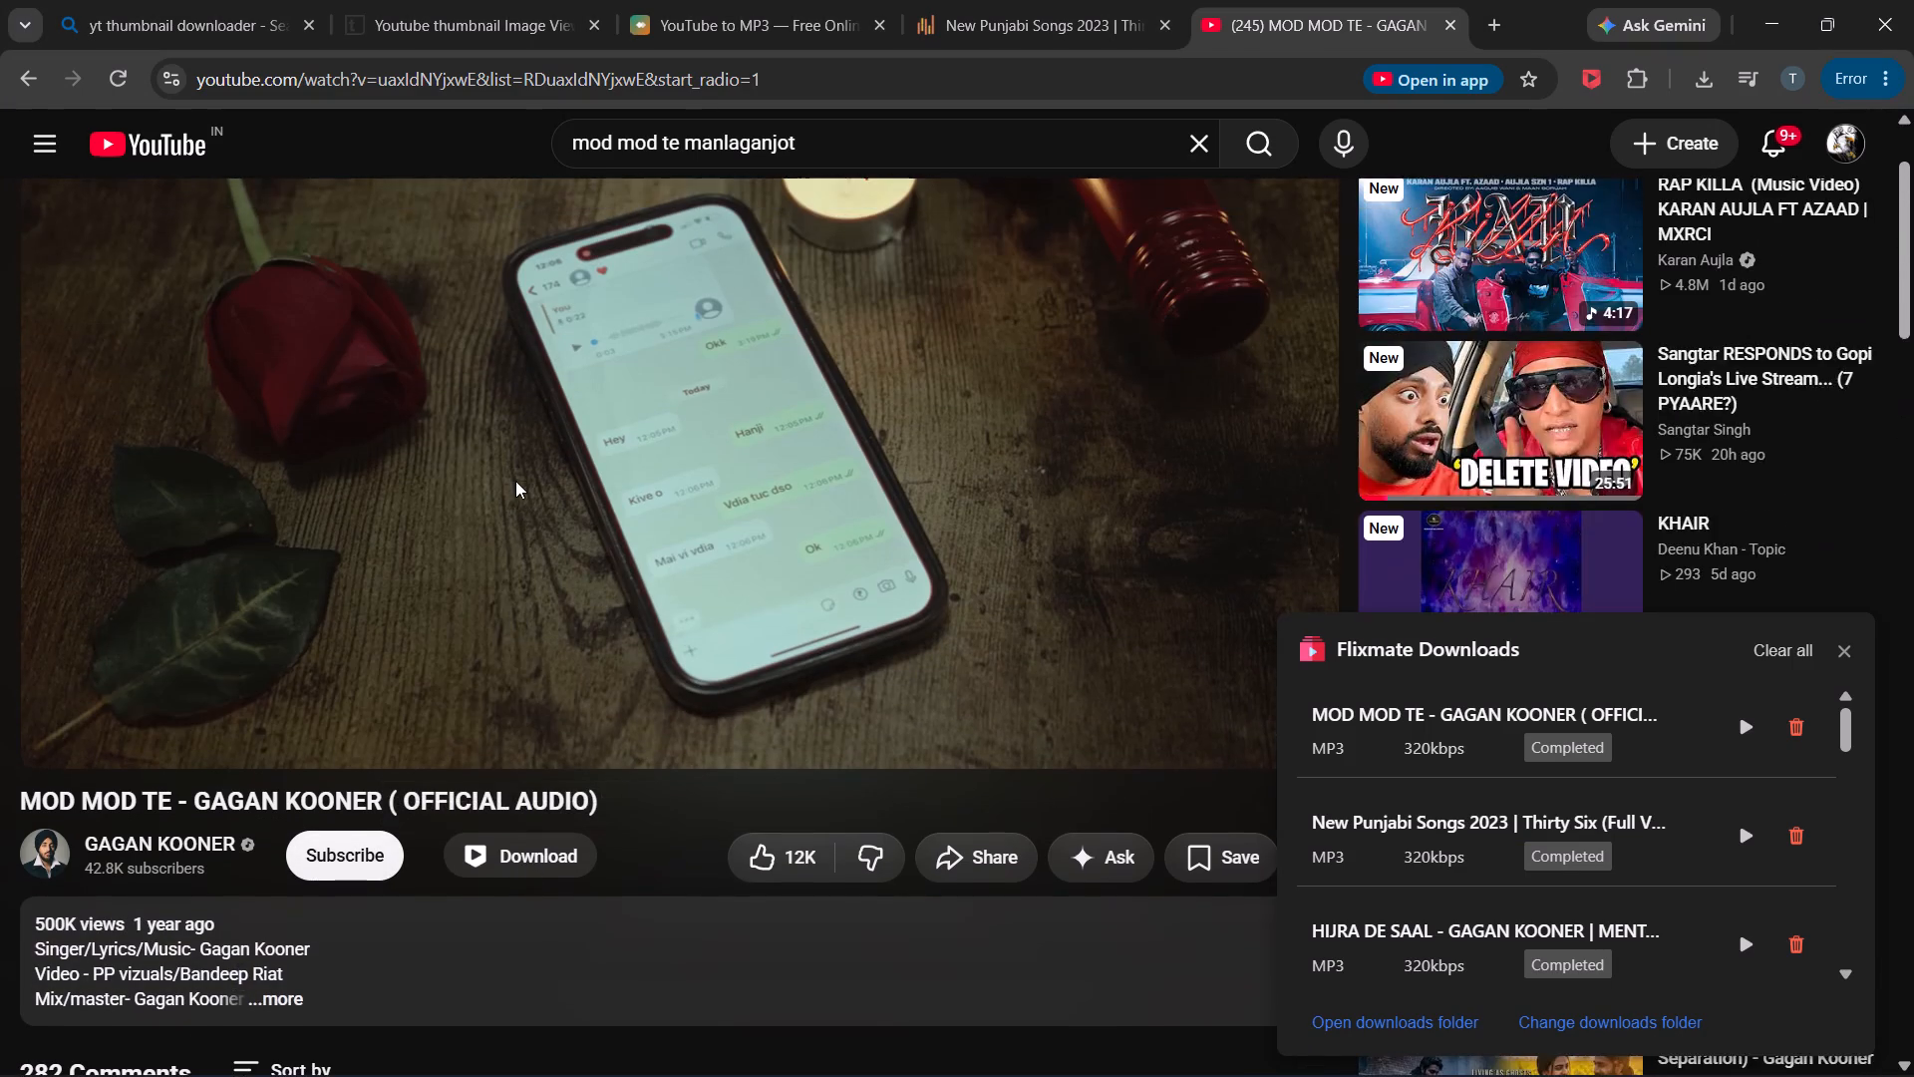
pyautogui.scroll(4, 516, 536)
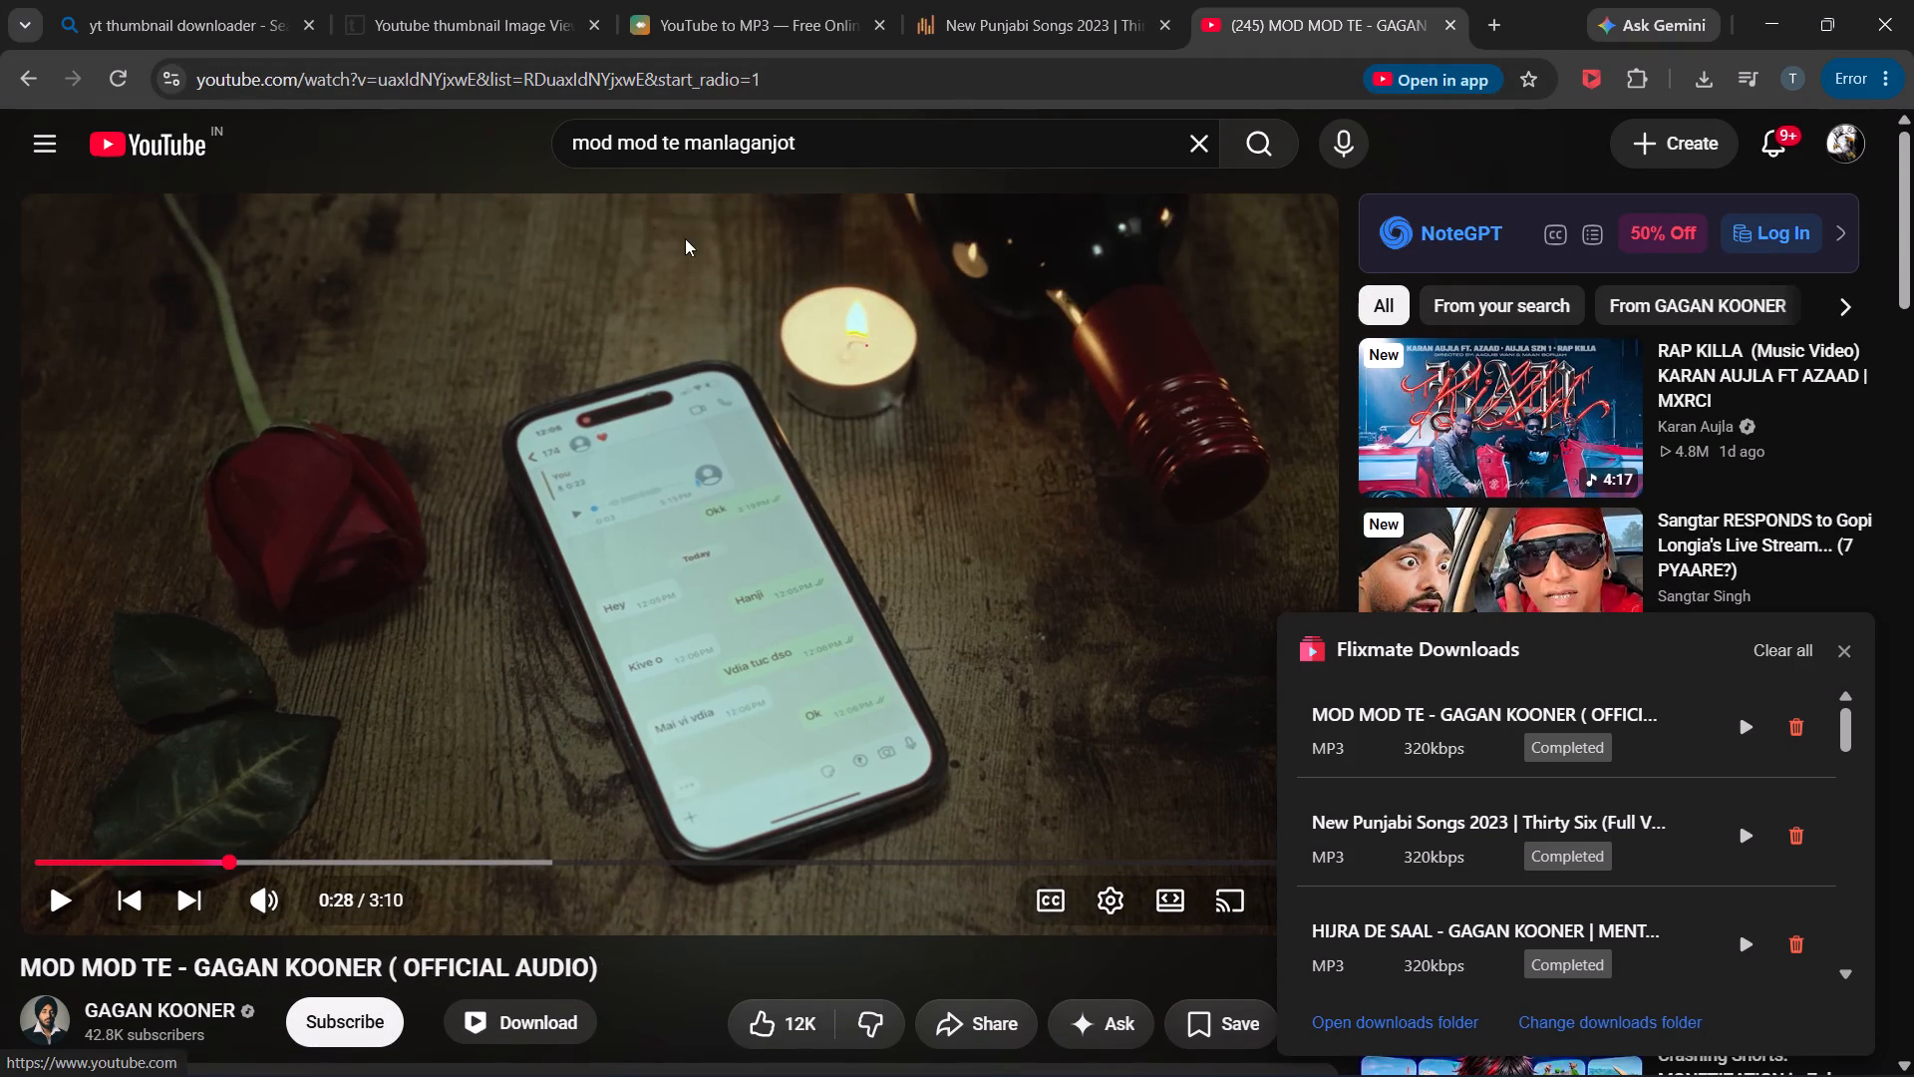
pyautogui.click(1264, 160)
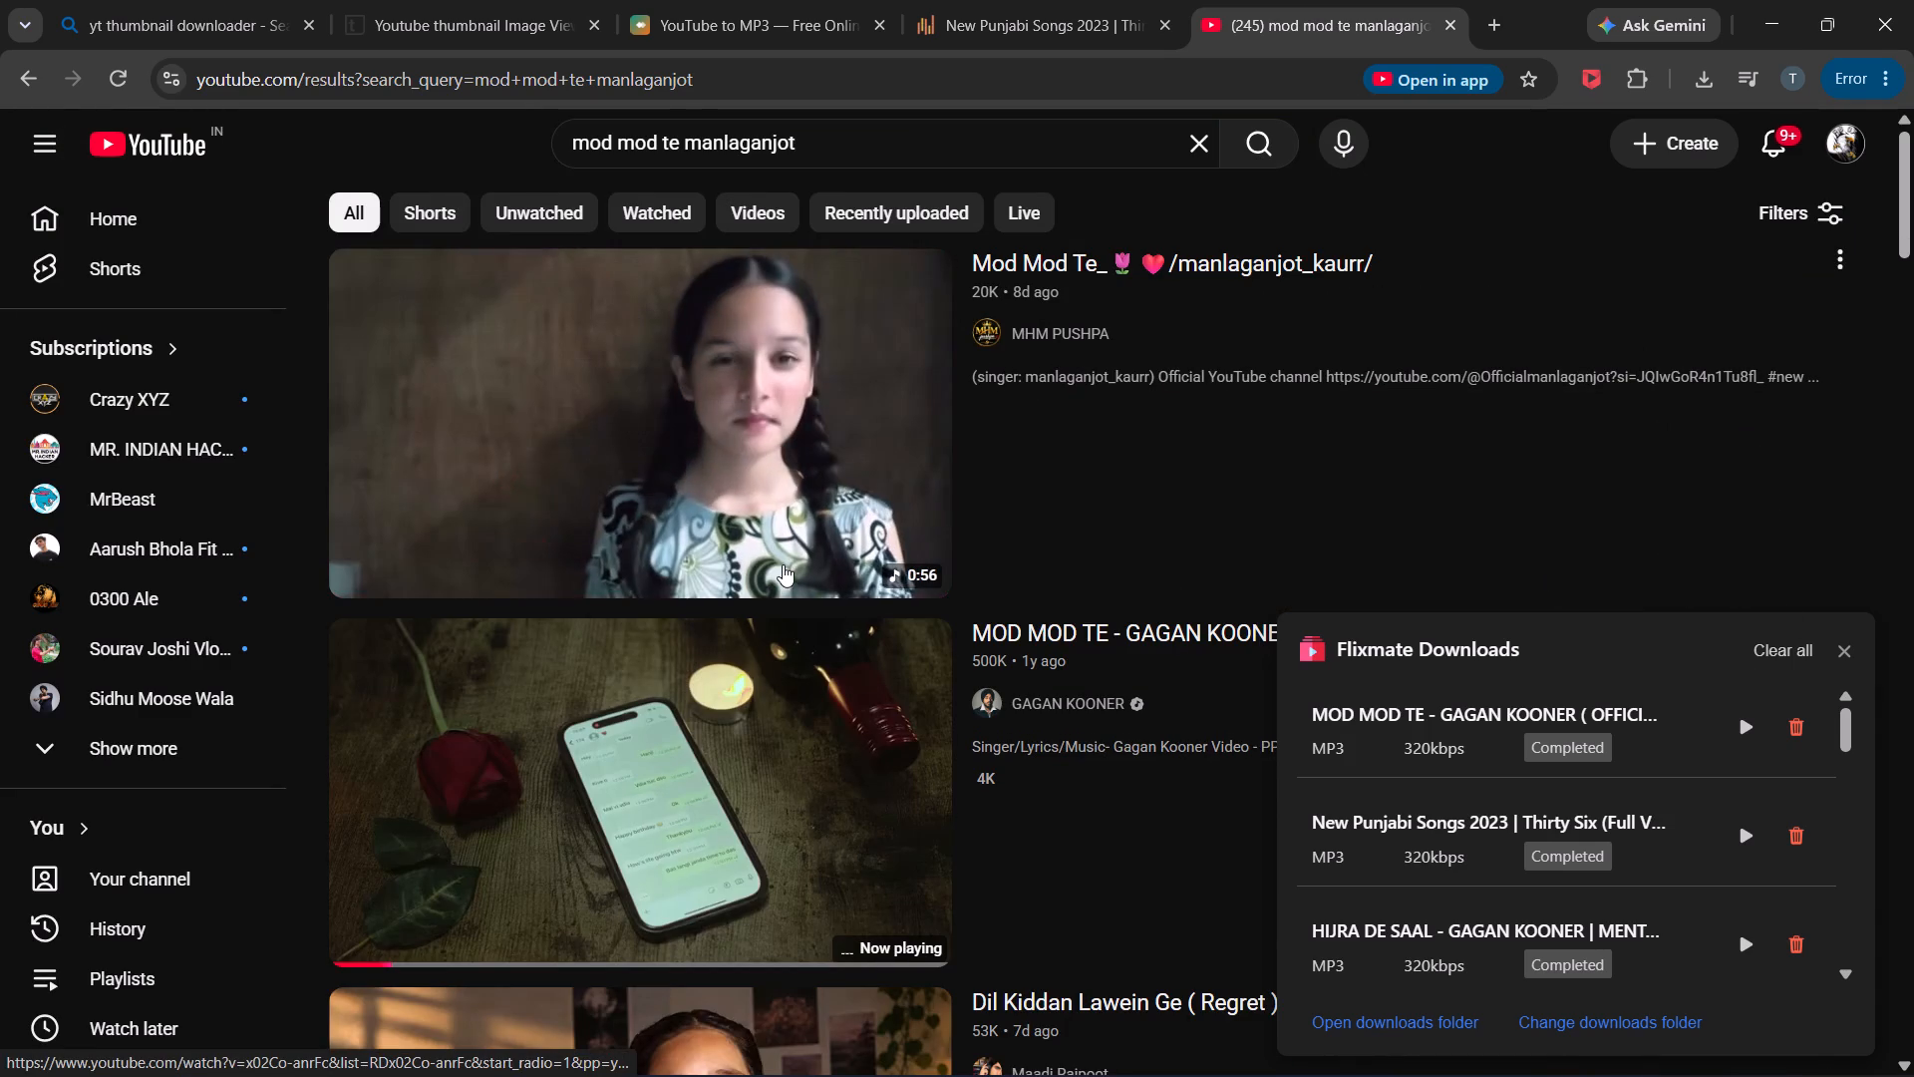
pyautogui.scroll(1, 783, 564)
pyautogui.scroll(-4, 781, 564)
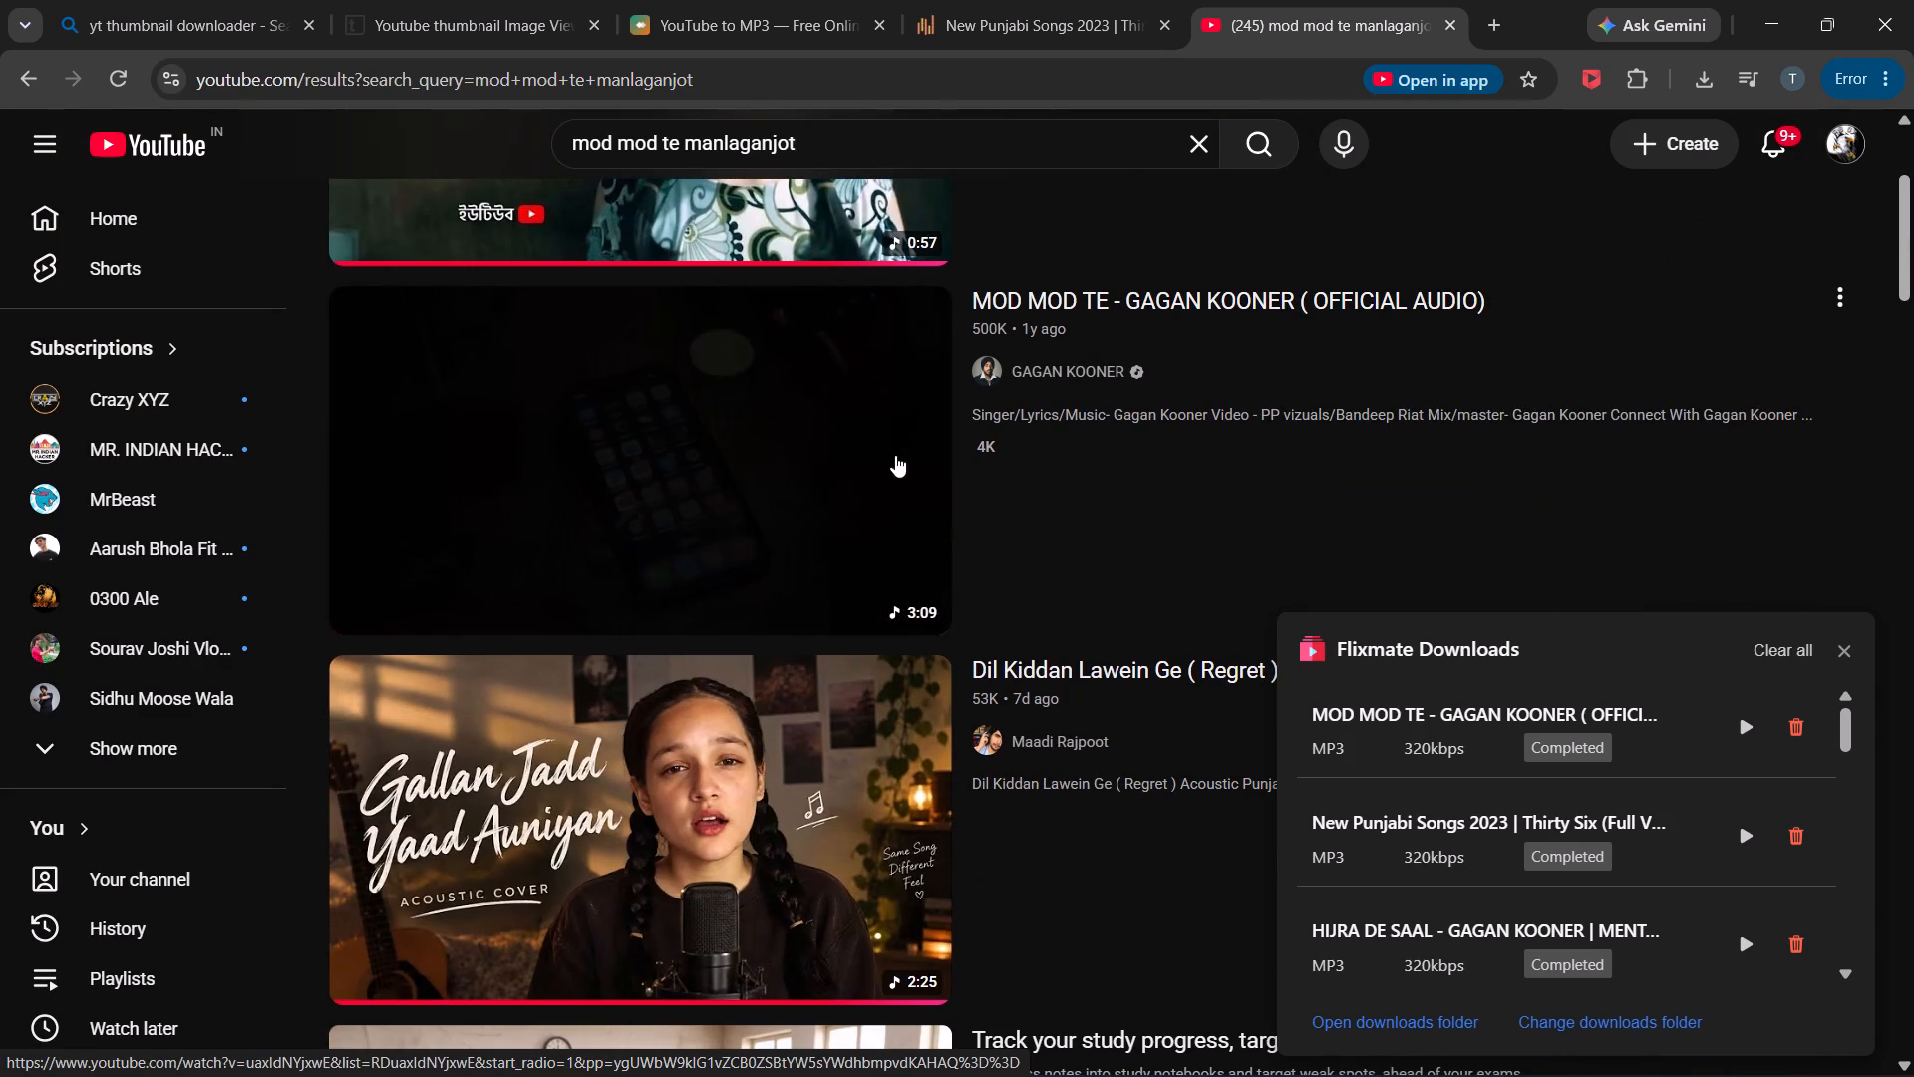
pyautogui.scroll(-15, 904, 448)
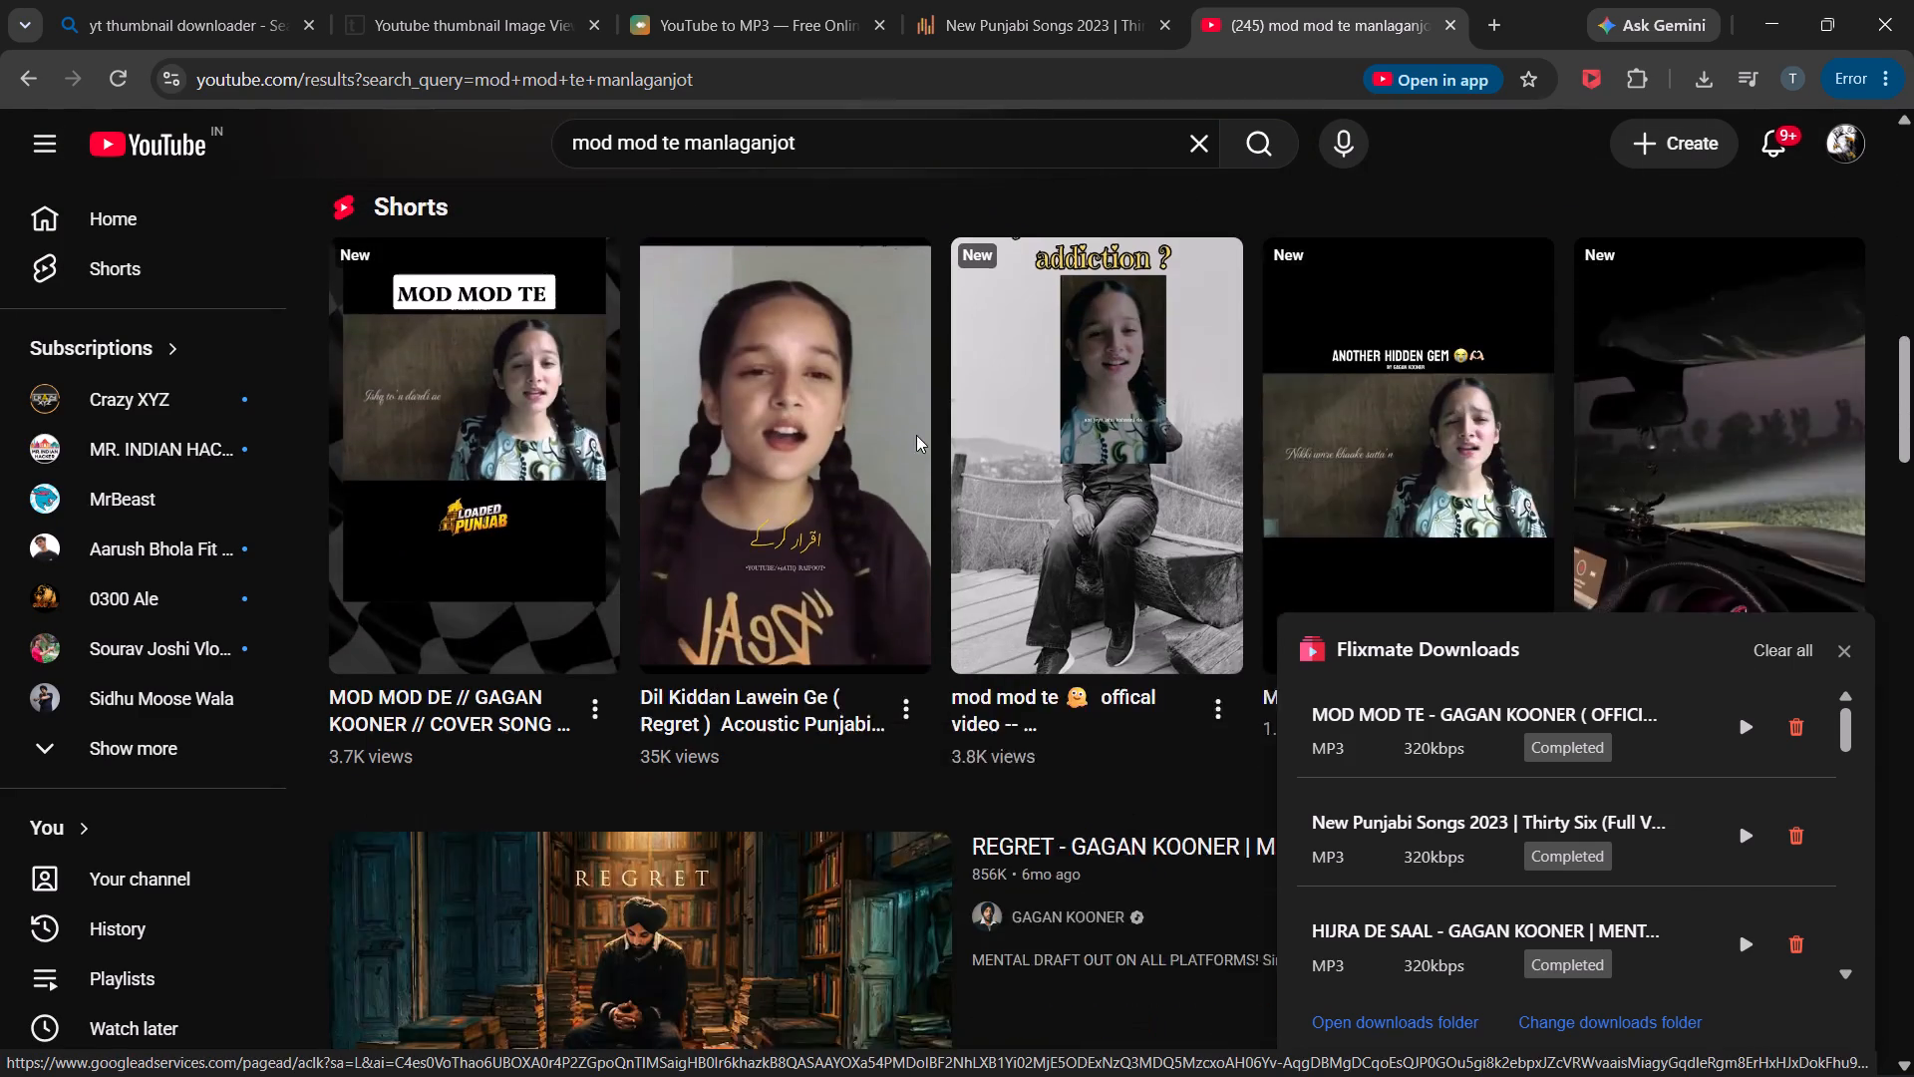
pyautogui.scroll(-12, 916, 435)
pyautogui.scroll(10, 916, 435)
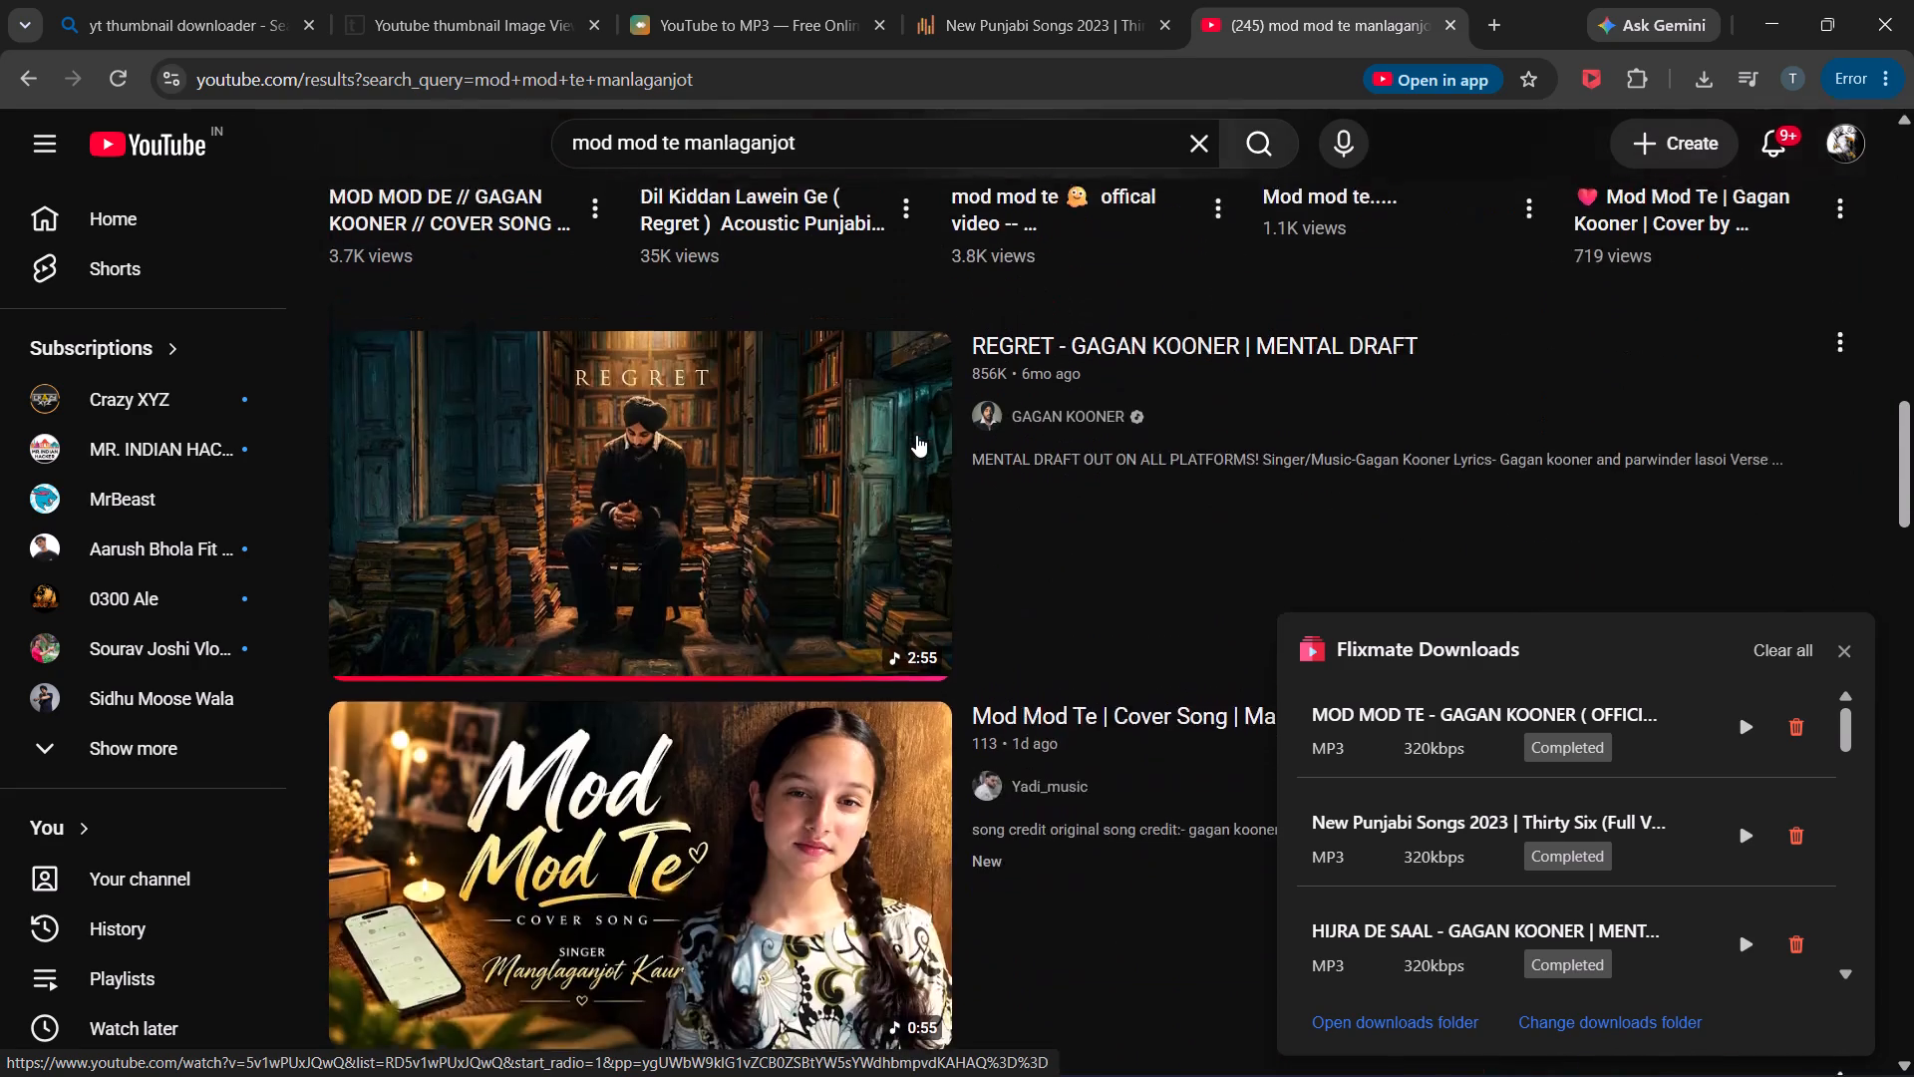
pyautogui.scroll(2, 916, 435)
pyautogui.scroll(19, 916, 435)
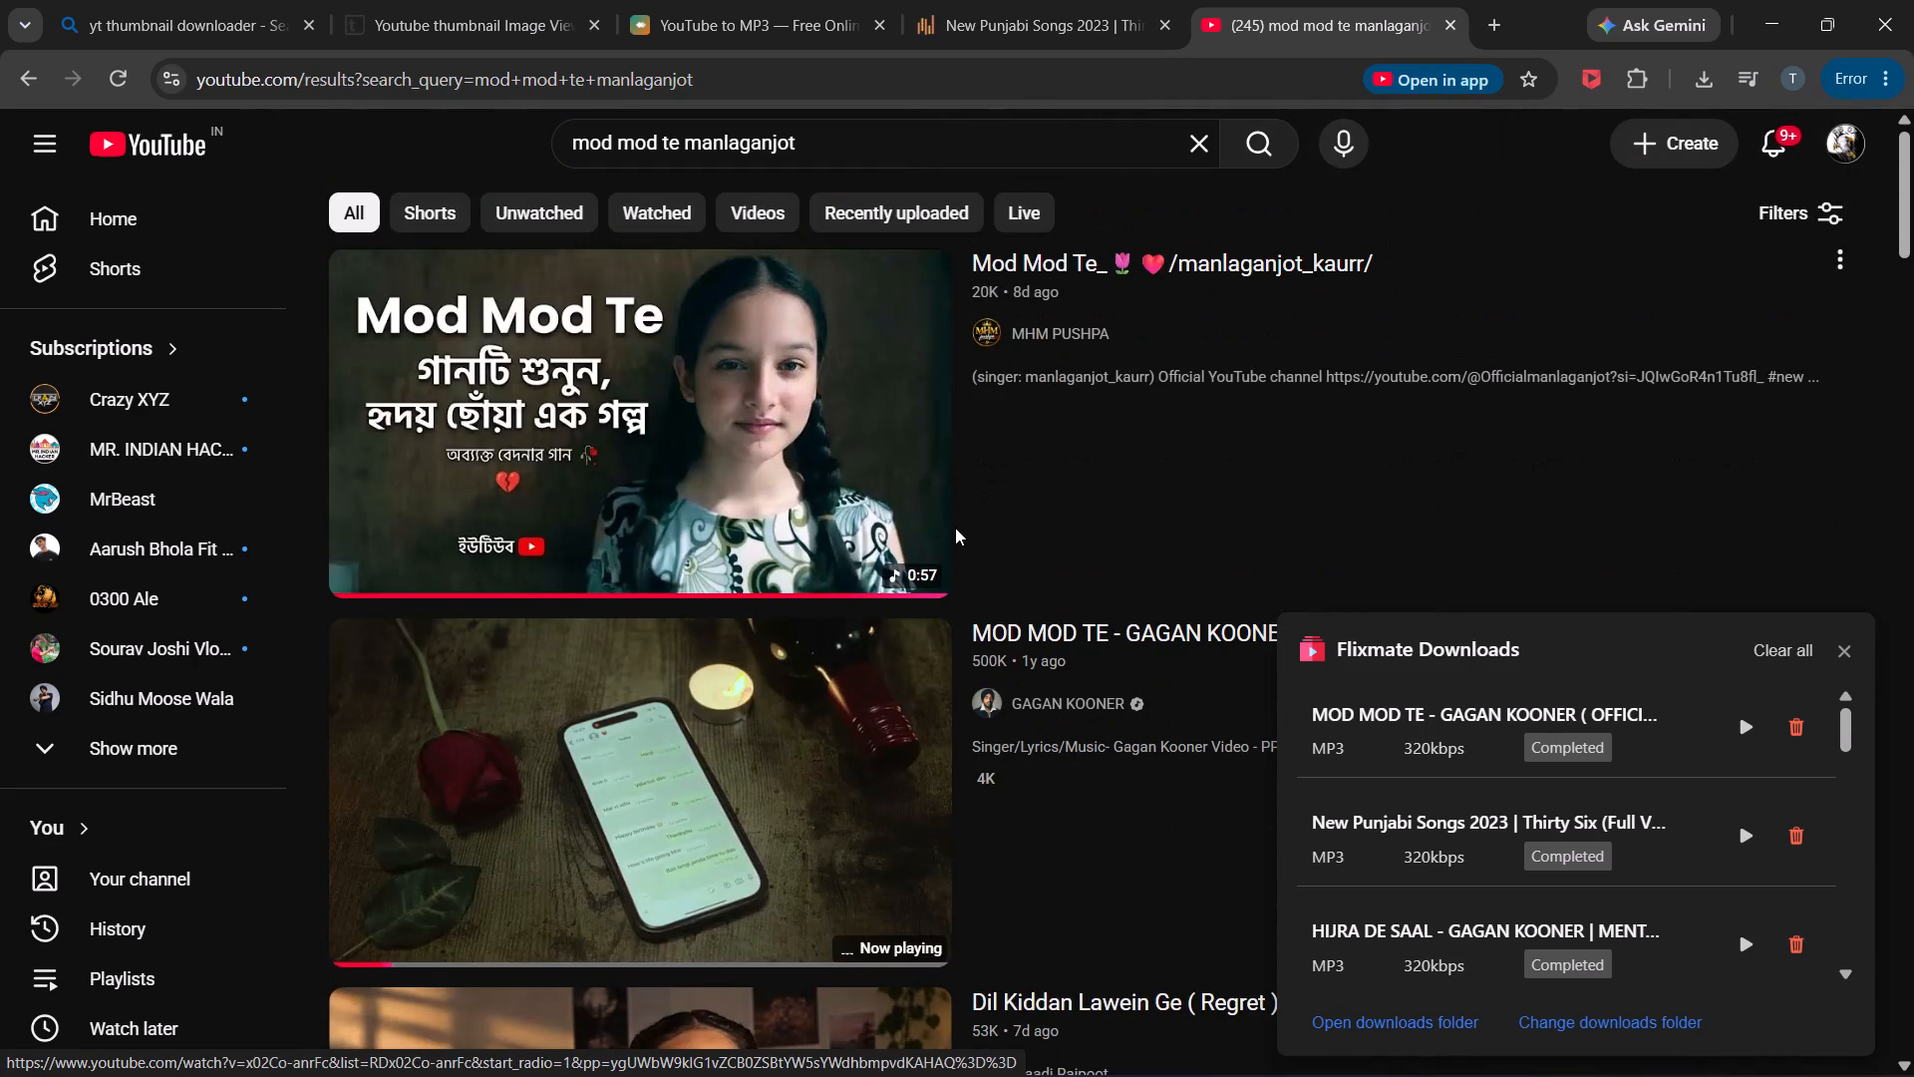
pyautogui.scroll(-4, 956, 574)
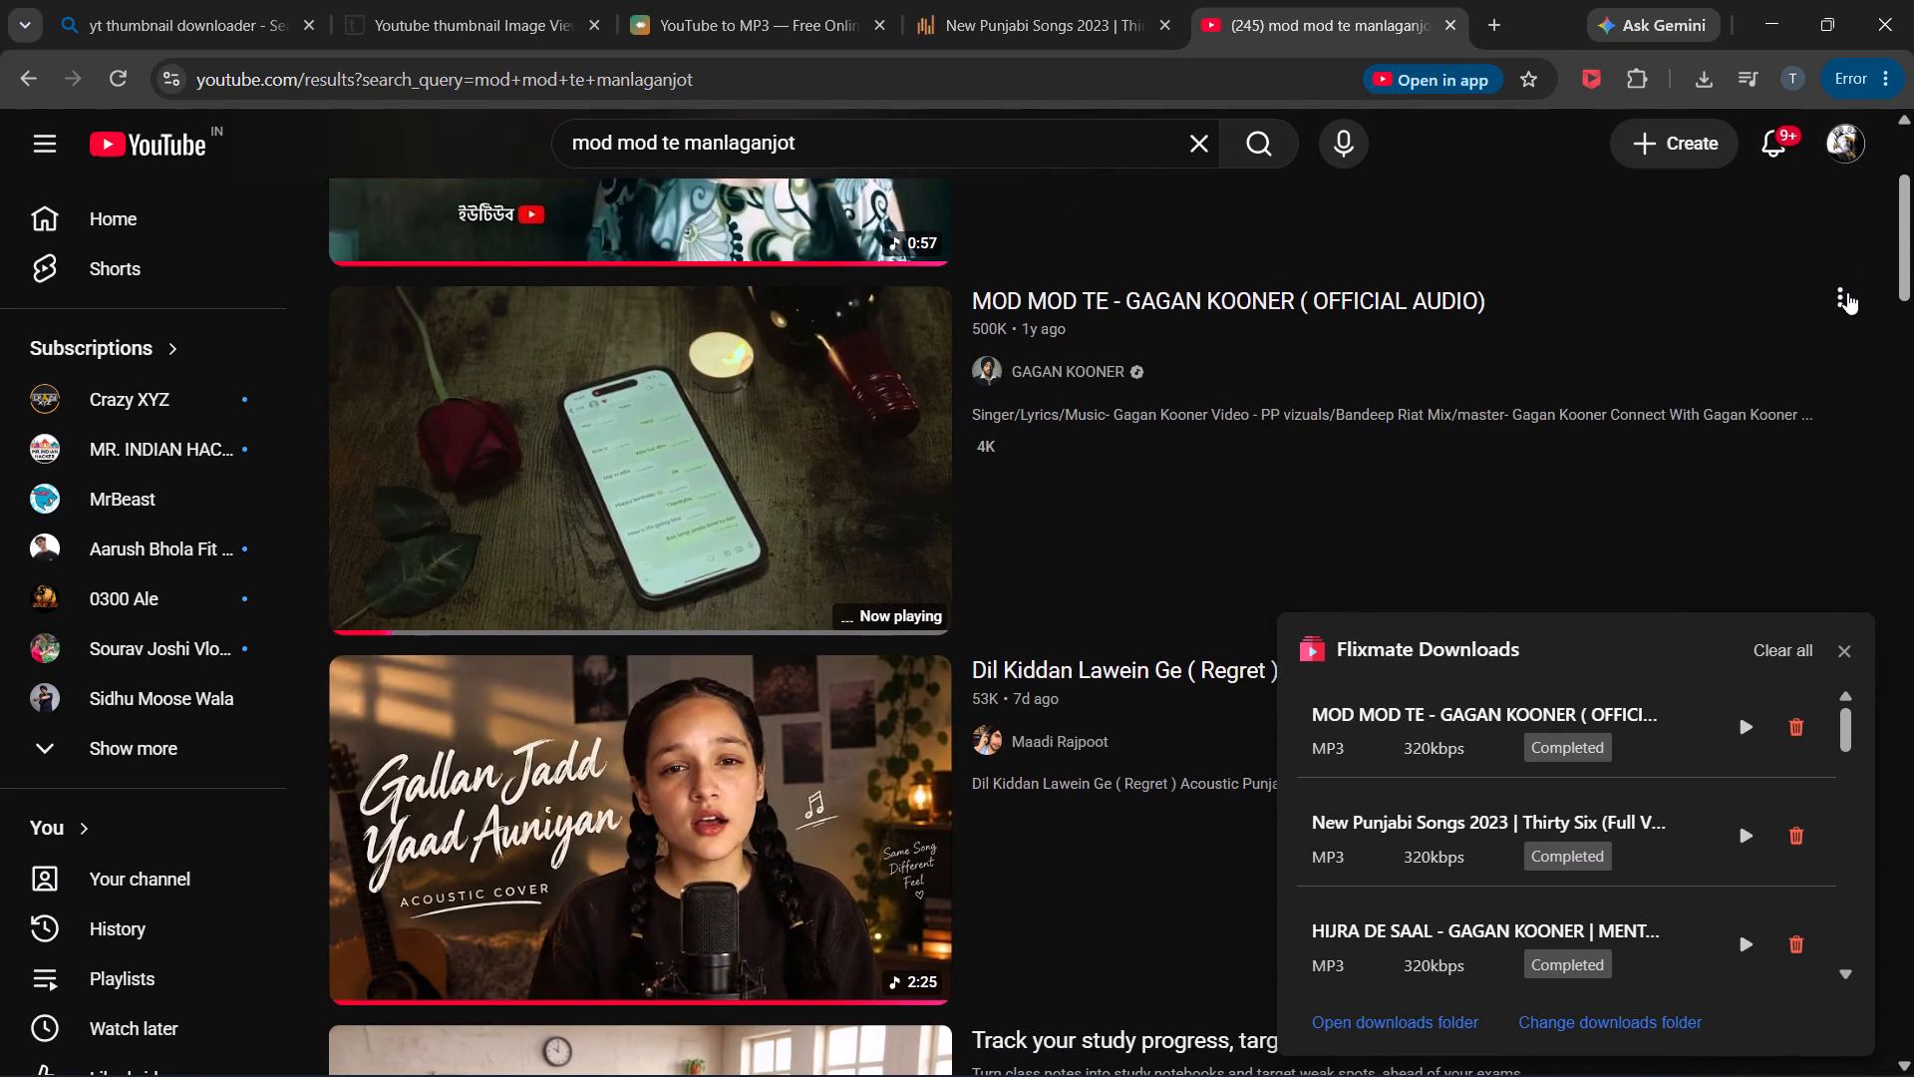
pyautogui.click(1847, 292)
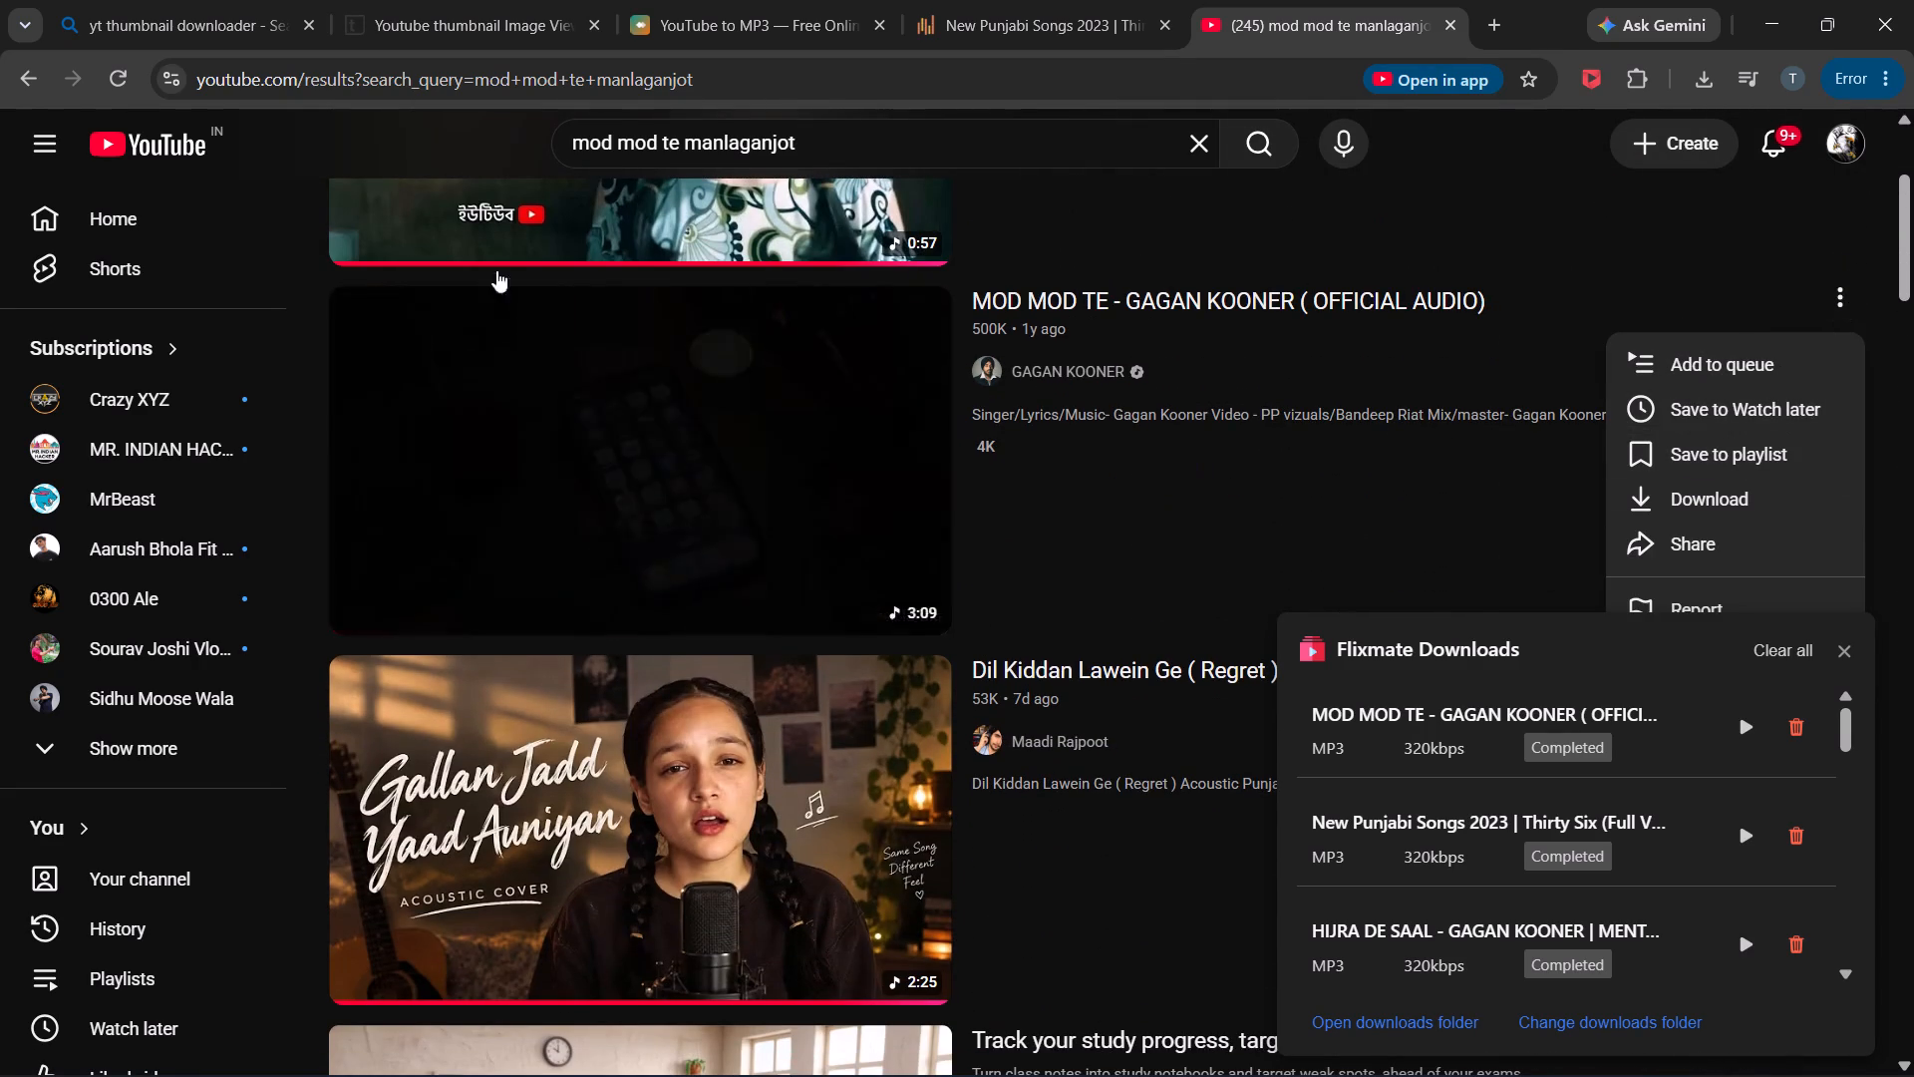
# Return to the MOD MOD TE official audio video and download its thumbnail at Maximum Resolution (1280x720).
pyautogui.click(25, 80)
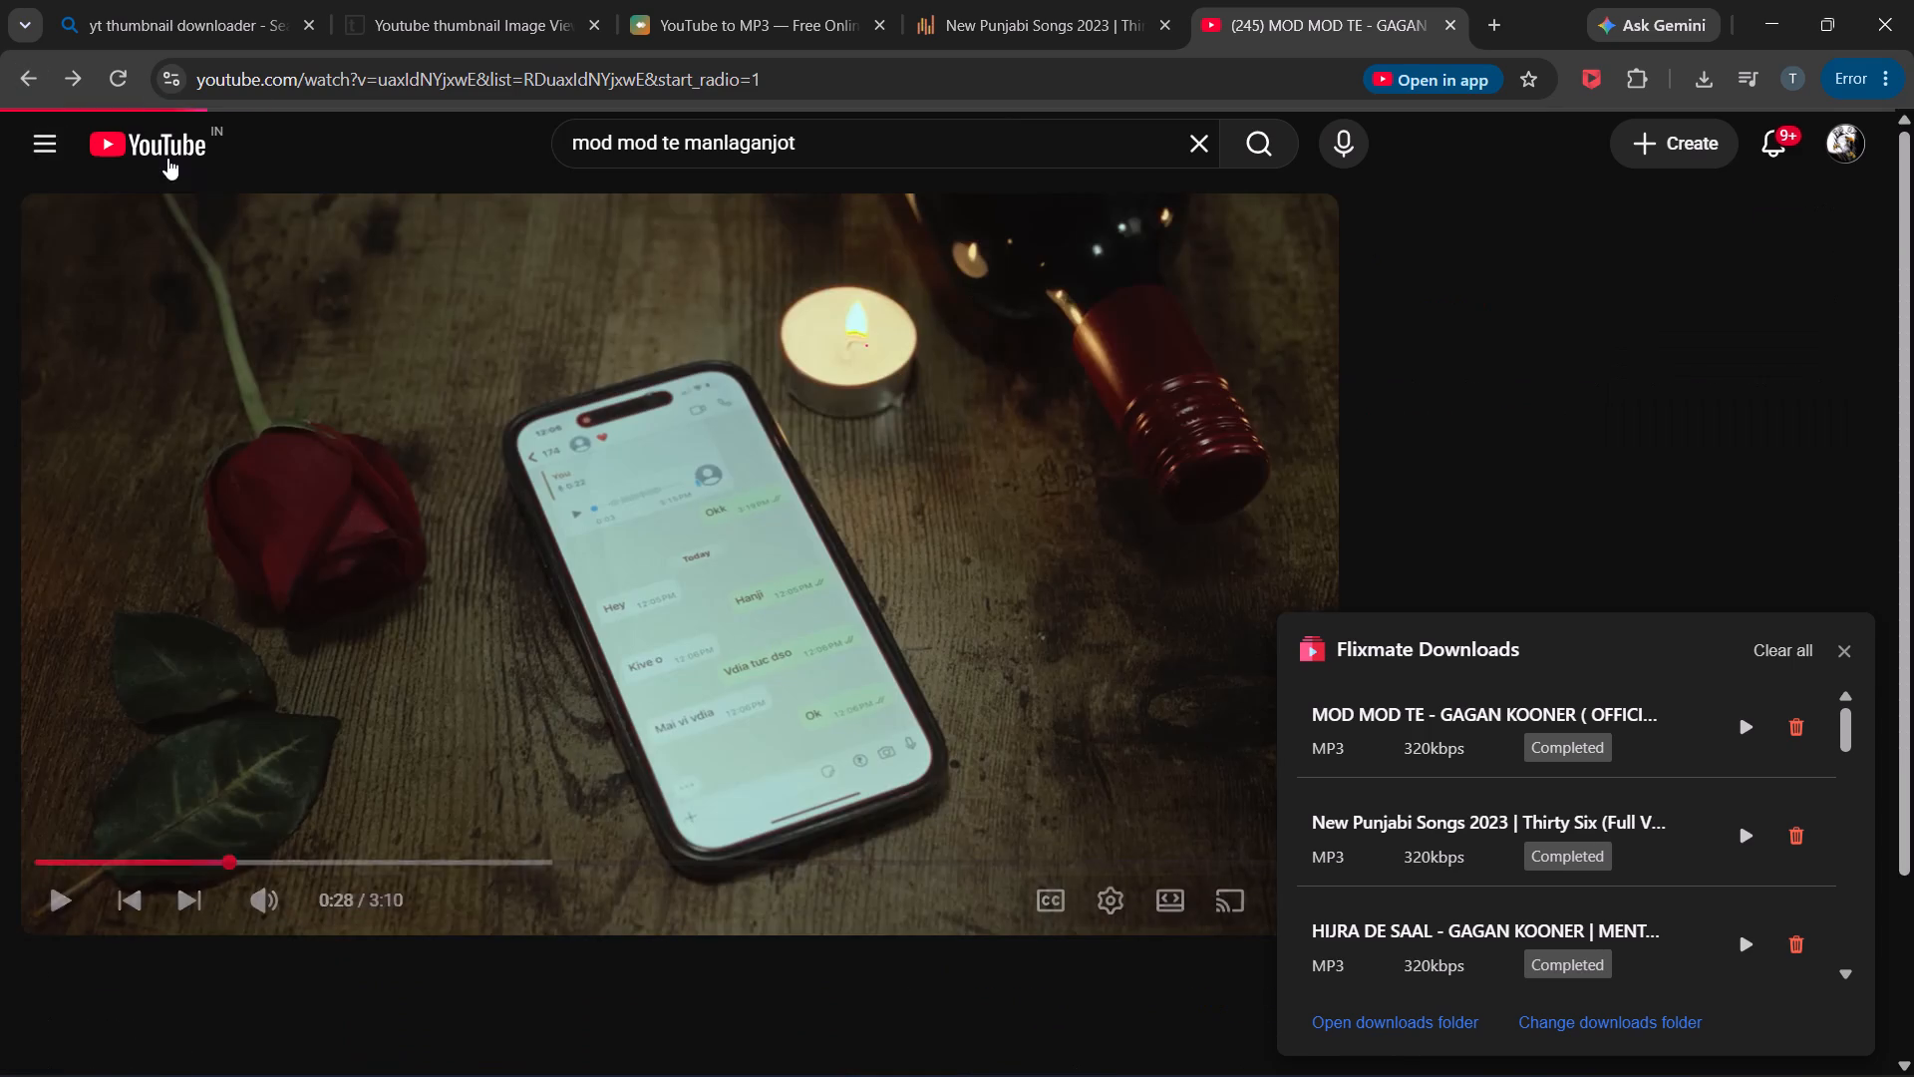
pyautogui.scroll(-4, 403, 735)
pyautogui.click(57, 661)
pyautogui.scroll(-3, 678, 758)
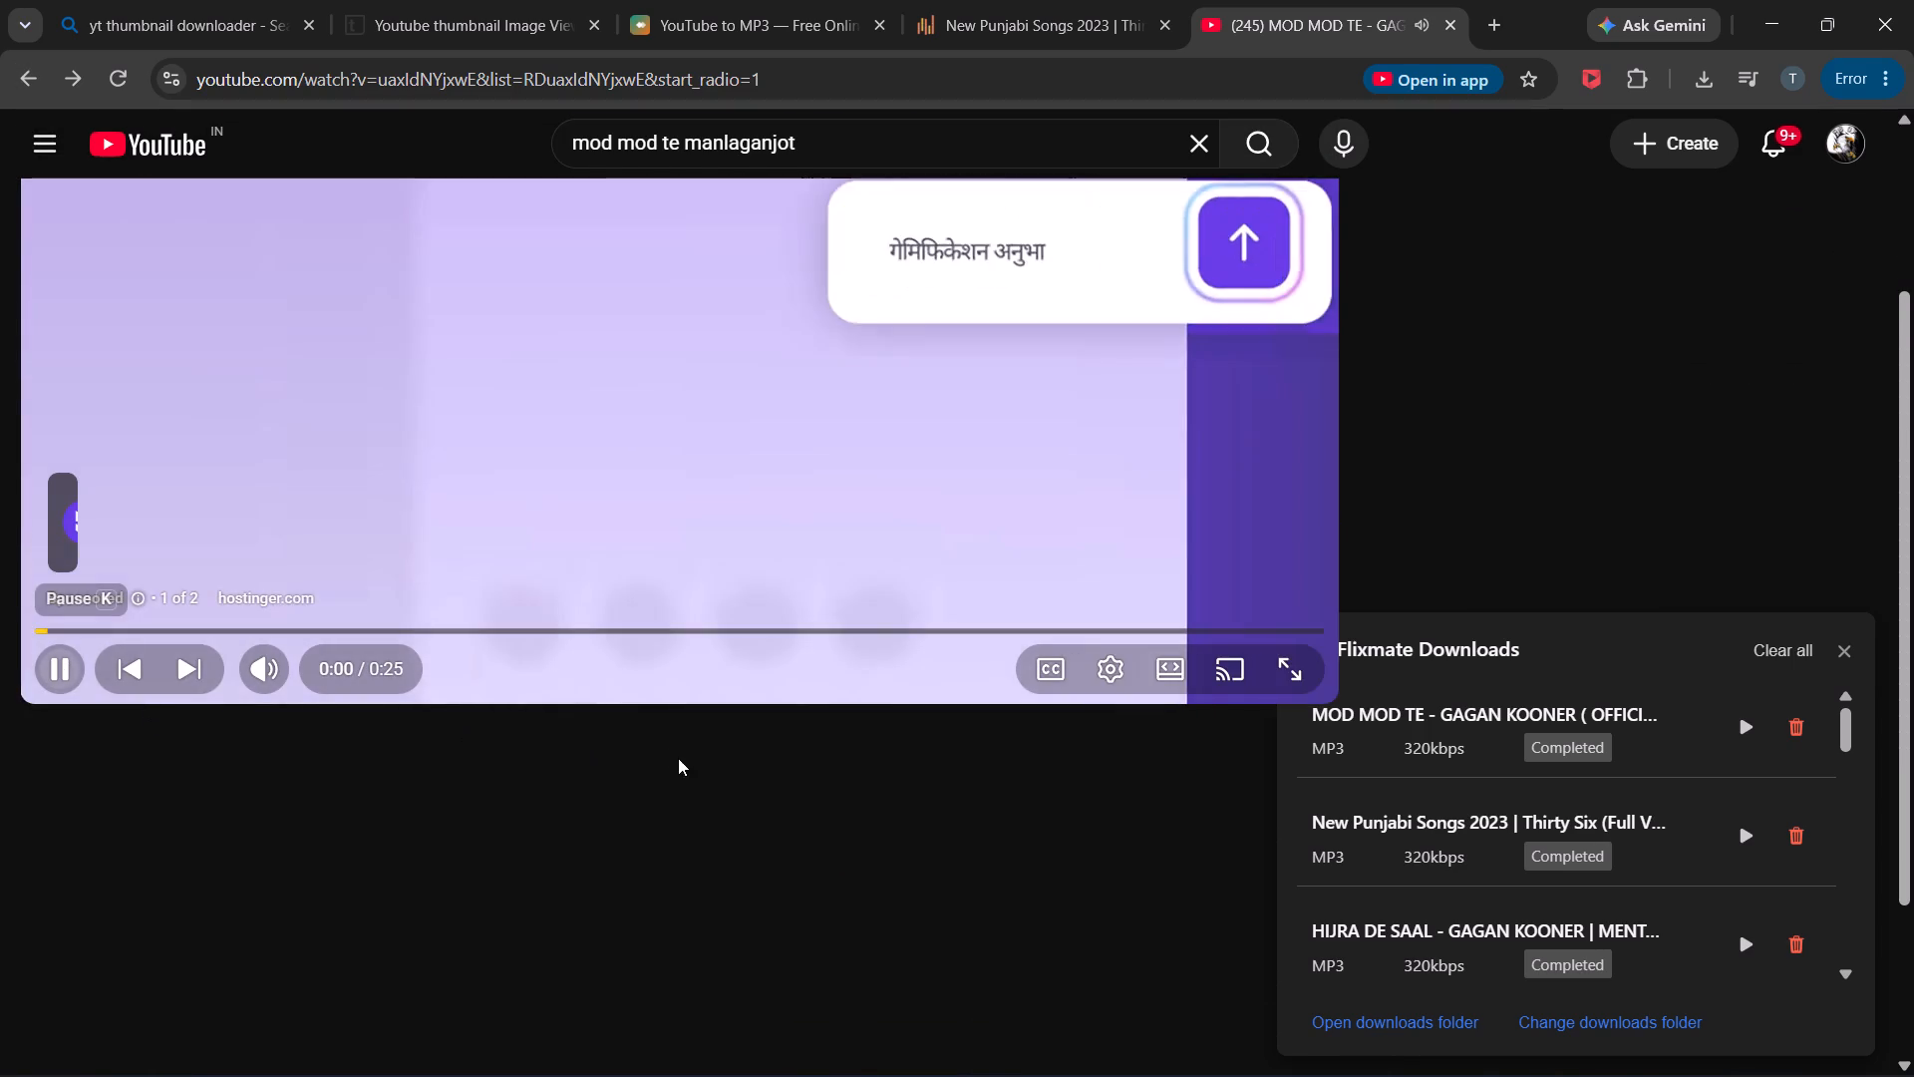
pyautogui.scroll(-1, 678, 758)
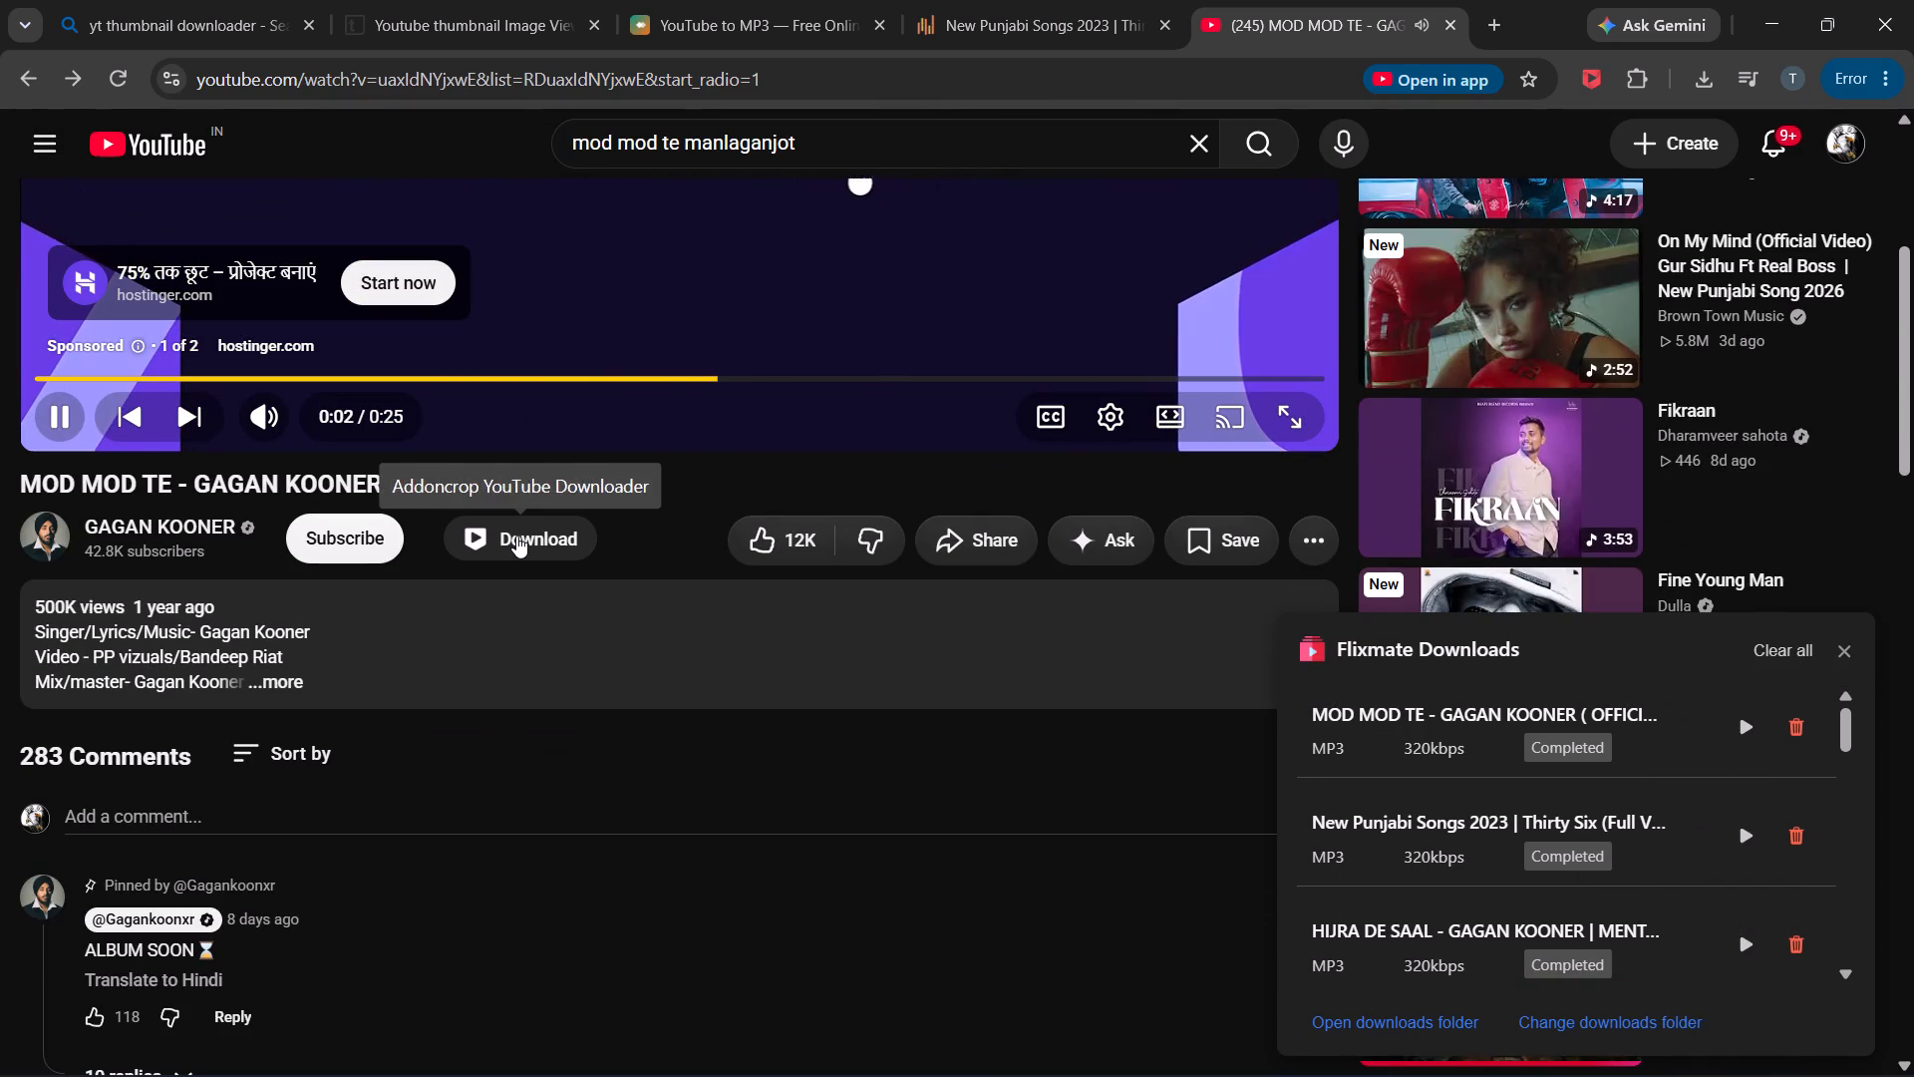
pyautogui.press('space')
pyautogui.click(516, 536)
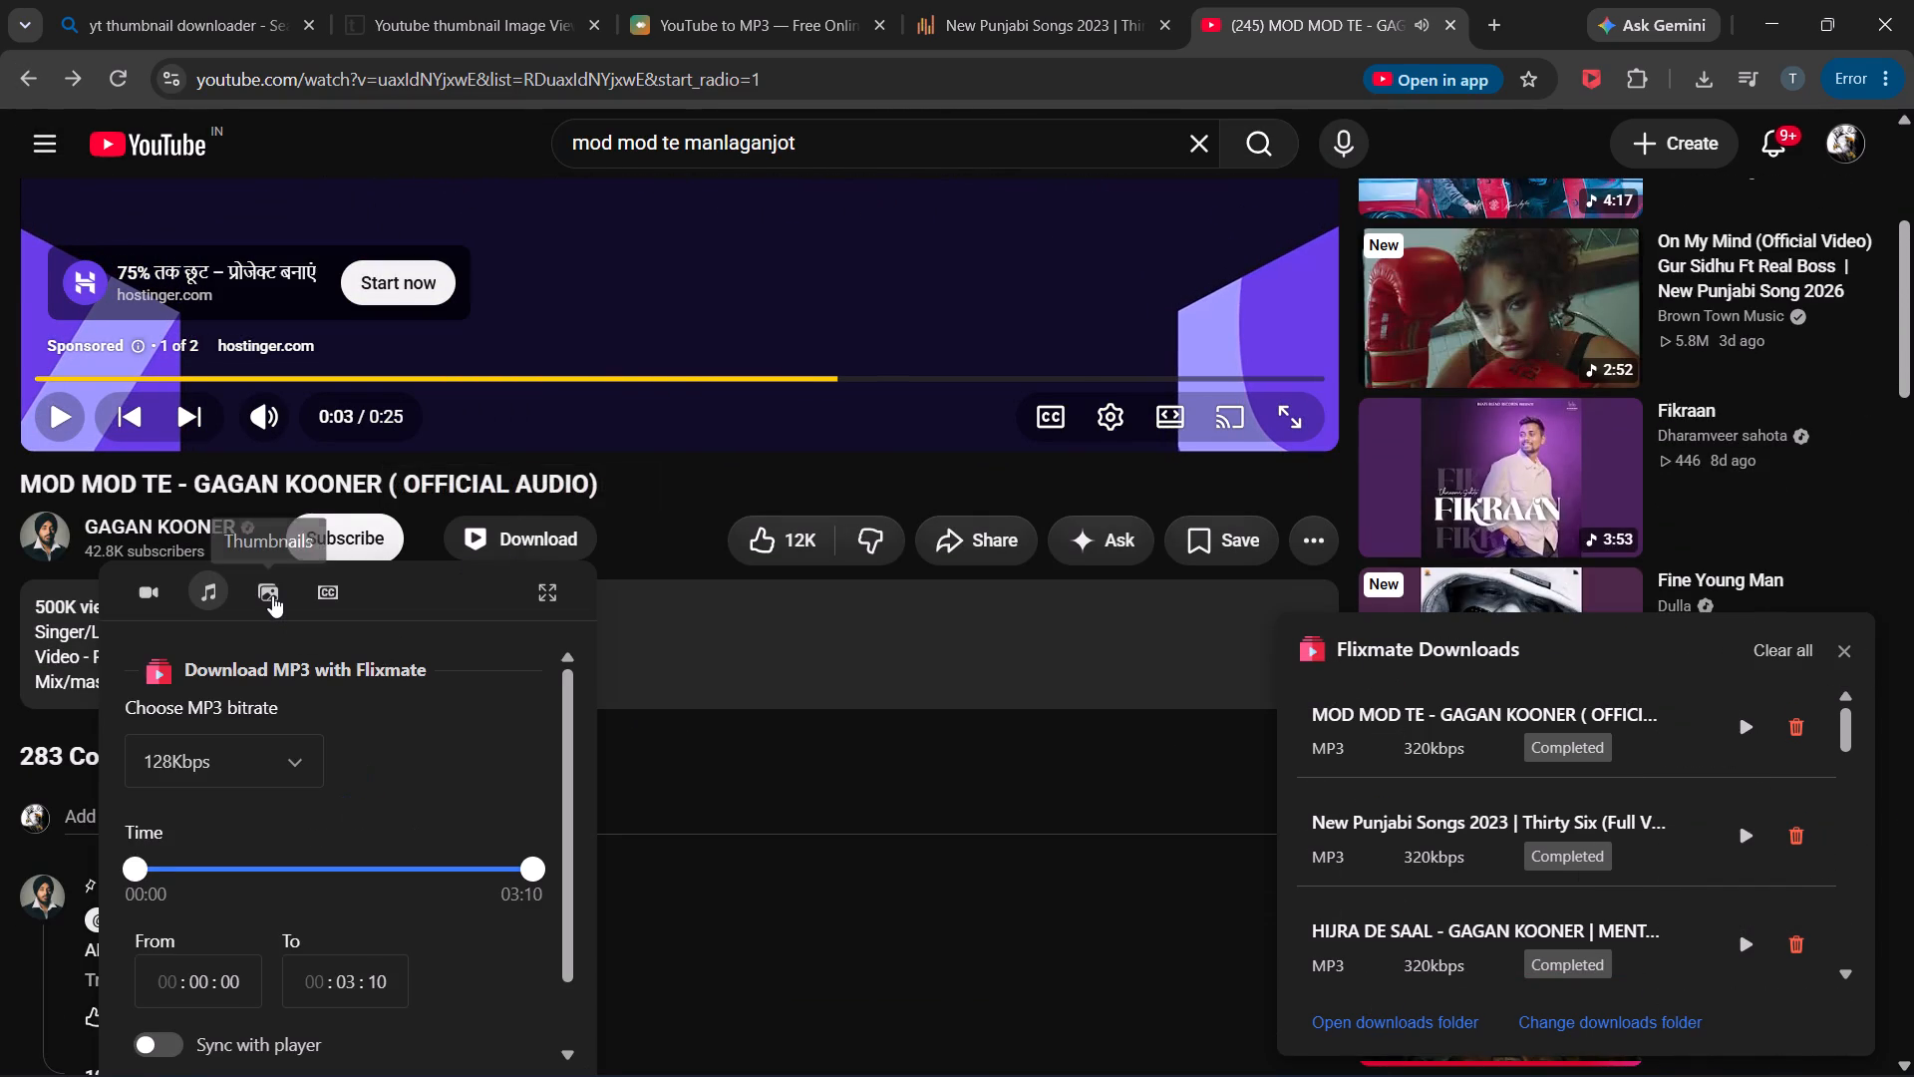
pyautogui.click(272, 595)
pyautogui.click(505, 1014)
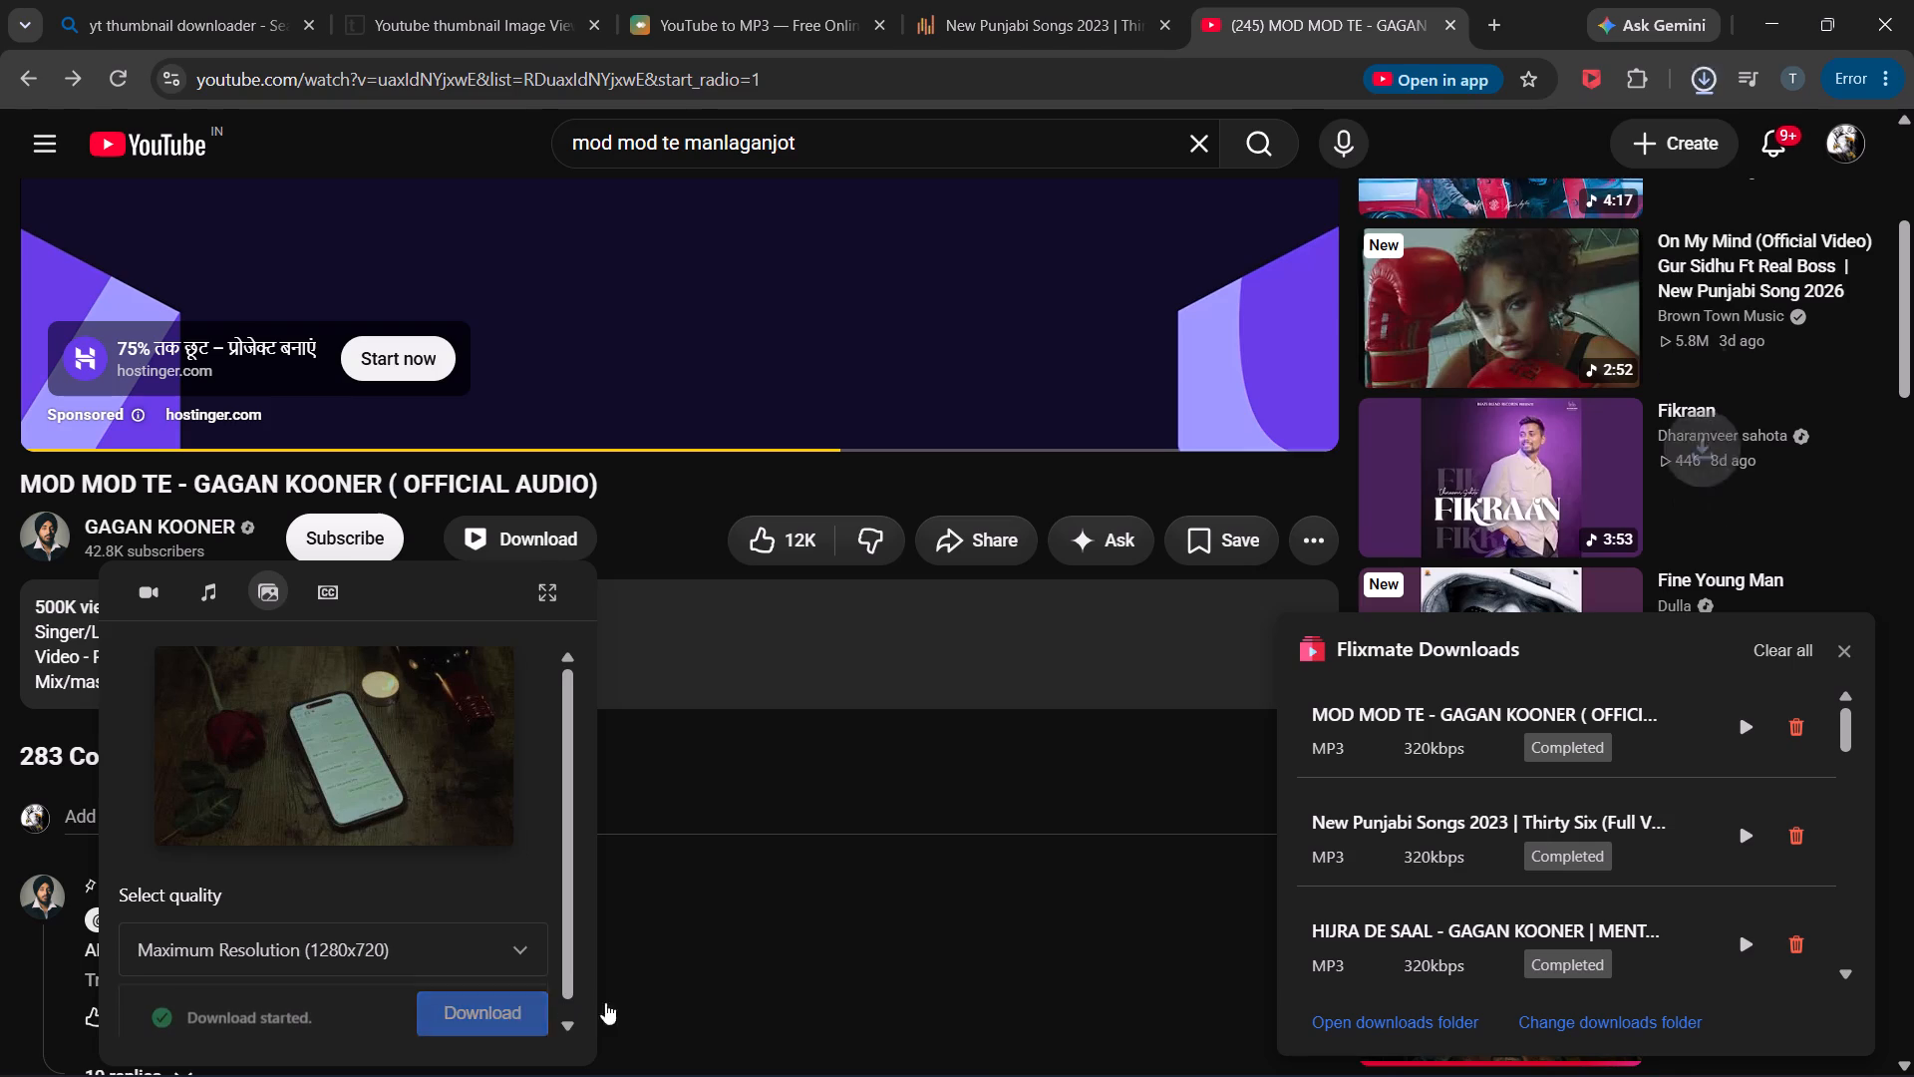
# Switch to CapCut and import the maxresdefault (6) image from the Downloads folder.
pyautogui.click(1275, 1042)
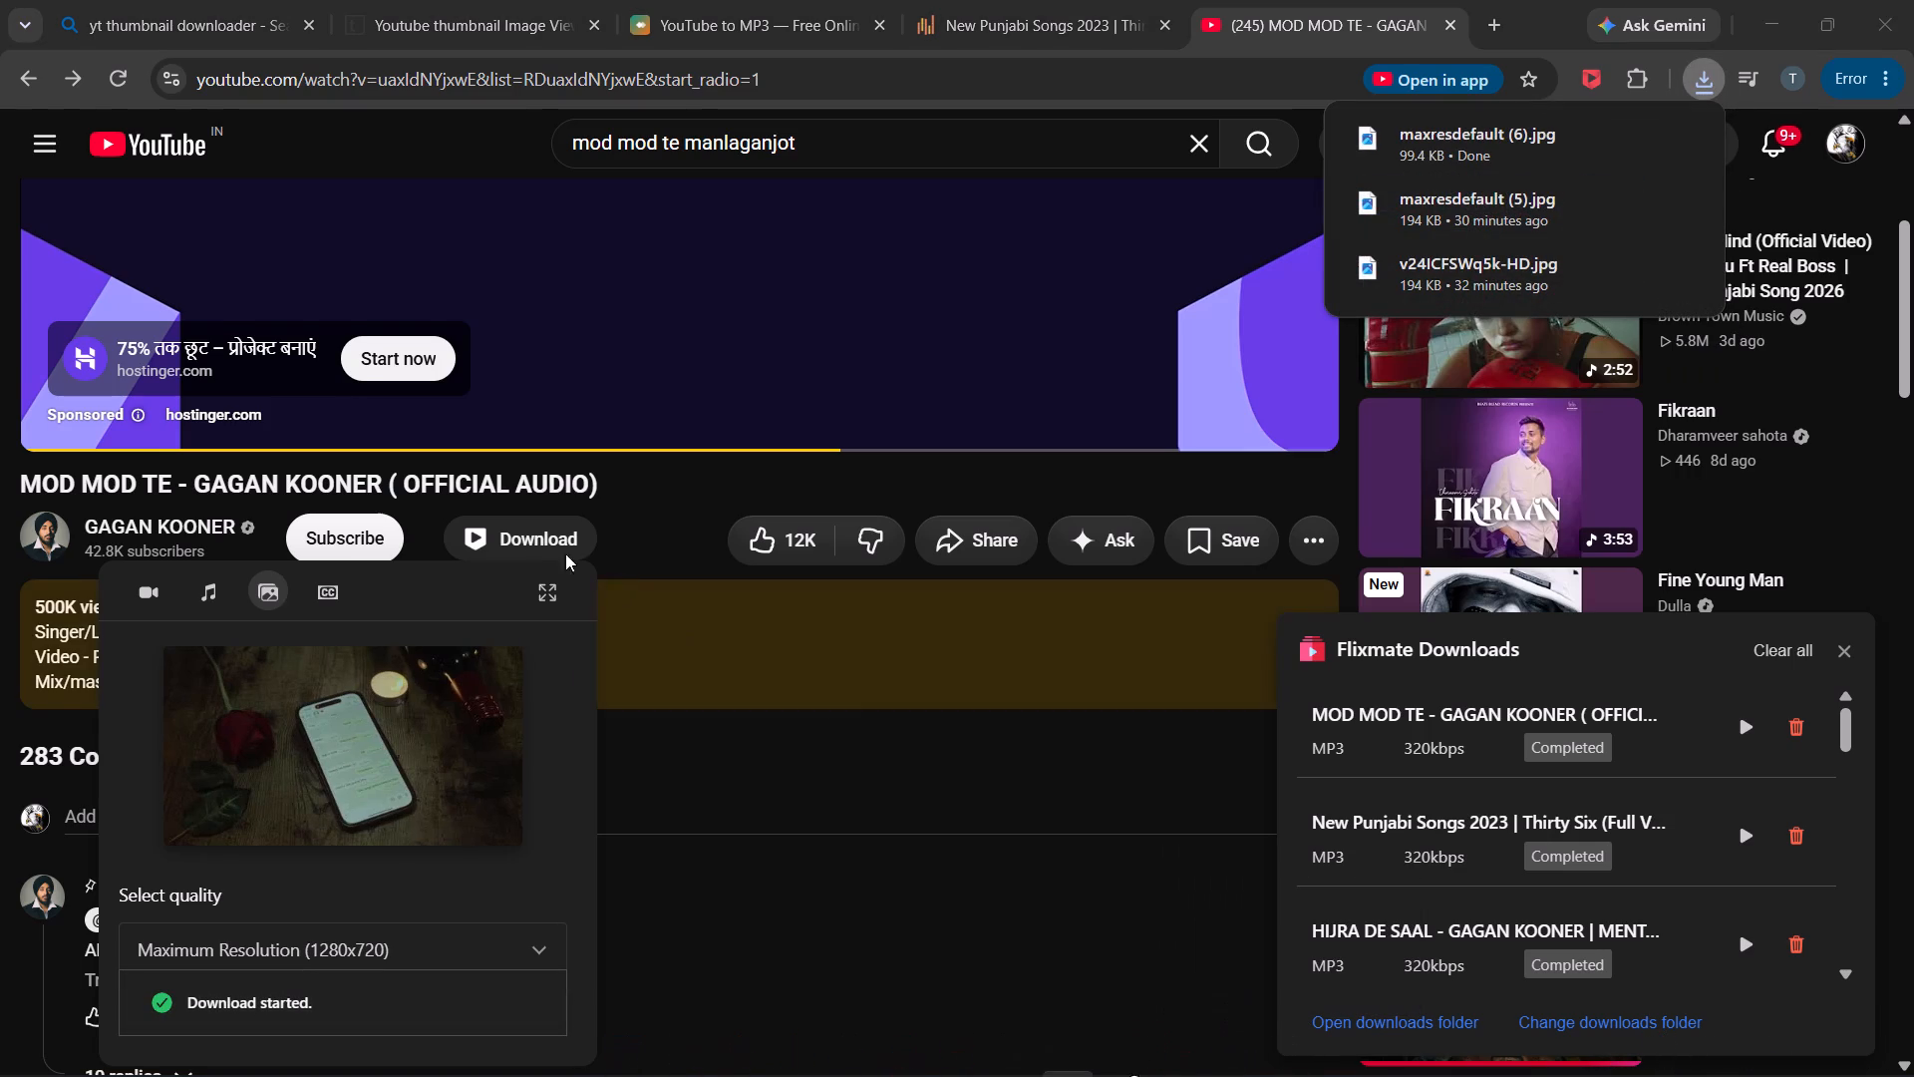
pyautogui.click(1299, 1056)
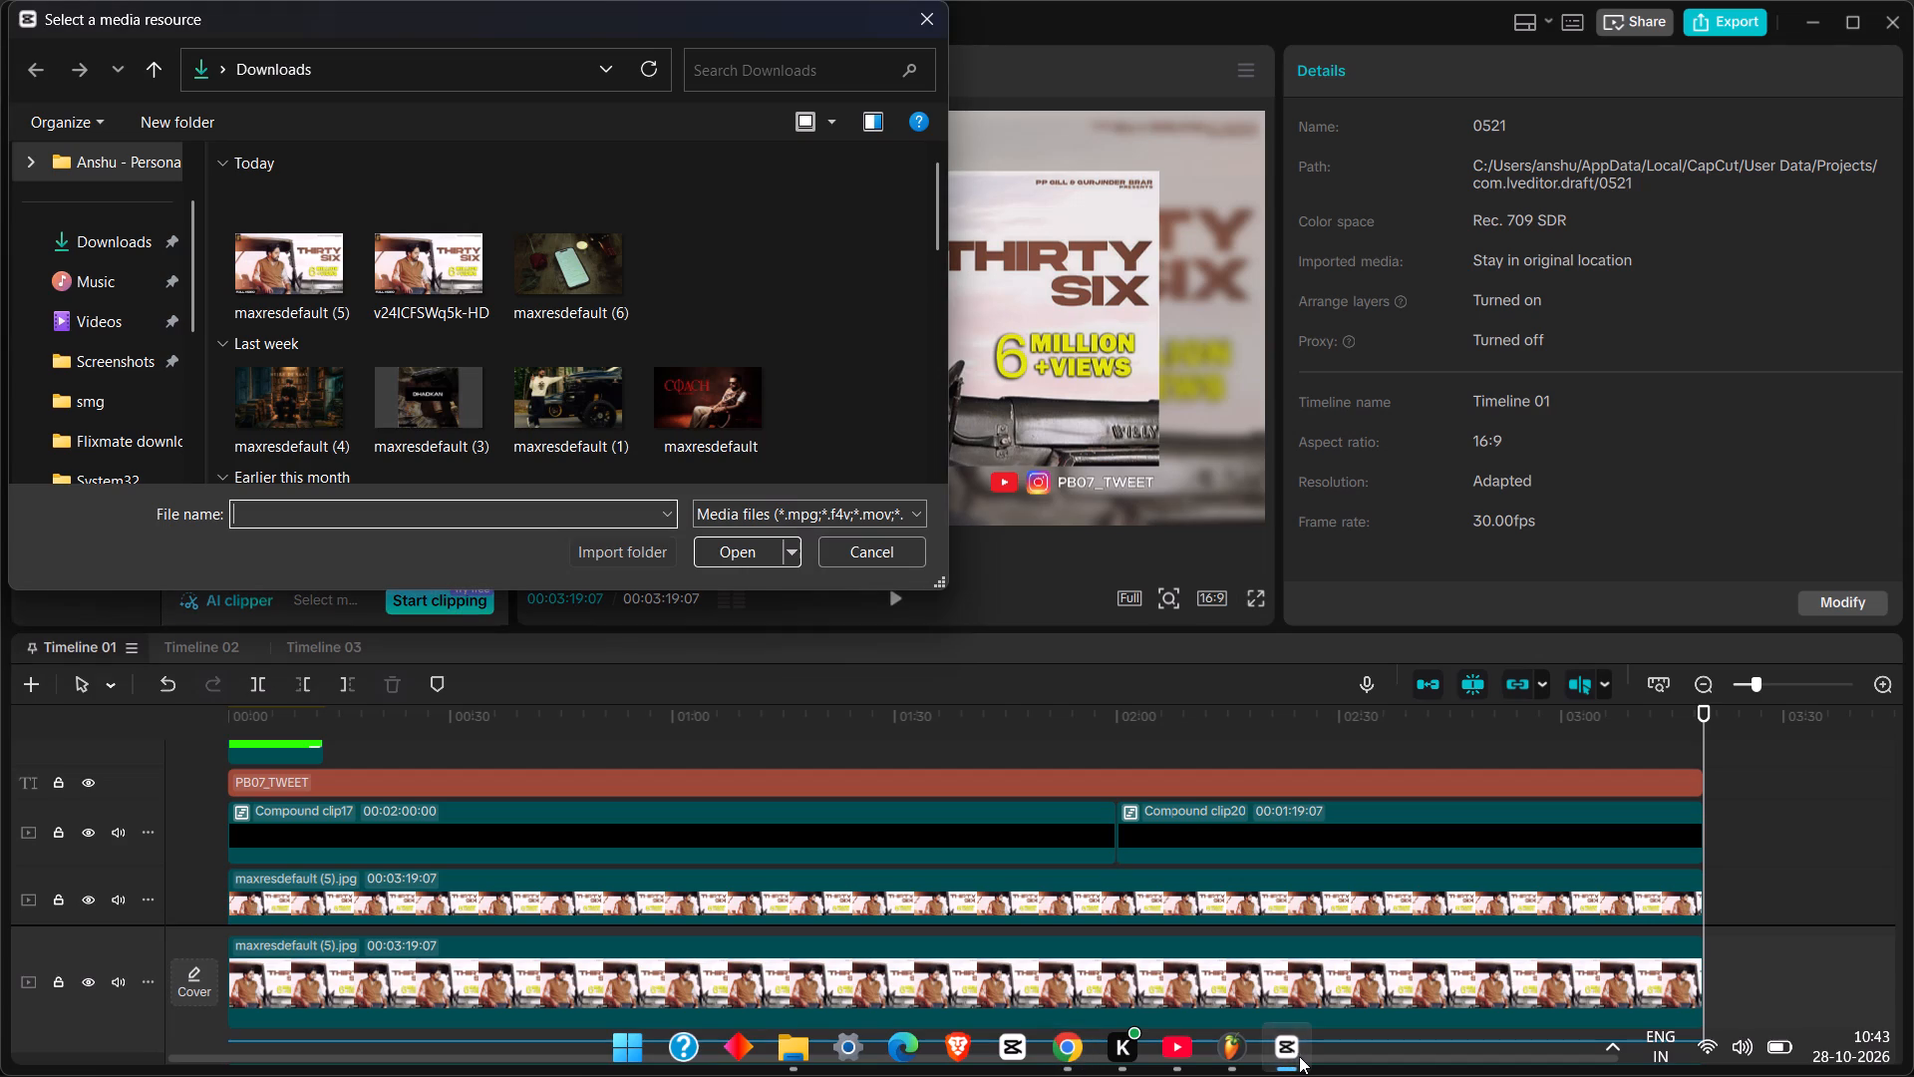
pyautogui.click(131, 243)
pyautogui.doubleClick(131, 243)
pyautogui.doubleClick(614, 234)
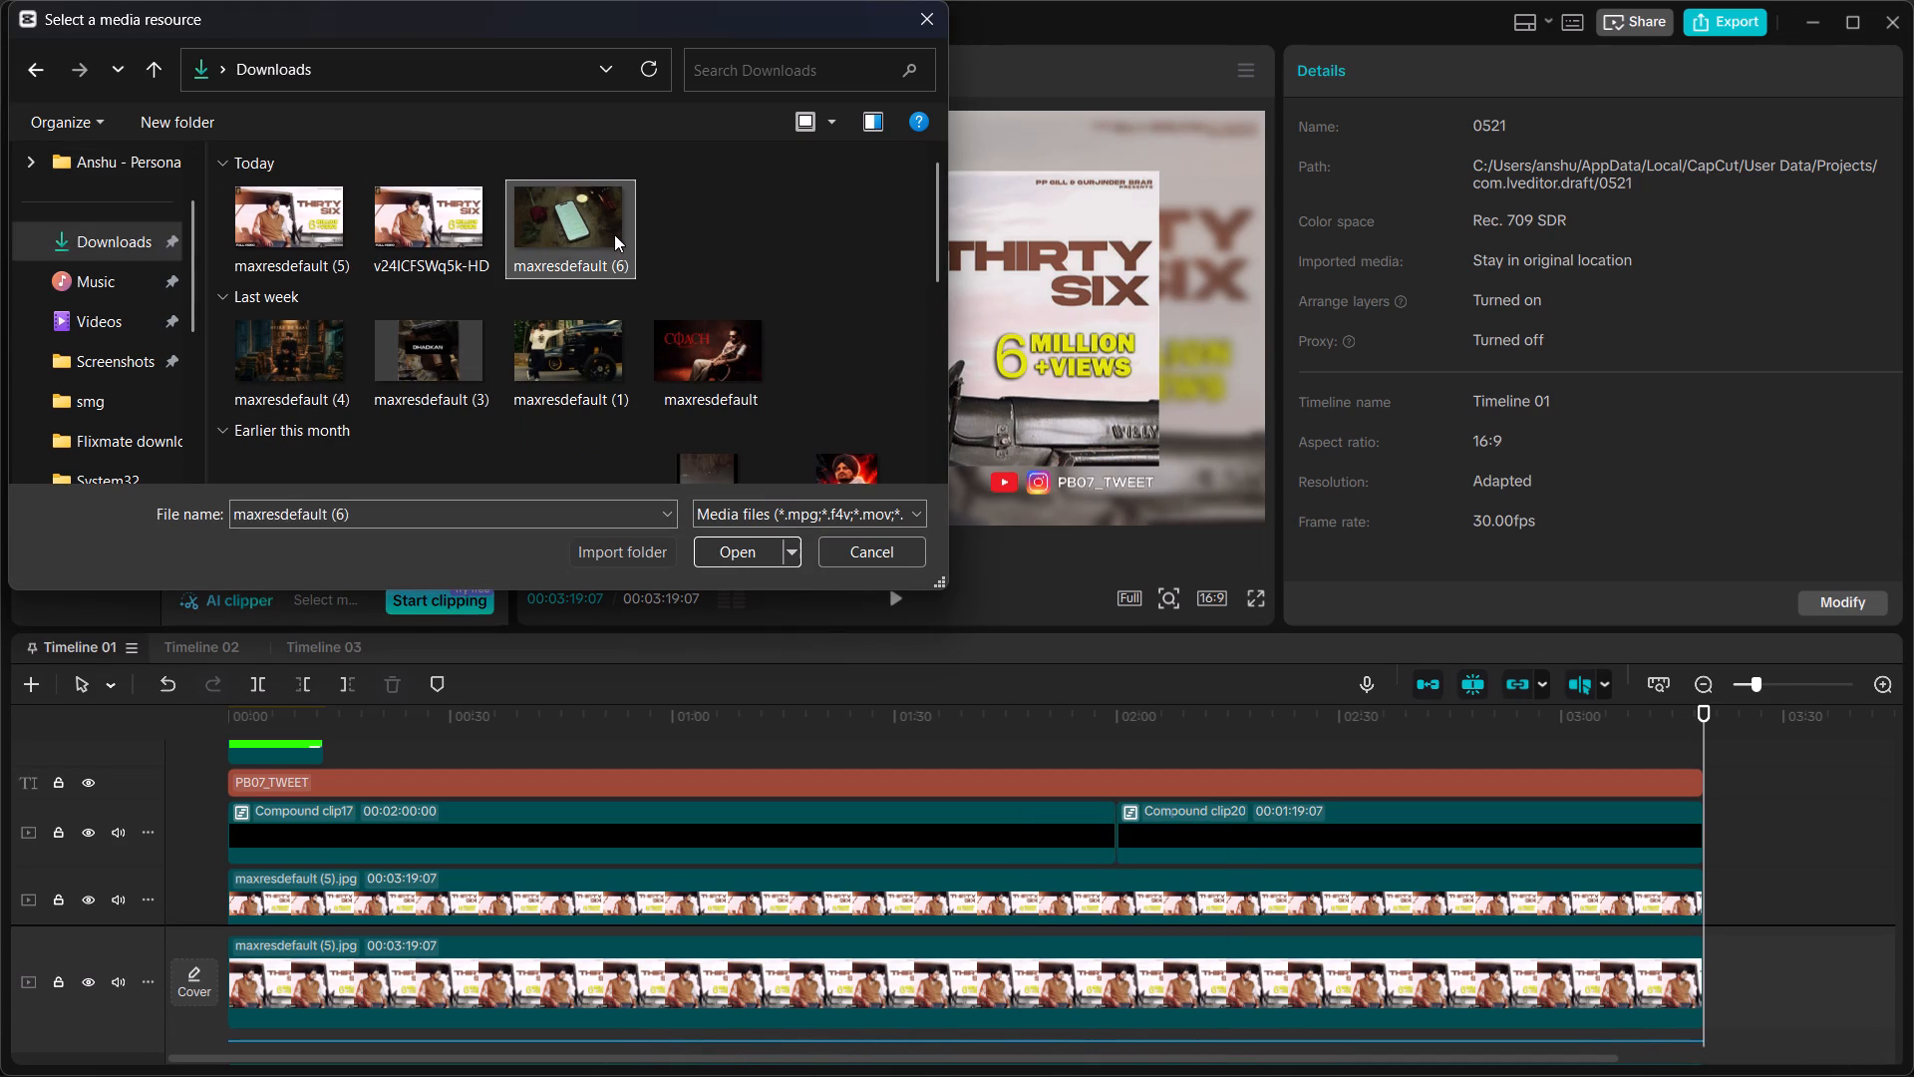
# Replace the maxresdefault (5).jpg overlay clip above the main track with maxresdefault (6).jpg, keeping the original video effect.
pyautogui.scroll(-4, 578, 353)
pyautogui.moveTo(313, 209); pyautogui.dragTo(301, 816)
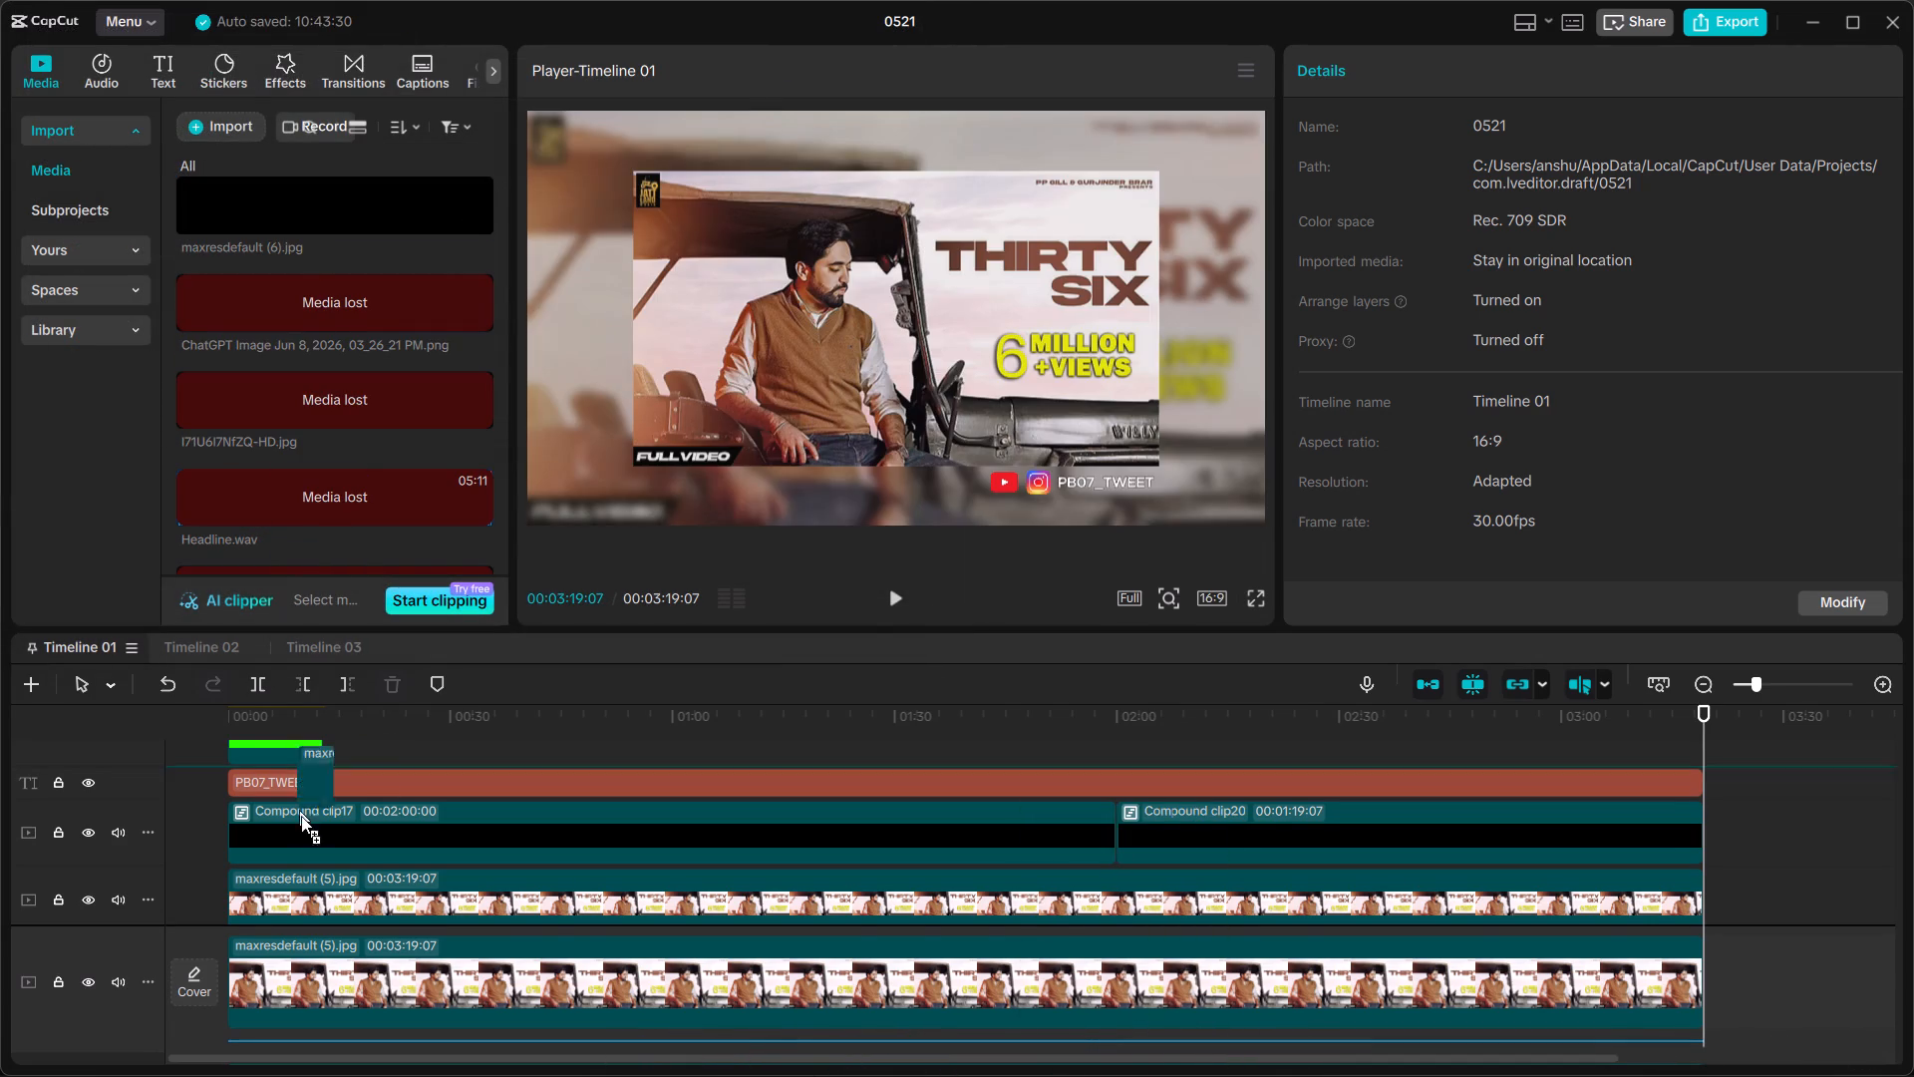
pyautogui.moveTo(301, 816); pyautogui.dragTo(312, 884)
pyautogui.click(1065, 742)
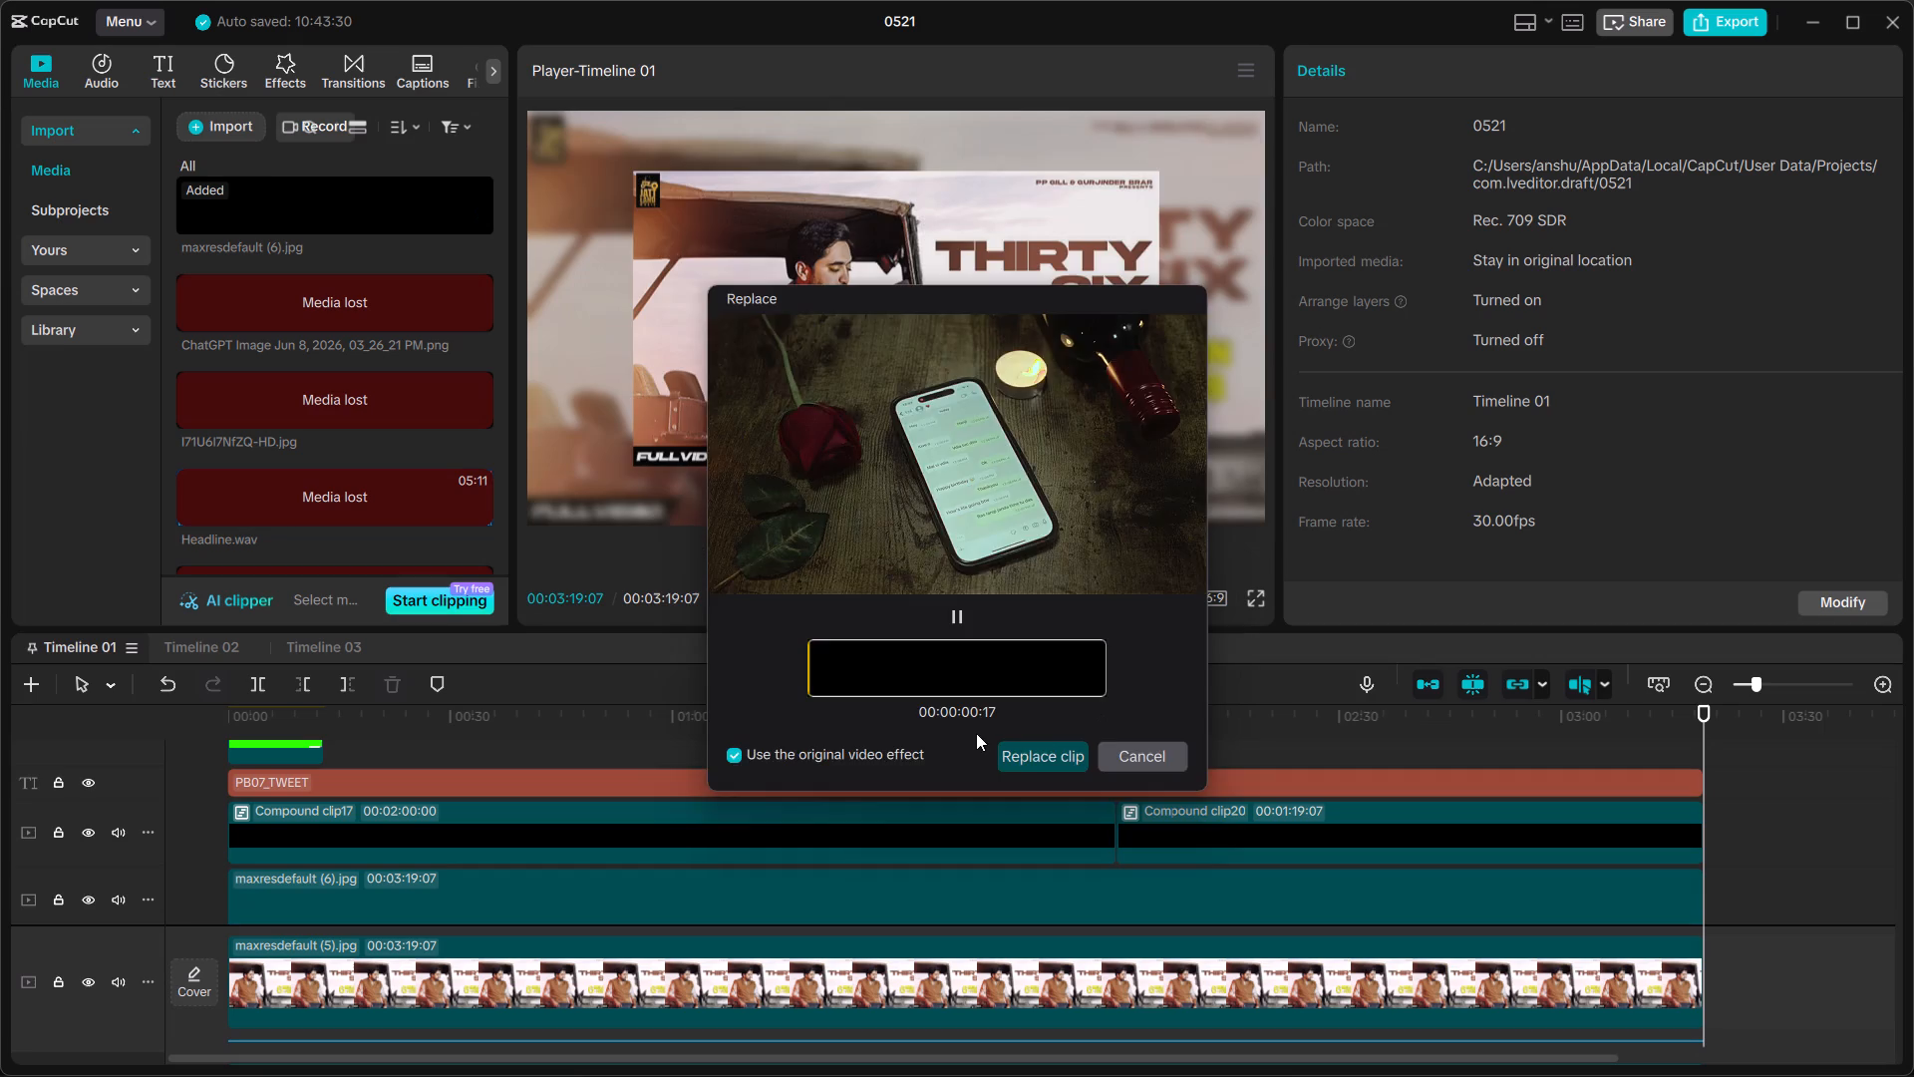
# Look through the imported media list to locate the new maxresdefault (6).jpg image.
pyautogui.scroll(-15, 294, 460)
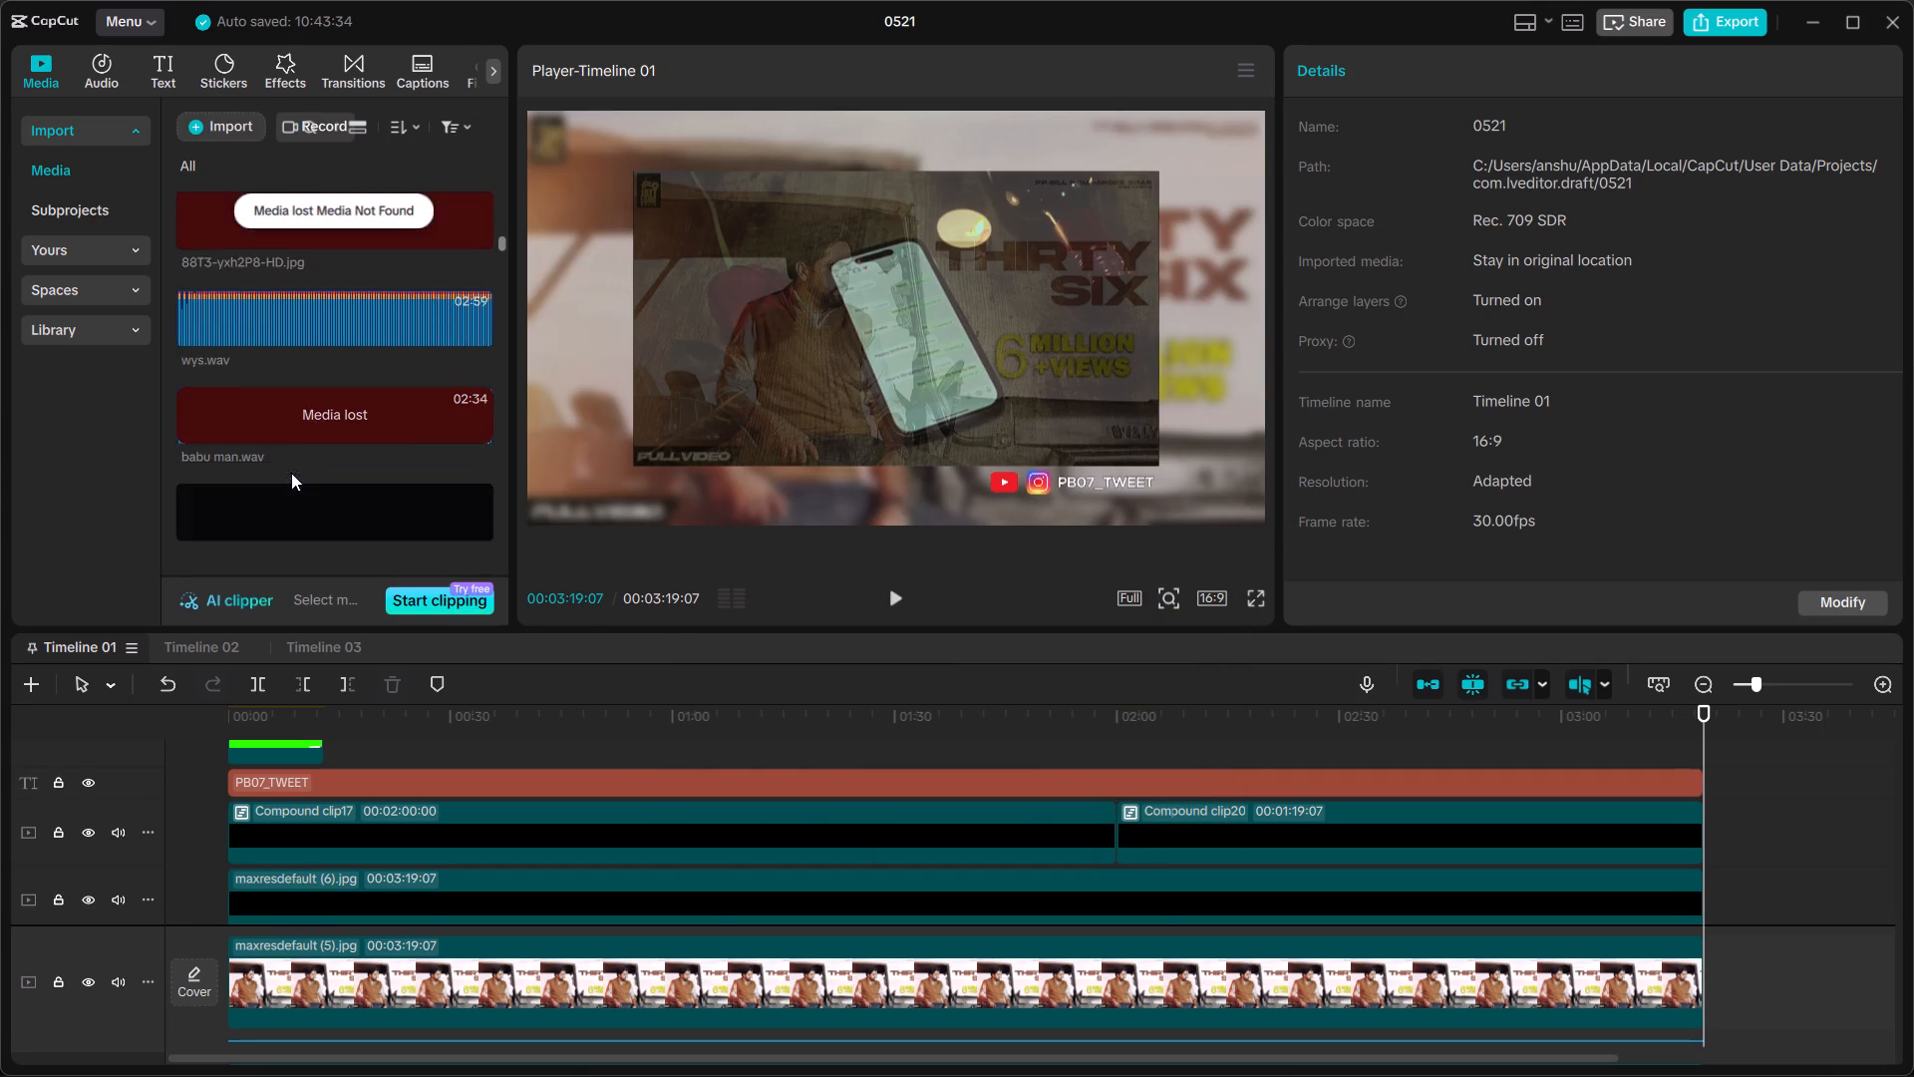
pyautogui.scroll(-9, 291, 473)
pyautogui.scroll(20, 359, 416)
pyautogui.scroll(2, 359, 416)
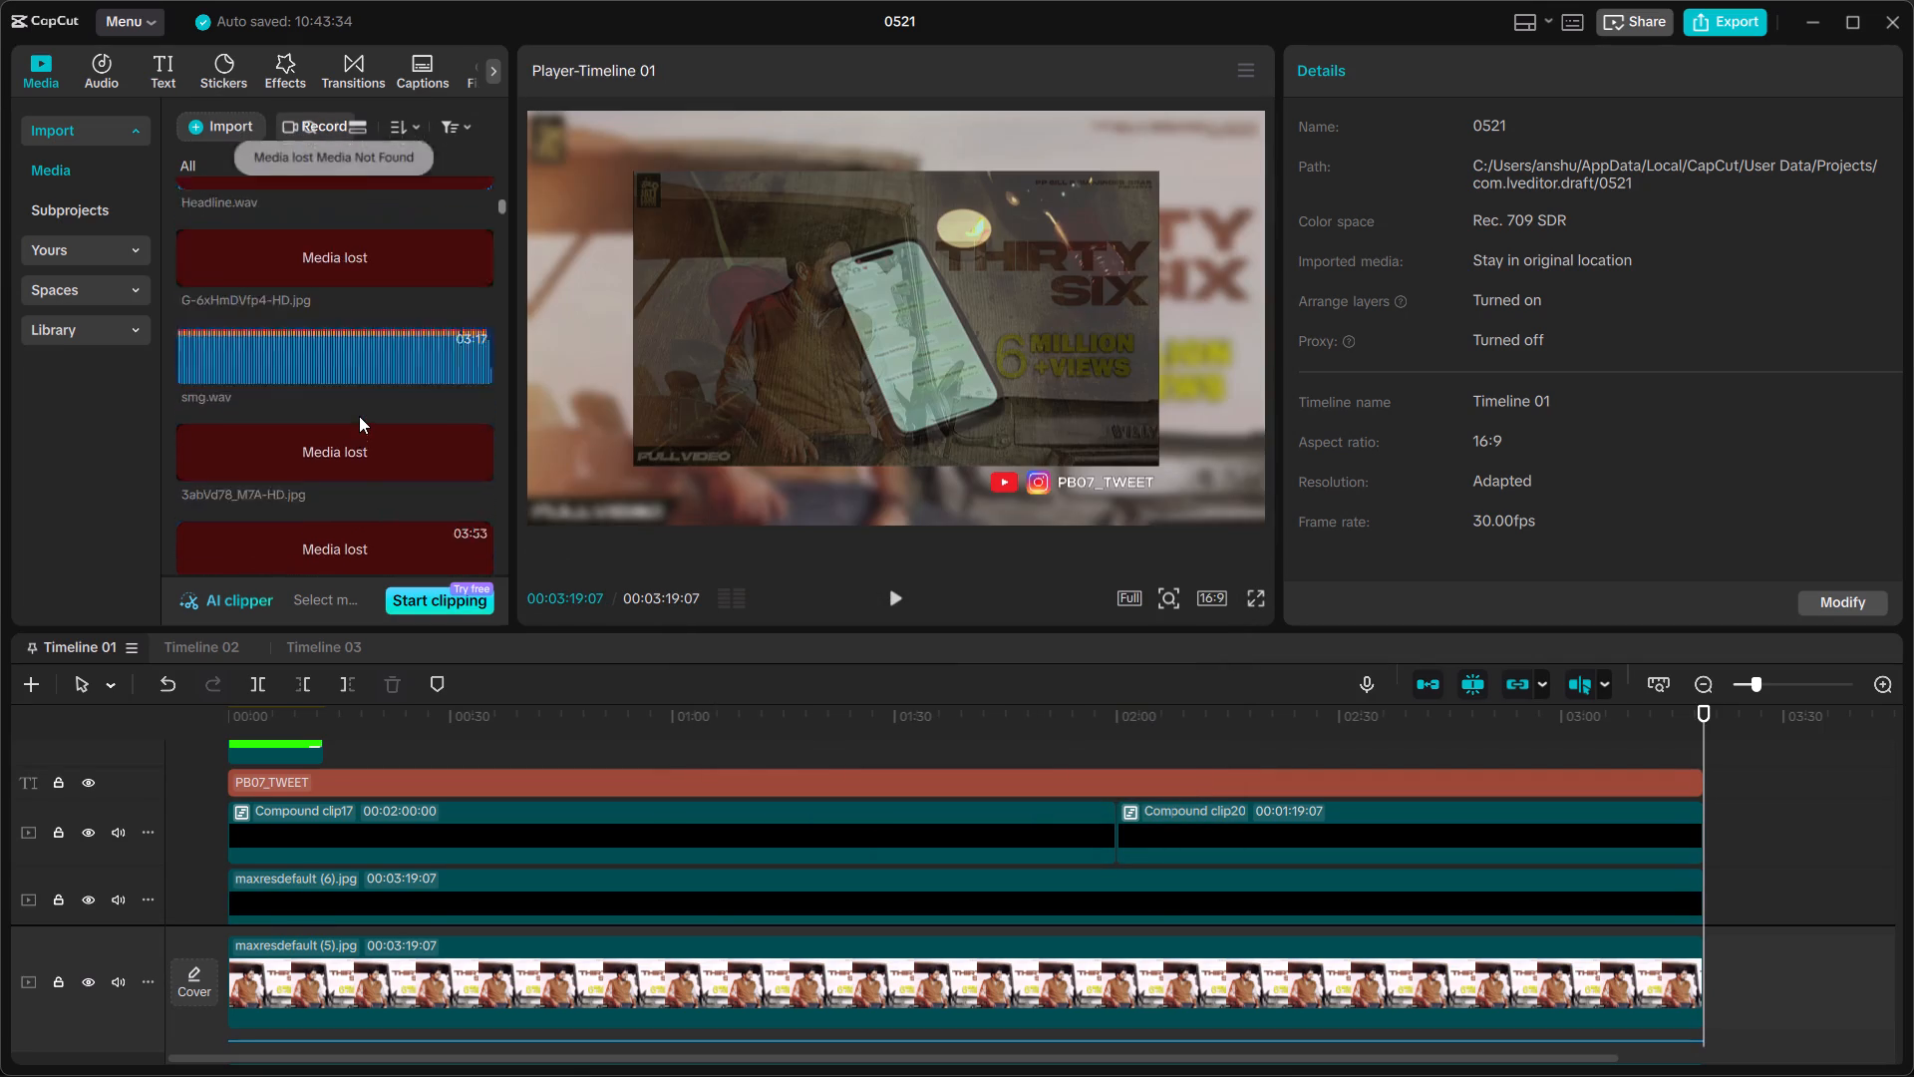
pyautogui.scroll(10, 359, 416)
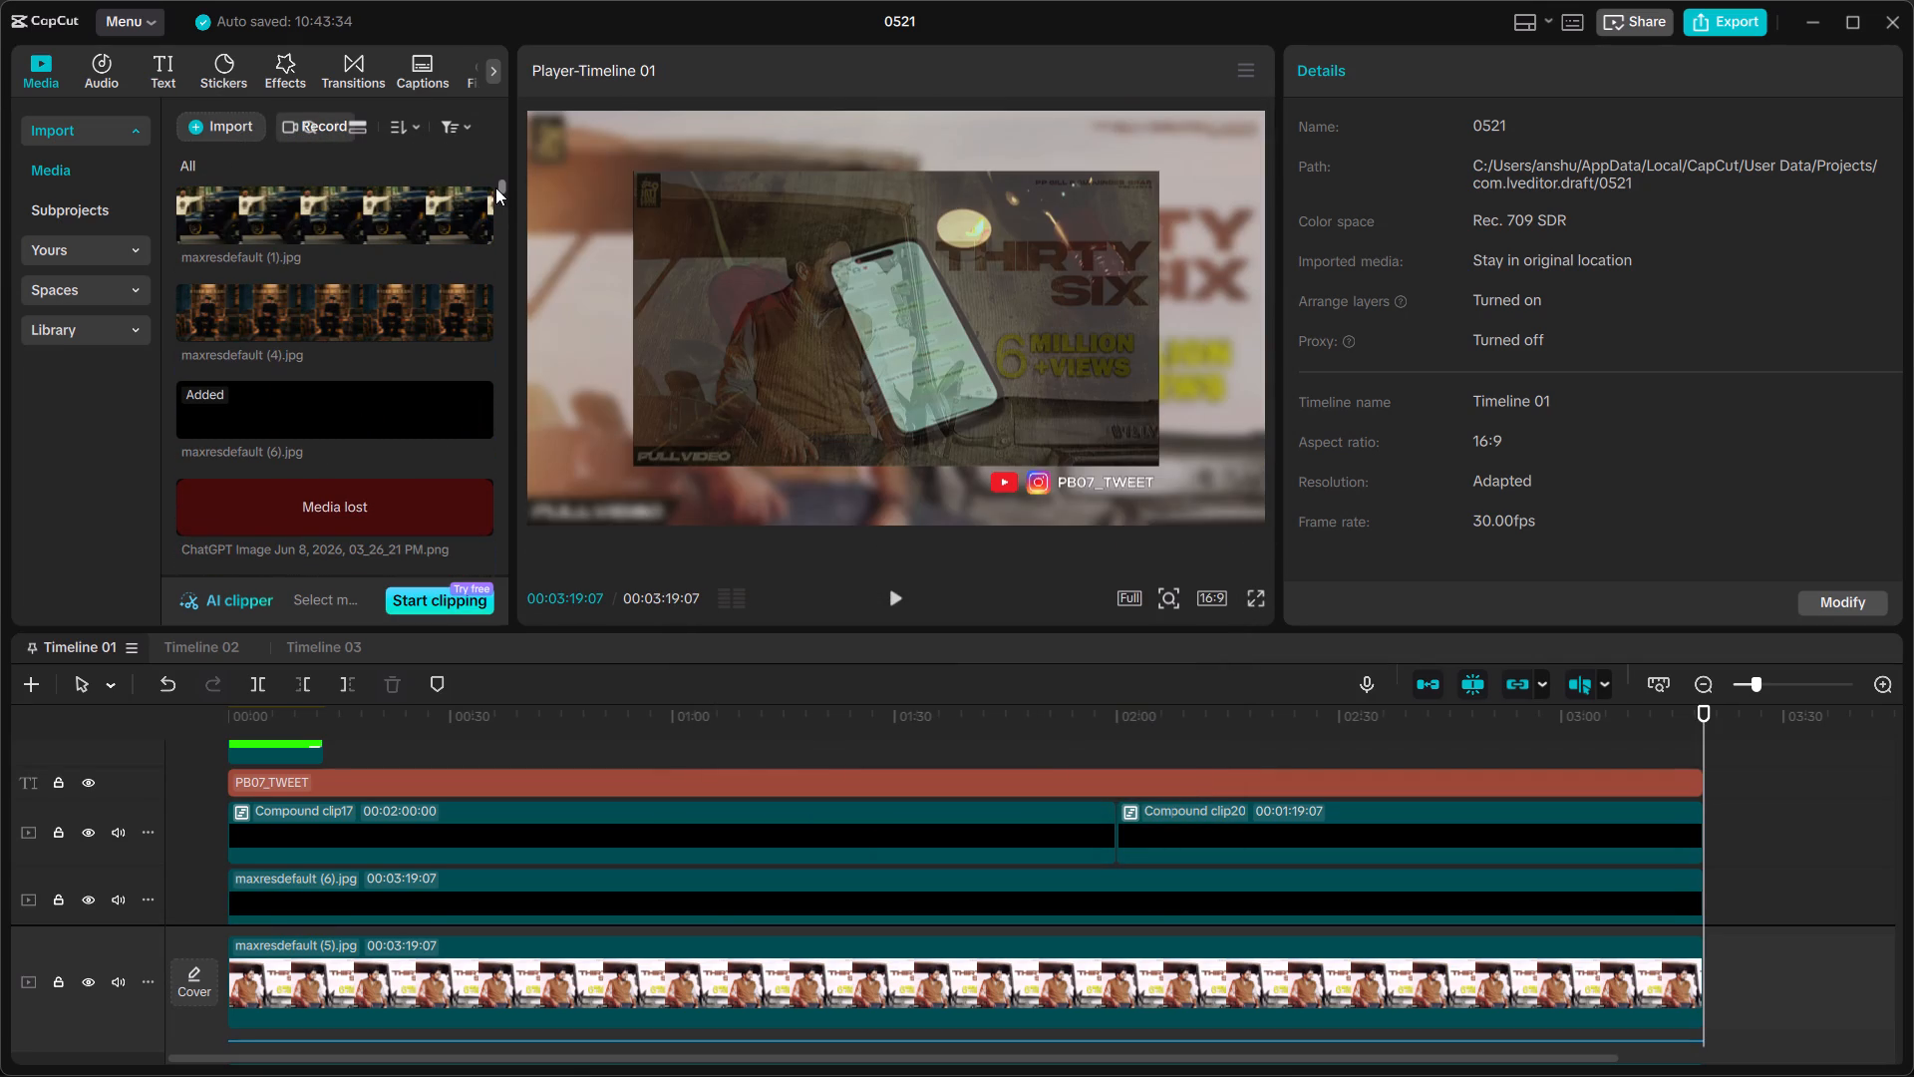
pyautogui.moveTo(501, 182); pyautogui.dragTo(490, 676)
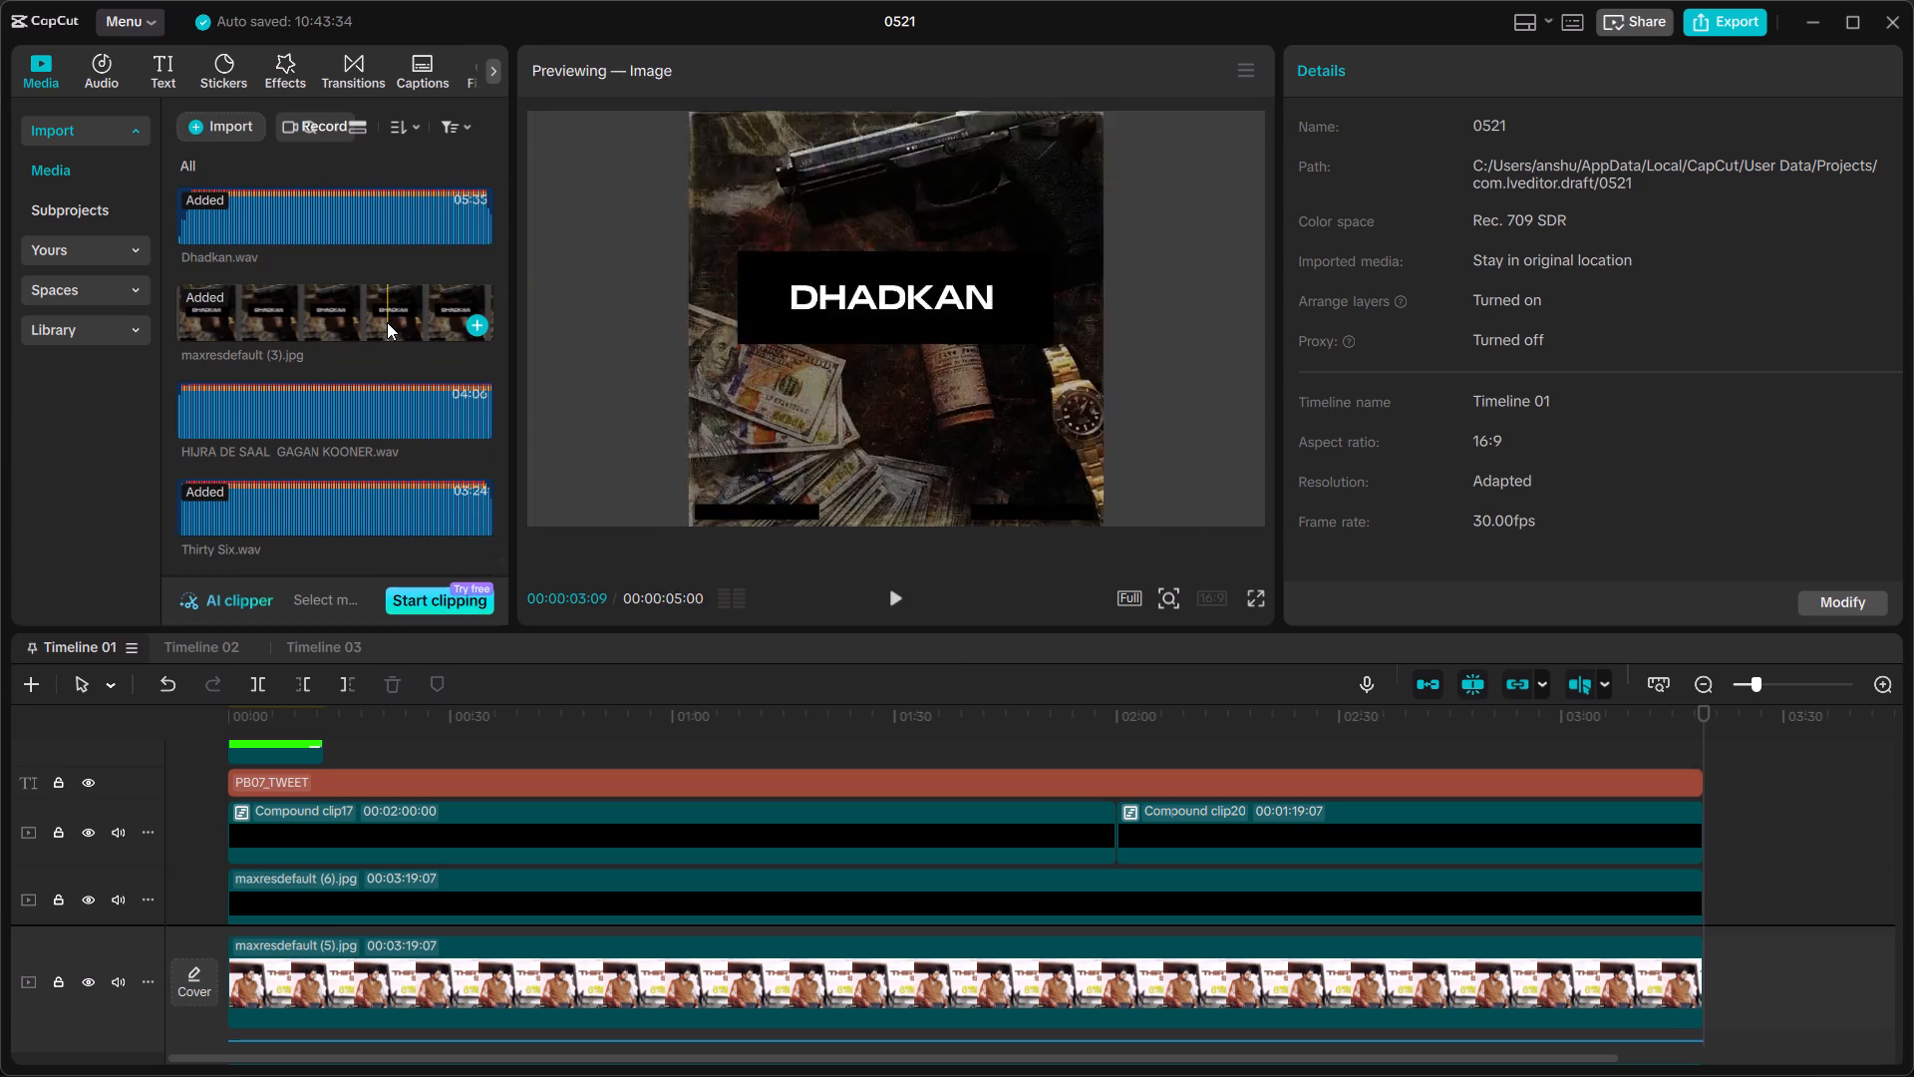
pyautogui.scroll(14, 387, 322)
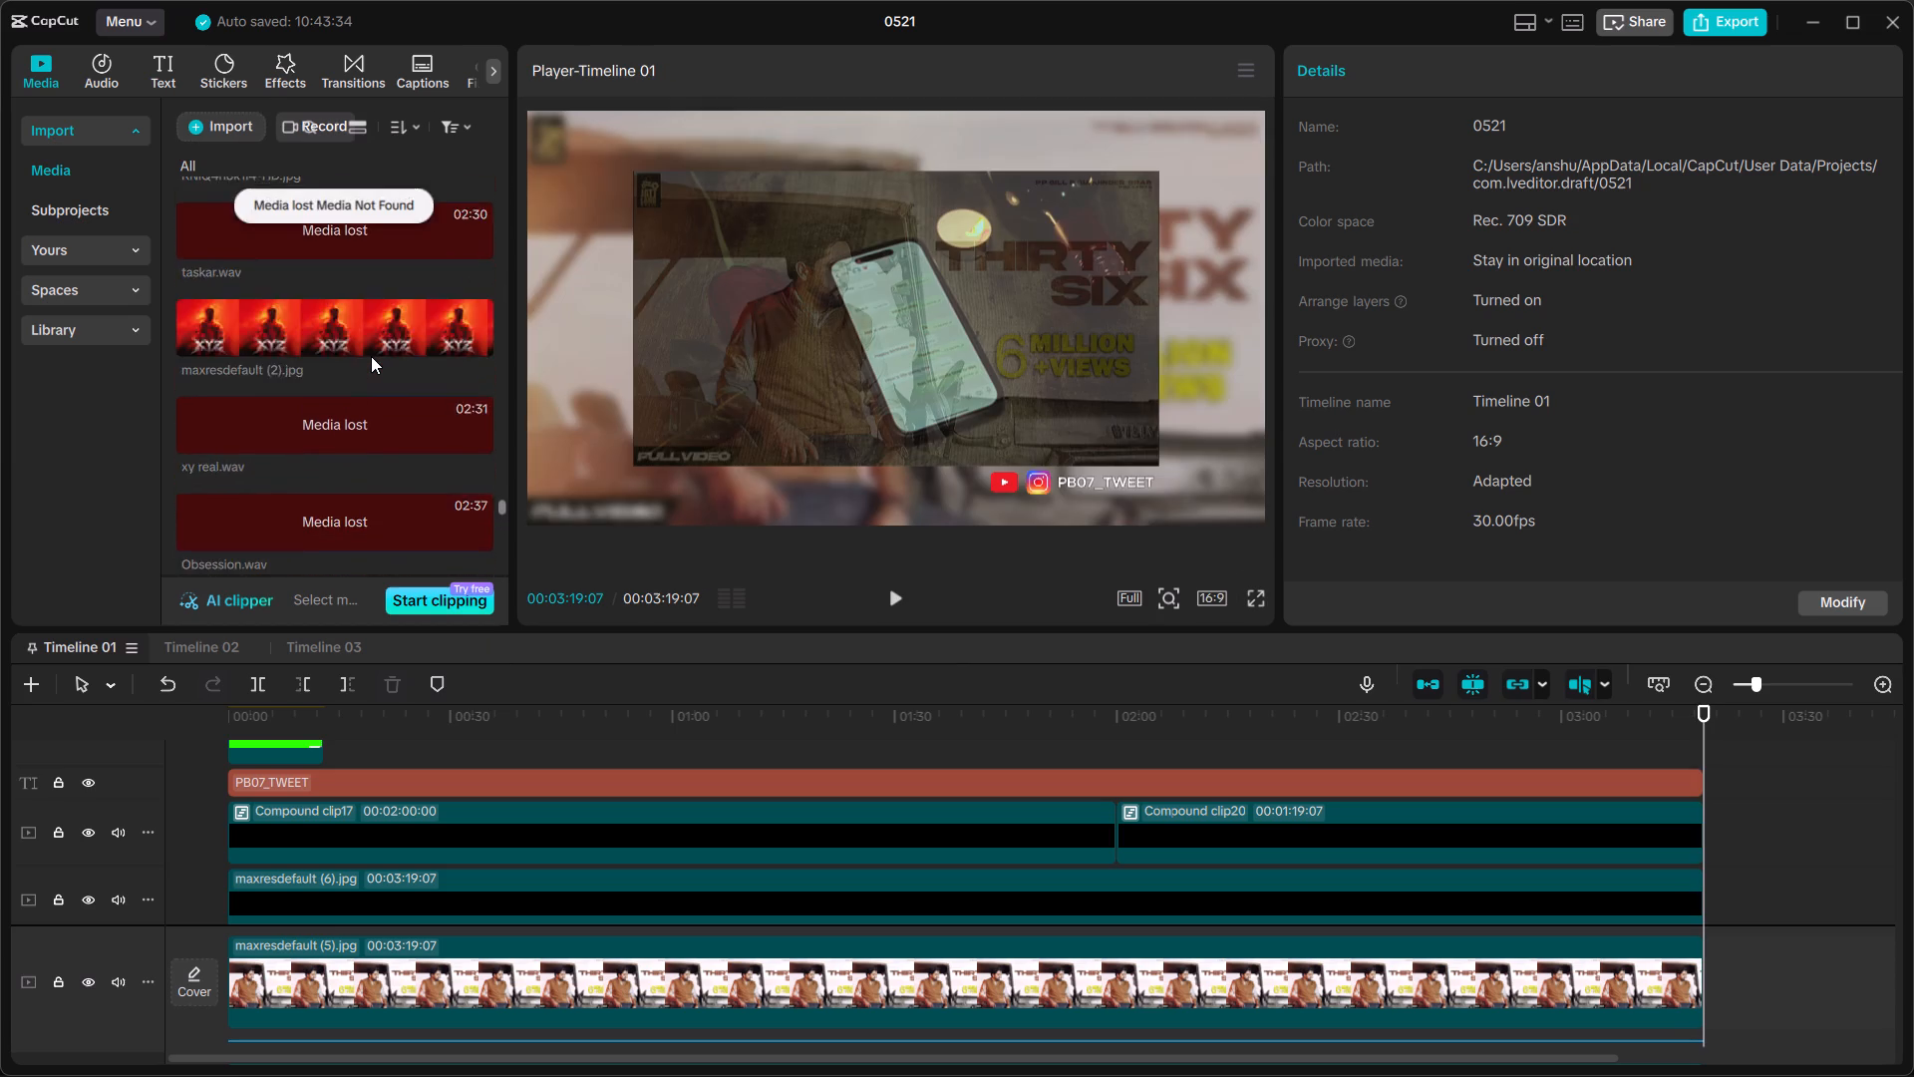
pyautogui.scroll(7, 371, 356)
pyautogui.scroll(-11, 364, 371)
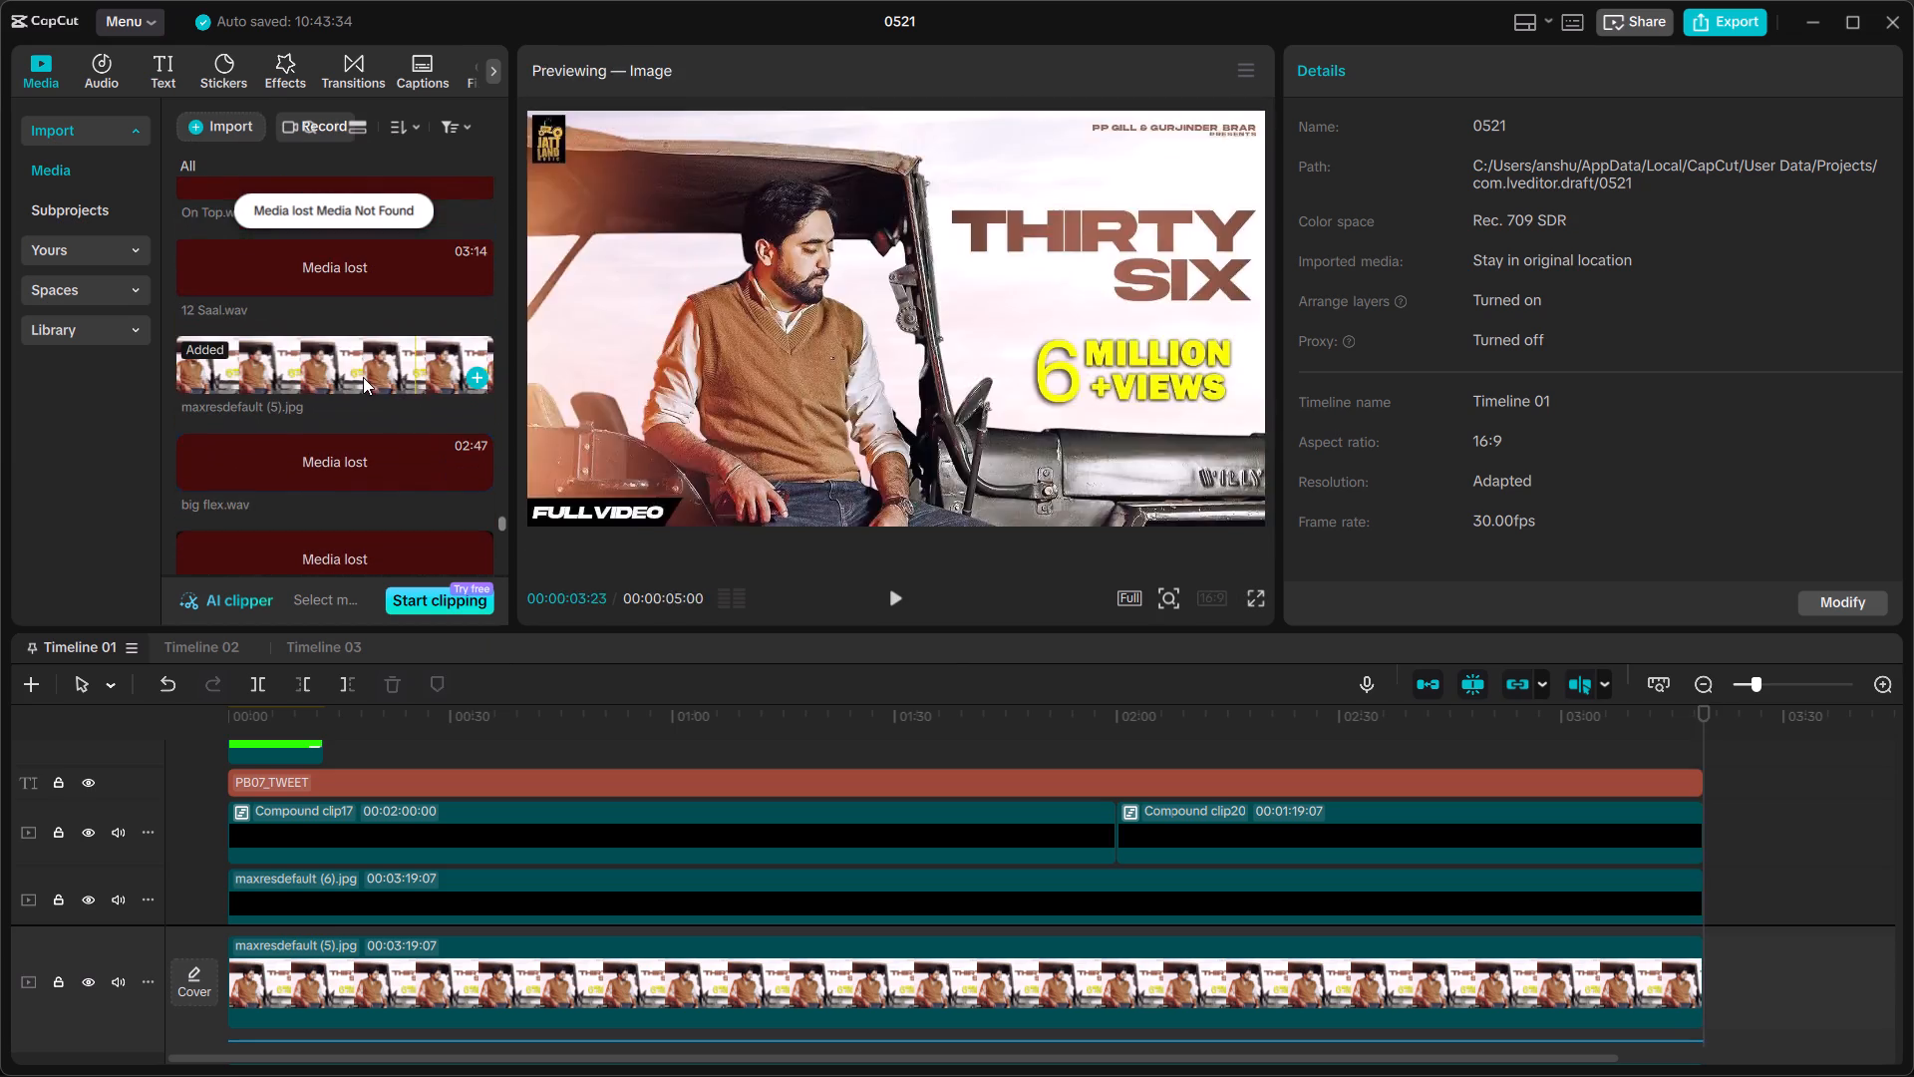
pyautogui.scroll(-17, 363, 377)
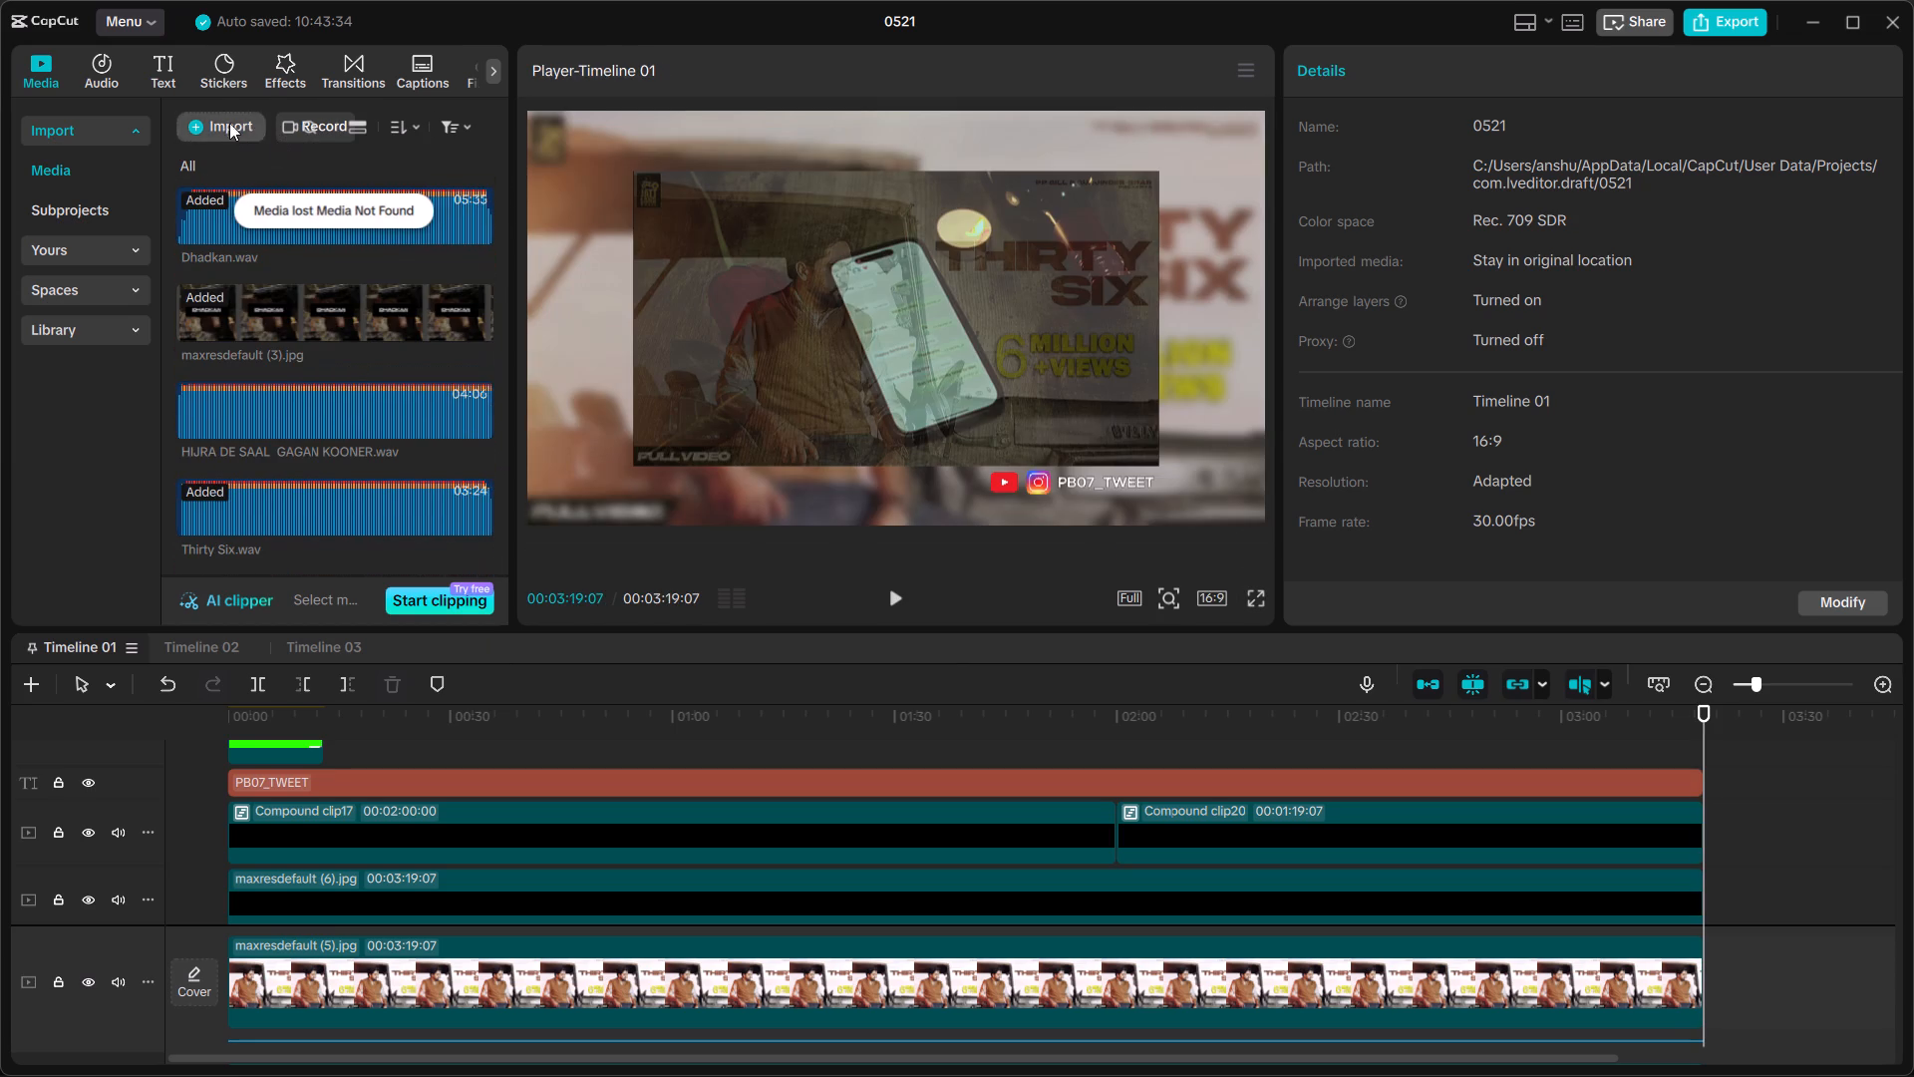
pyautogui.scroll(-2, 323, 478)
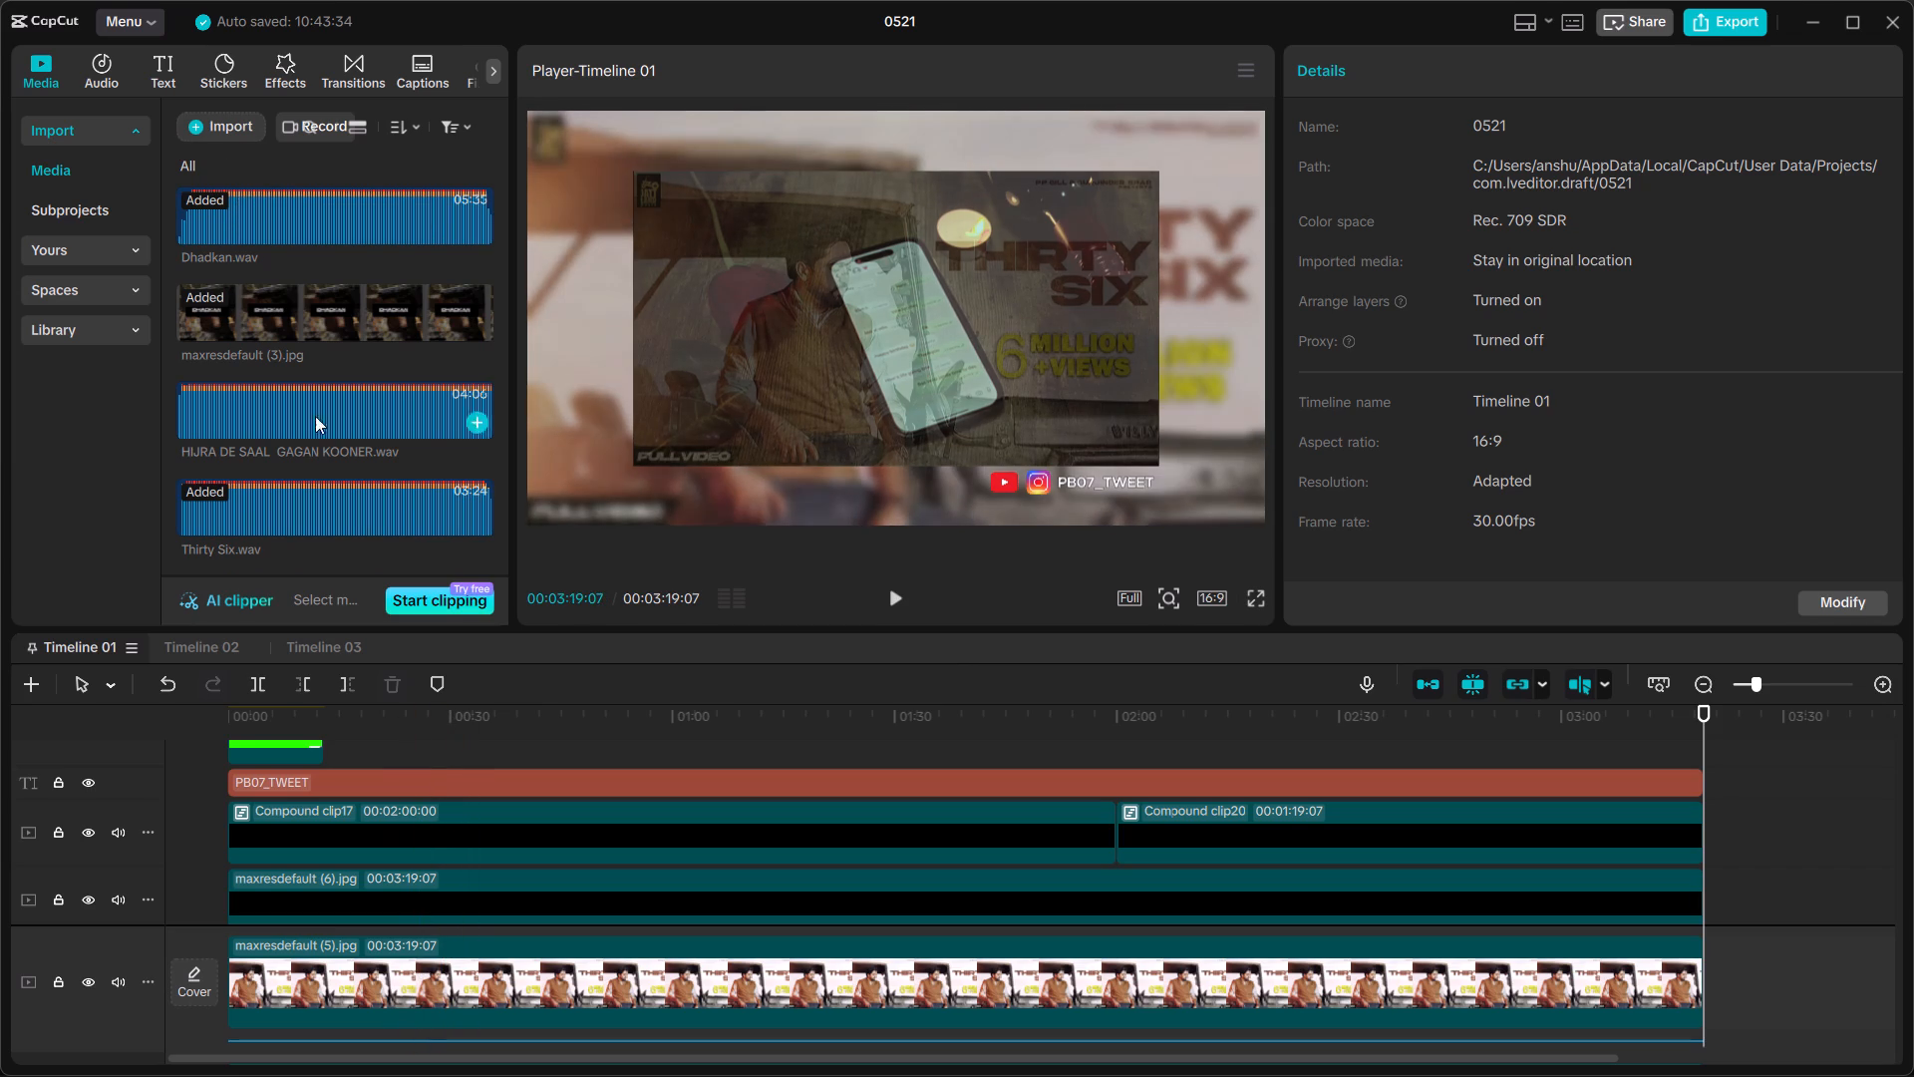
pyautogui.scroll(-2, 315, 416)
# Import the maxresdefault (6) image from the device again.
pyautogui.click(221, 128)
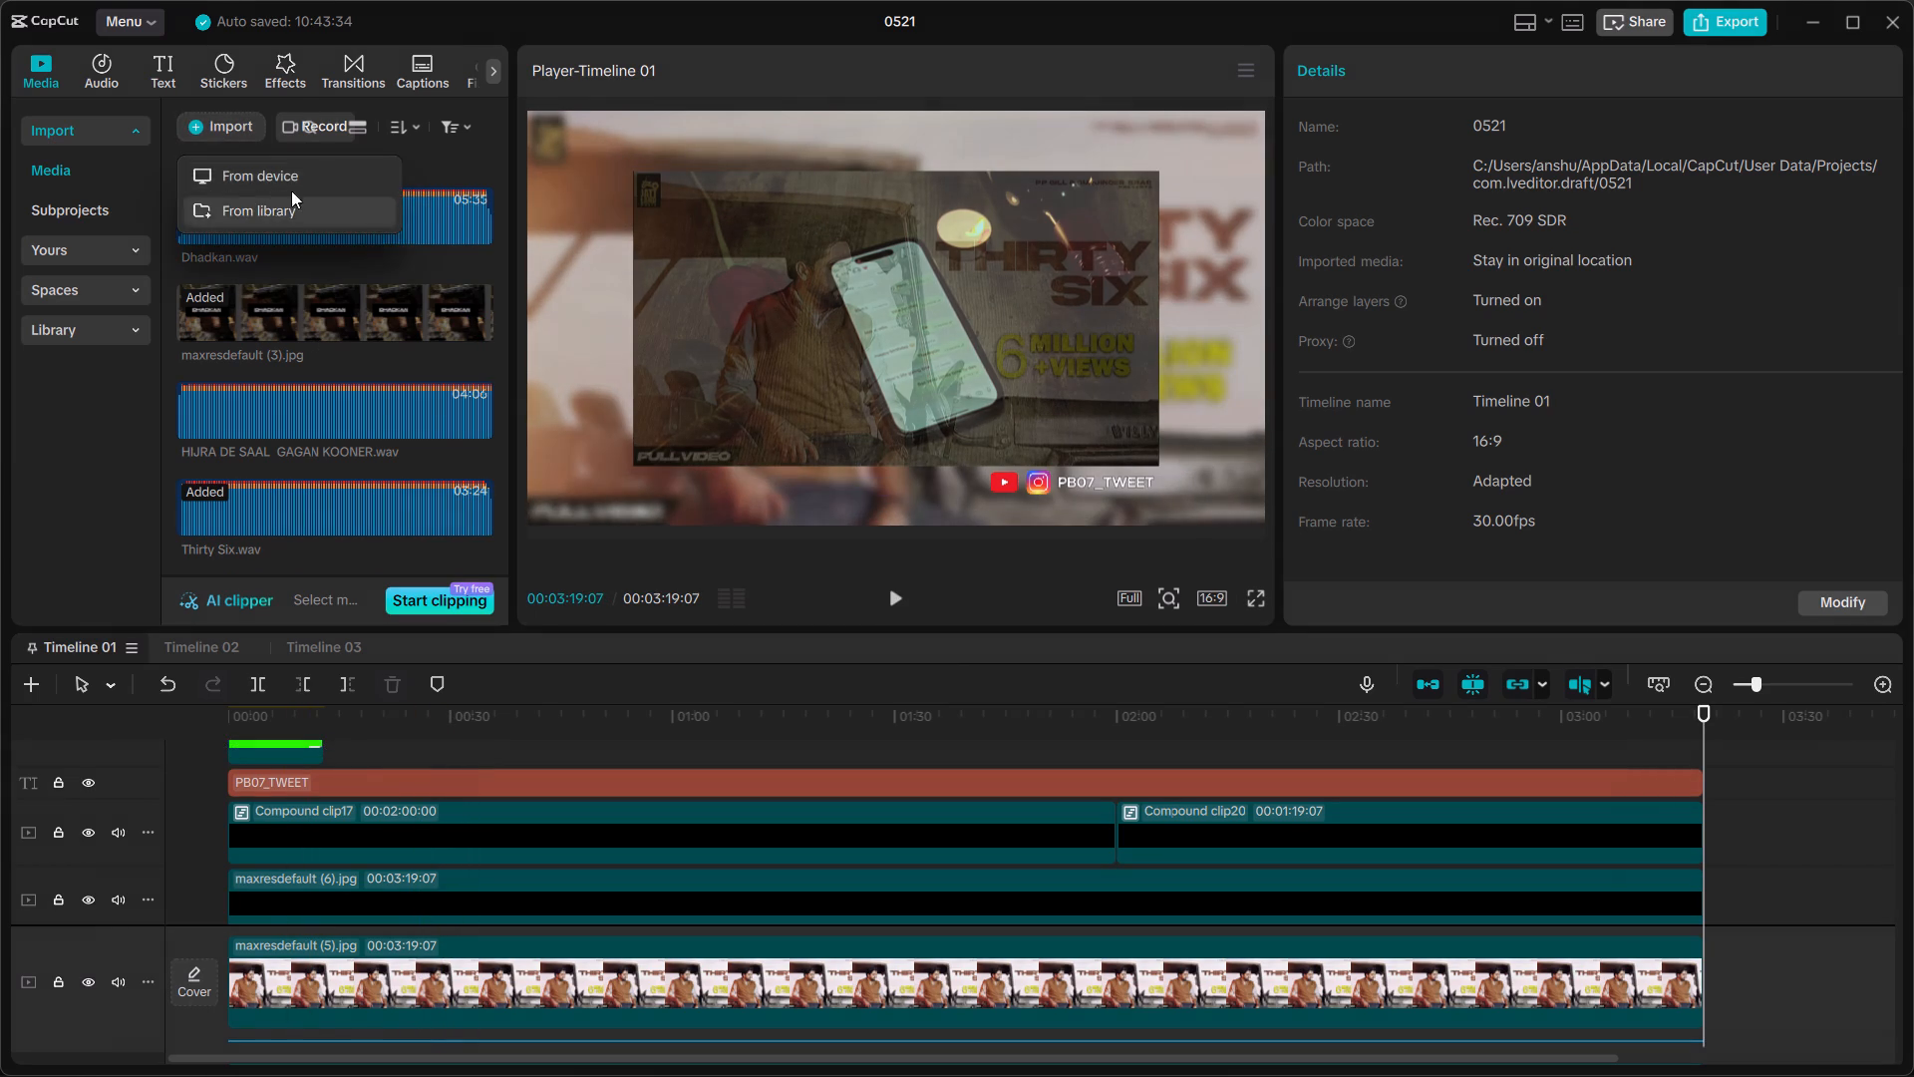
pyautogui.click(296, 175)
pyautogui.doubleClick(257, 240)
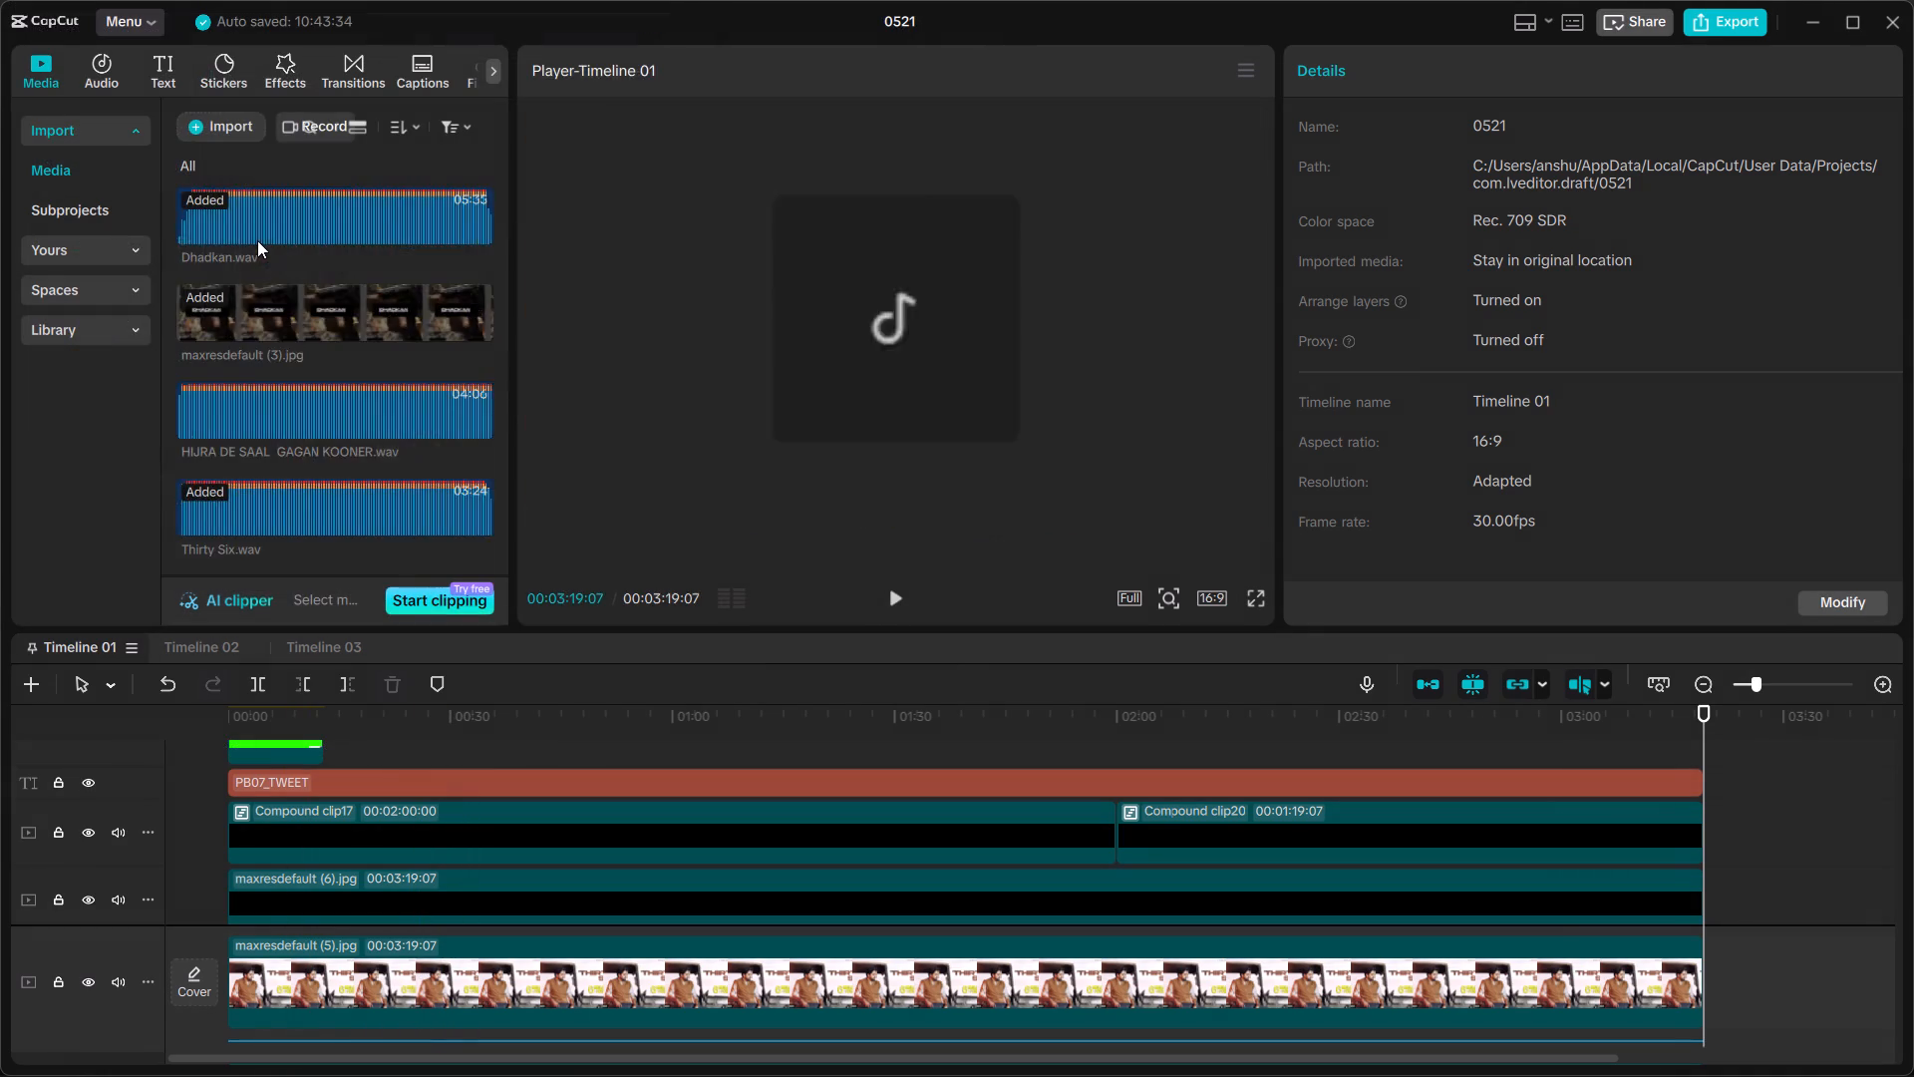
# Replace the background image clip before Compound clip24 with maxresdefault (6).jpg, keeping the original video effect.
pyautogui.moveTo(313, 211); pyautogui.dragTo(490, 828)
pyautogui.scroll(2, 478, 837)
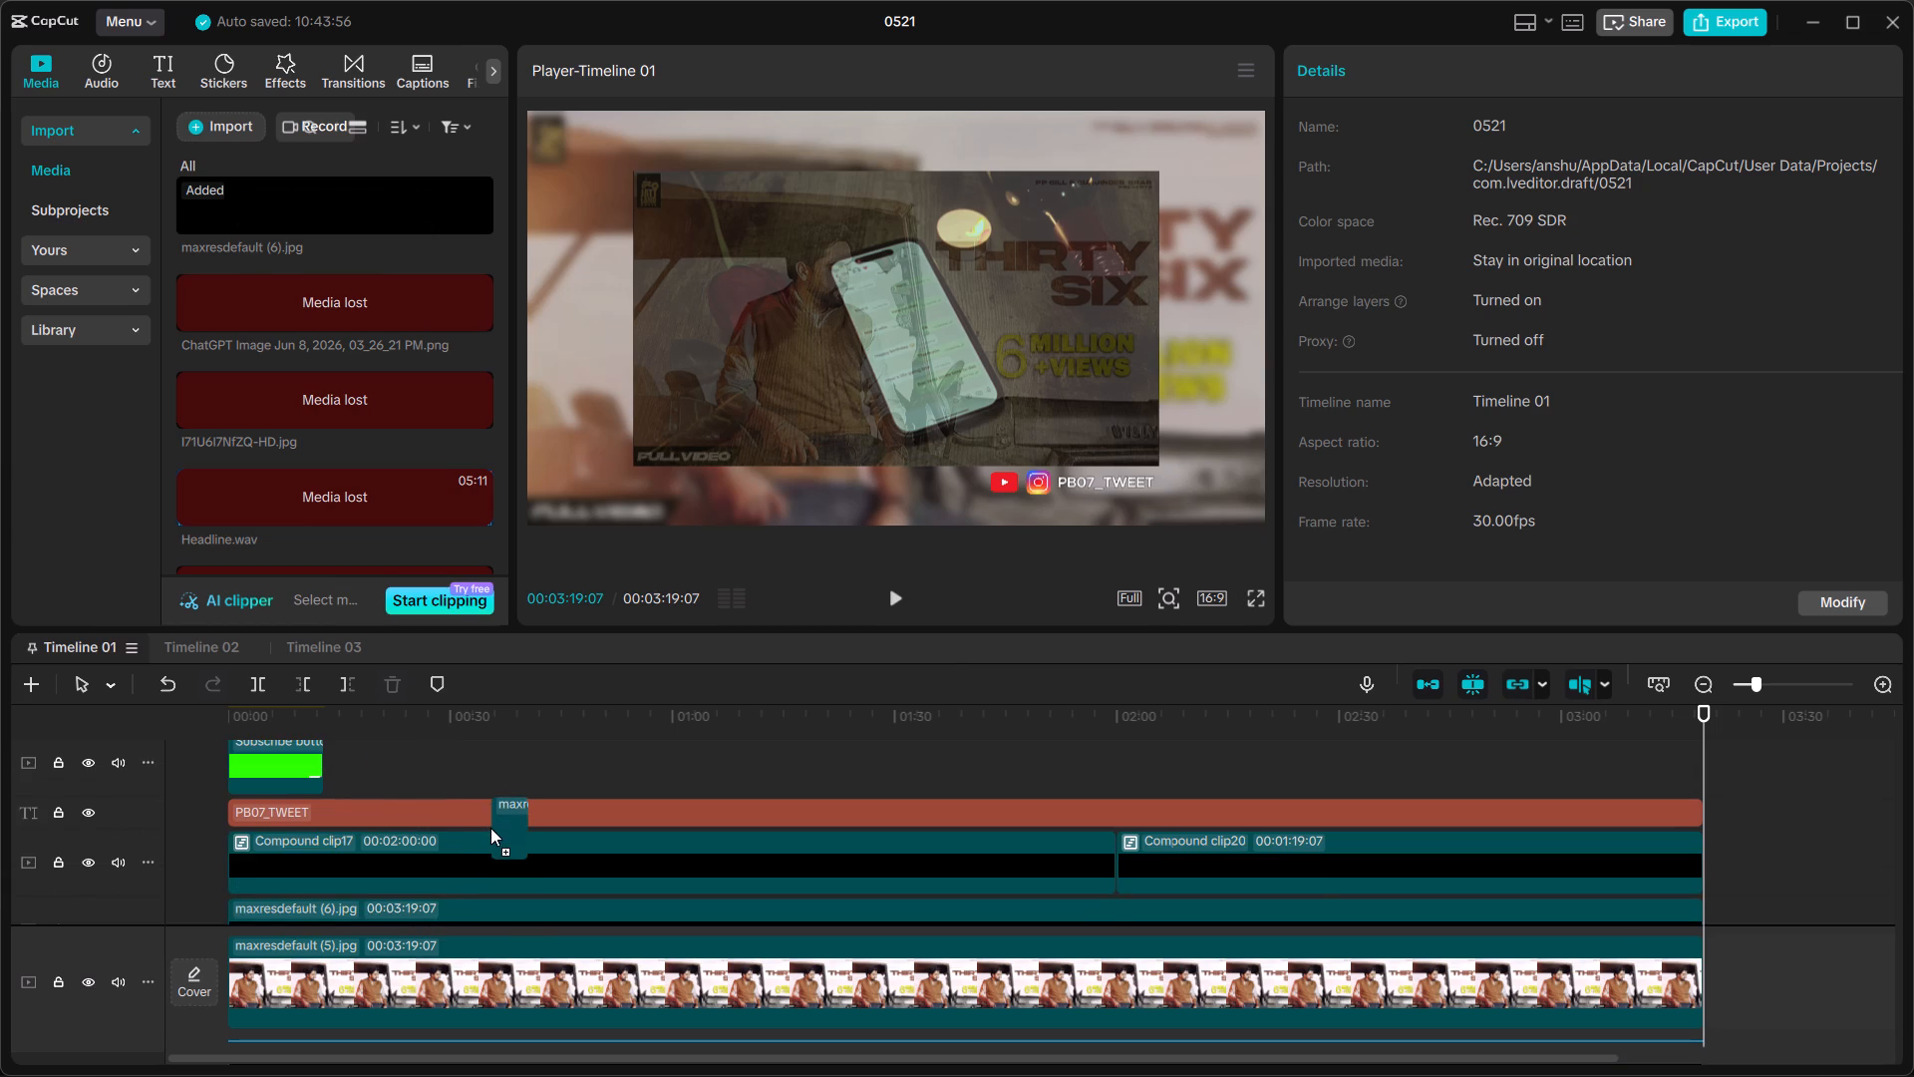
pyautogui.moveTo(490, 828); pyautogui.dragTo(471, 976)
pyautogui.scroll(1, 490, 828)
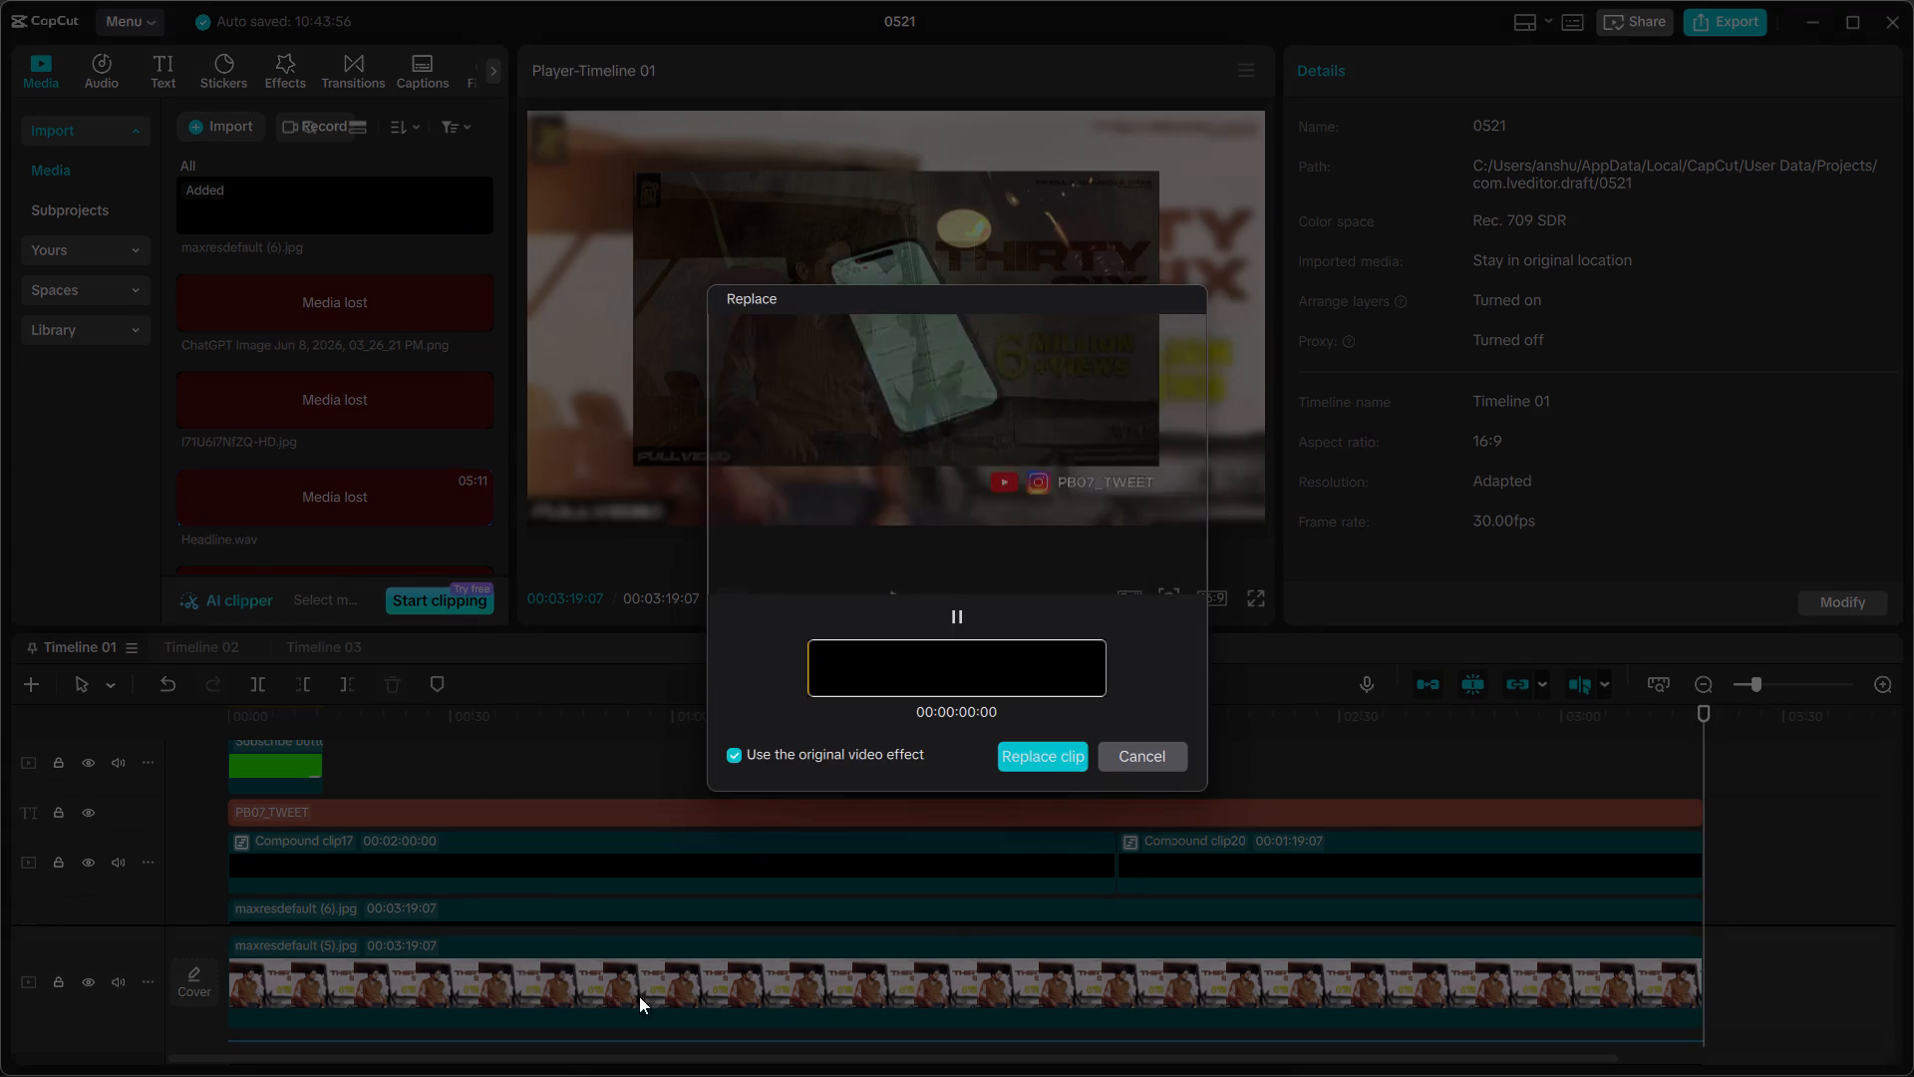
pyautogui.click(1031, 750)
# Undo the last replacement of the background clip before Compound clip24.
pyautogui.scroll(-4, 1031, 750)
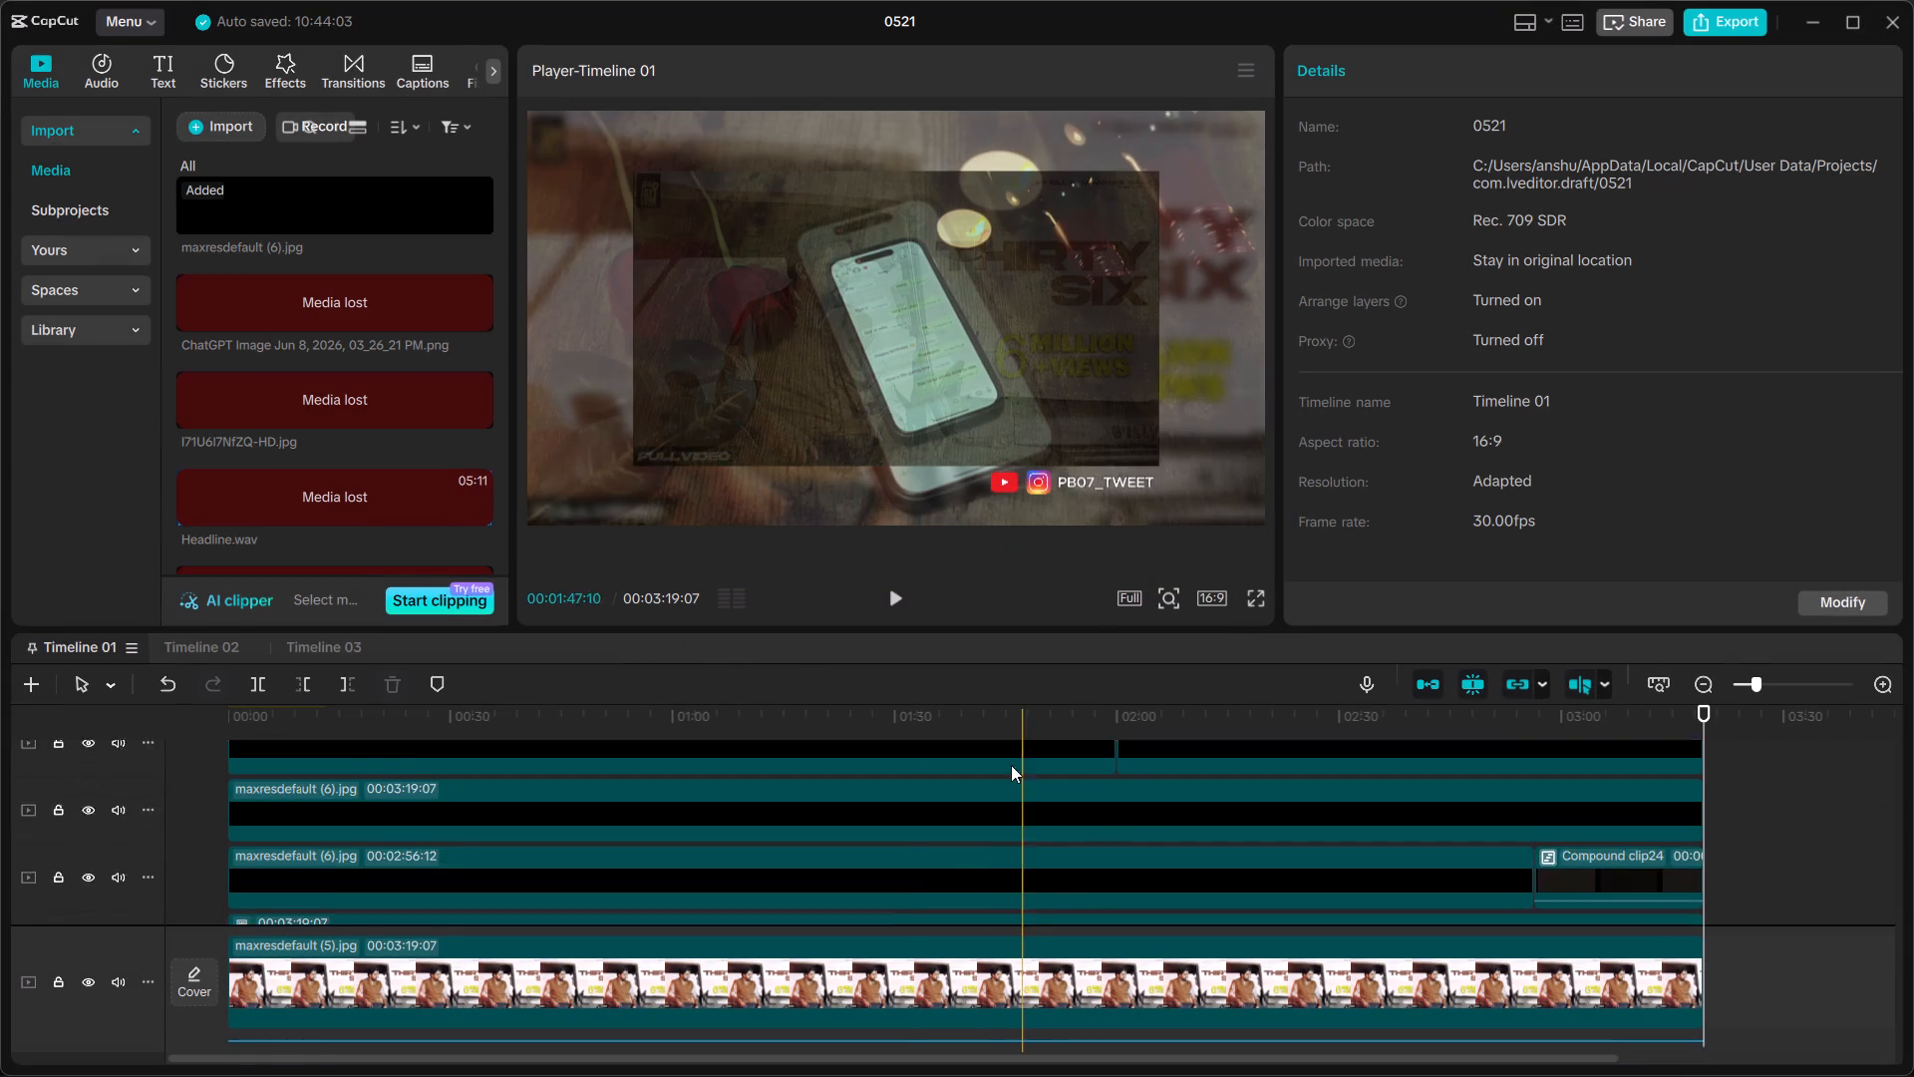
pyautogui.scroll(-1, 1011, 765)
pyautogui.scroll(-3, 665, 859)
pyautogui.scroll(2, 600, 885)
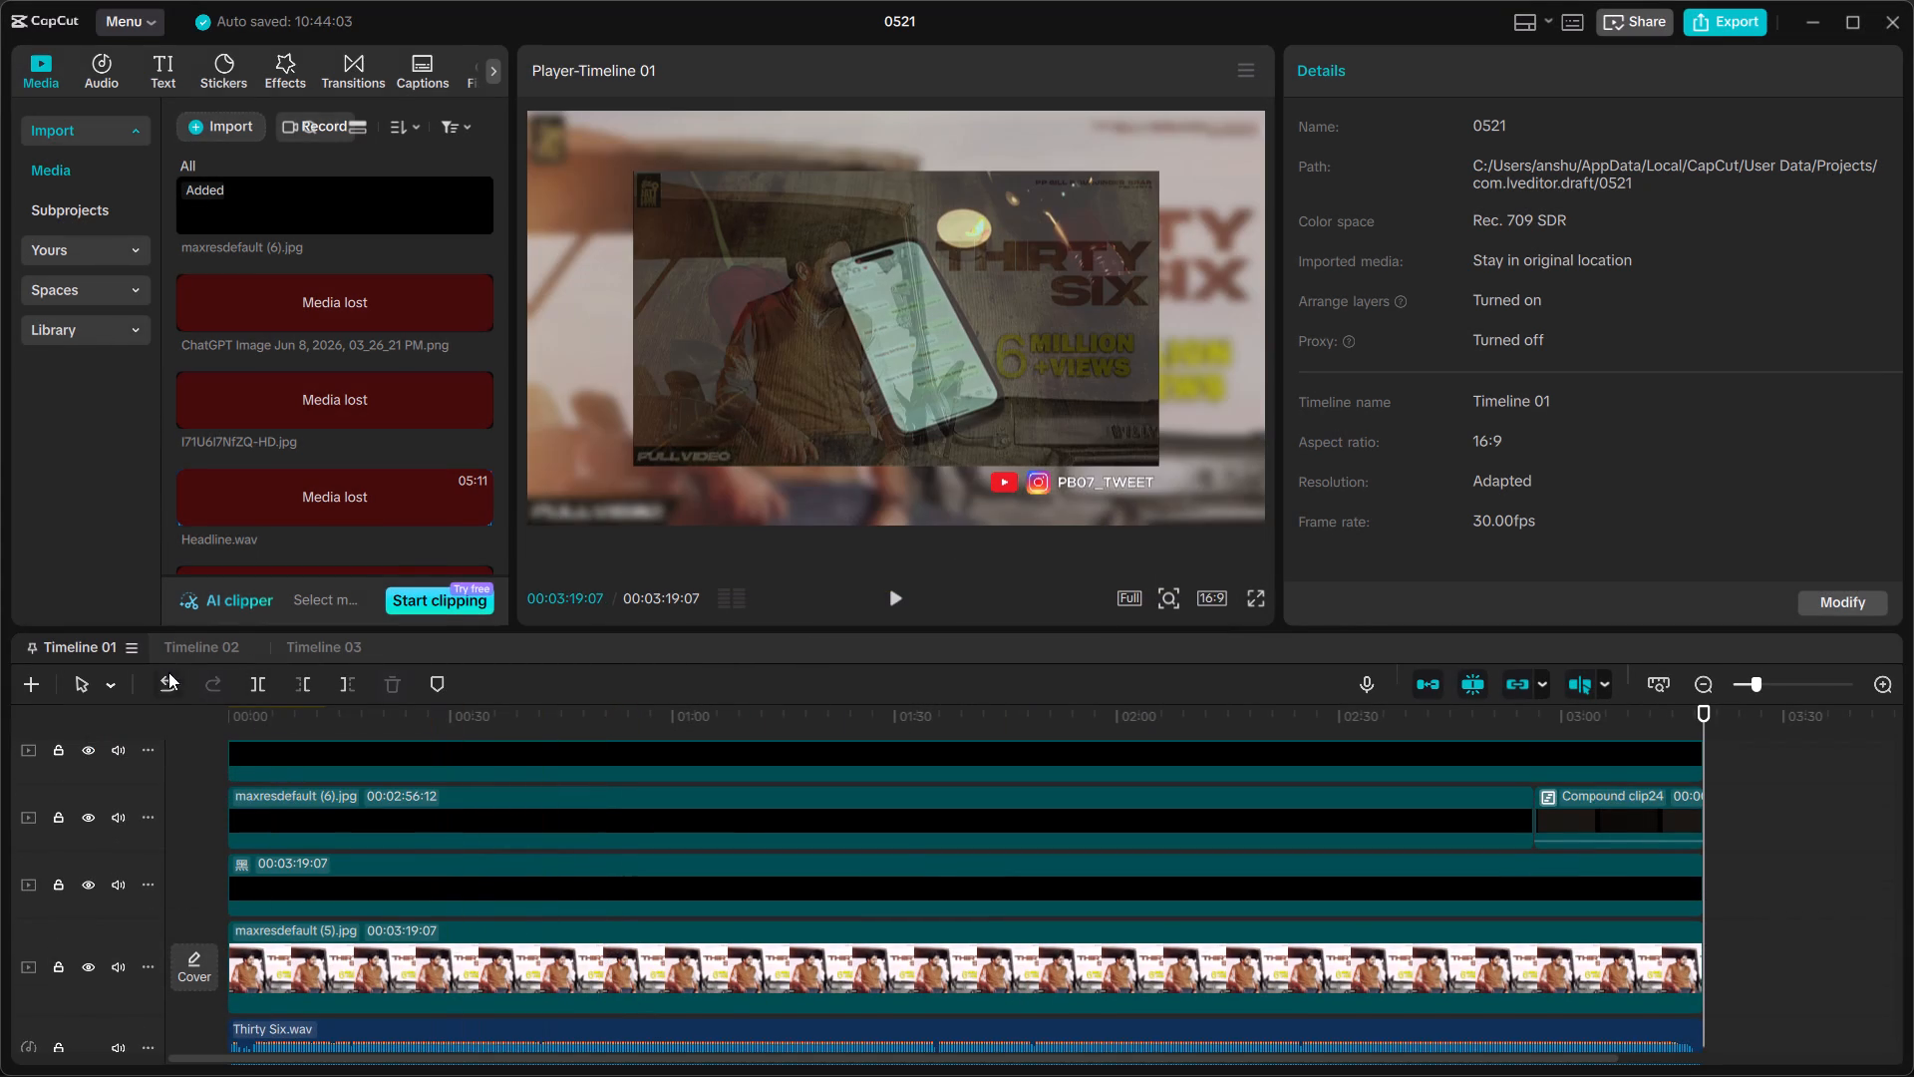
pyautogui.click(162, 681)
# Replace the main track's maxresdefault (5).jpg clip with maxresdefault (6).jpg, keeping the original video effect.
pyautogui.moveTo(261, 204); pyautogui.dragTo(319, 712)
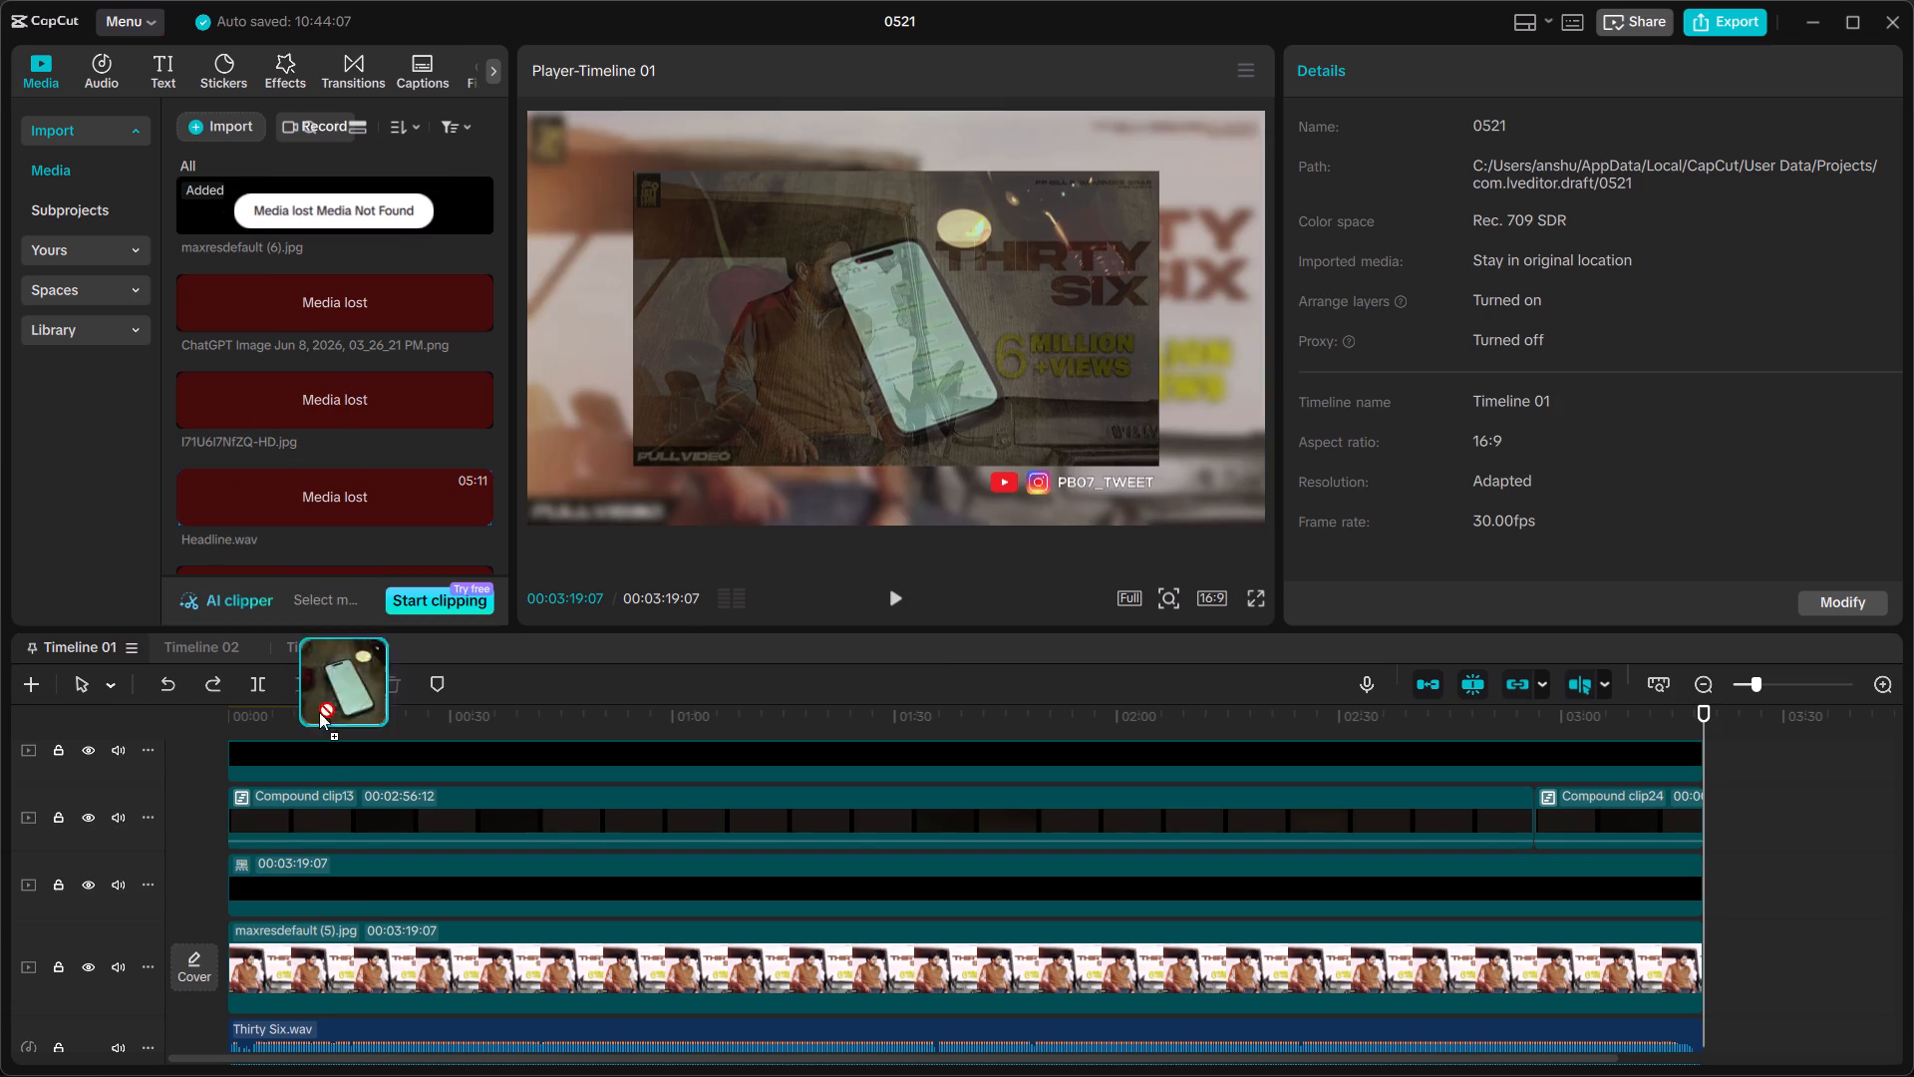
pyautogui.moveTo(319, 712); pyautogui.dragTo(392, 999)
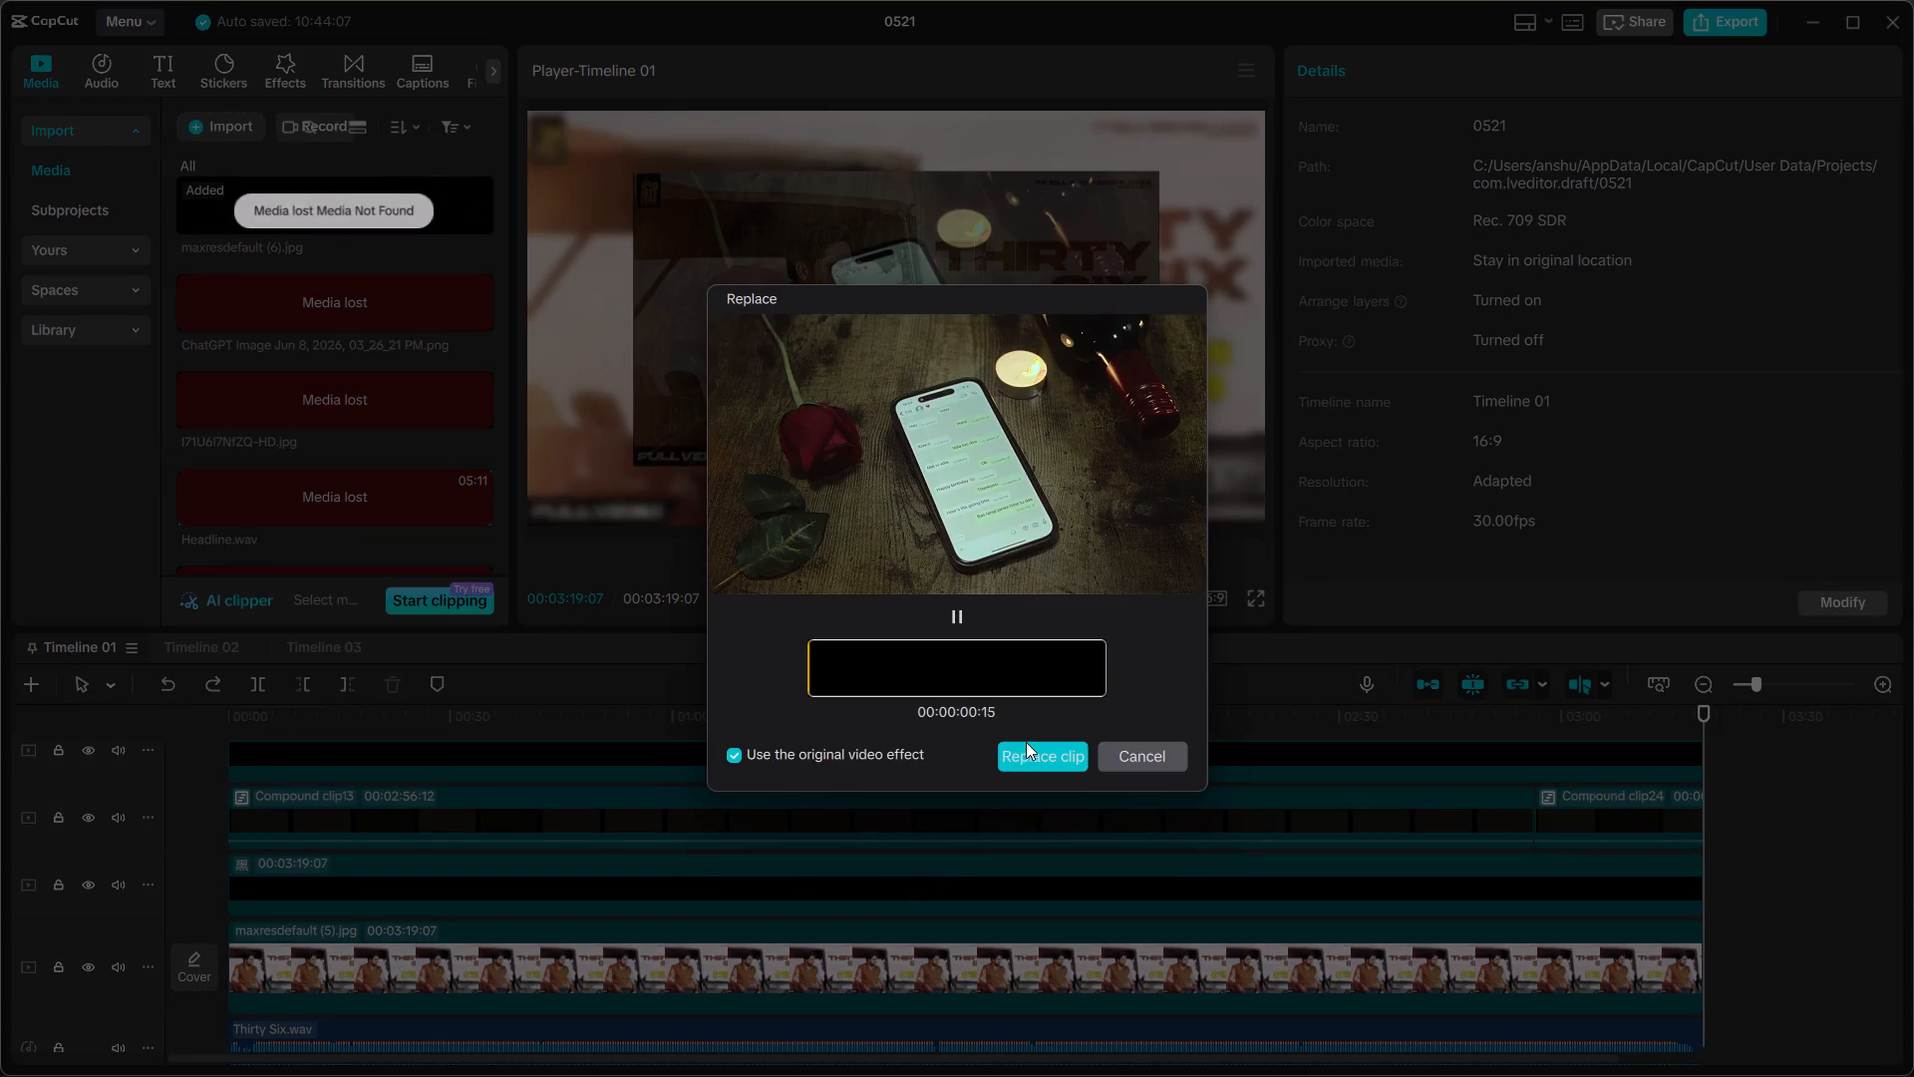
pyautogui.click(1026, 742)
# Import the mod mod te audio file from the device's Music folder into the project media.
pyautogui.scroll(-6, 978, 828)
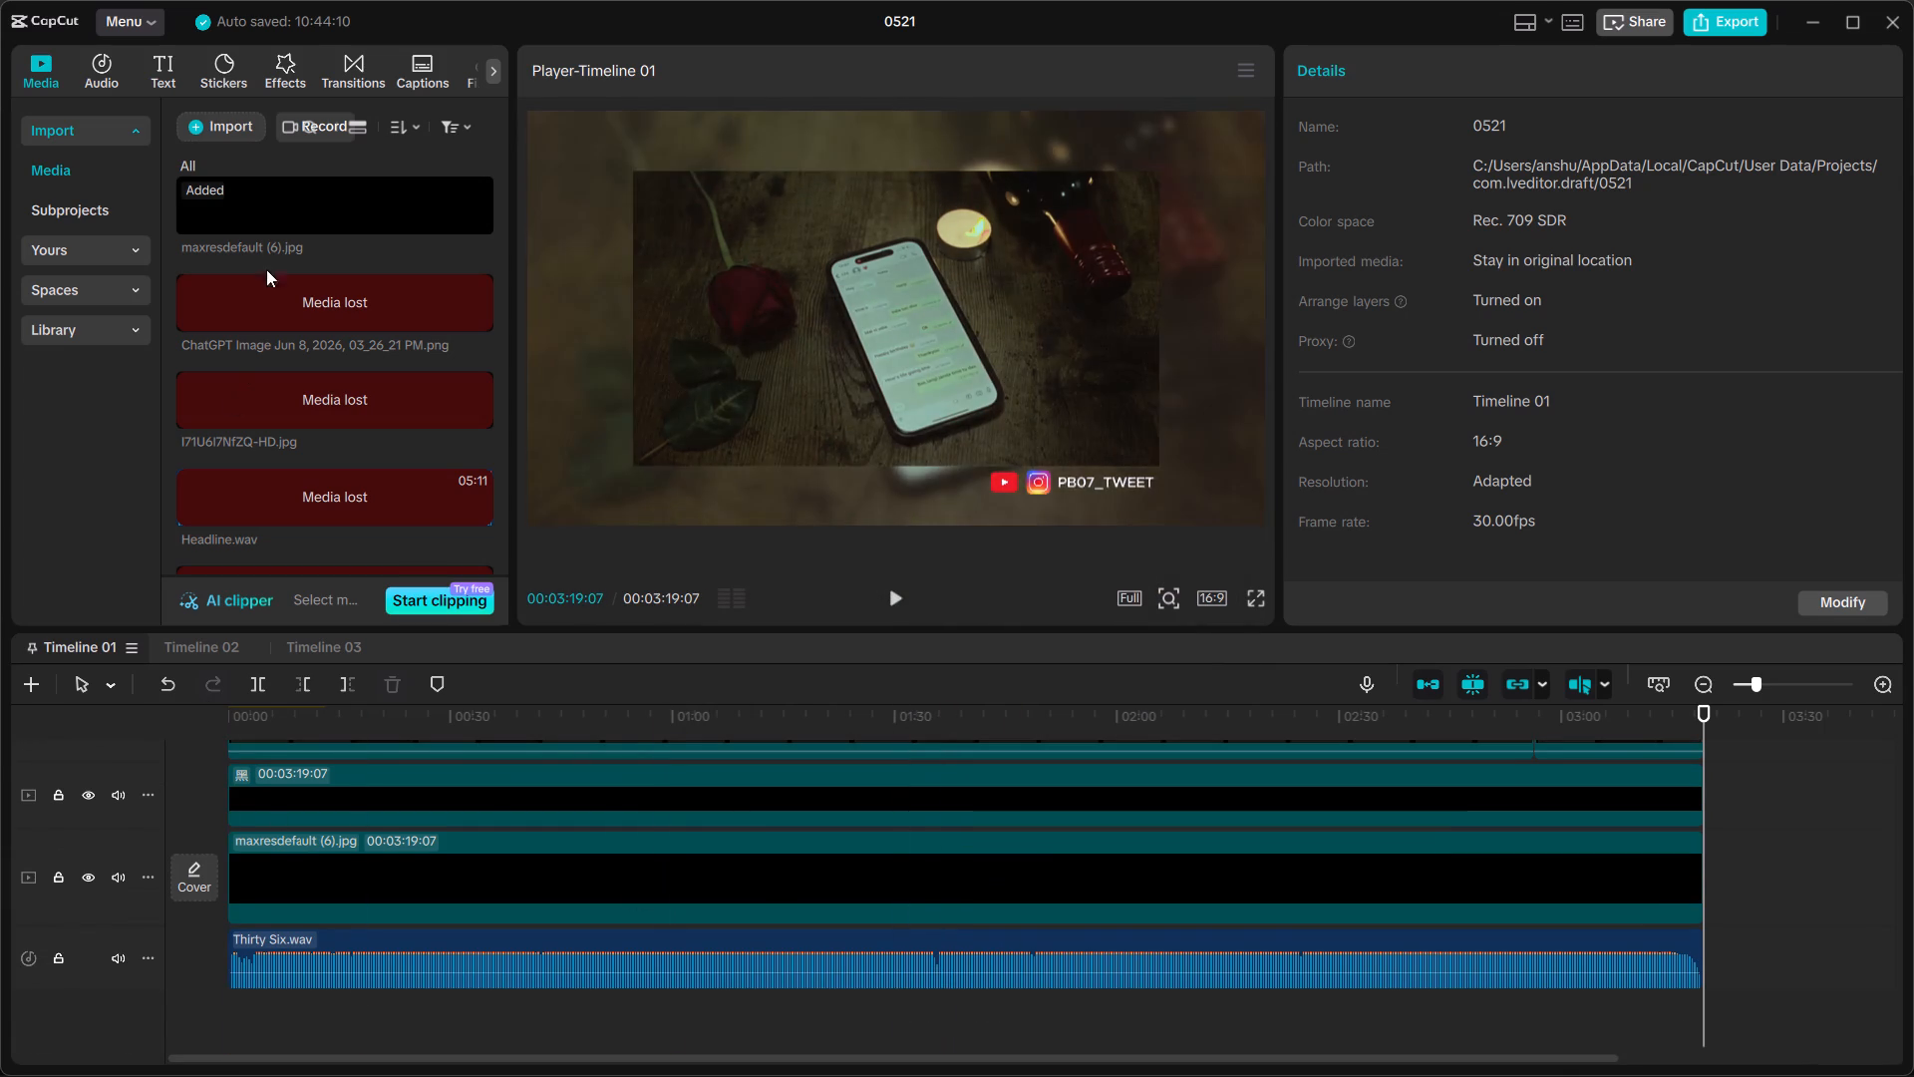
pyautogui.click(236, 134)
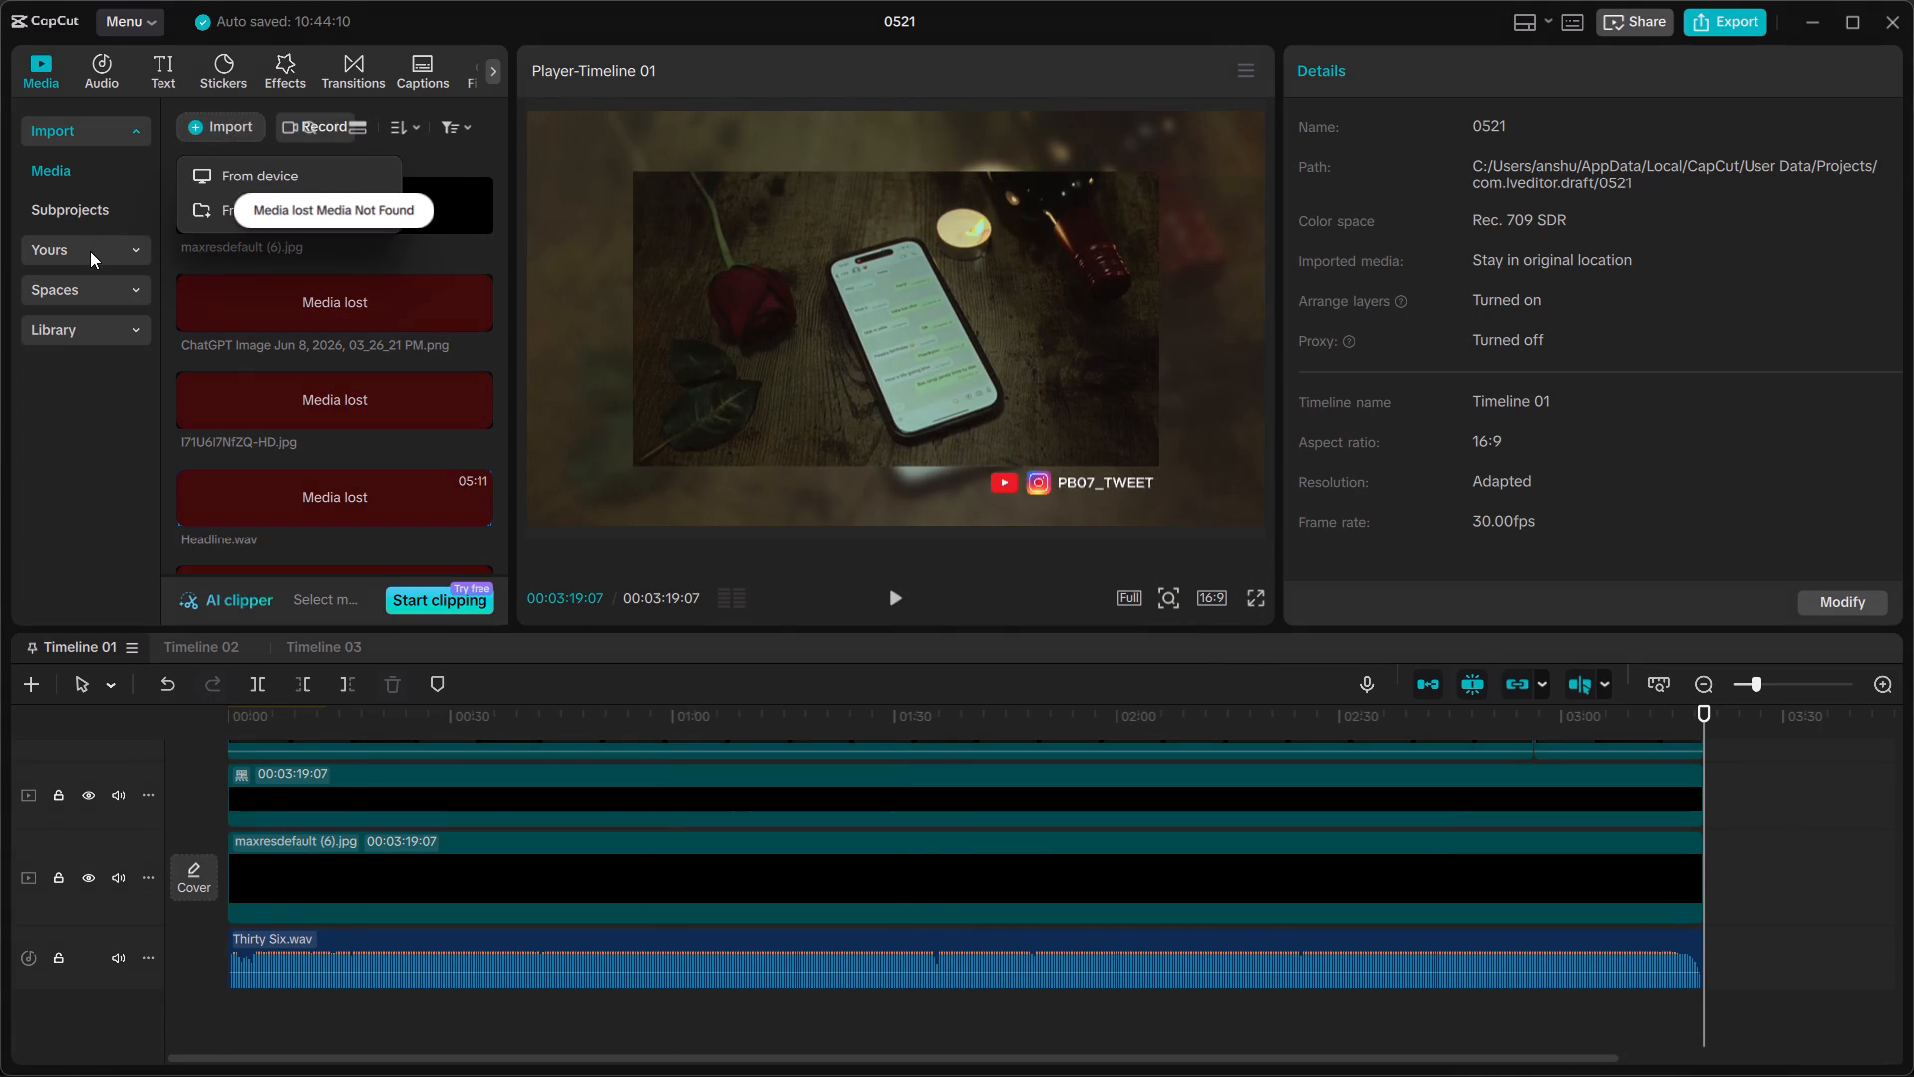
pyautogui.click(225, 169)
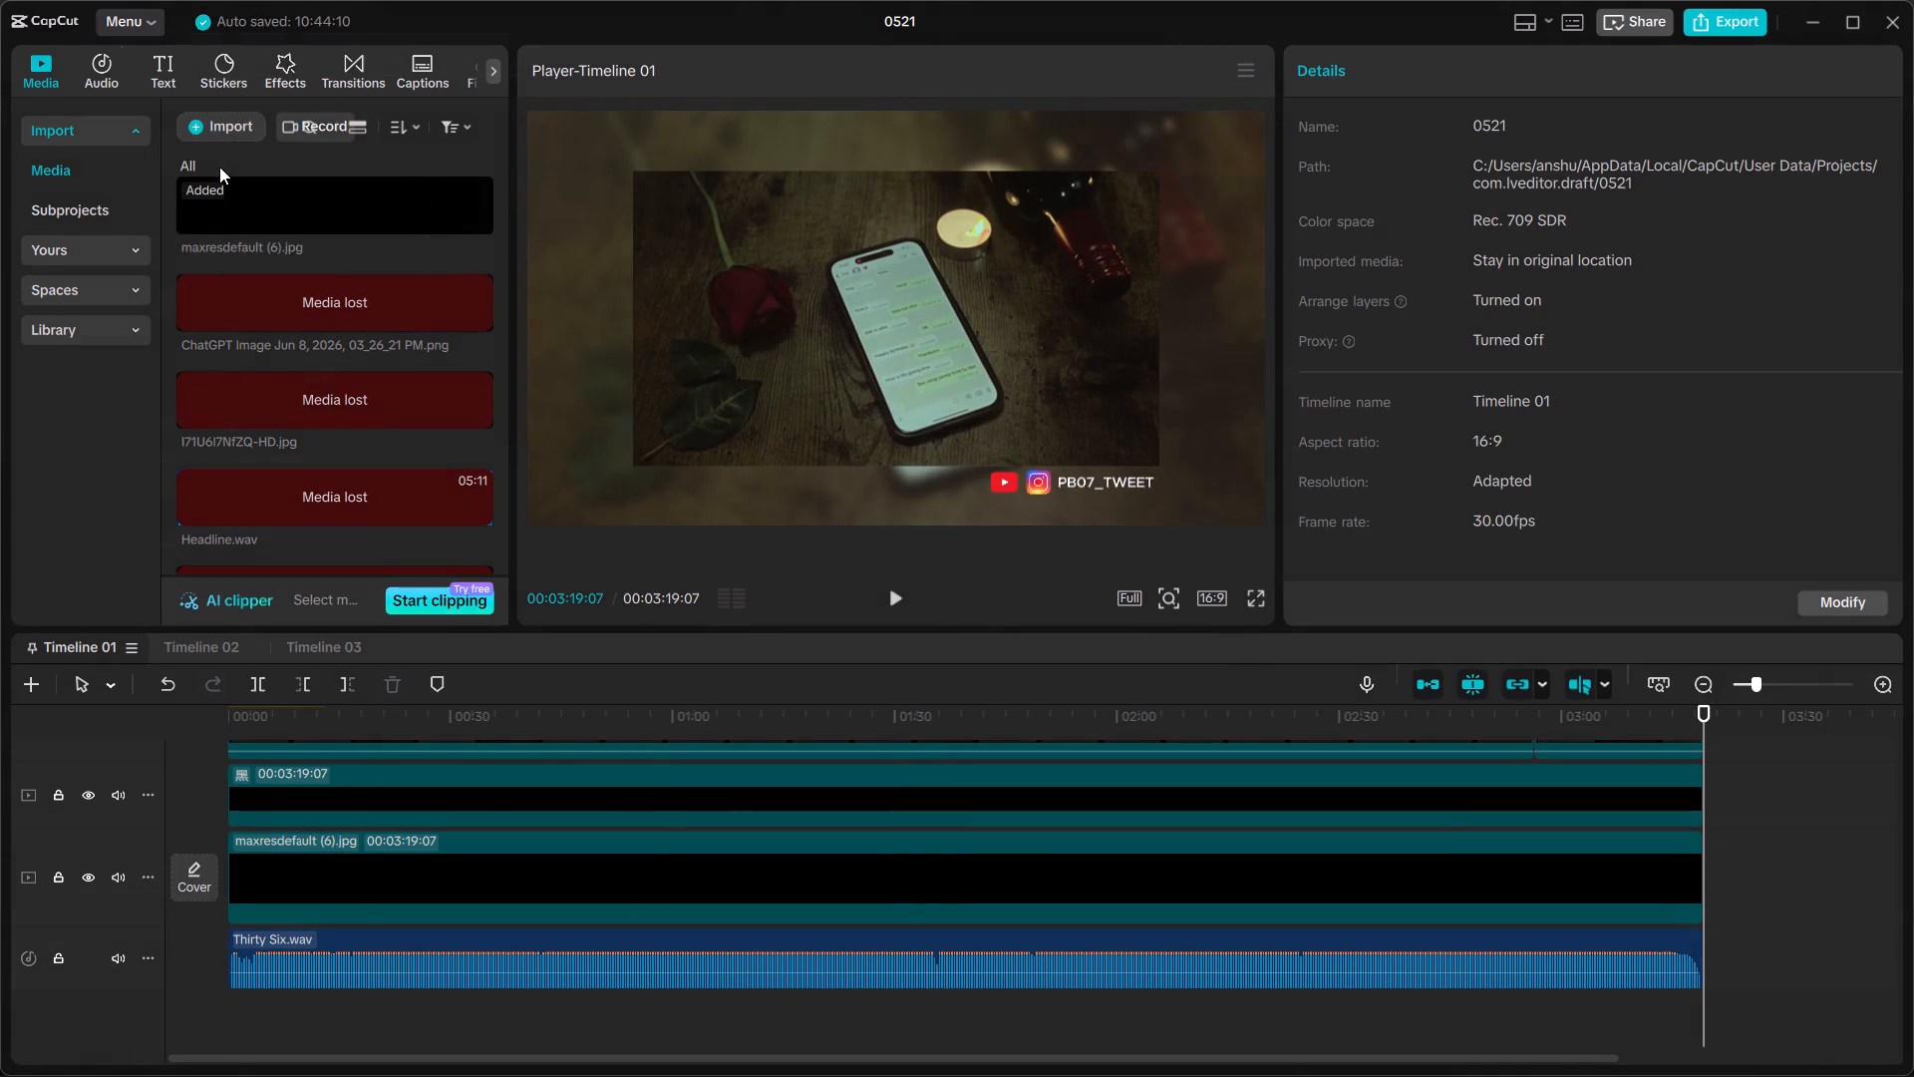
pyautogui.click(110, 294)
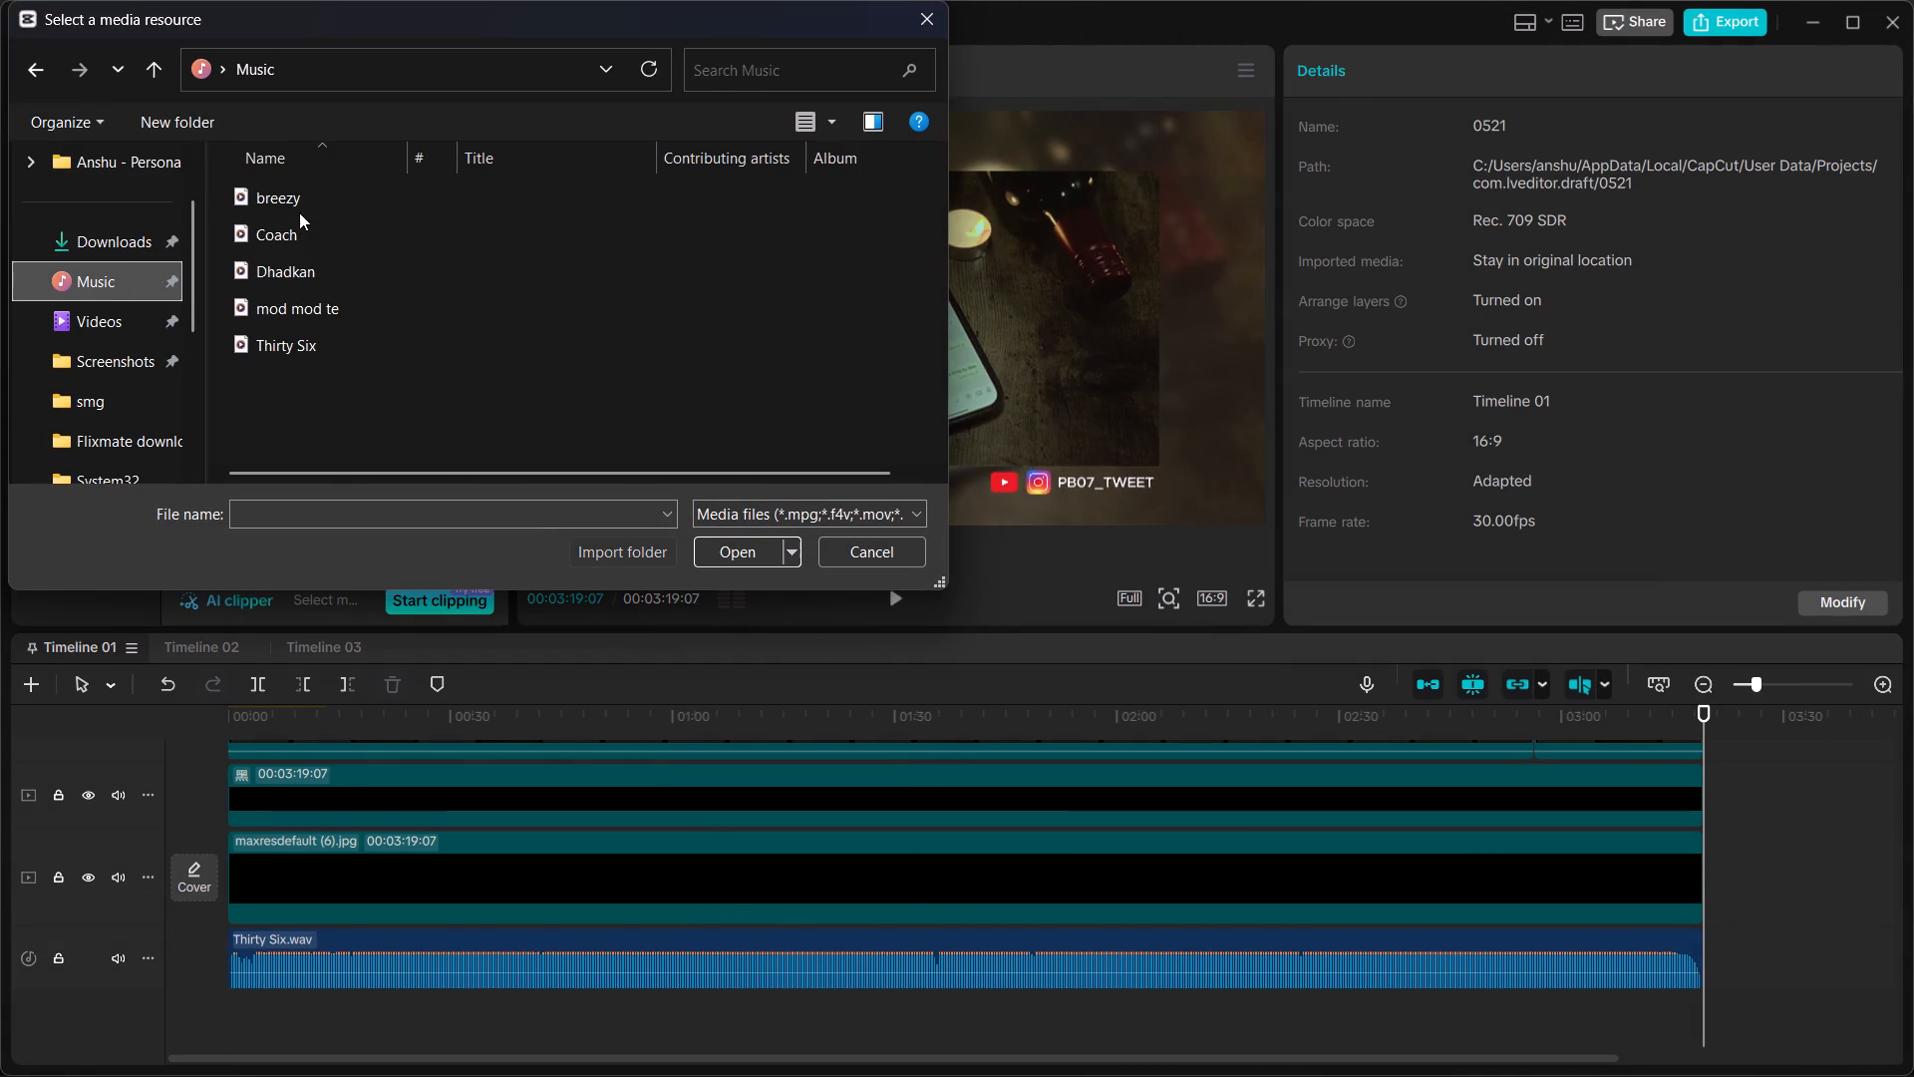
pyautogui.doubleClick(292, 307)
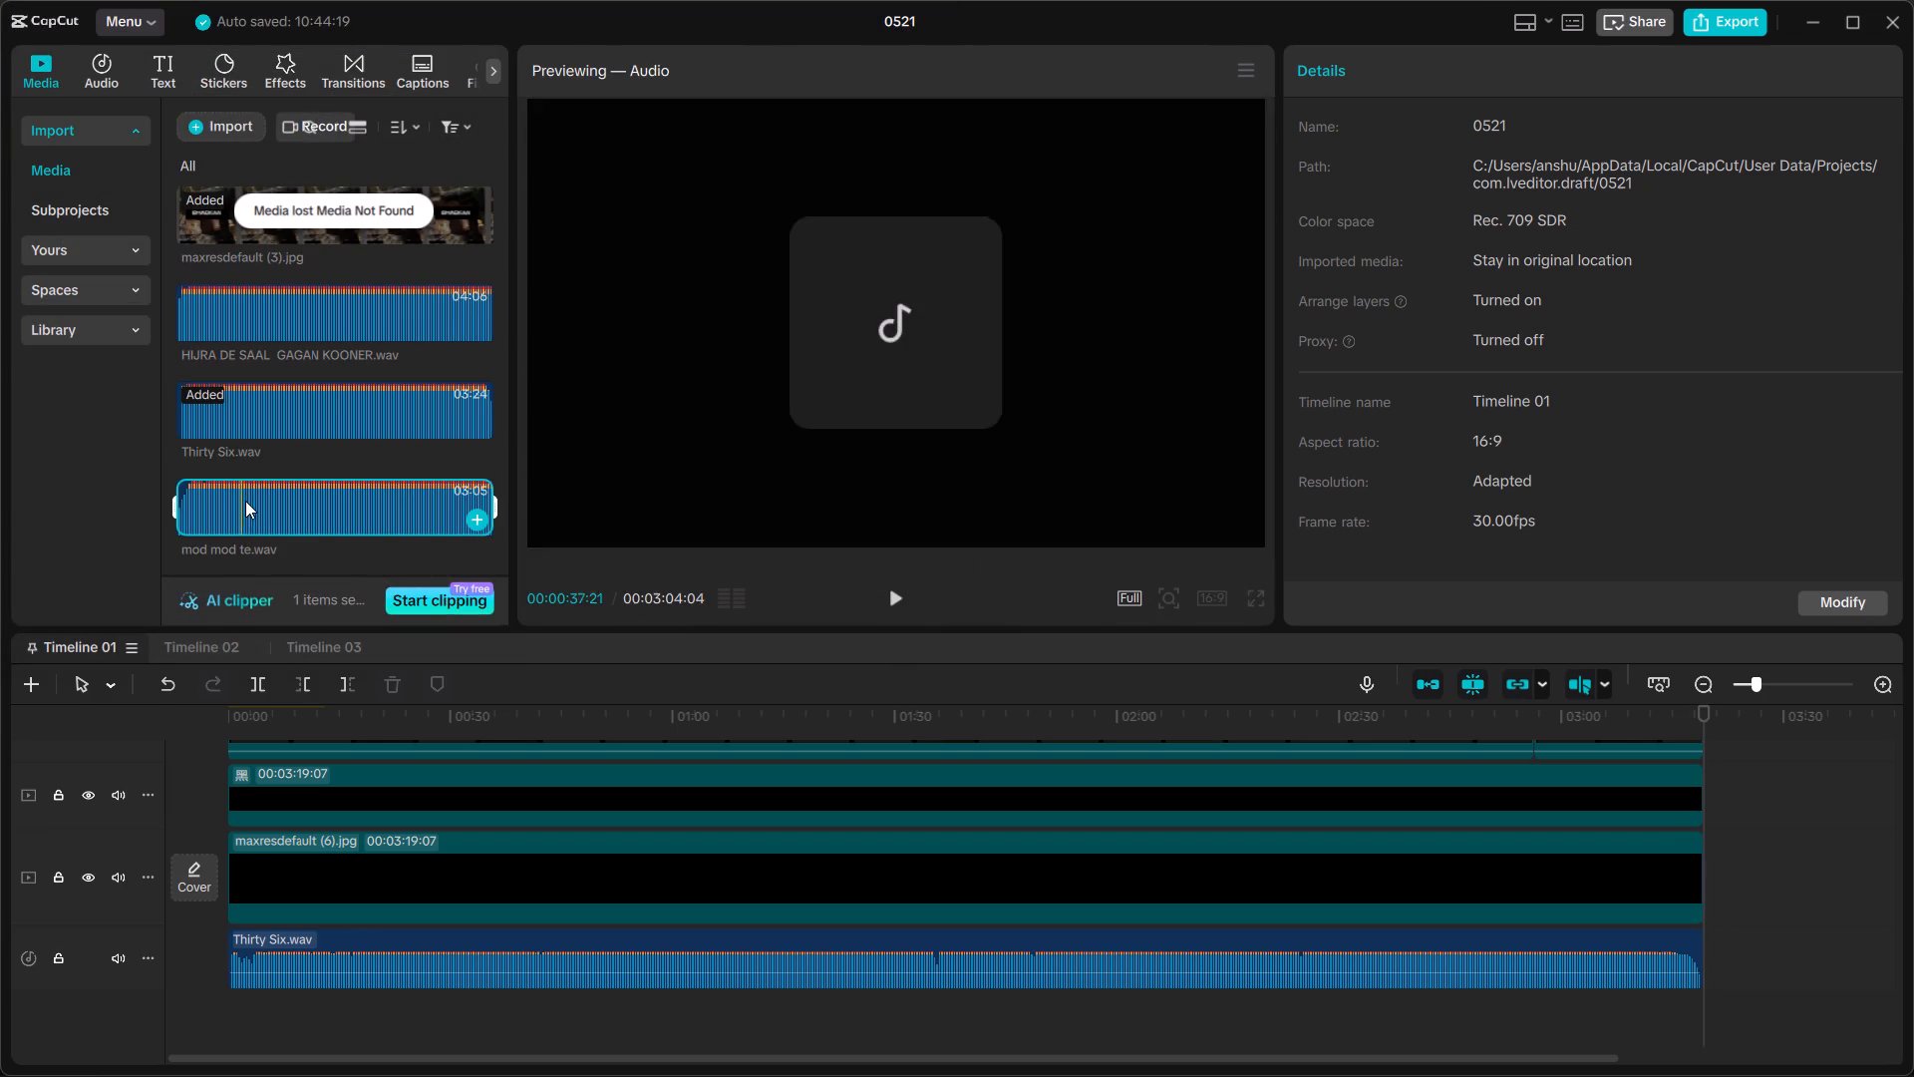
# Swap the song audio by placing mod mod te.wav at the start of the timeline and deleting the Thirty Six.wav clip.
pyautogui.moveTo(245, 501); pyautogui.dragTo(158, 840)
pyautogui.click(318, 995)
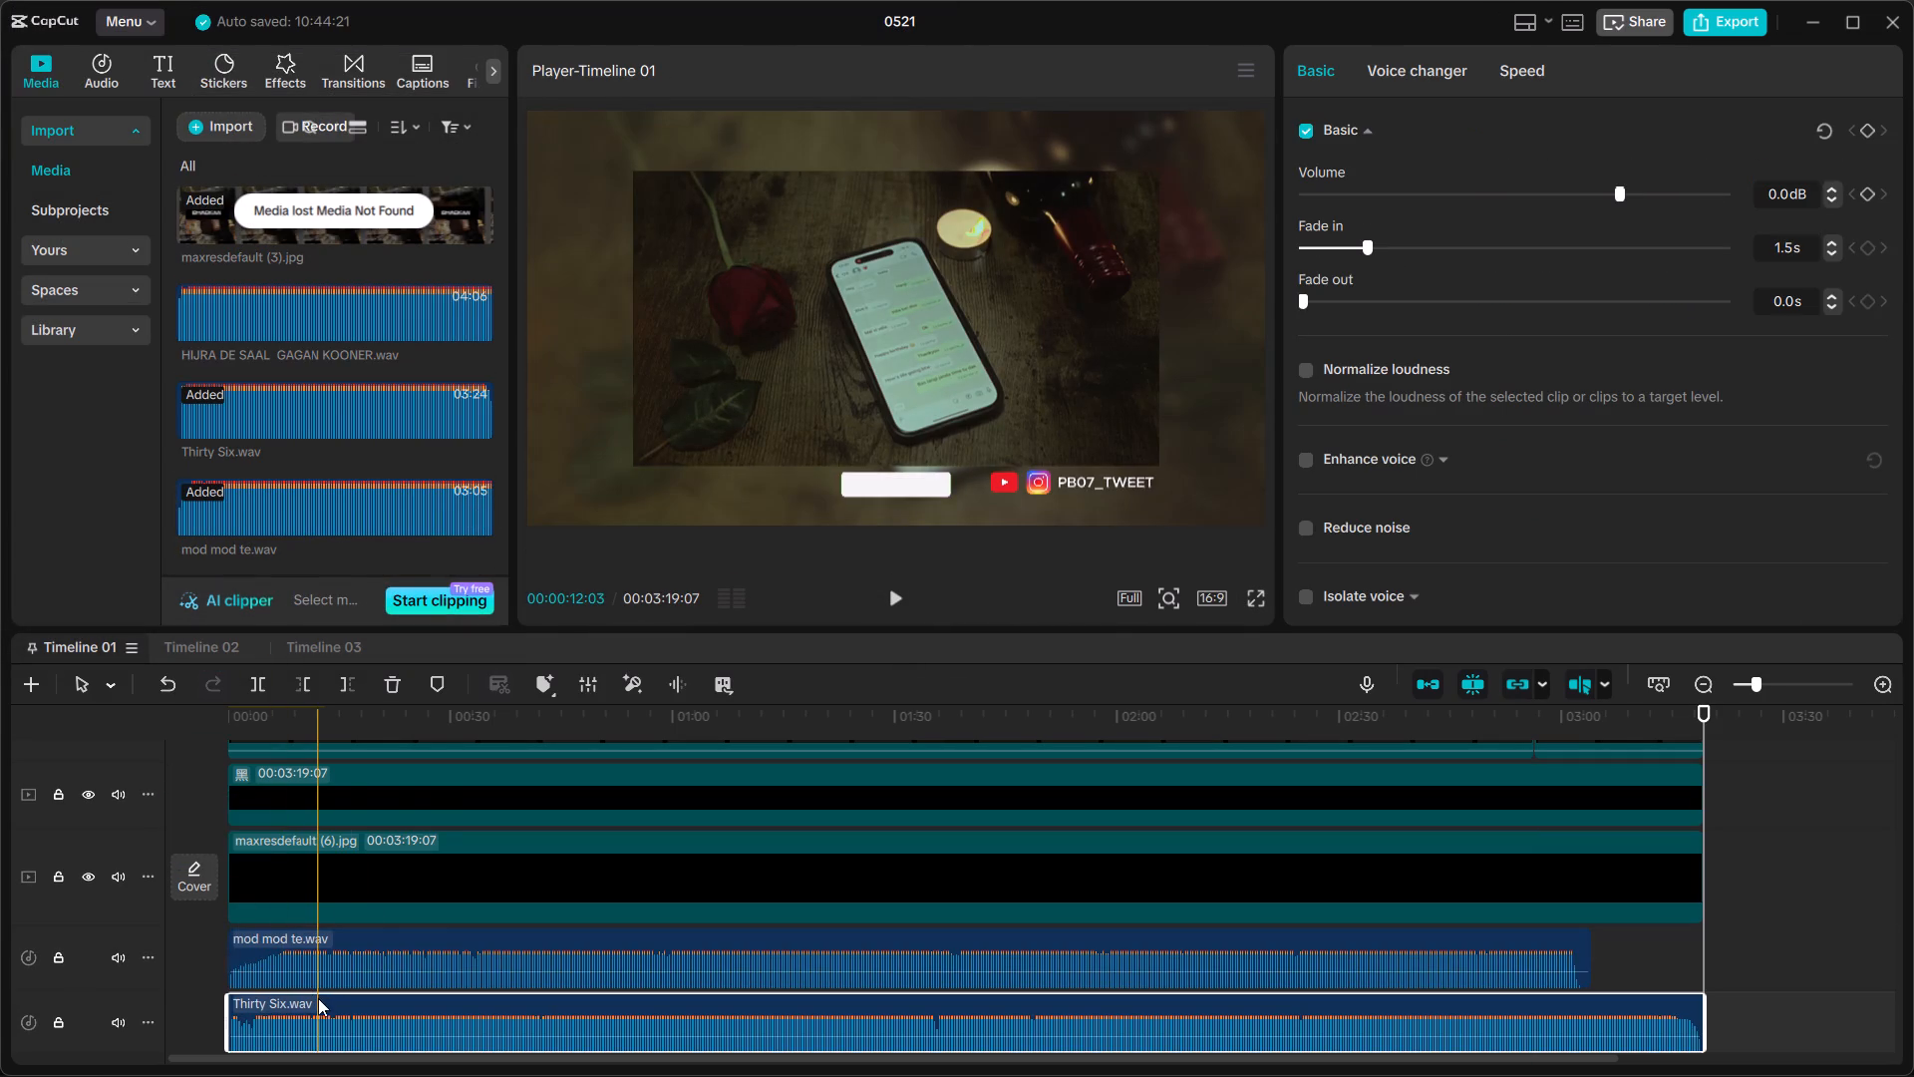
pyautogui.click(384, 691)
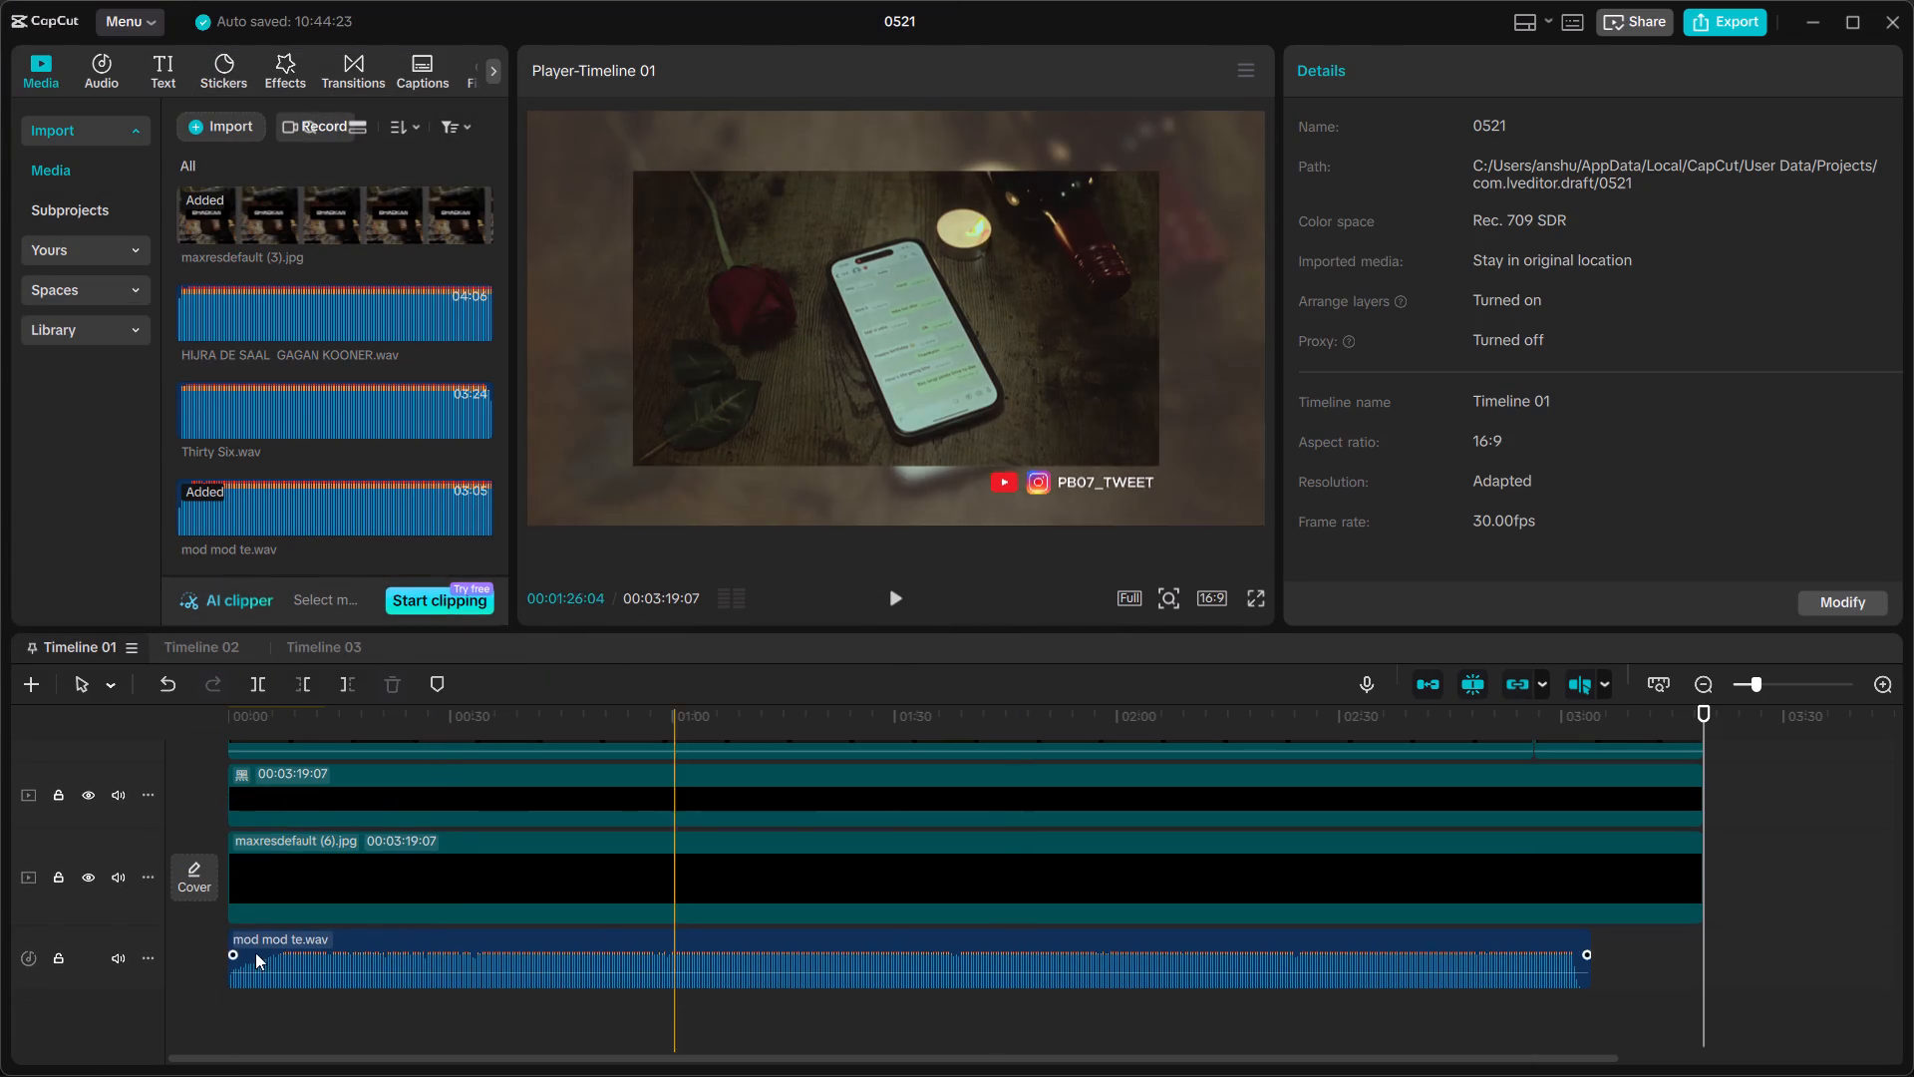
# Play the timeline from the beginning to check the new artwork and audio.
pyautogui.click(187, 965)
pyautogui.press('space')
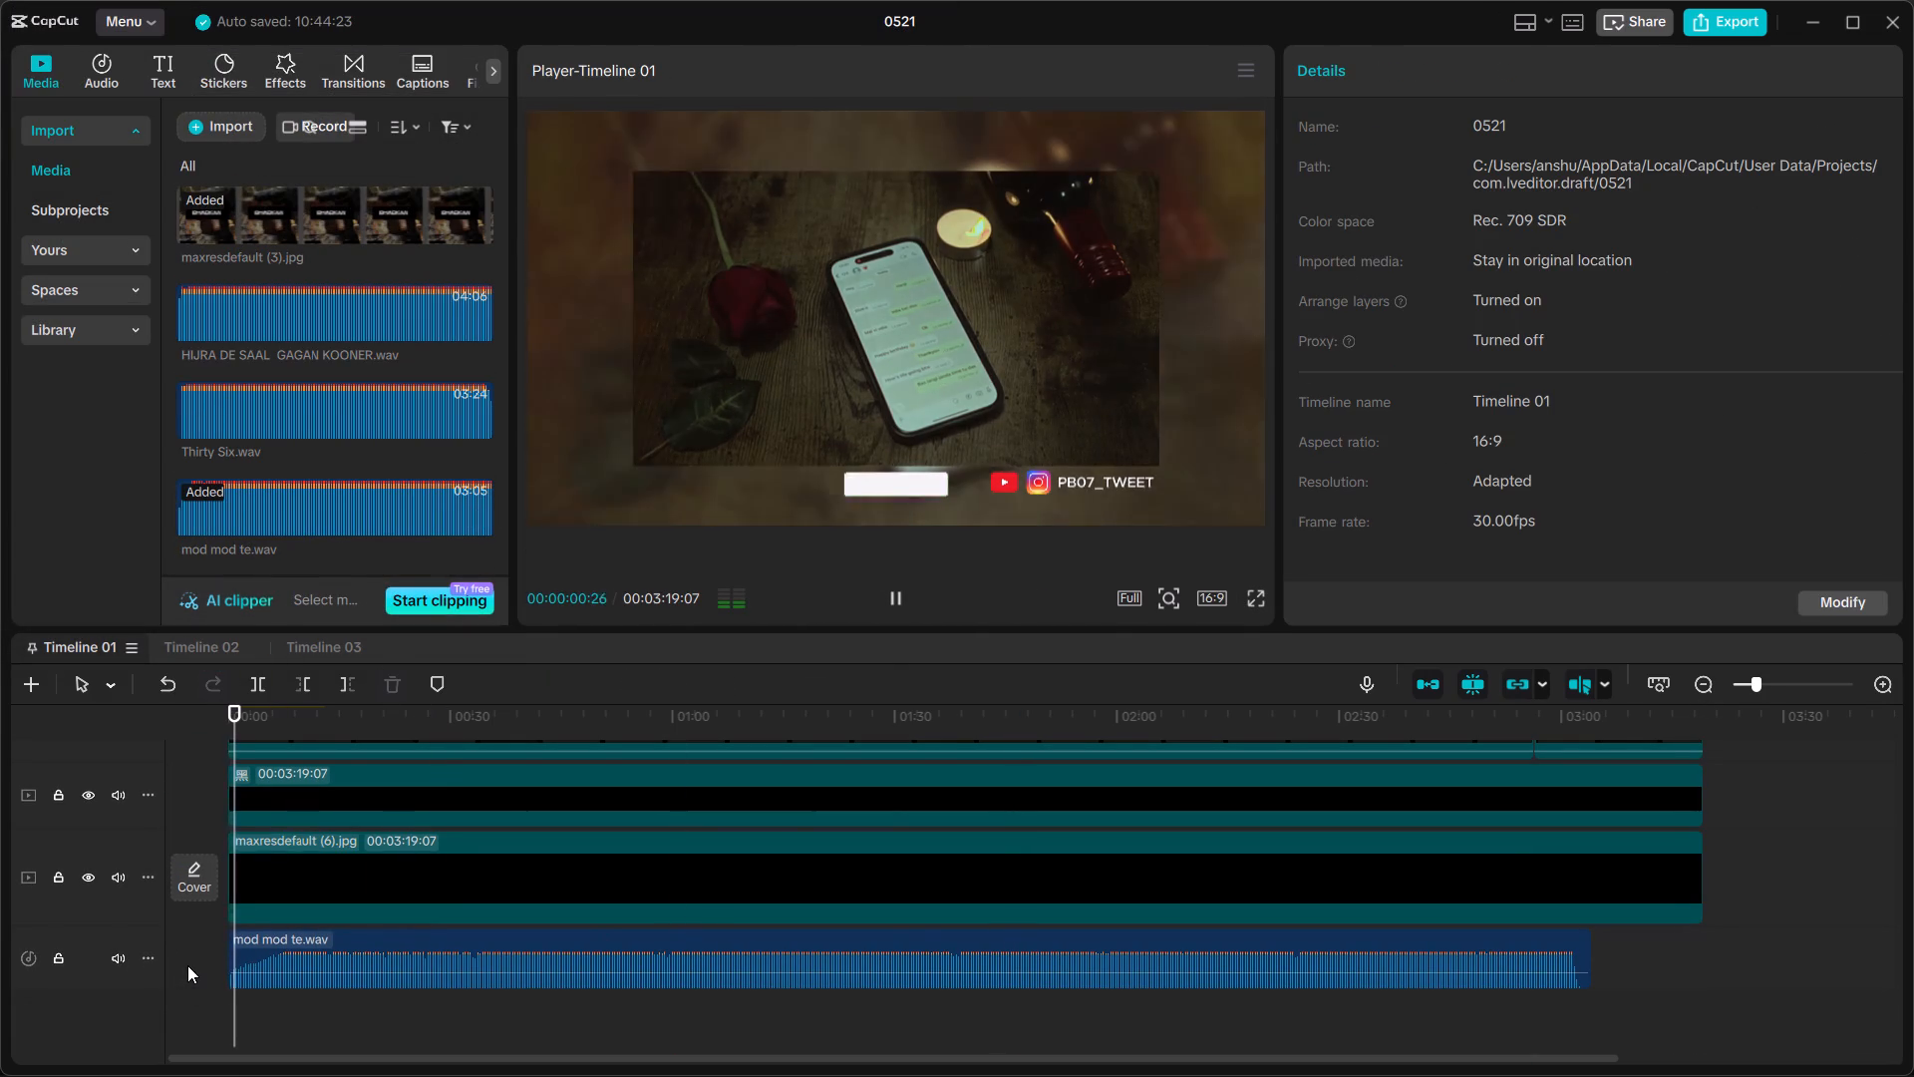
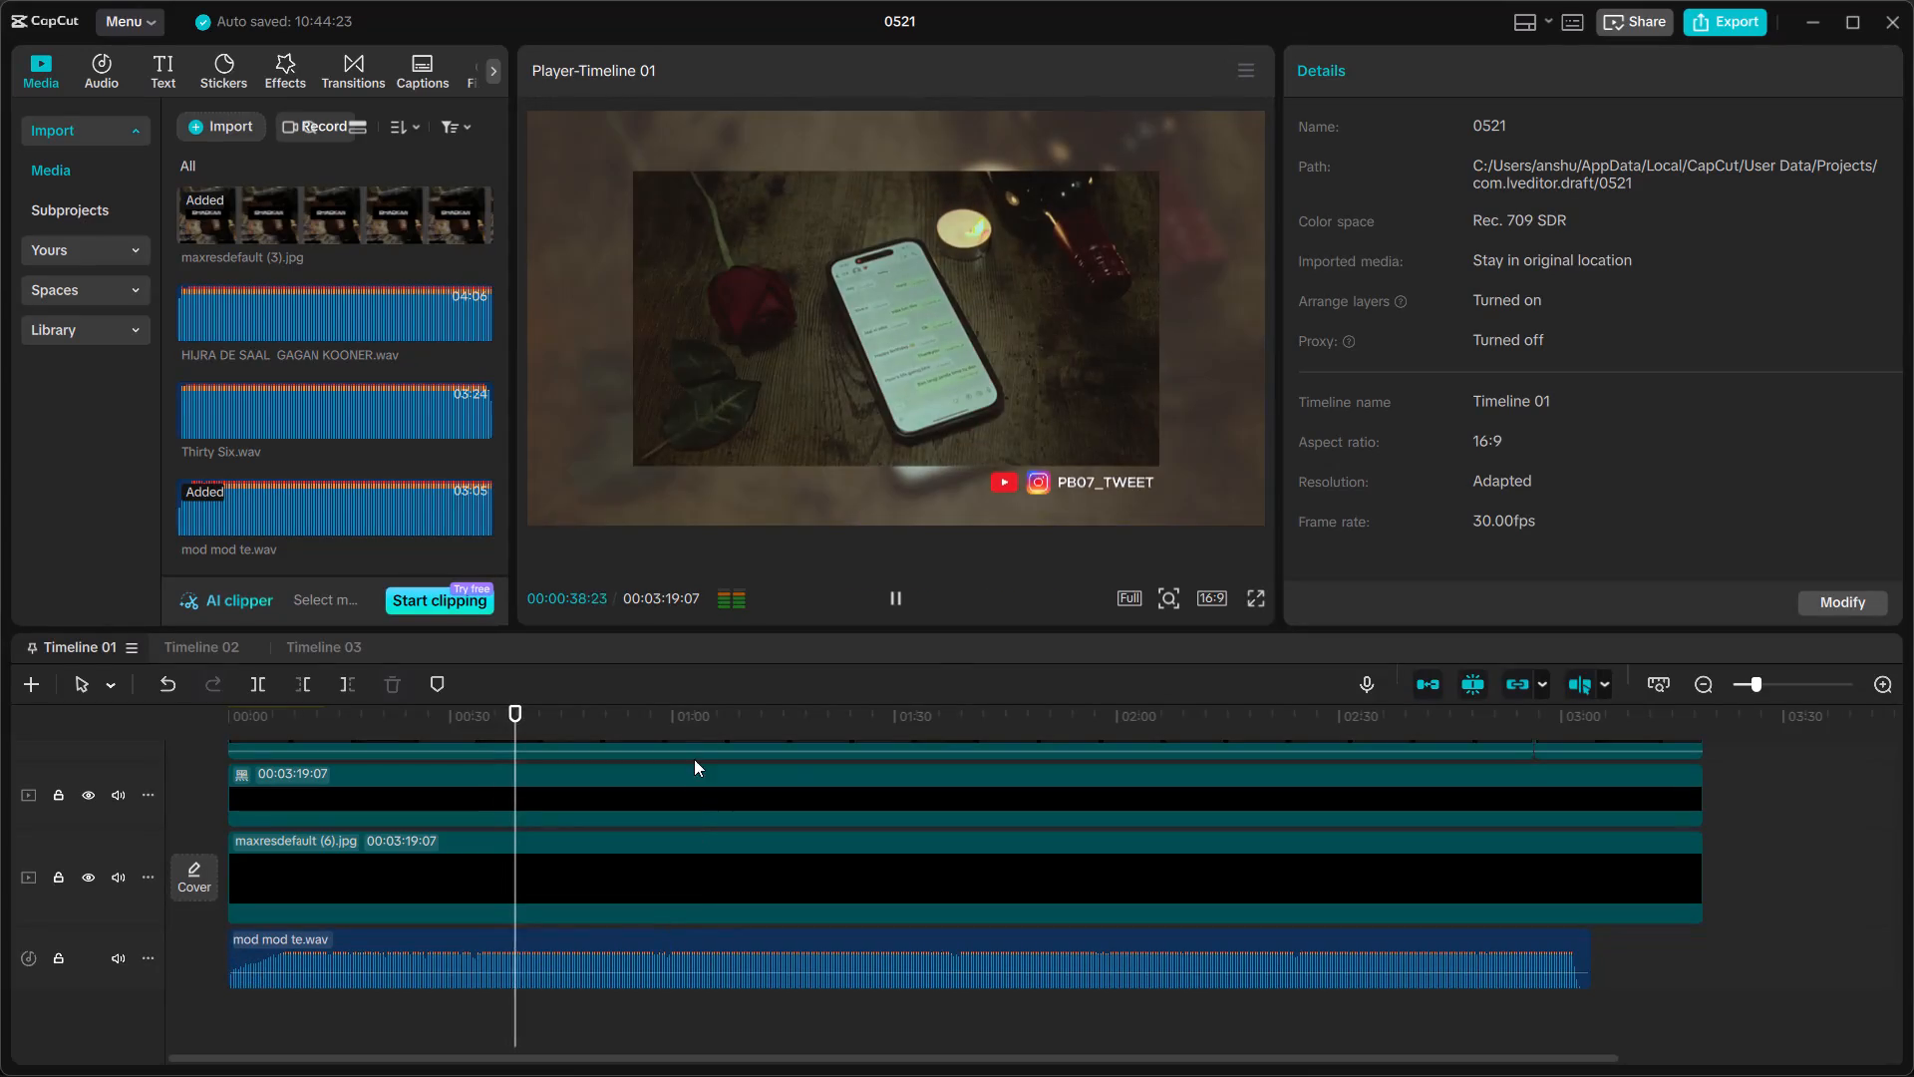
# Stop playback and trim the ends of all timeline clips to 00:03:02:07, just before the mod mod te.wav audio ends.
pyautogui.press('space')
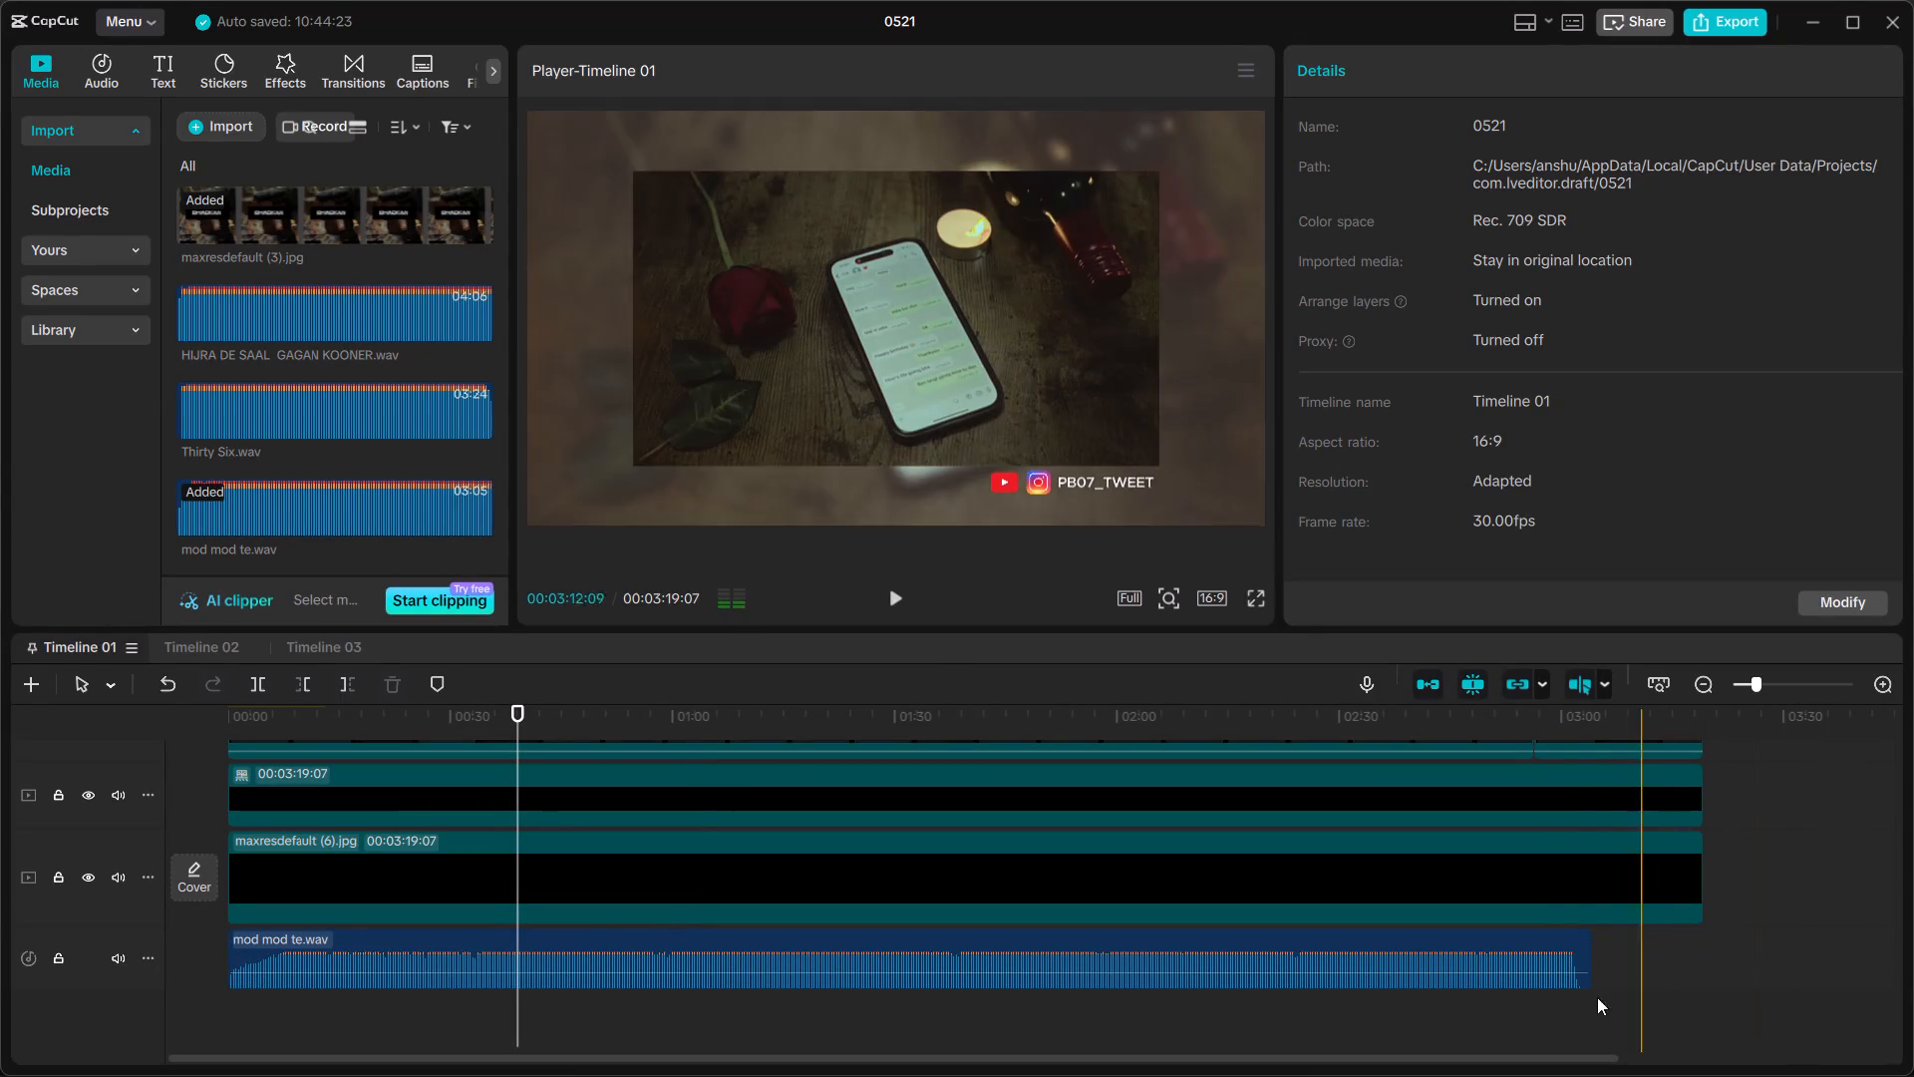
pyautogui.click(1564, 1003)
pyautogui.press('space')
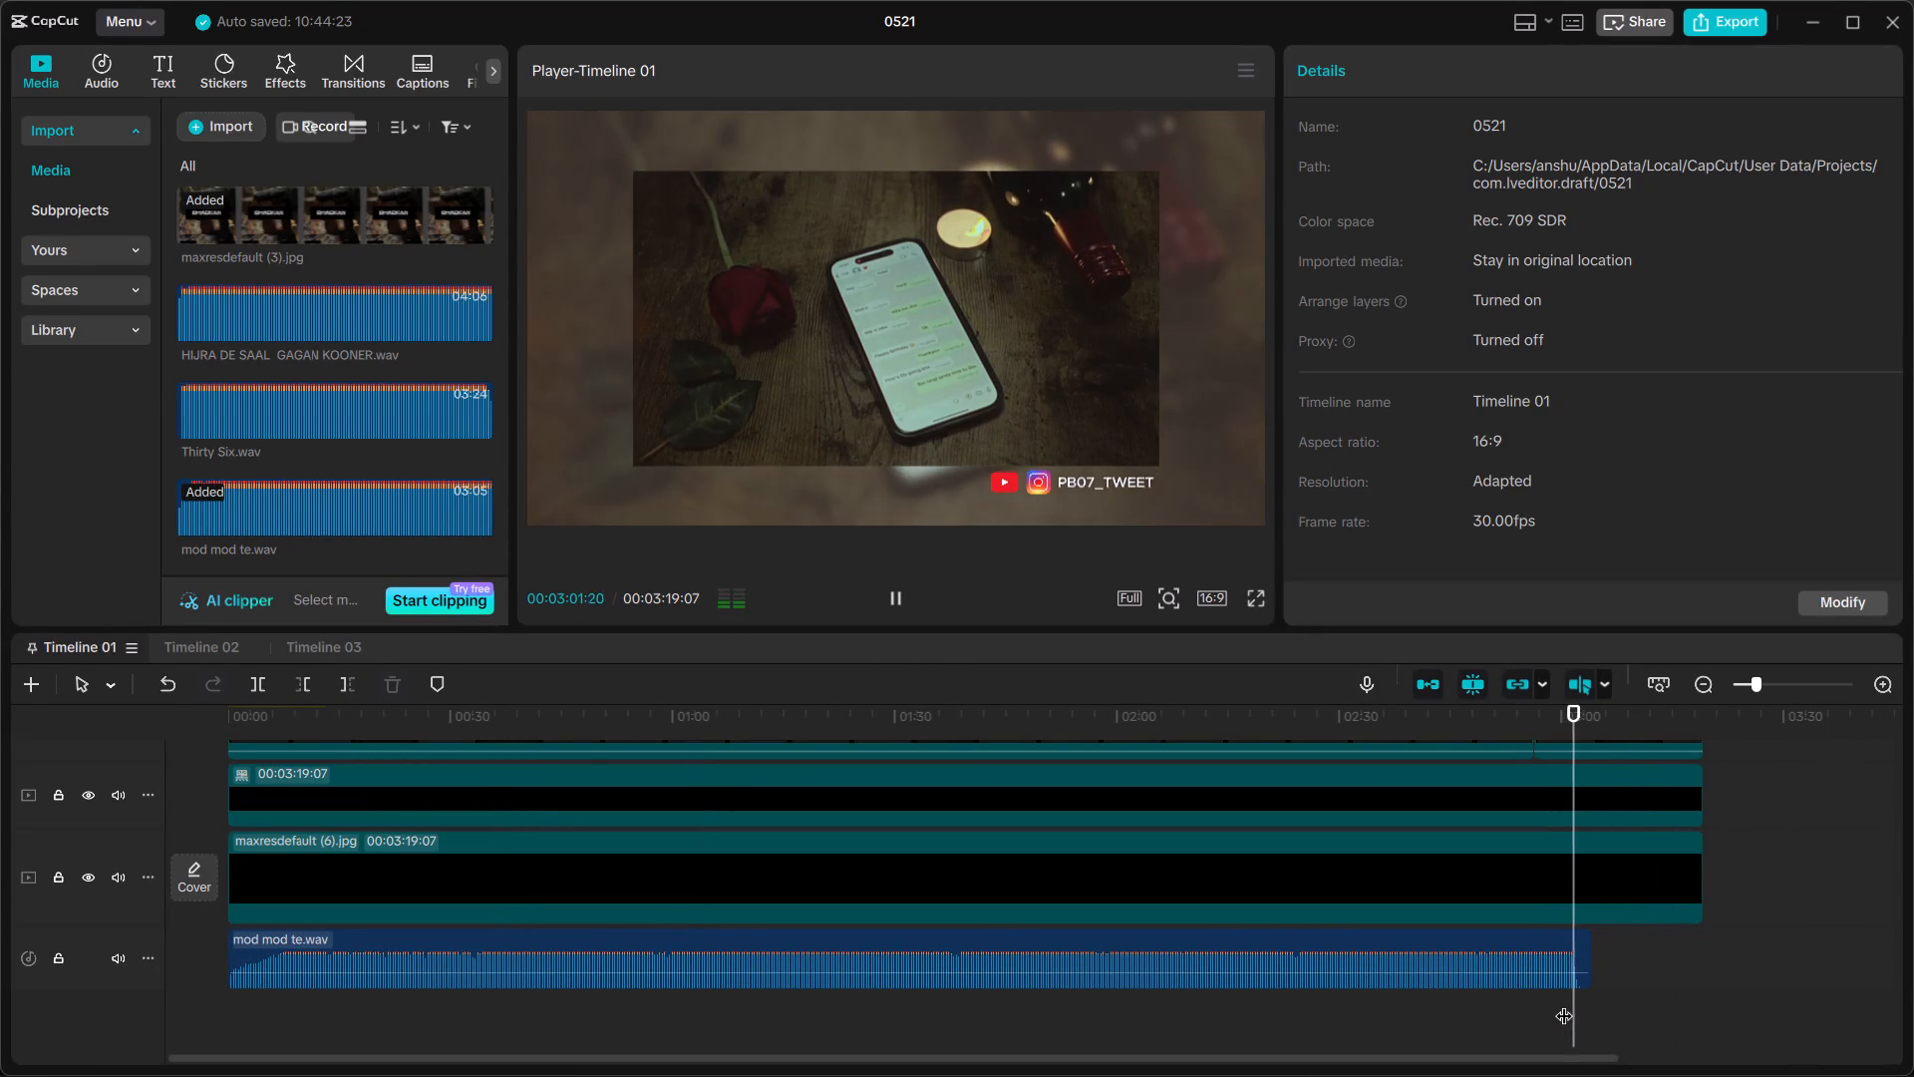
pyautogui.press('space')
pyautogui.hotkey('ctrl', 'a')
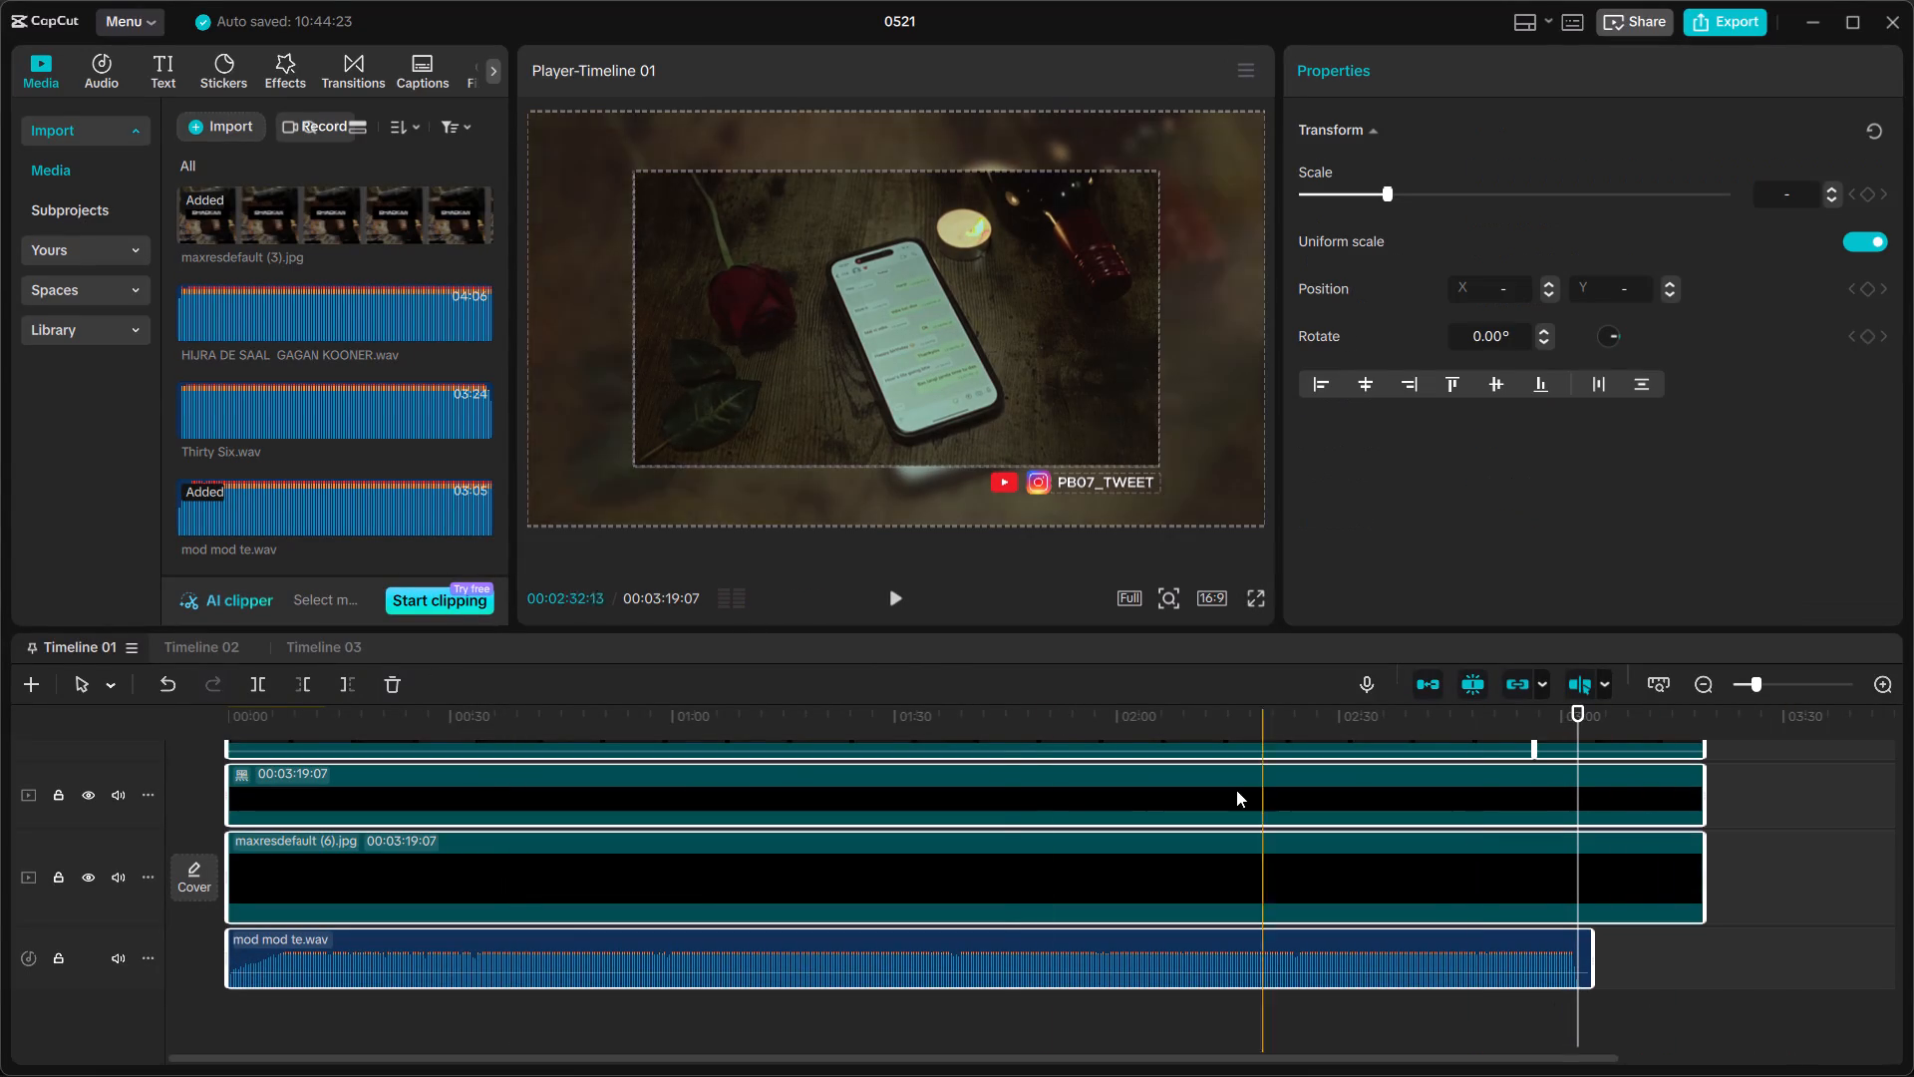
pyautogui.click(334, 679)
pyautogui.scroll(9, 1491, 889)
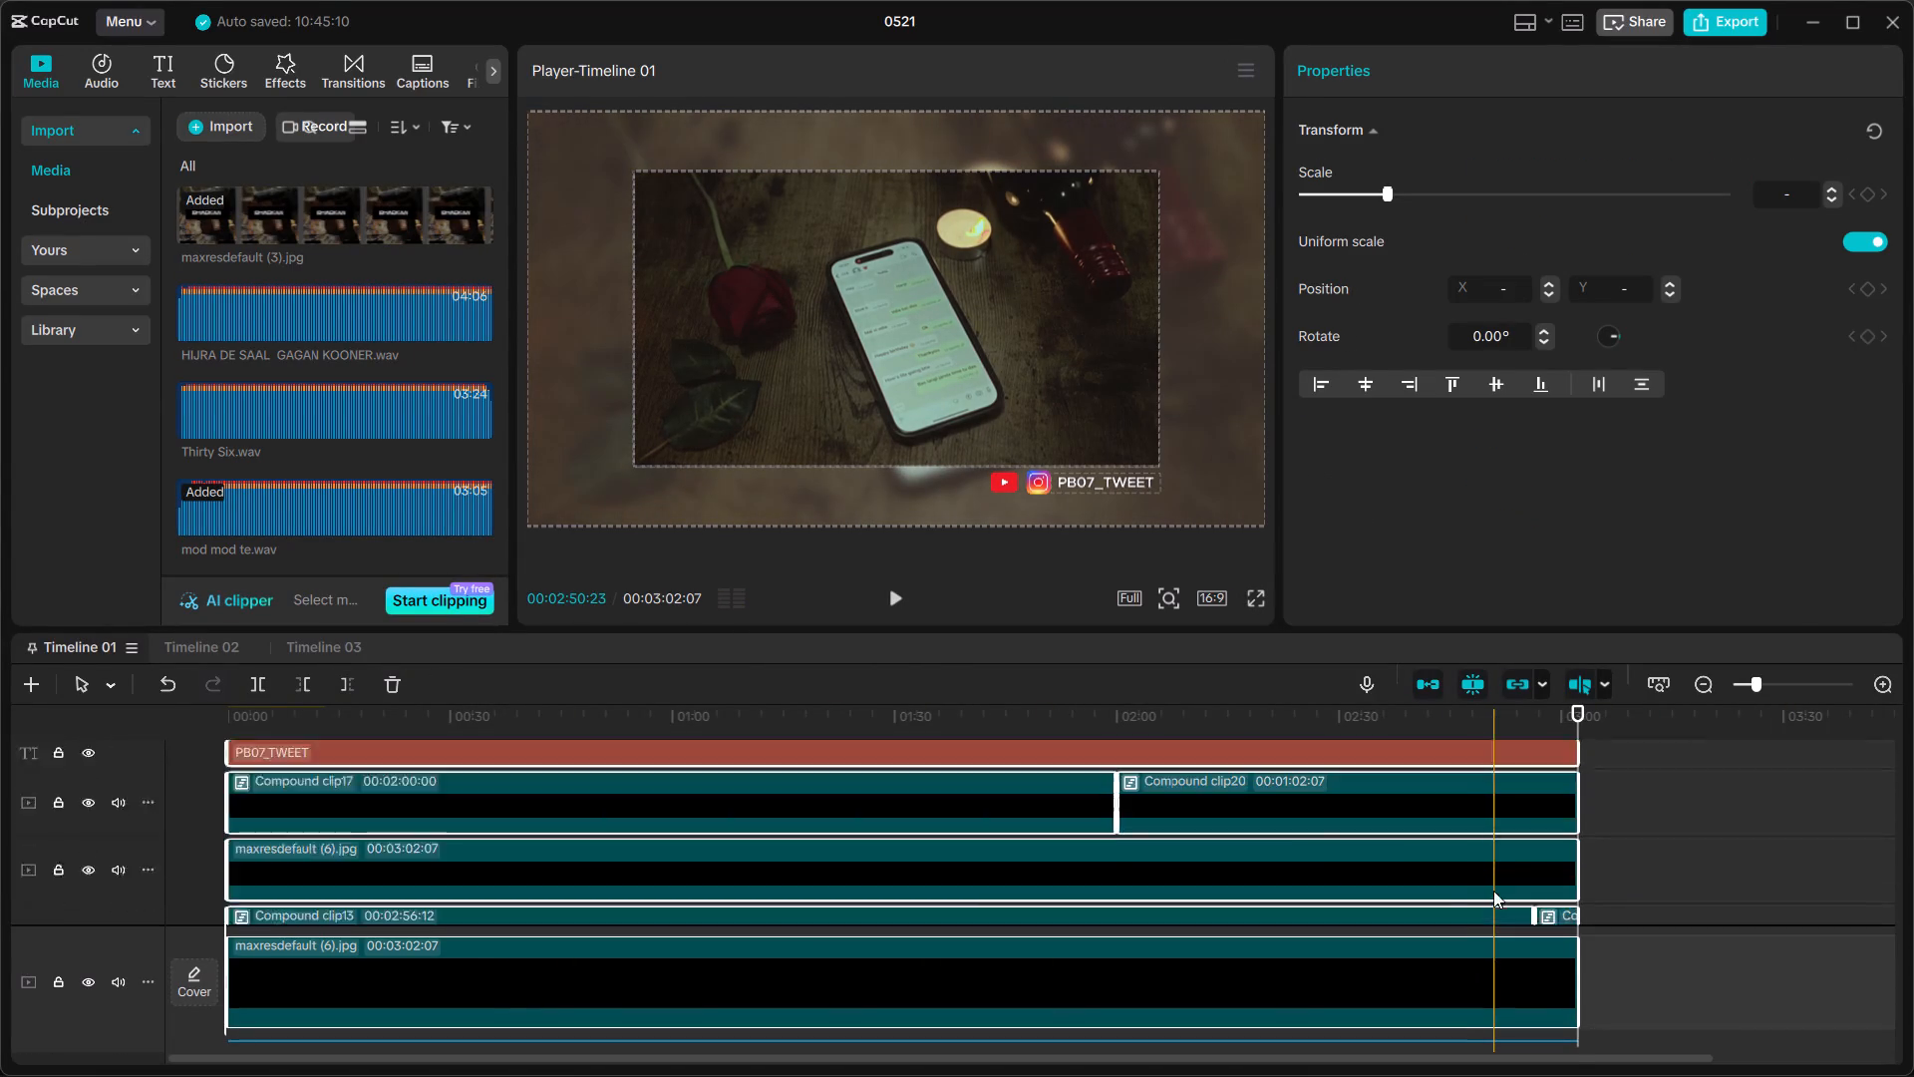
pyautogui.scroll(7, 1493, 891)
# Export the video under the name Mod Mod Te and close the finished export without sharing it.
pyautogui.click(1731, 13)
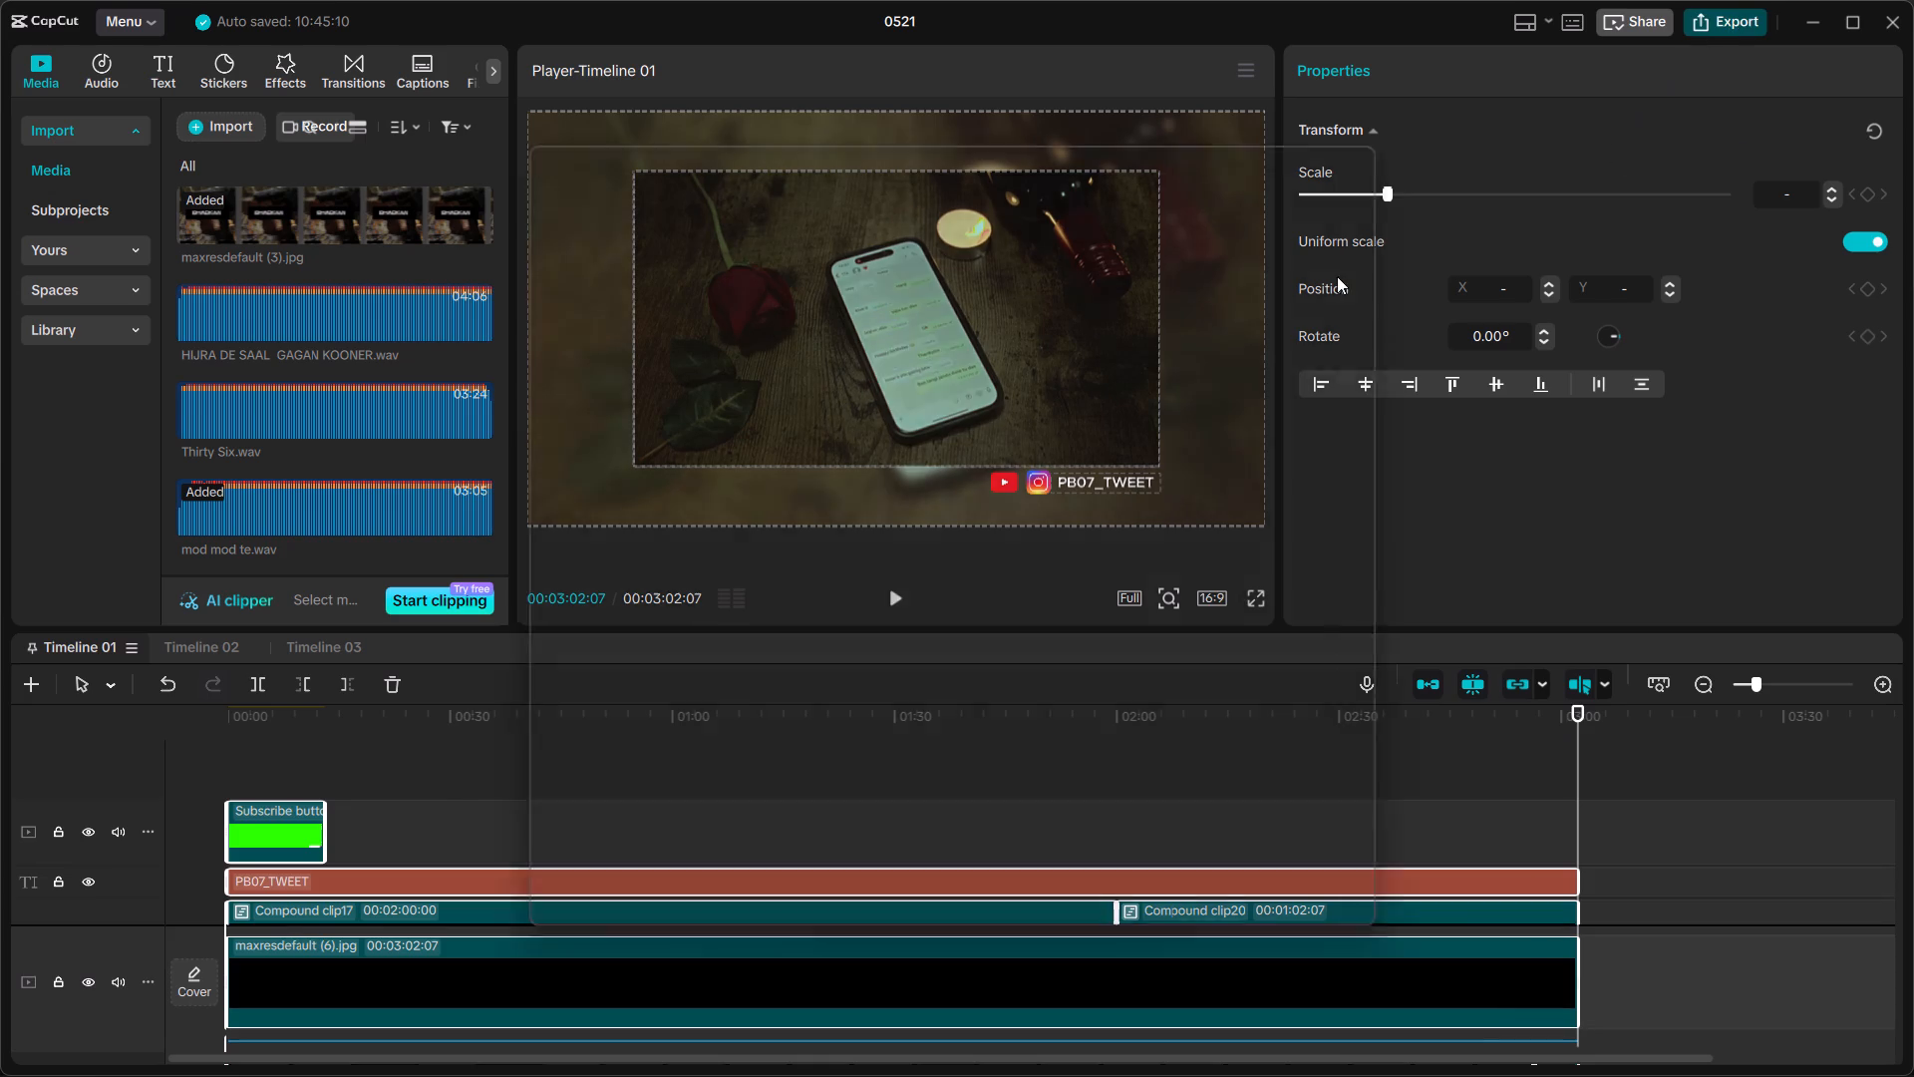
pyautogui.tripleClick(1134, 252)
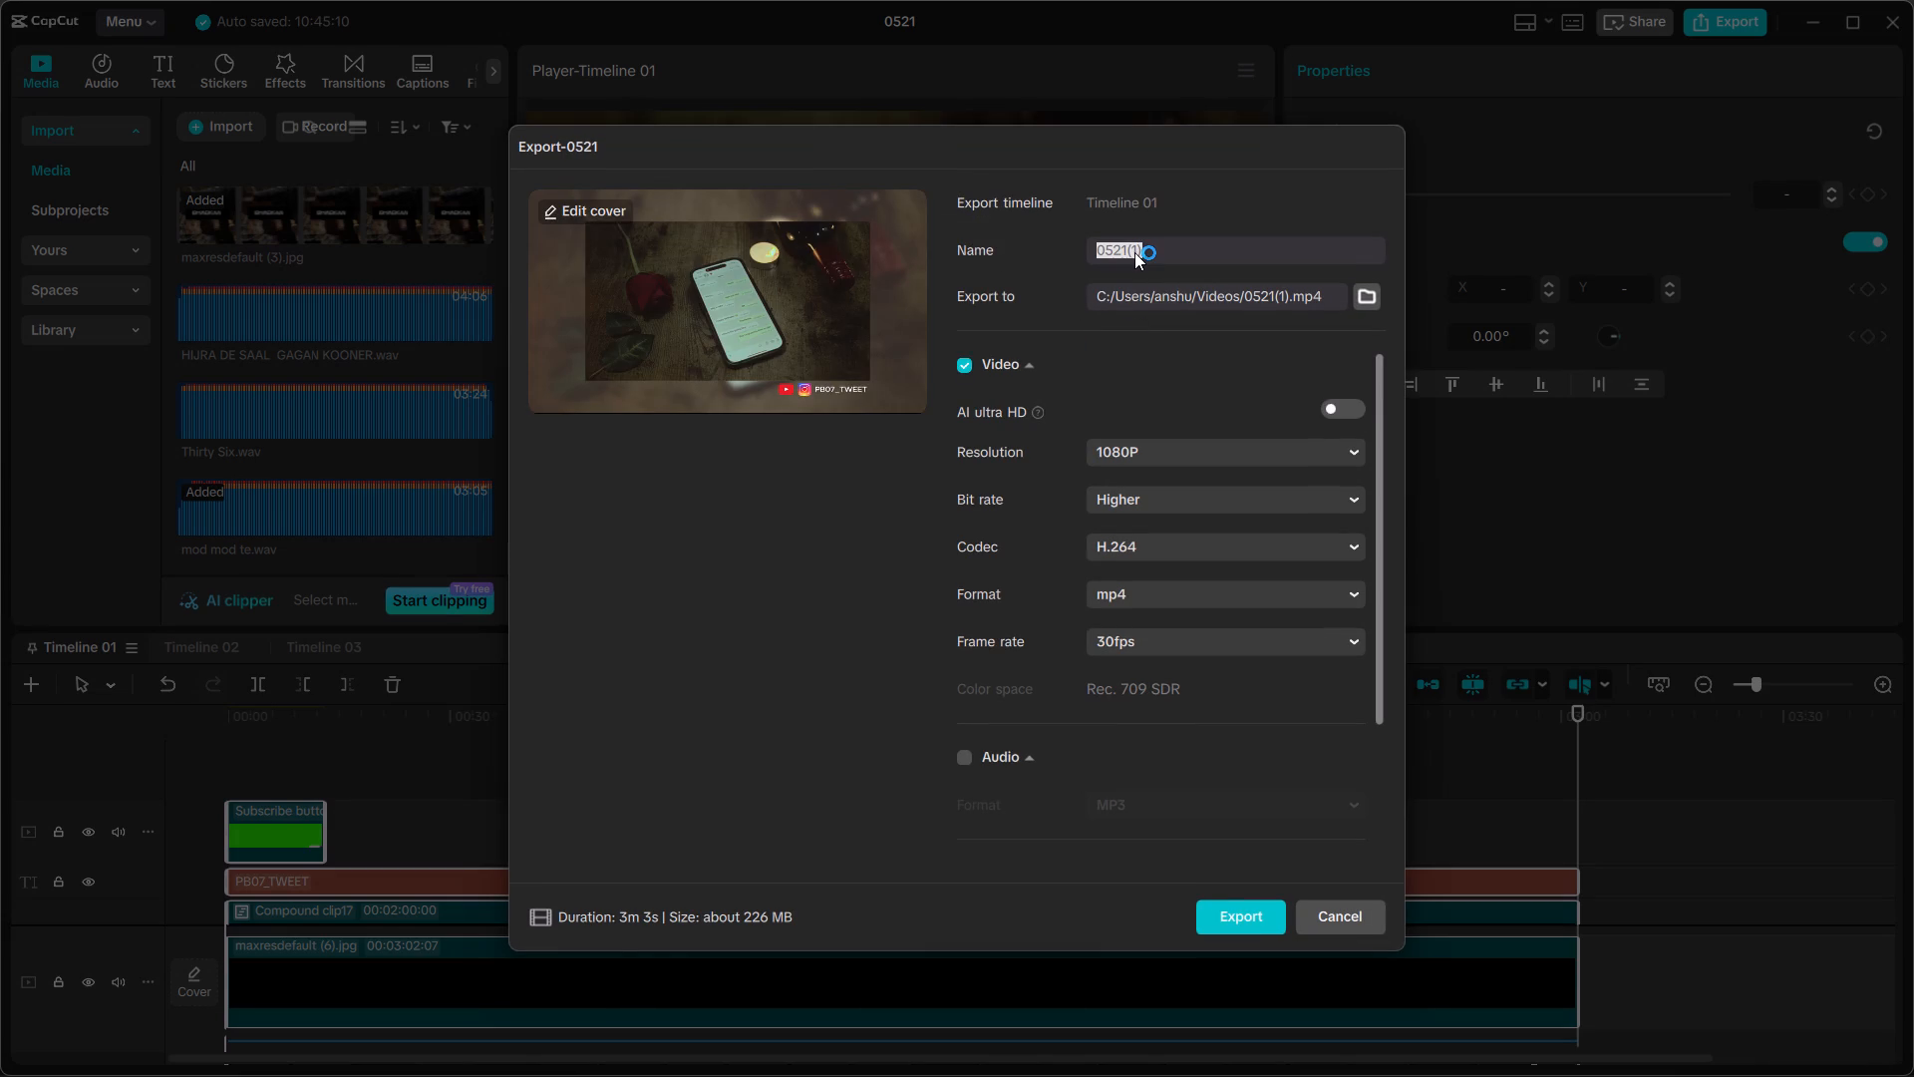
pyautogui.write('Mod')
pyautogui.press('space')
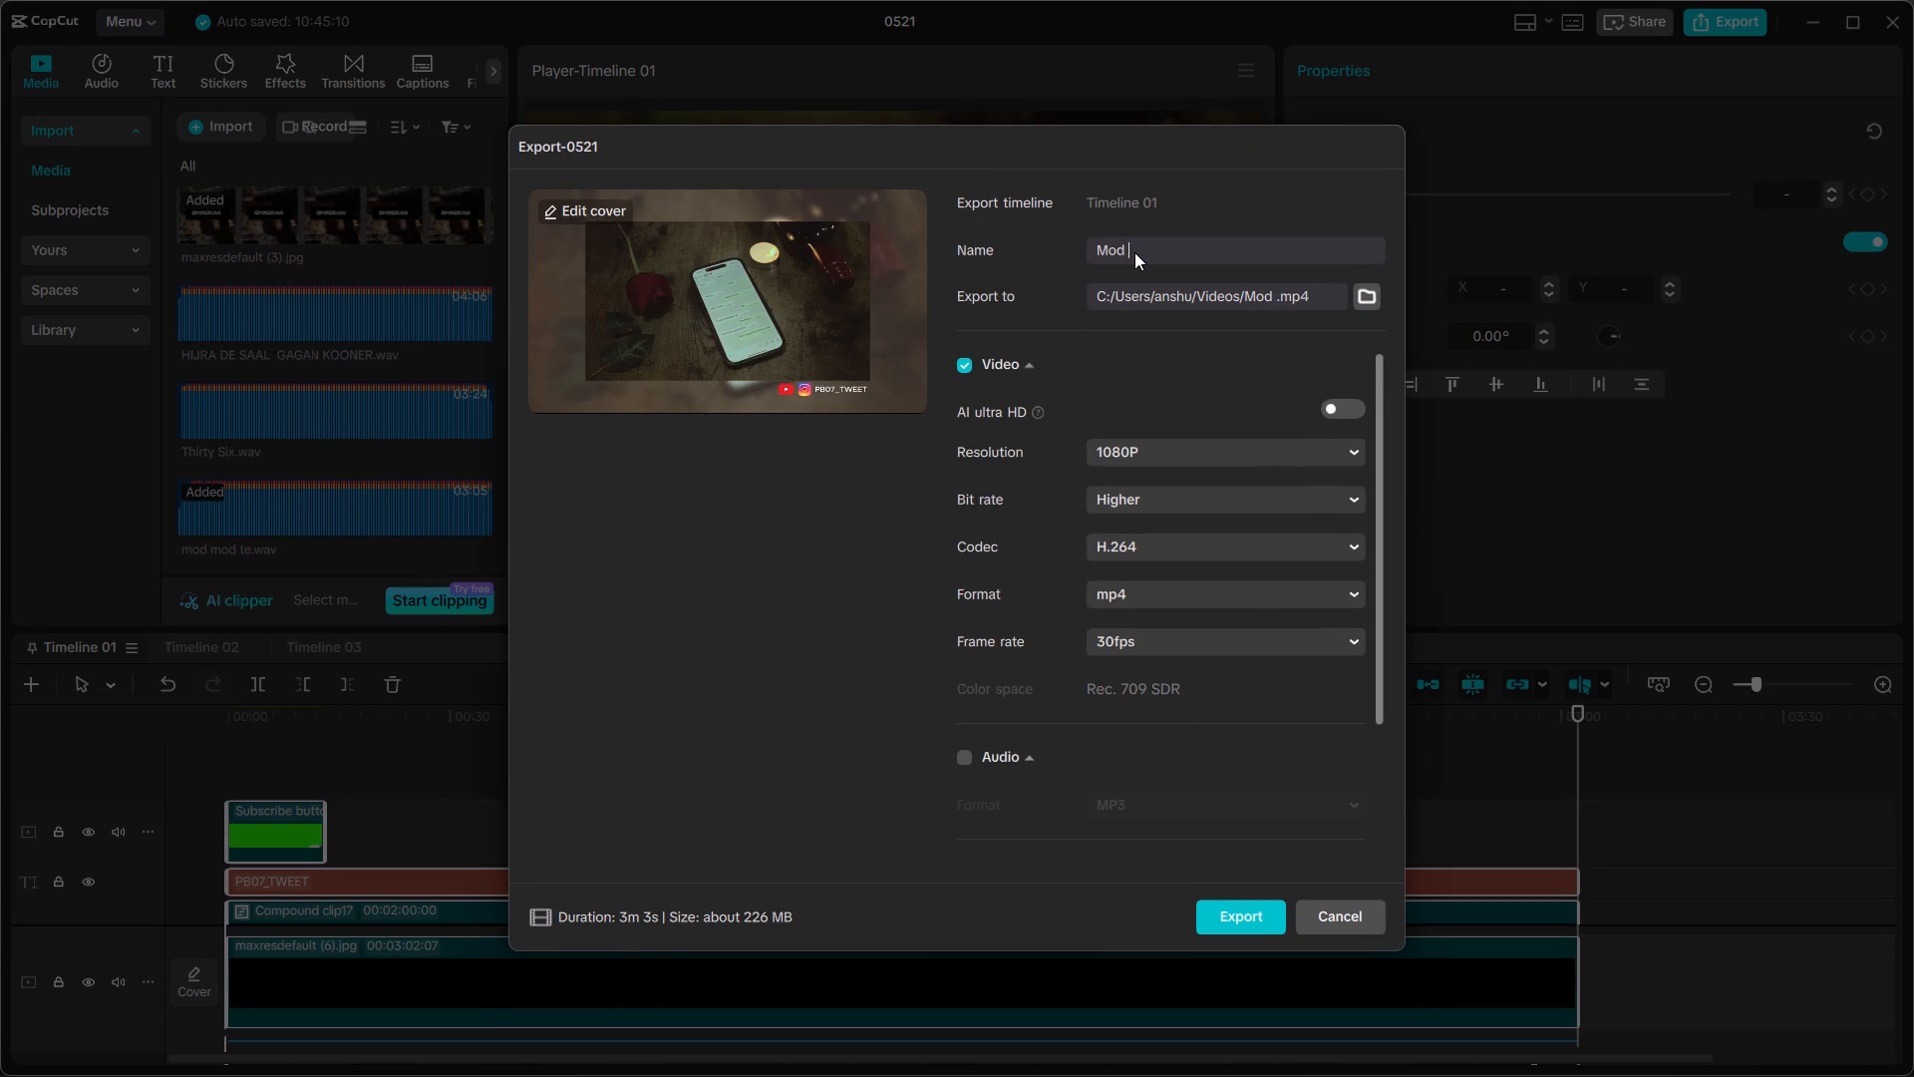
pyautogui.write('Mod')
pyautogui.press('space')
pyautogui.write('Te')
pyautogui.press('Return')
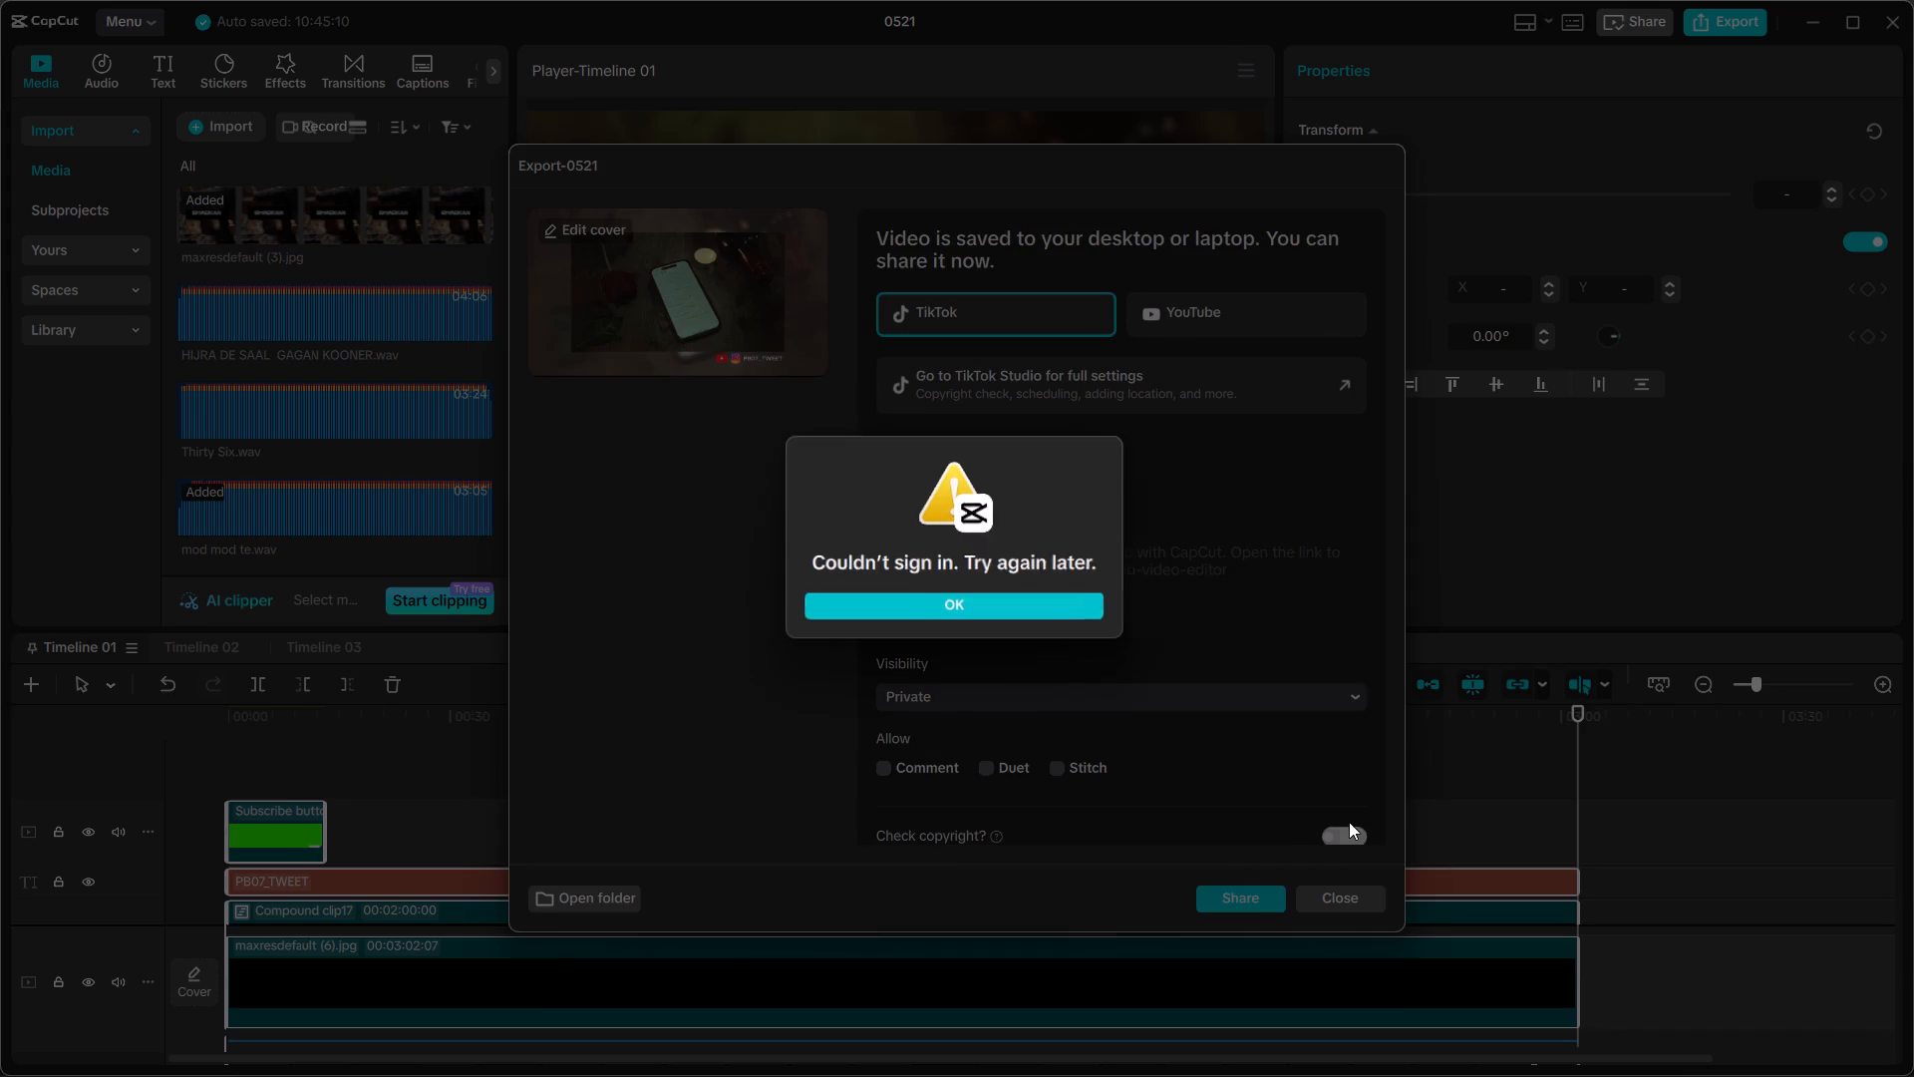
pyautogui.click(1015, 621)
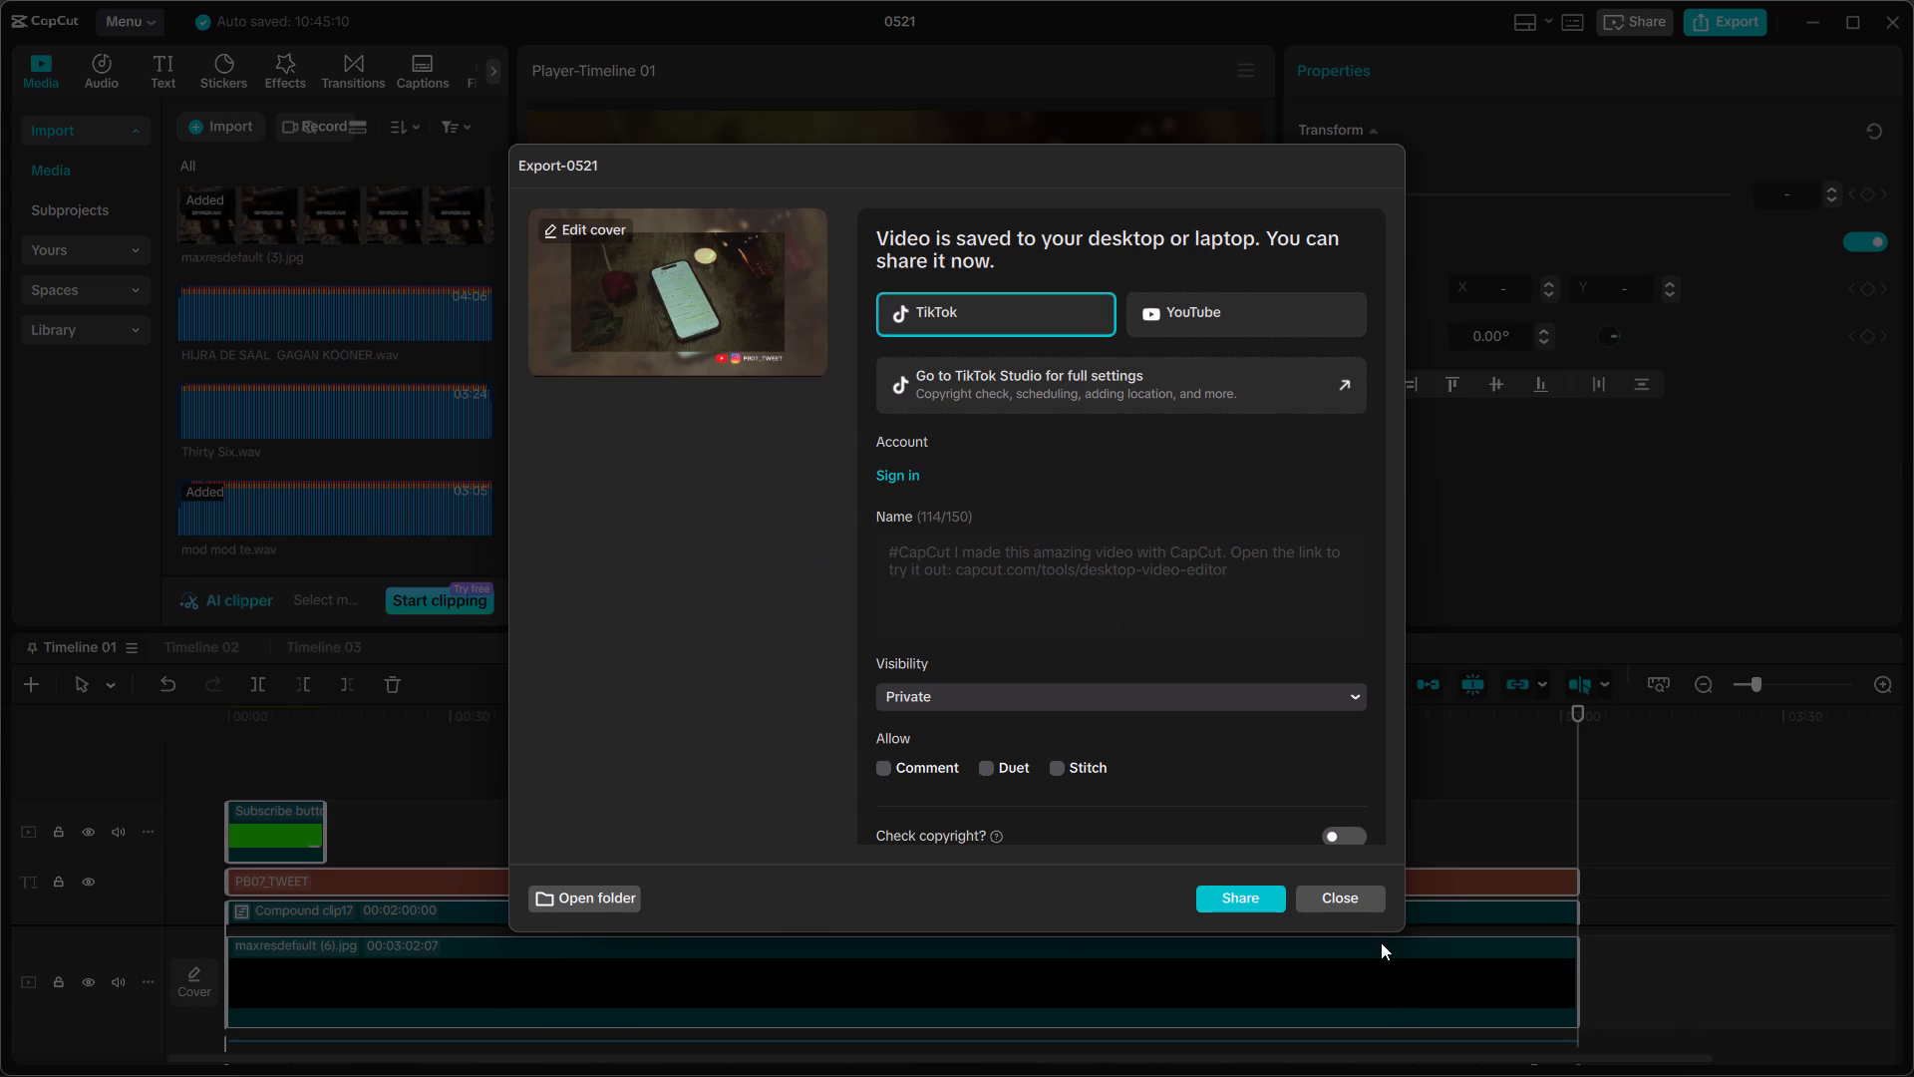
pyautogui.click(1351, 897)
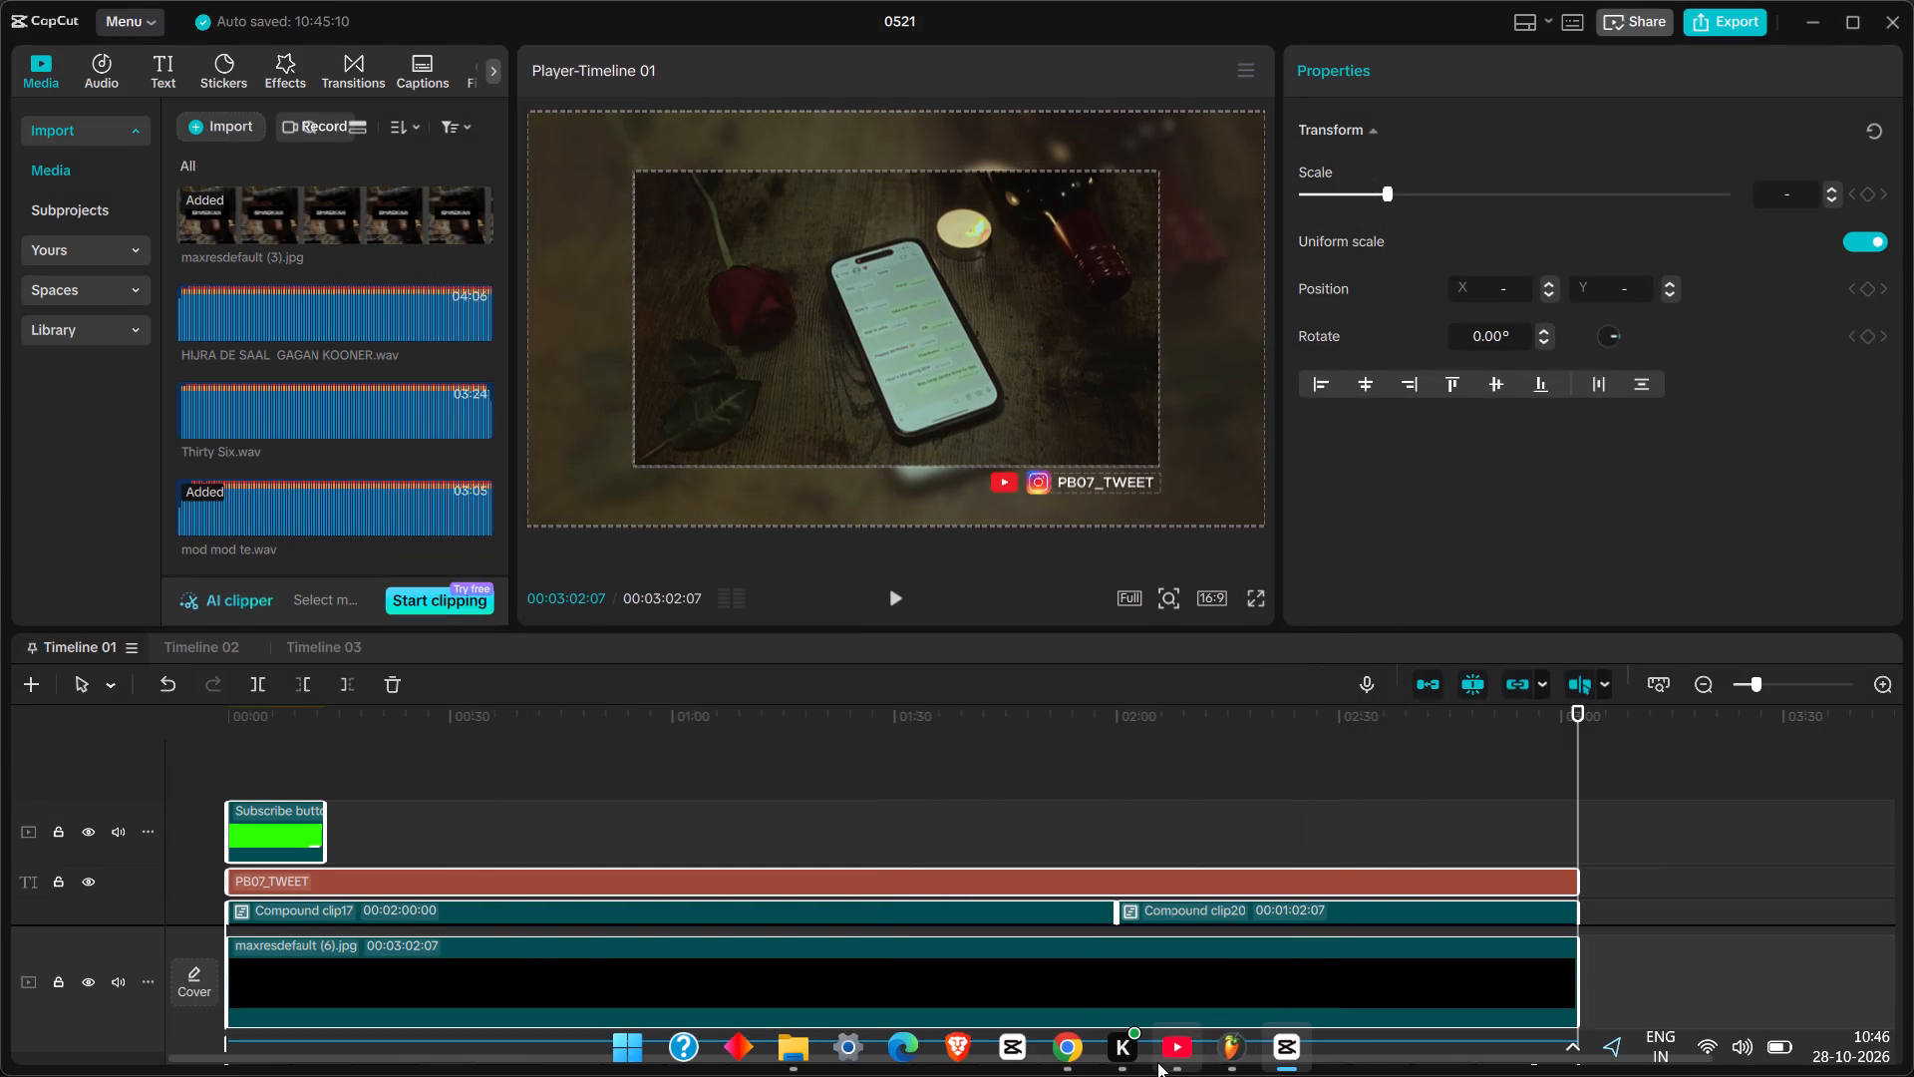